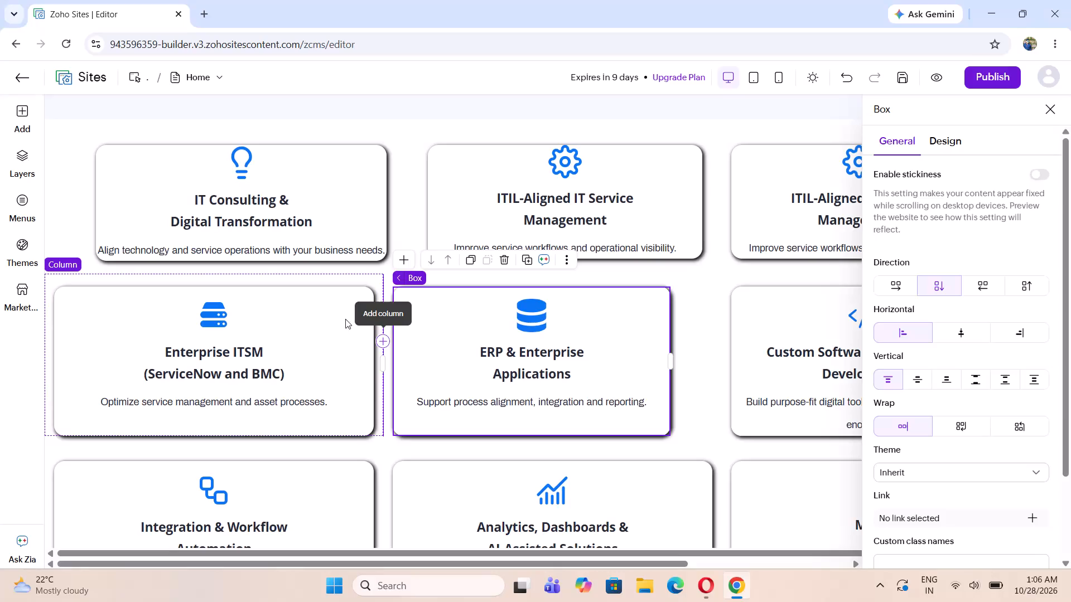
Narrow the Enterprise ITSM card's box so it ends well short of its column's edge.
click(344, 293)
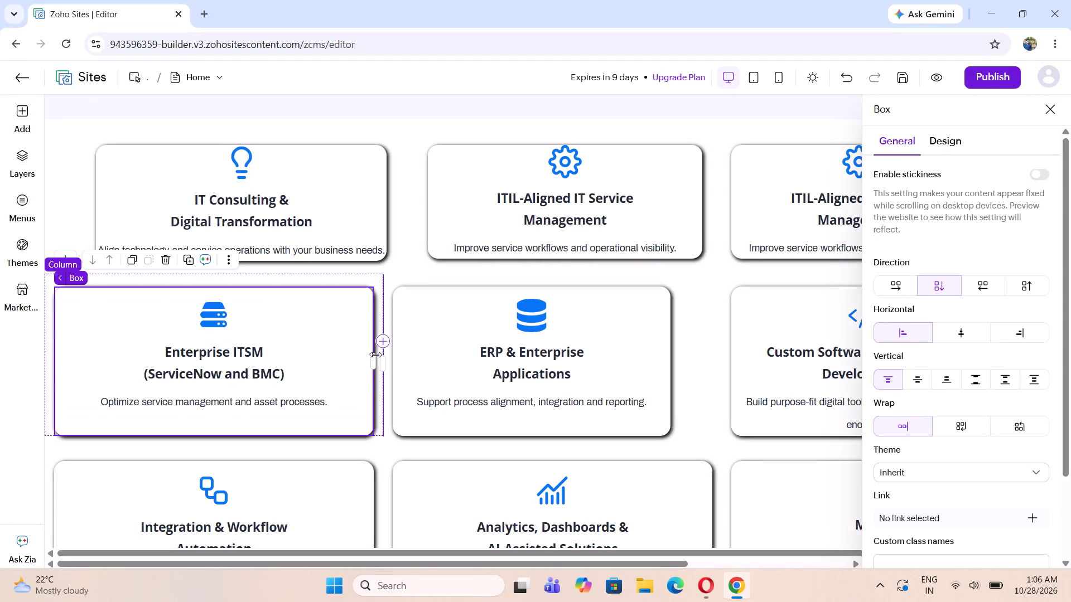
drag(373, 356, 332, 355)
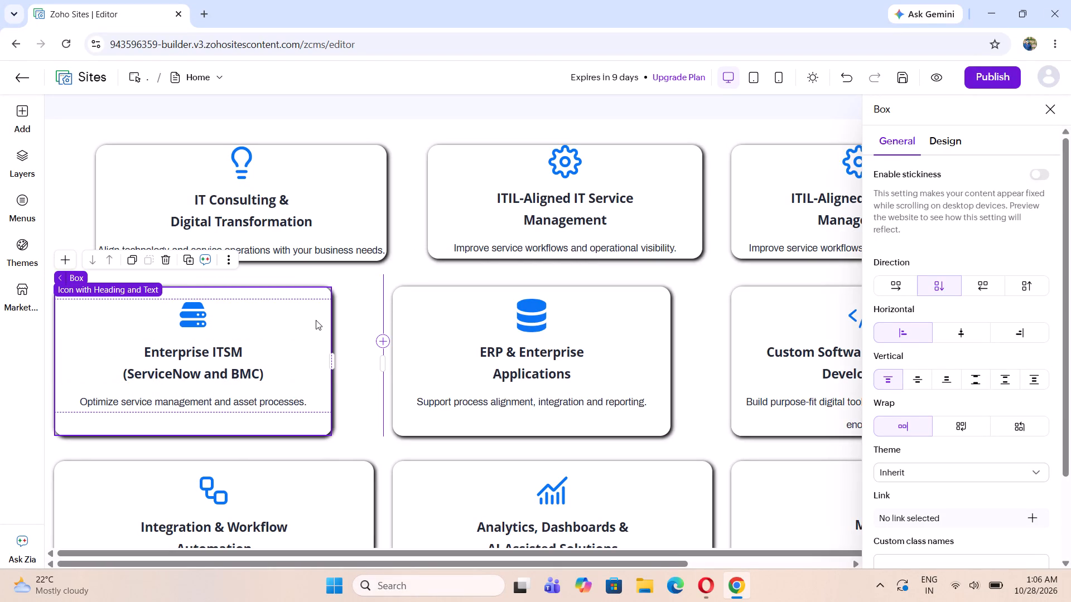
Turn off even margin for the Enterprise ITSM box and set its left margin to 60 px.
click(320, 294)
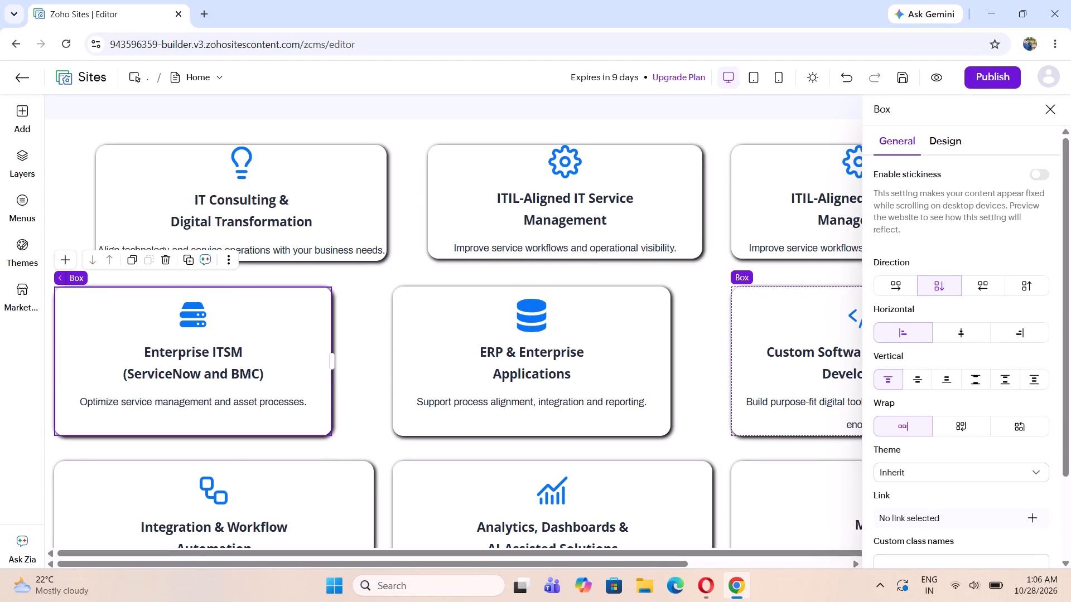
click(945, 143)
click(922, 378)
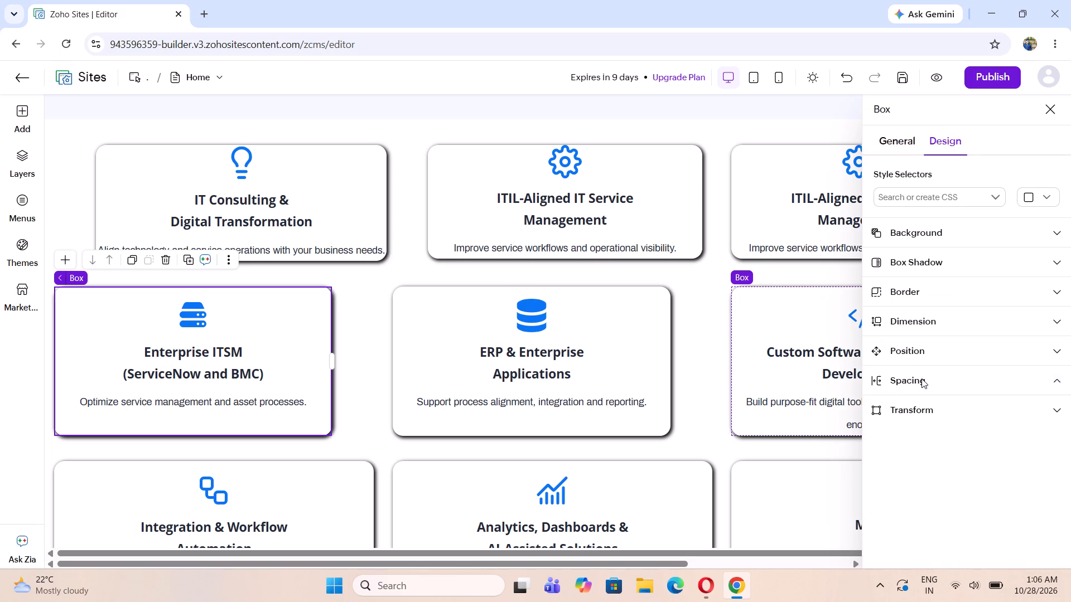
scroll(922, 378, down, 6)
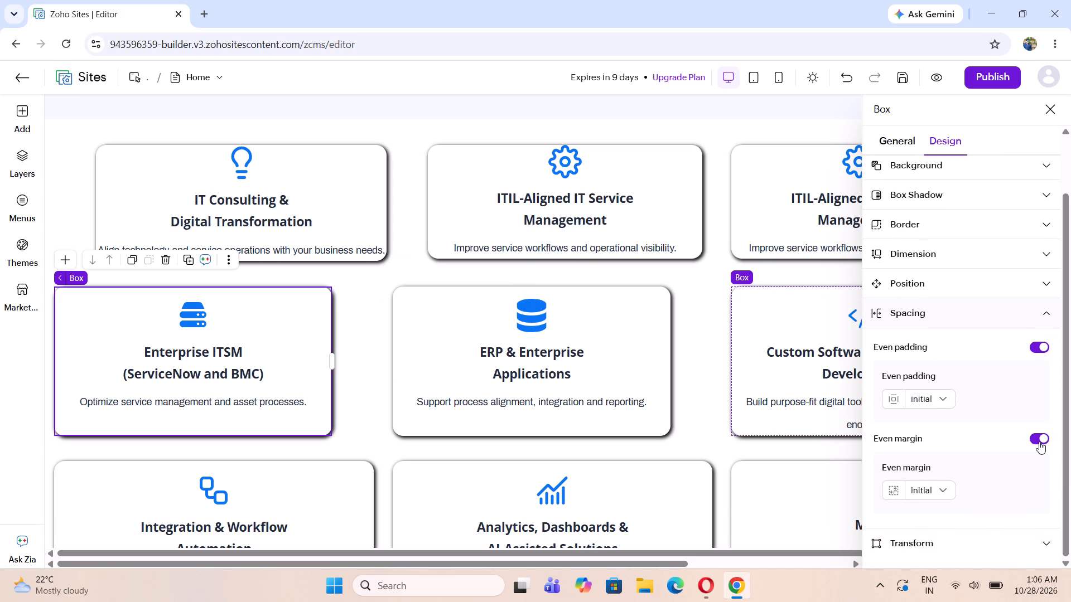
click(1039, 441)
scroll(1027, 458, down, 2)
click(1007, 484)
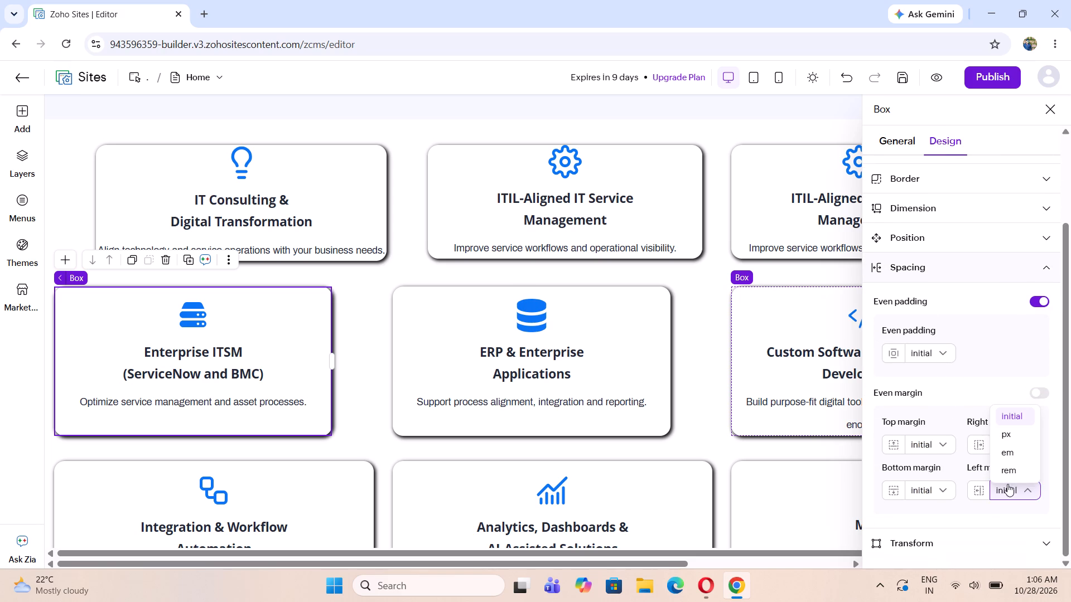
click(1007, 435)
click(997, 493)
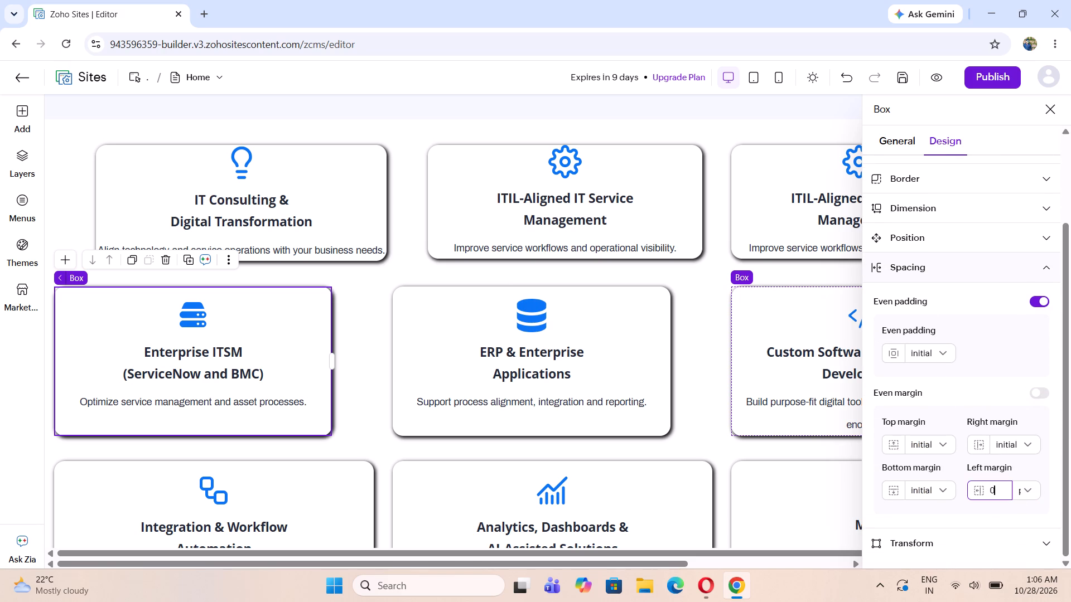
key(BackSpace)
text(60)
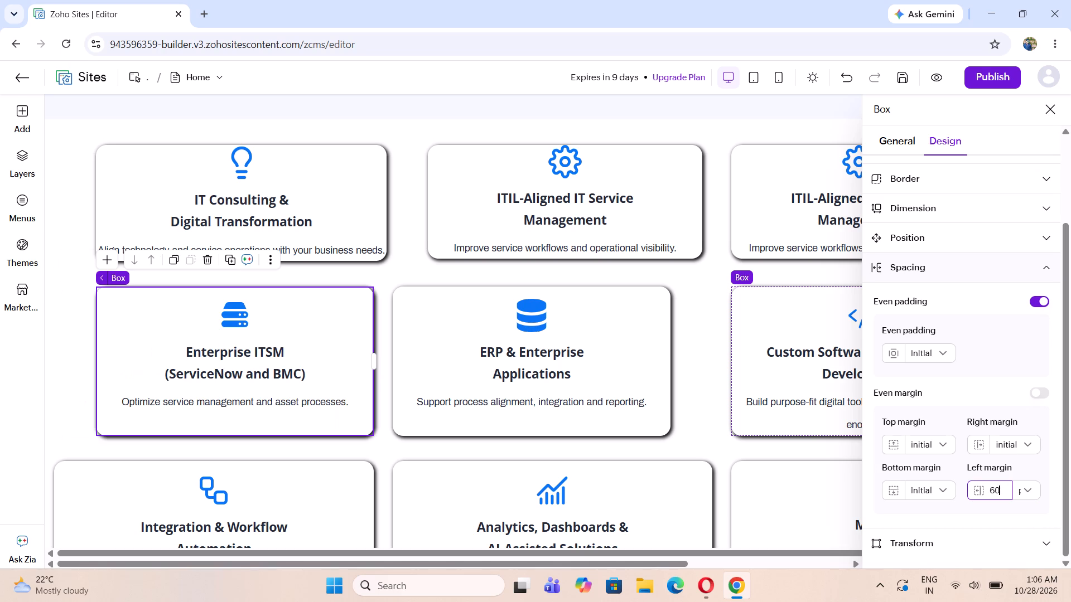
key(Return)
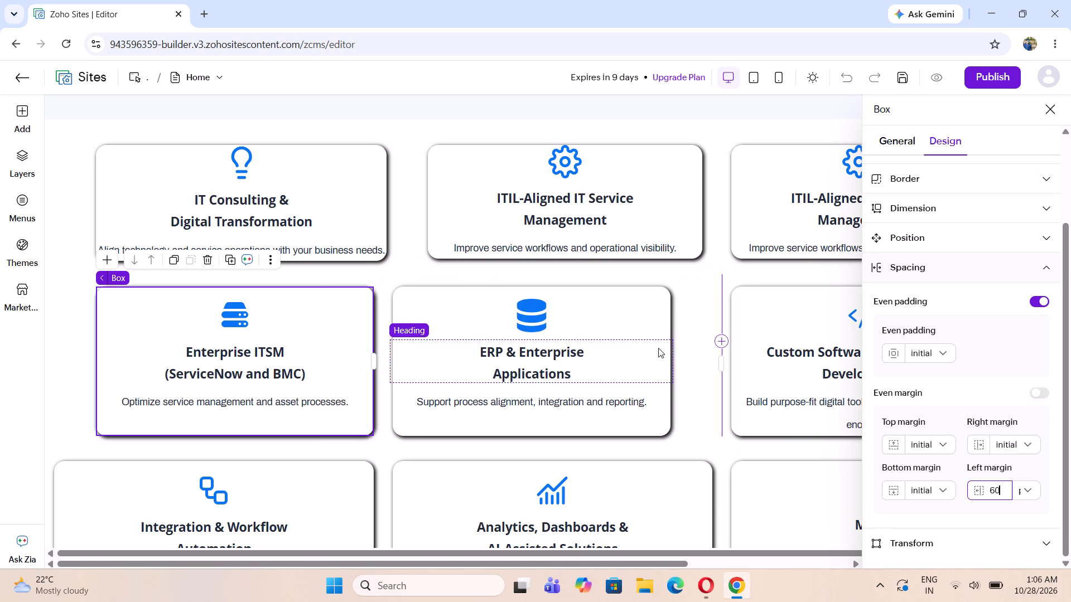
Turn off even margin for the ERP & Enterprise Applications box and set its left margin to 50 px.
click(662, 293)
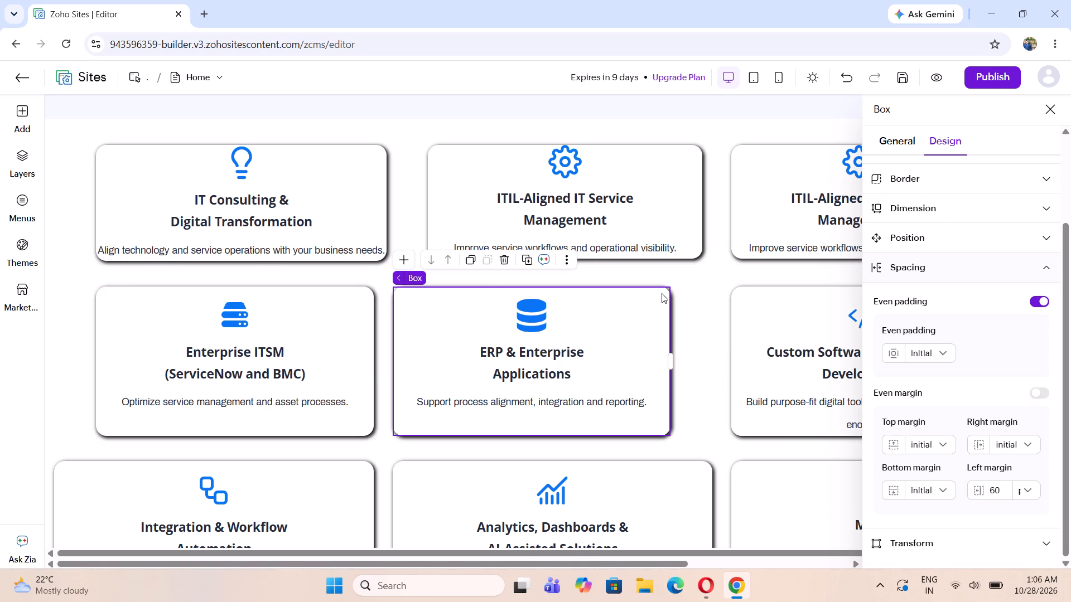
click(951, 141)
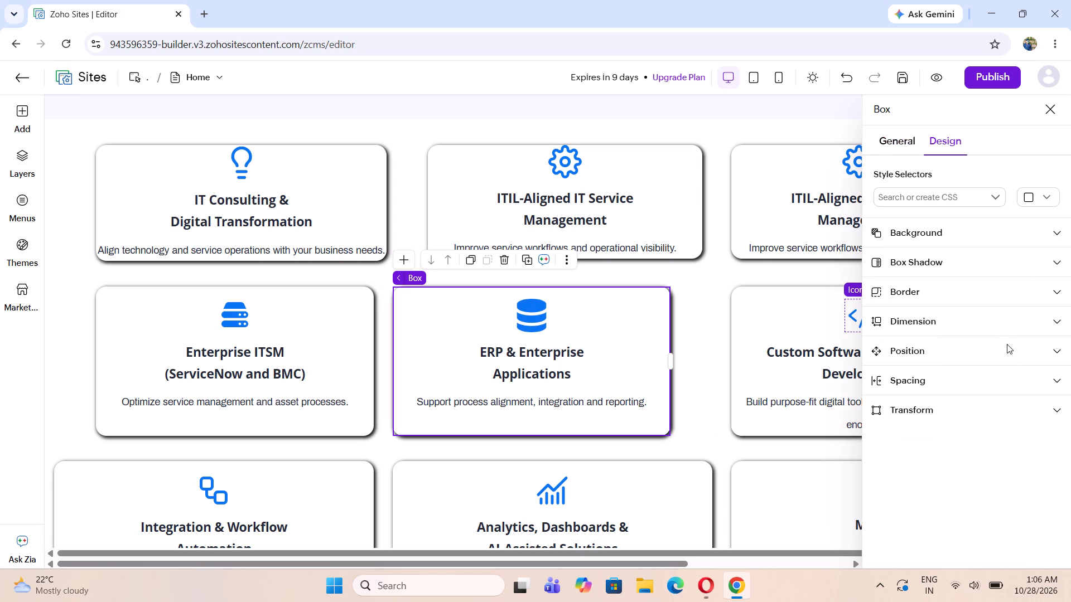
click(1010, 378)
scroll(1010, 378, down, 3)
click(1038, 436)
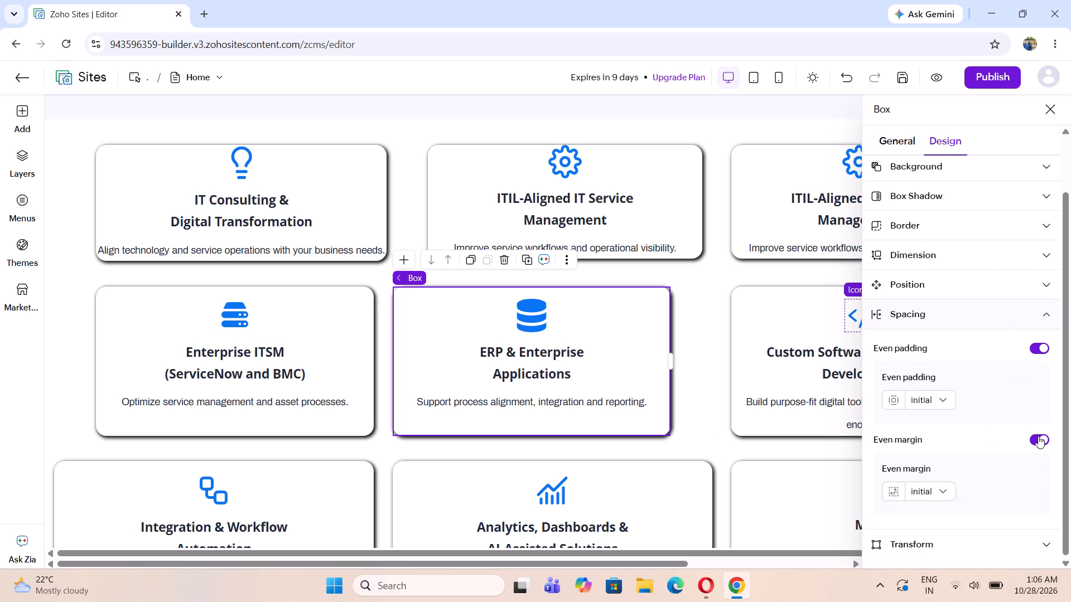
scroll(1032, 441, down, 3)
click(1015, 489)
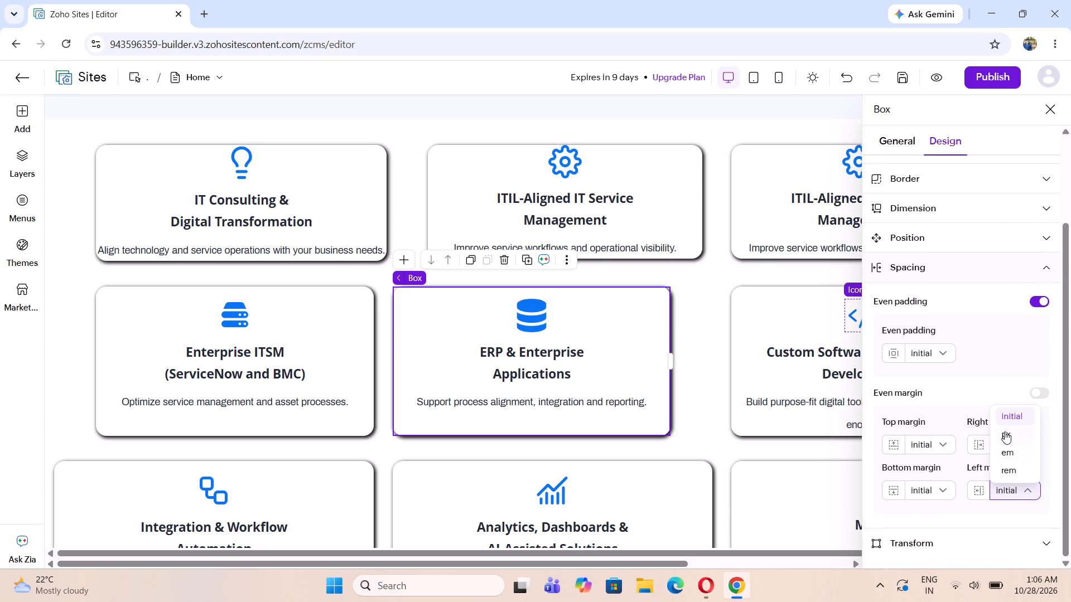
click(1005, 431)
click(1006, 492)
key(BackSpace)
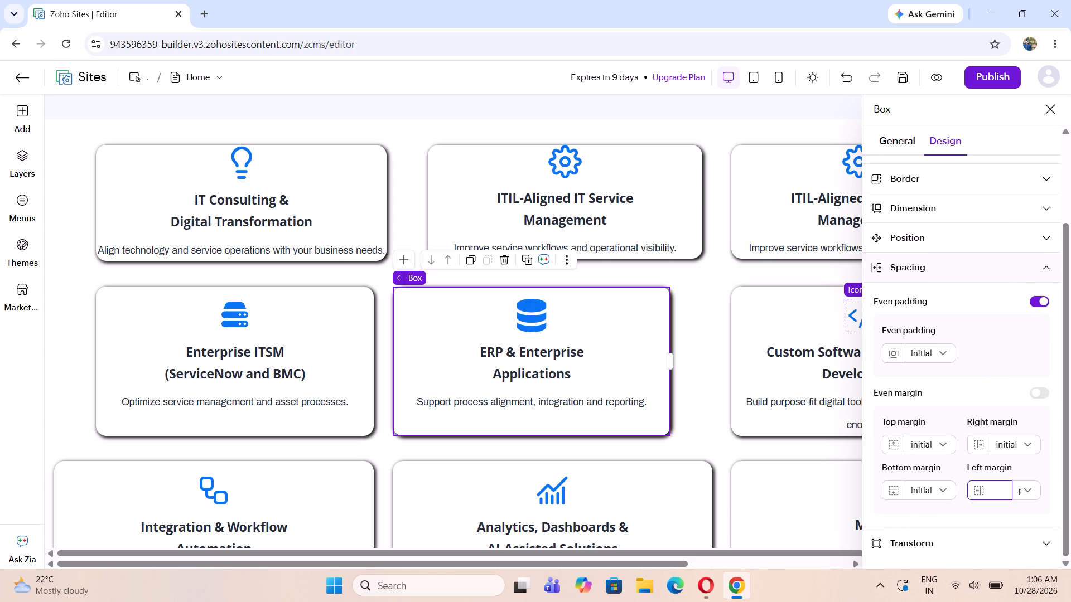
text(50)
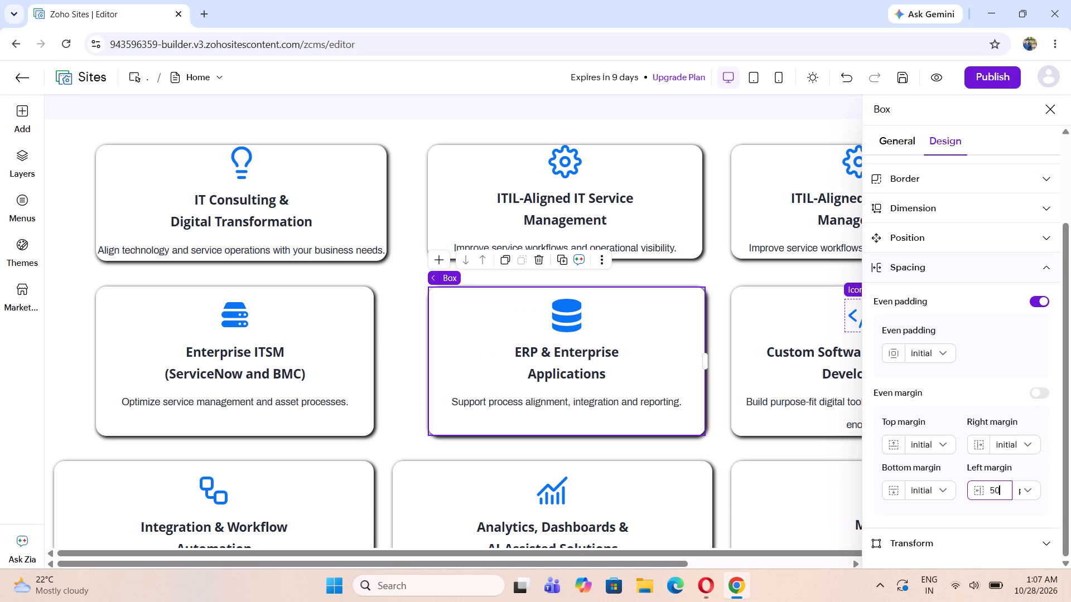
key(Return)
key(Return)
Widen the Enterprise ITSM box slightly, out to its column's edge, and close the box settings.
click(347, 341)
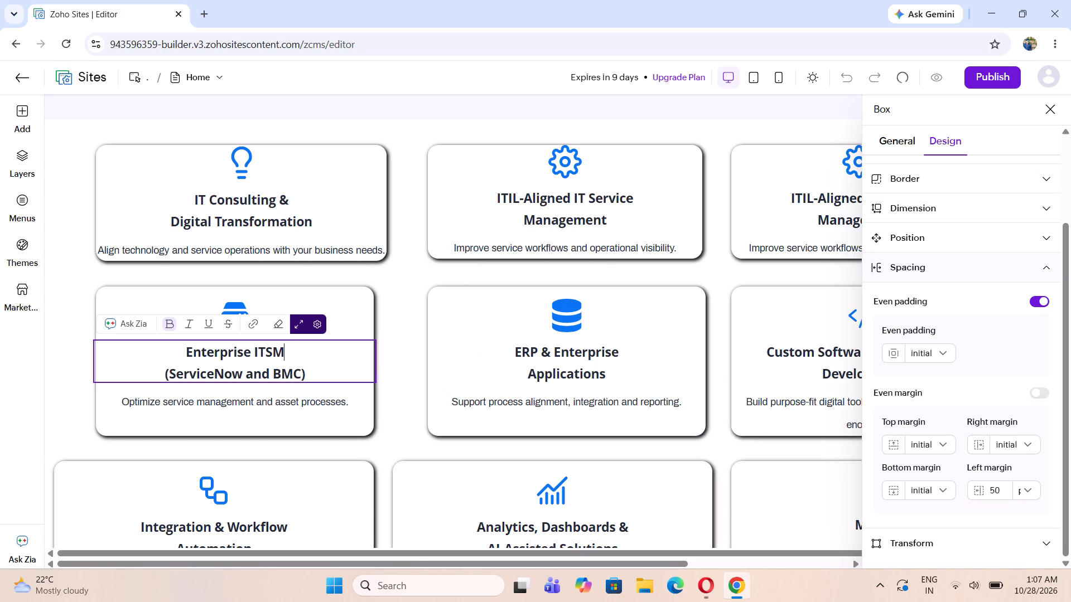
click(357, 314)
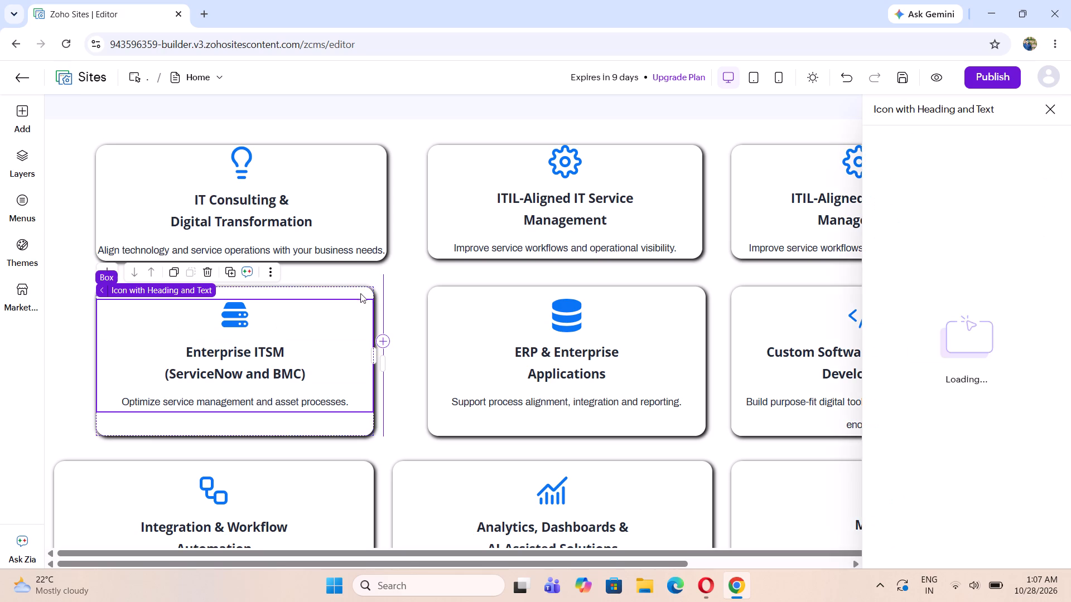
click(285, 430)
click(282, 425)
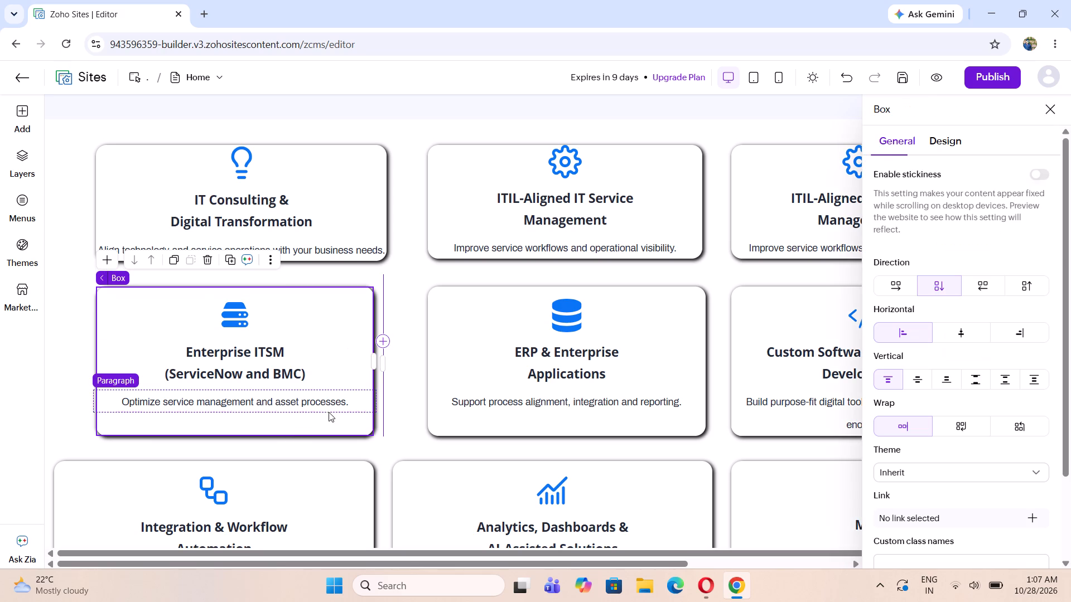
click(320, 420)
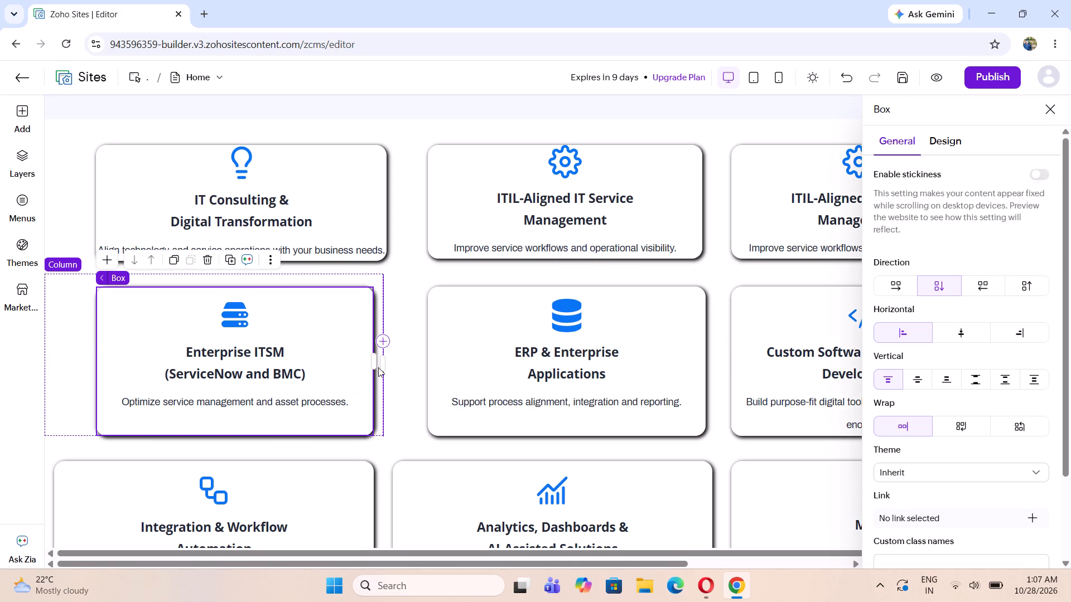
drag(372, 361, 380, 365)
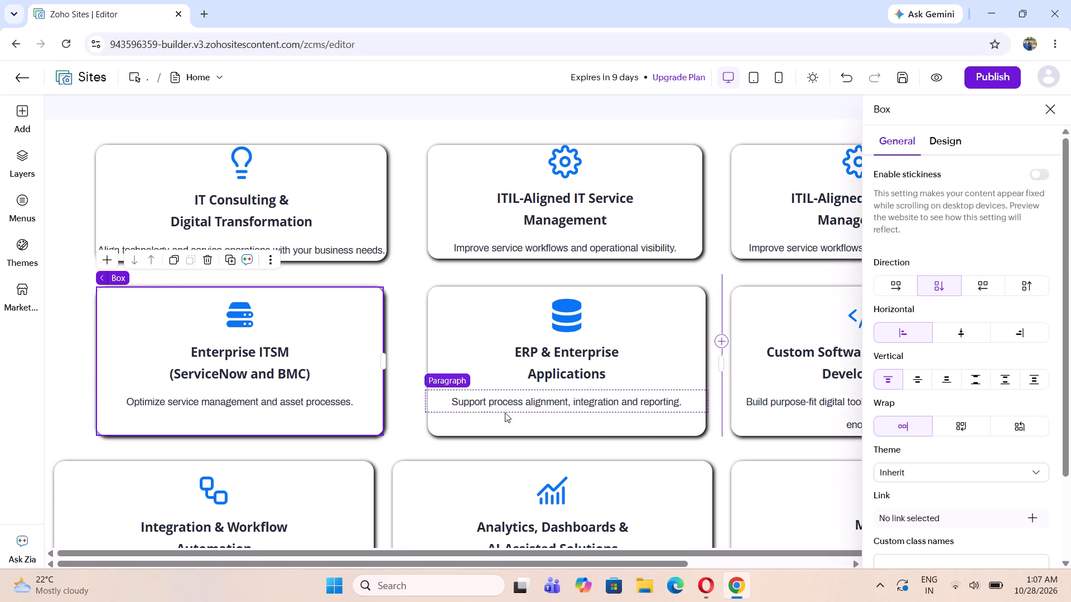
scroll(644, 377, down, 1)
scroll(715, 296, up, 1)
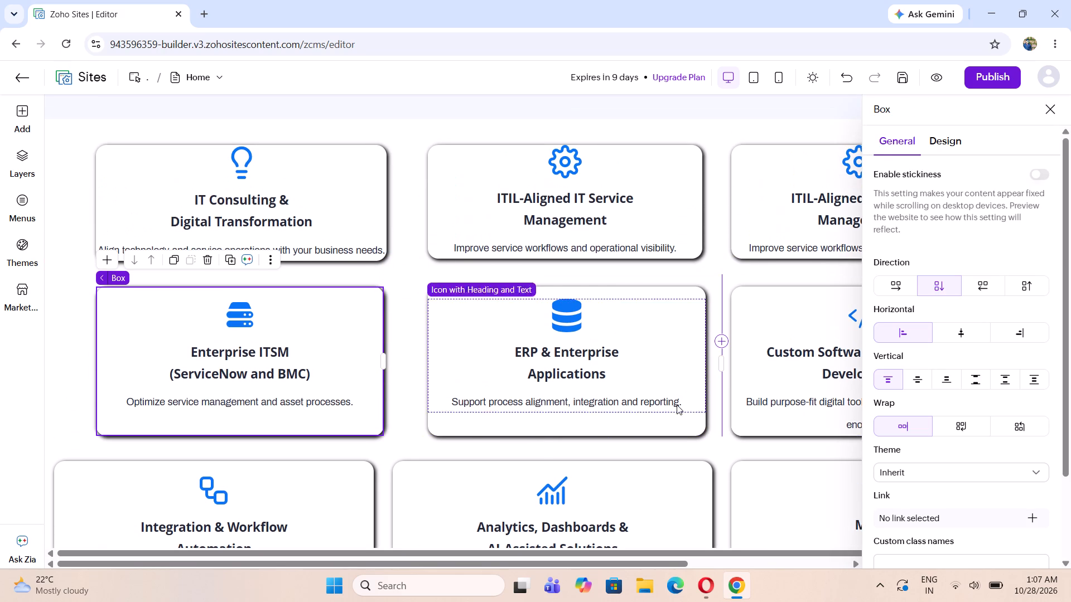
click(1051, 109)
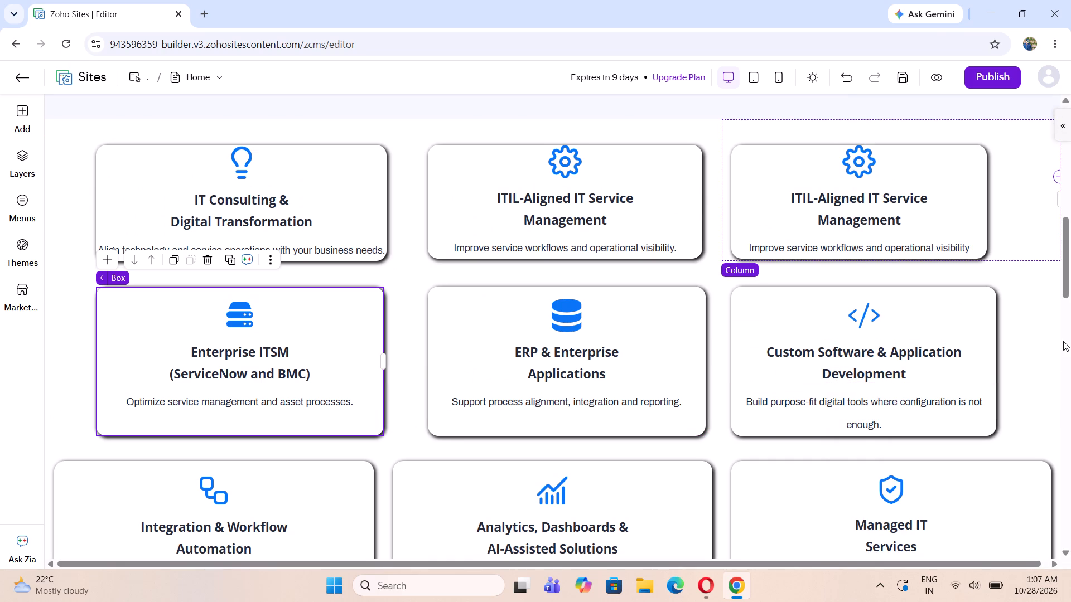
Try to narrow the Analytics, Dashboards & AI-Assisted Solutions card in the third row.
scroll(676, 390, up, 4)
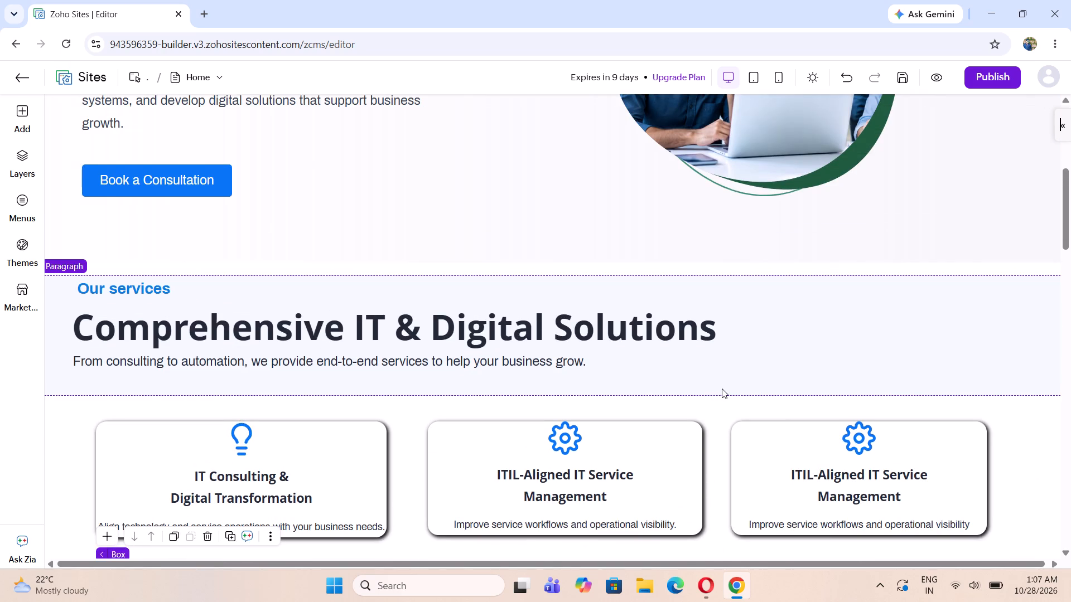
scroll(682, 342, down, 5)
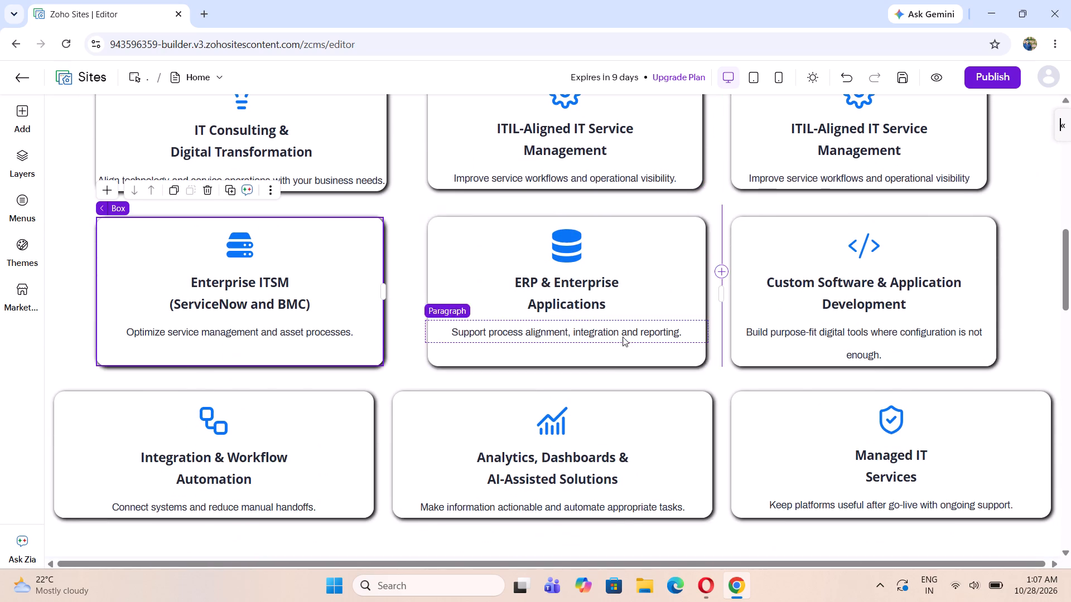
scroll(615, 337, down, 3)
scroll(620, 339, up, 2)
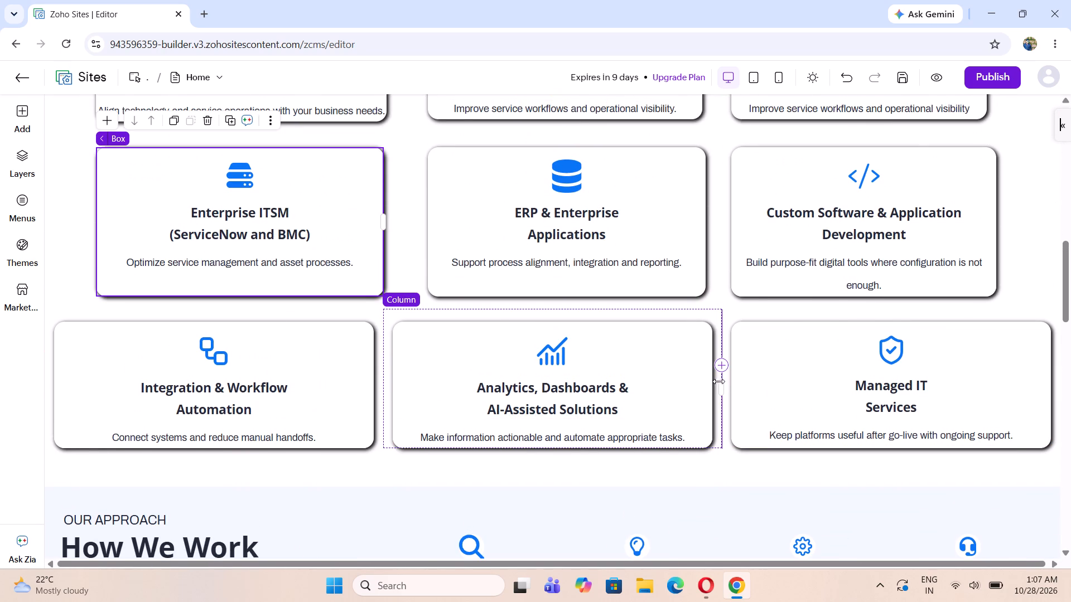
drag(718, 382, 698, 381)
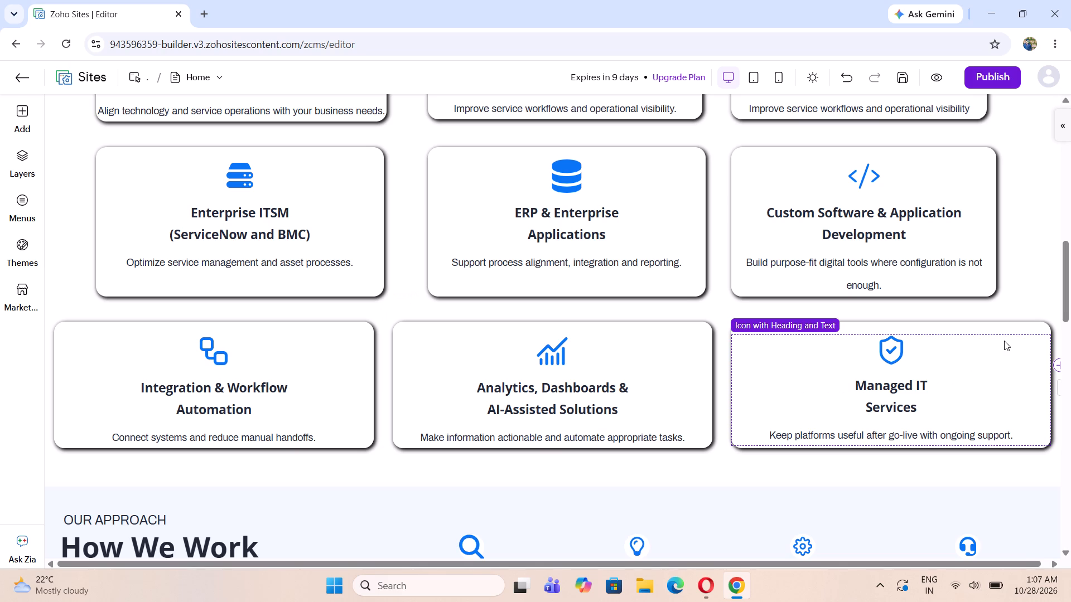
Narrow the Managed IT Services box to slightly under 88% width, close to the width of the card above it.
click(1004, 339)
click(1004, 324)
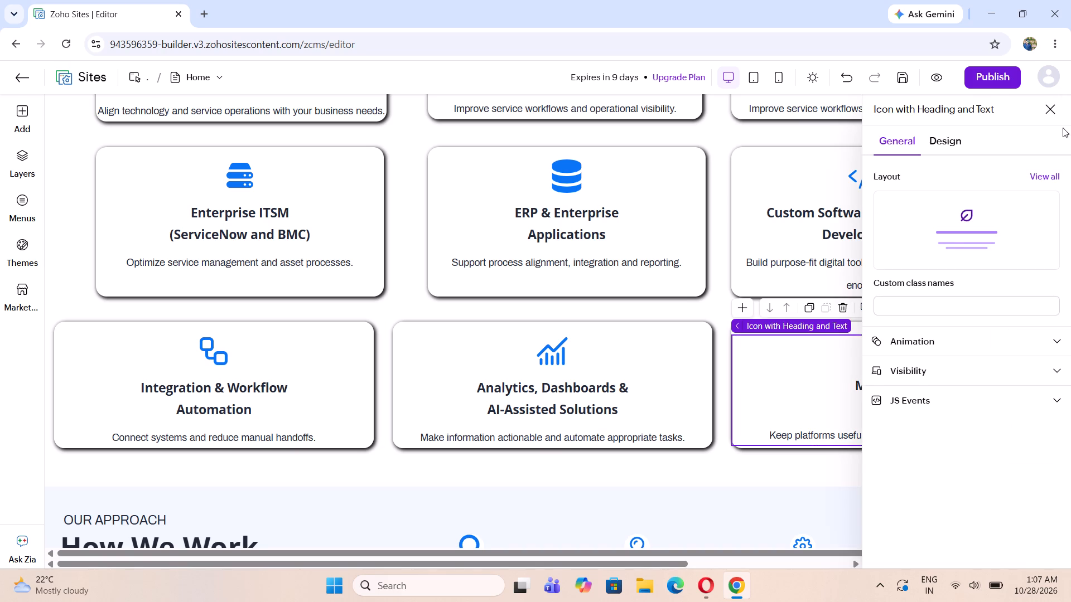
click(1053, 109)
click(980, 324)
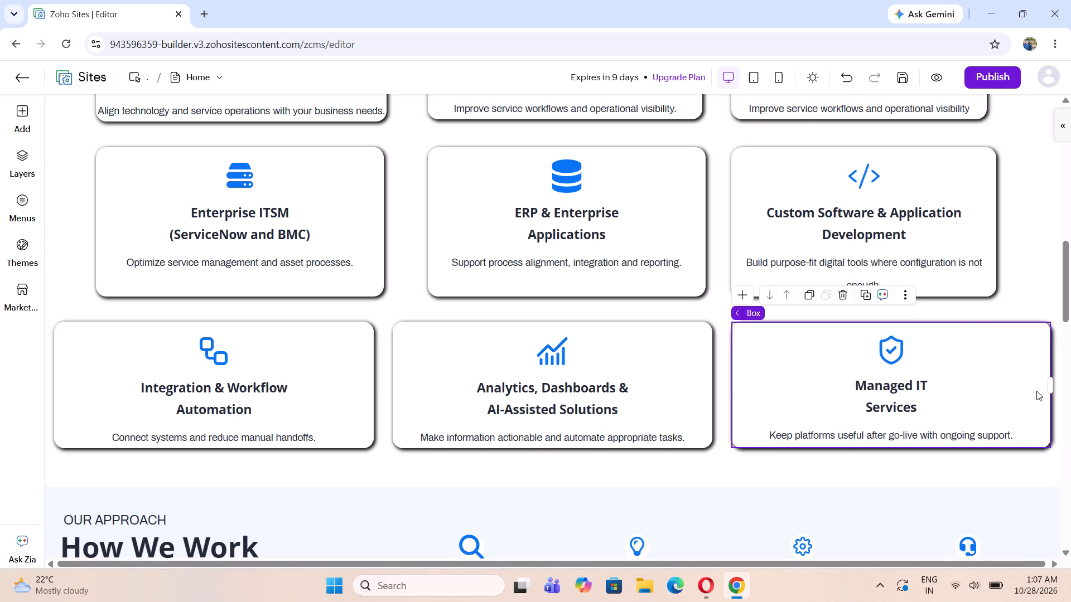
click(1050, 114)
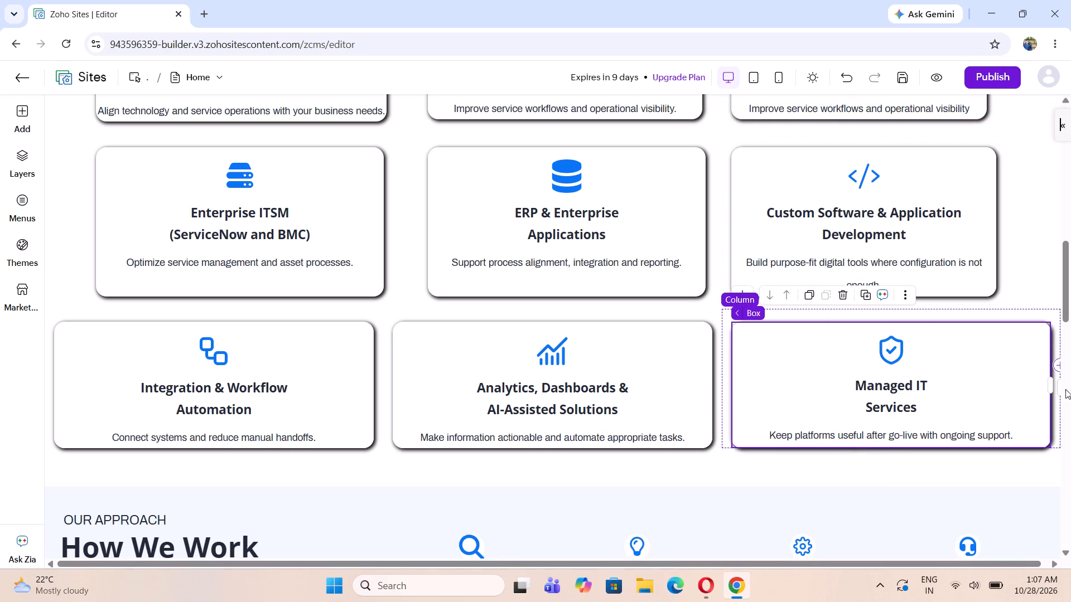
drag(1049, 385, 1007, 382)
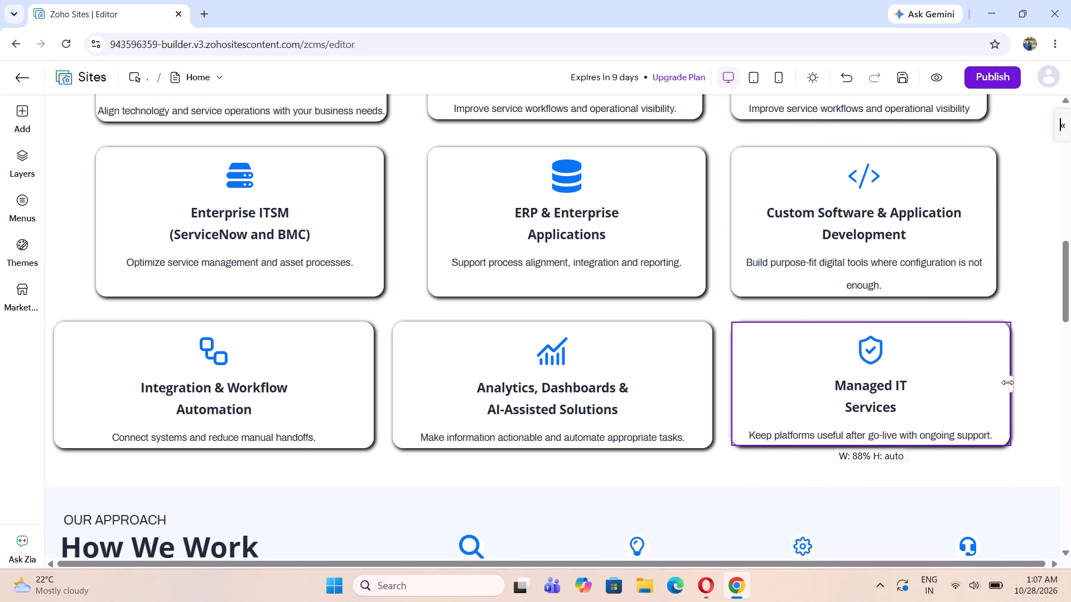
drag(1007, 382, 1004, 381)
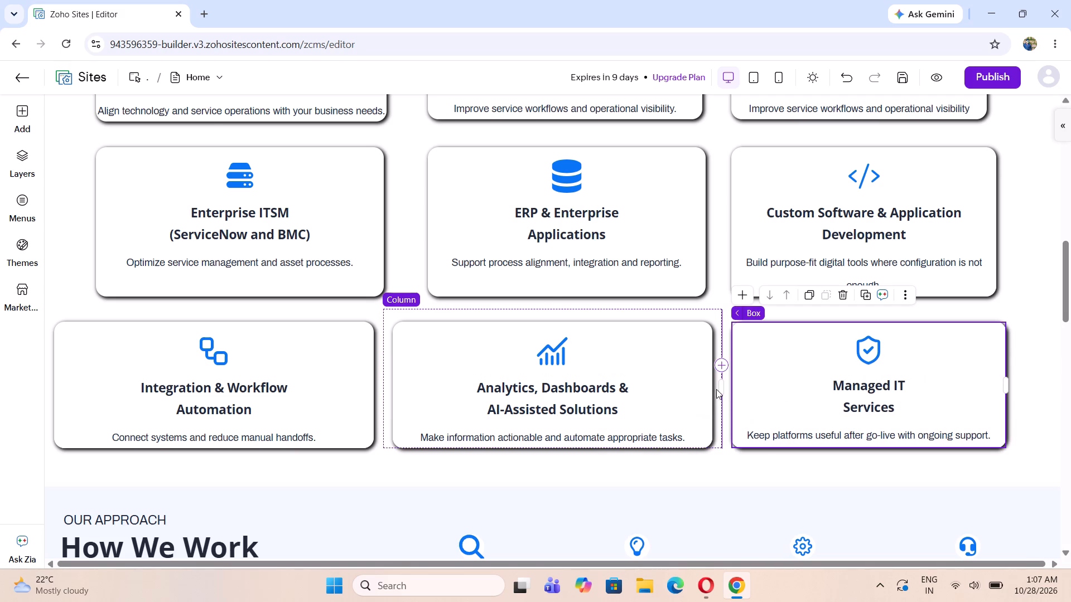
Narrow the column holding the Analytics, Dashboards & AI-Assisted Solutions card, shifting the Managed IT Services card toward it.
drag(721, 388, 673, 383)
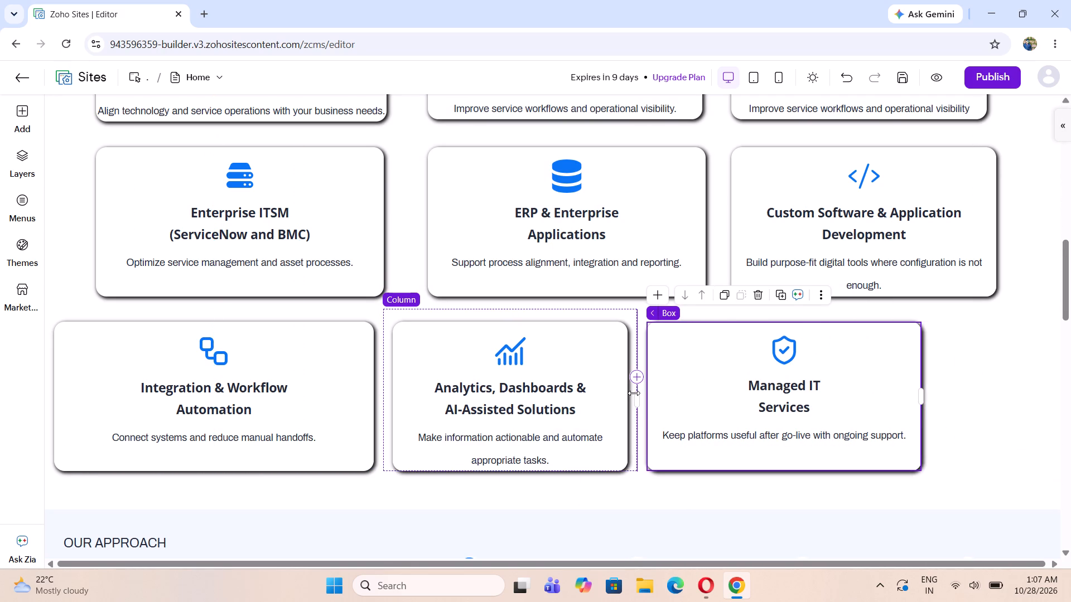
drag(633, 393, 650, 393)
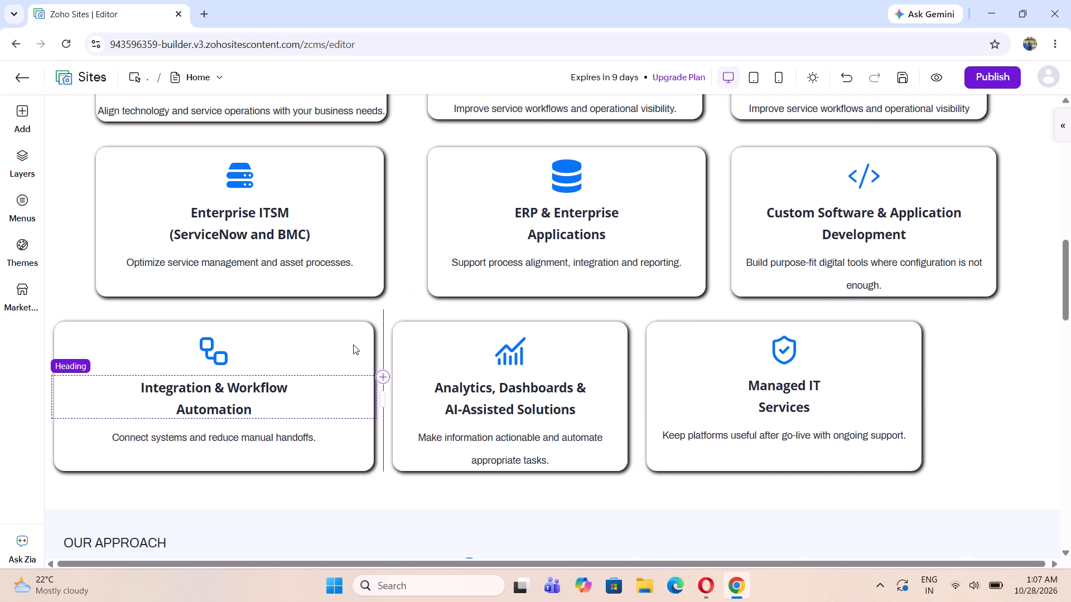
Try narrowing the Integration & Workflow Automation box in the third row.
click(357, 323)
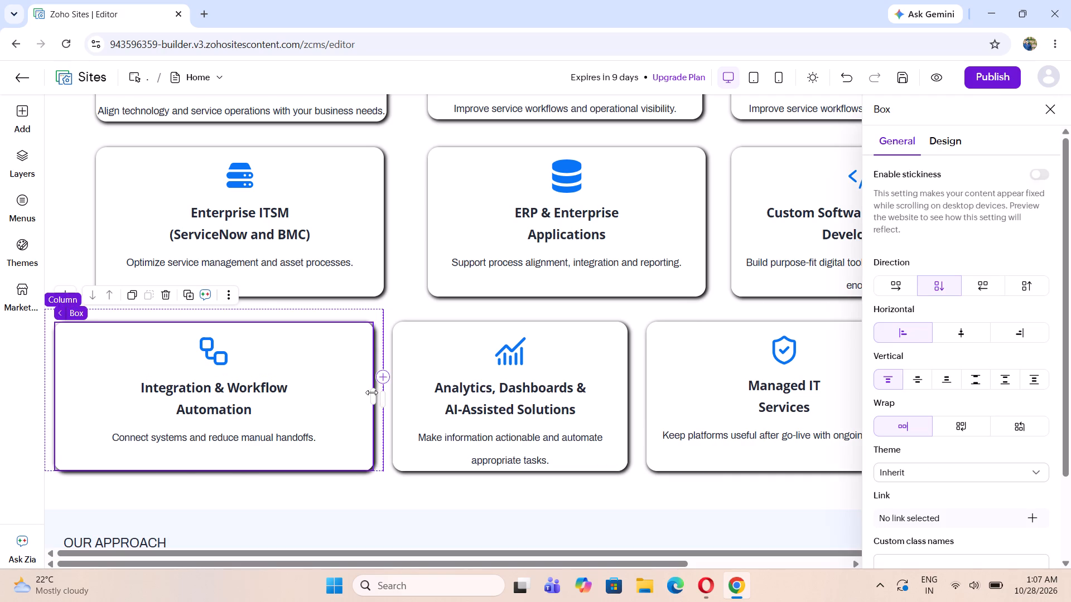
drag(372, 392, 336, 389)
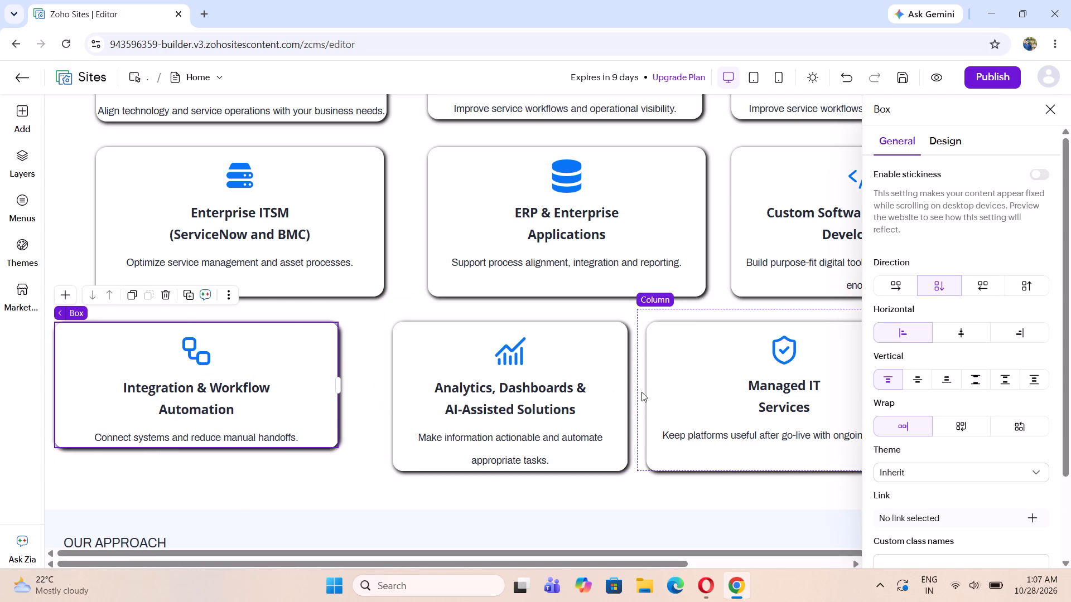
Undo the narrowing of the Integration & Workflow Automation box and of the Analytics, Dashboards & AI-Assisted Solutions column.
click(852, 80)
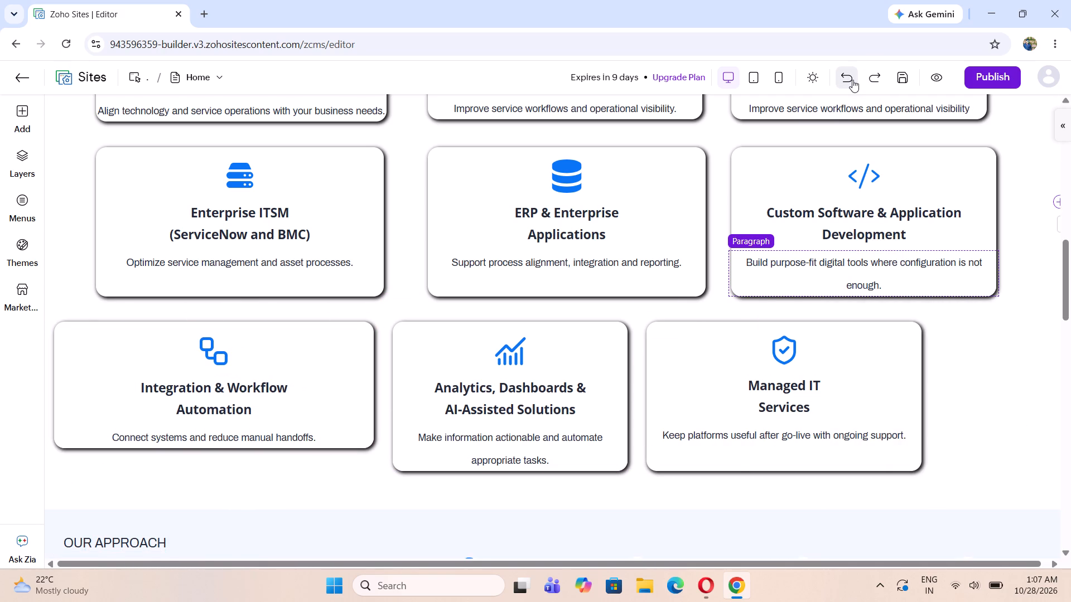
click(852, 80)
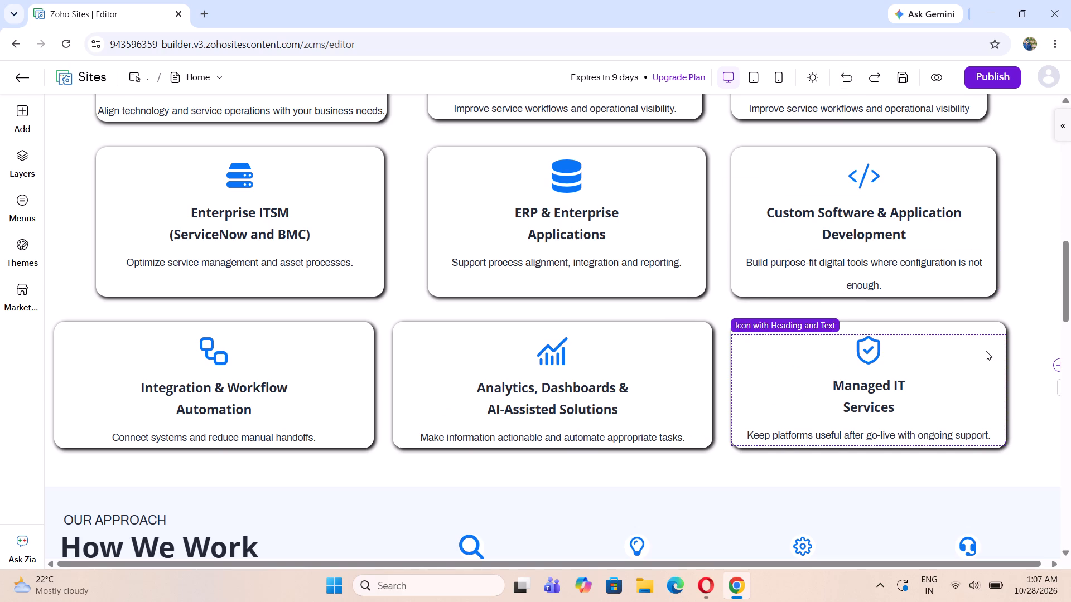
Narrow the Managed IT Services box in the third row so it is narrower than the card above it.
click(982, 327)
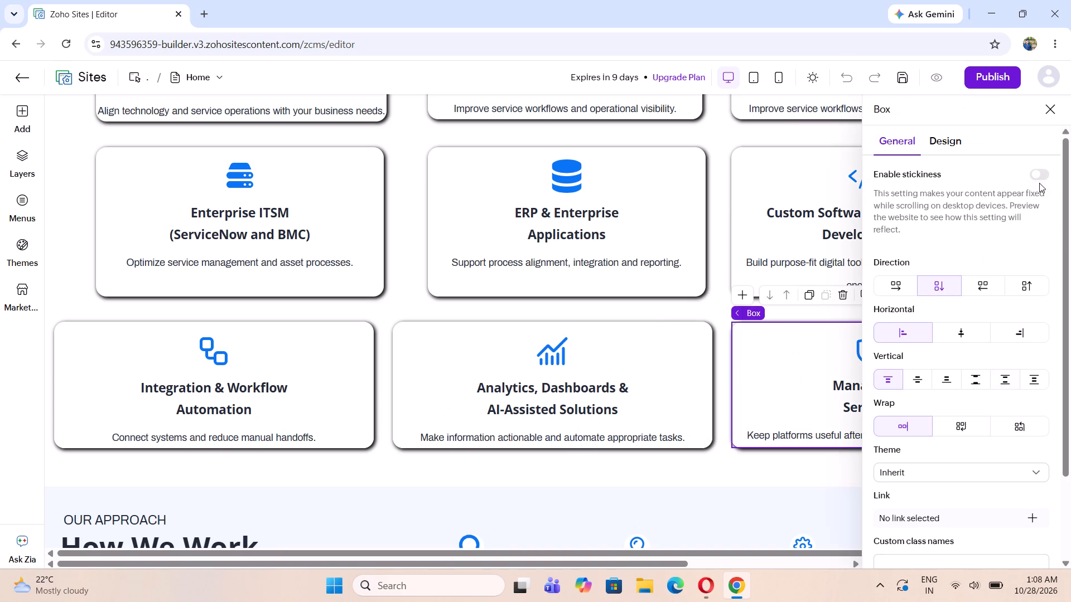
click(1044, 111)
drag(1006, 381, 1004, 382)
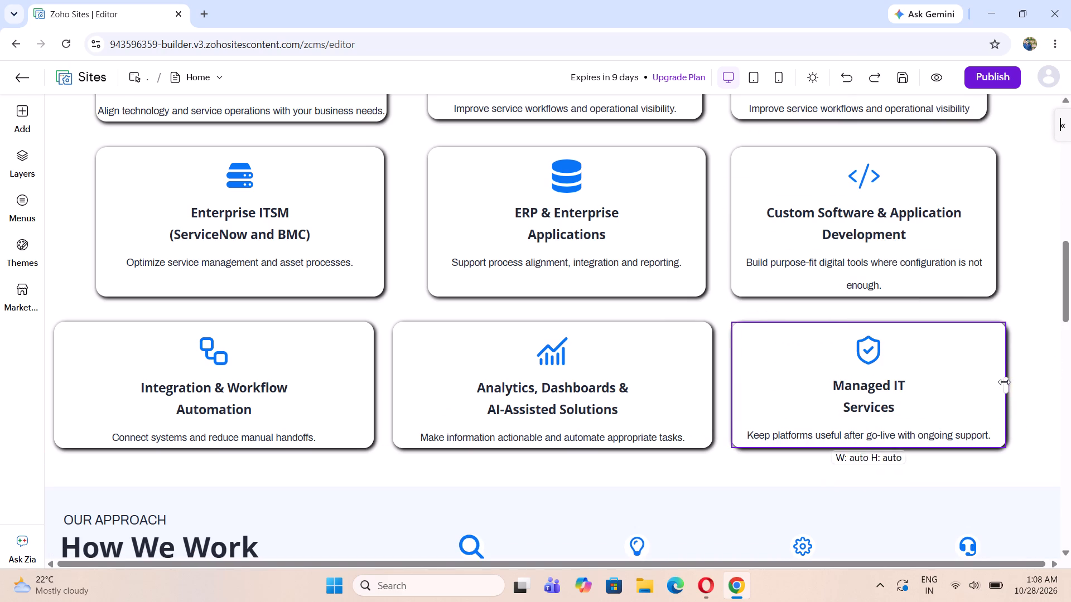
drag(1004, 382, 966, 382)
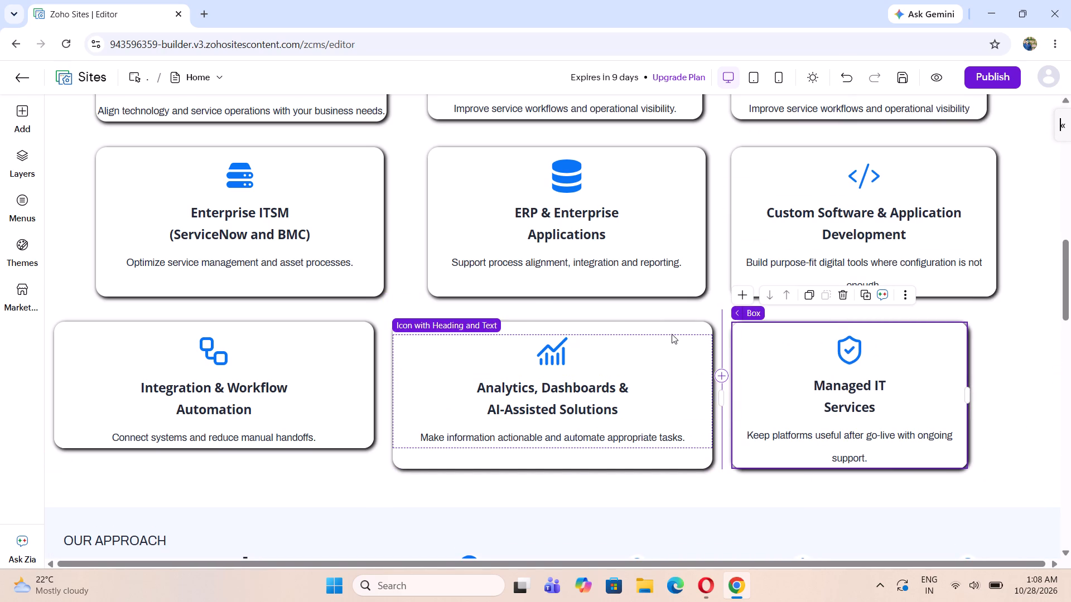
Narrow the Analytics, Dashboards & AI-Assisted Solutions box until its description just fits on one line.
click(673, 329)
drag(709, 394, 669, 393)
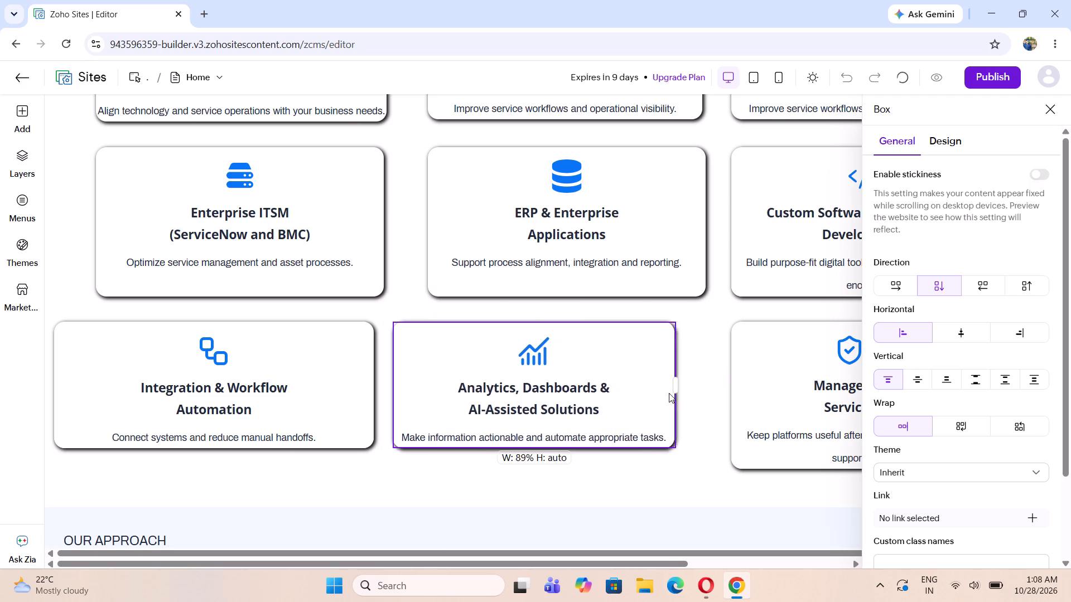
drag(669, 393, 657, 393)
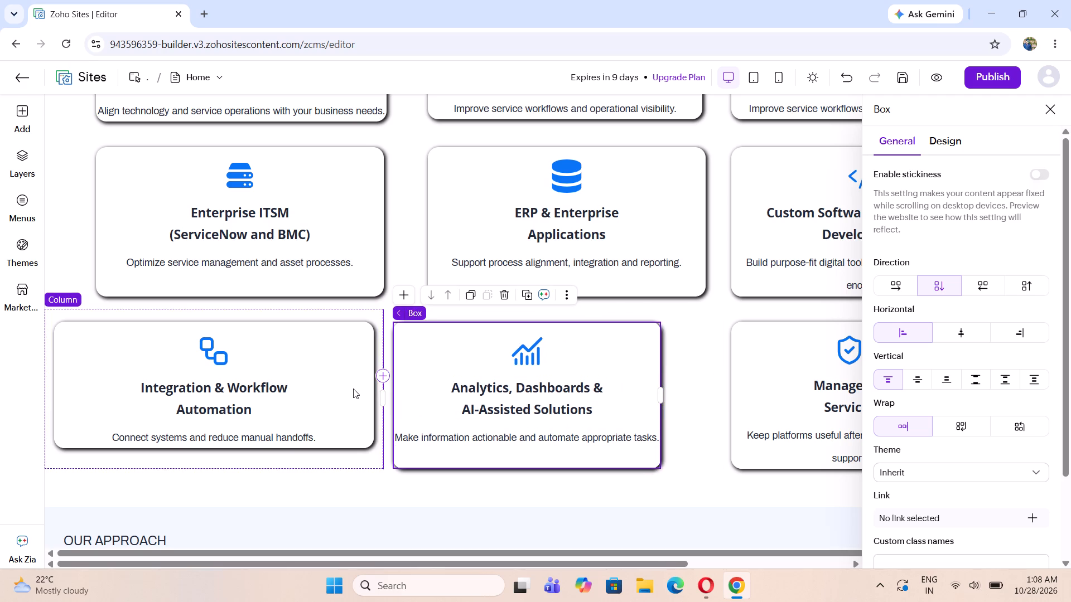
Narrow the Integration & Workflow Automation box to roughly the width of the other cards.
click(354, 327)
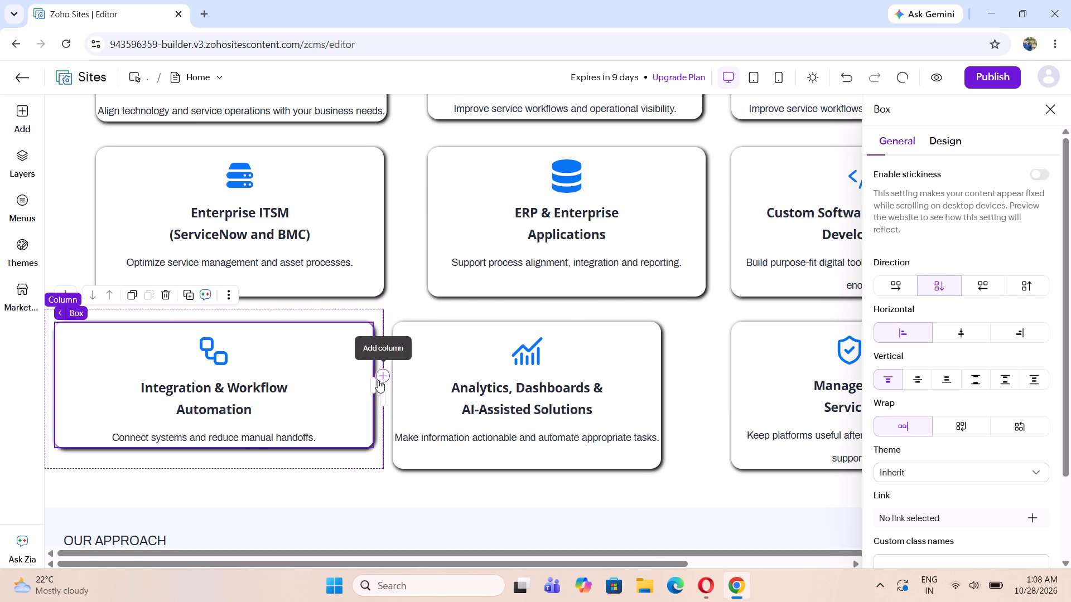
drag(374, 381, 331, 381)
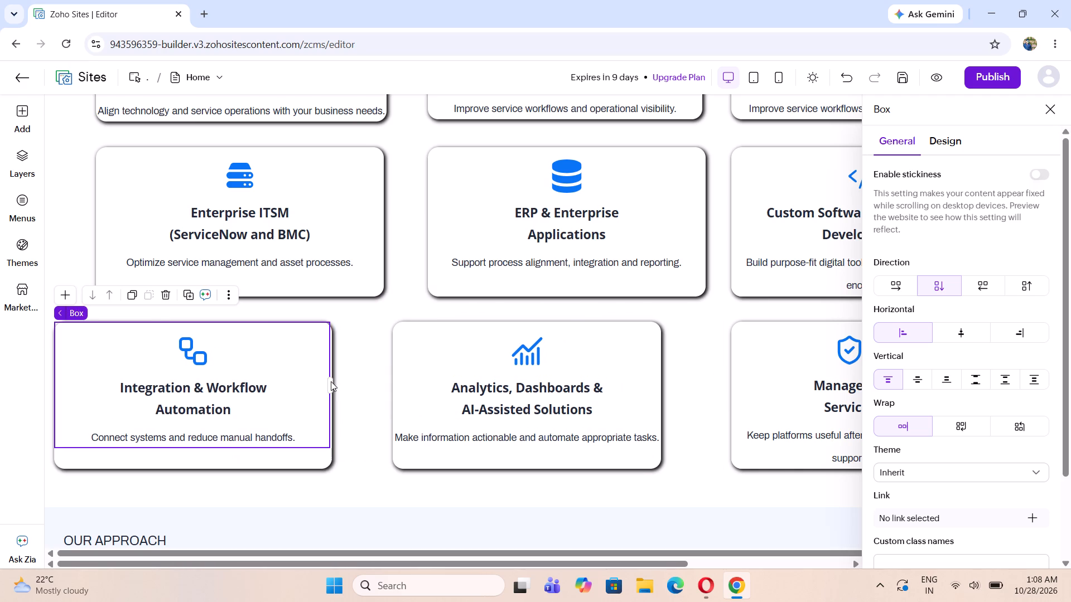
Turn off even margin for the Integration & Workflow Automation box and set its left margin to 60 px.
click(955, 131)
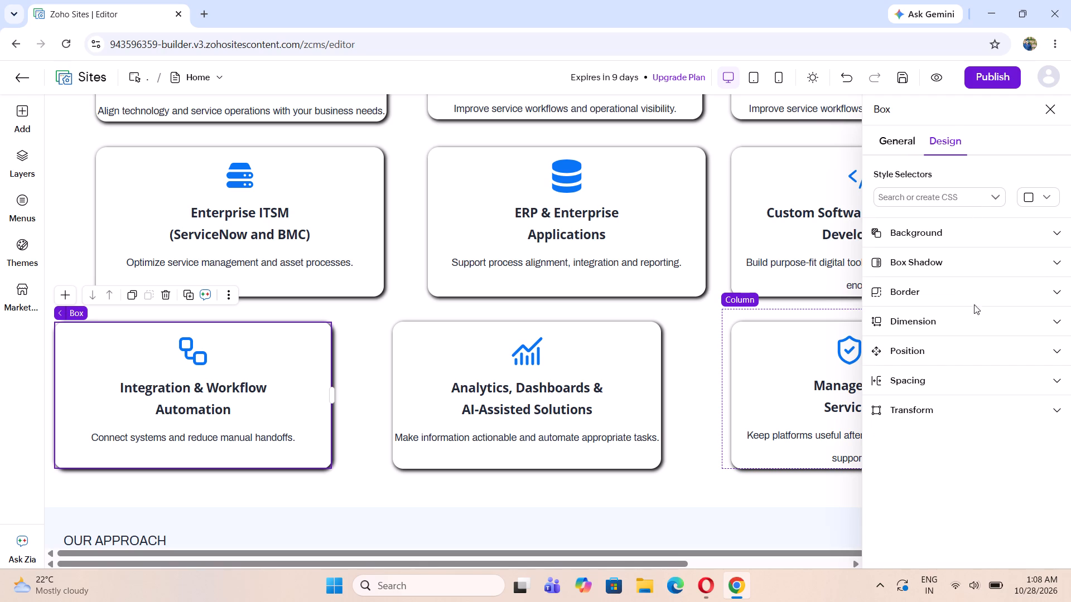
click(916, 379)
scroll(935, 382, down, 4)
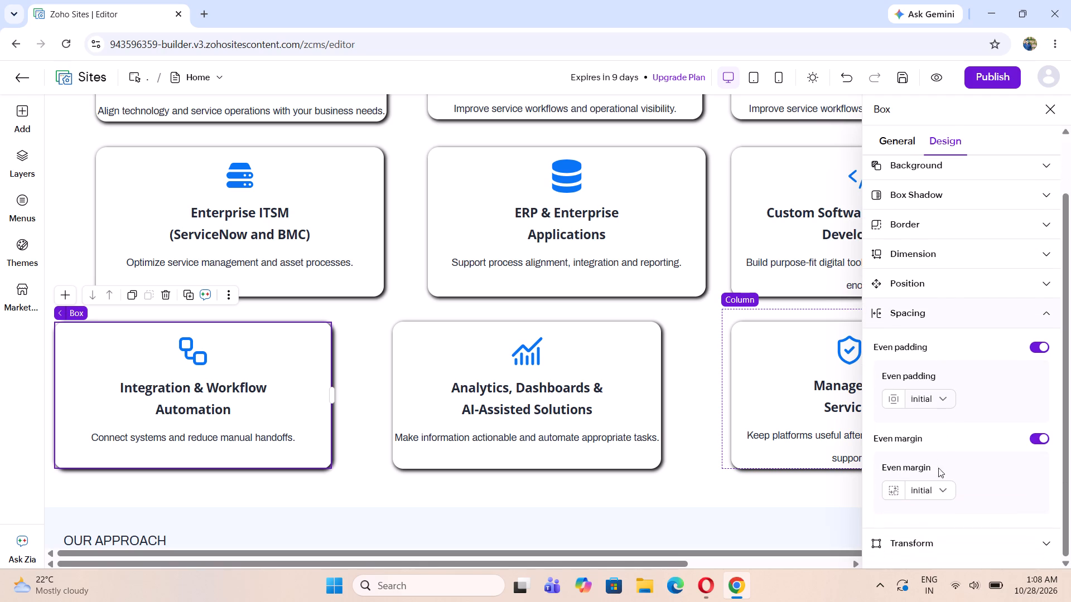
click(941, 485)
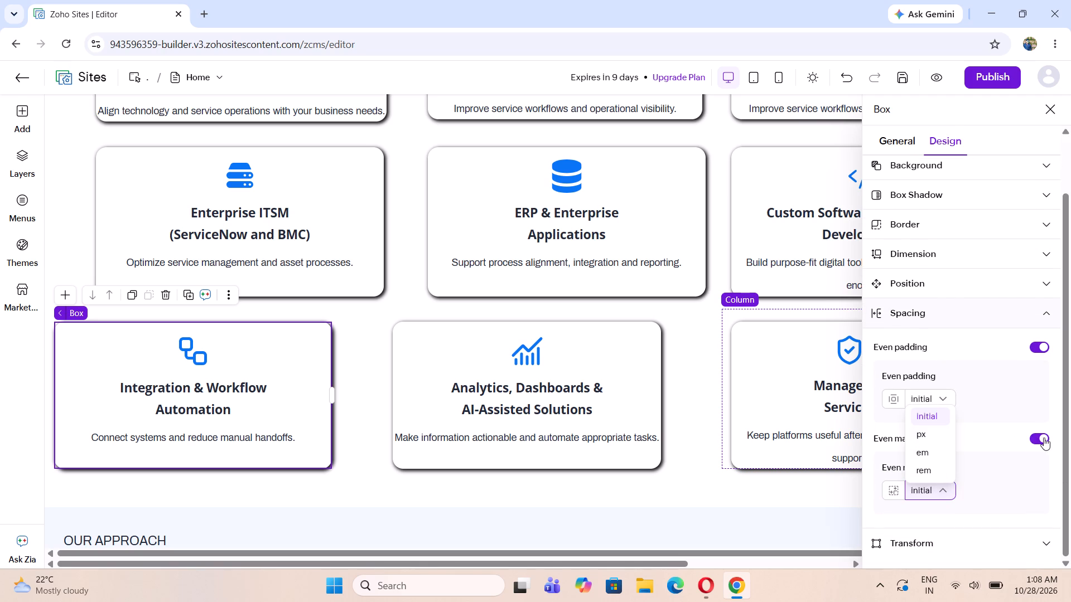
click(1050, 439)
click(1038, 440)
scroll(1038, 440, down, 3)
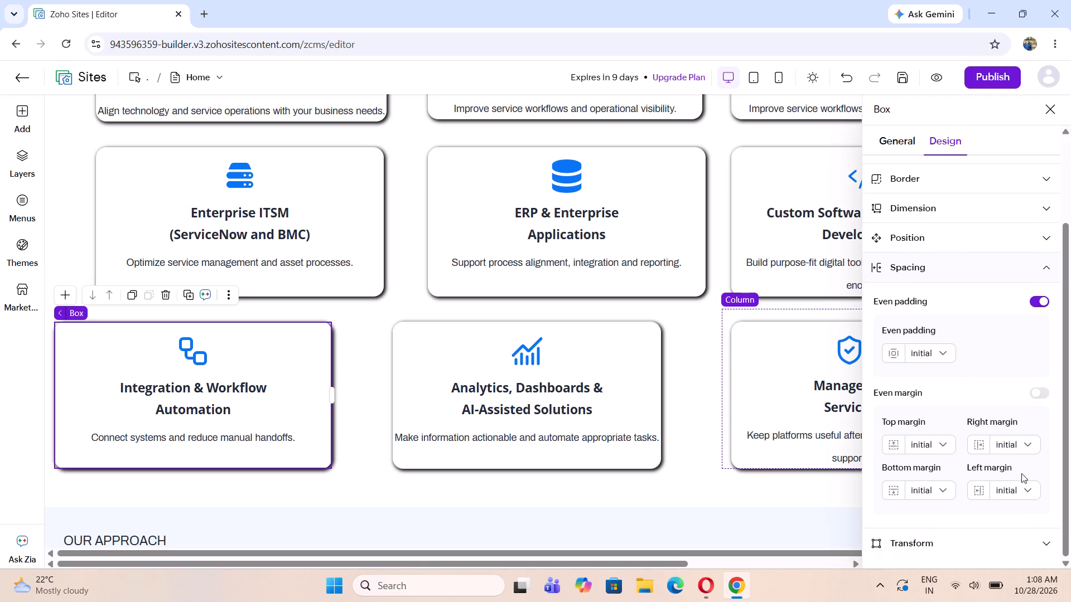
click(1011, 493)
click(1001, 433)
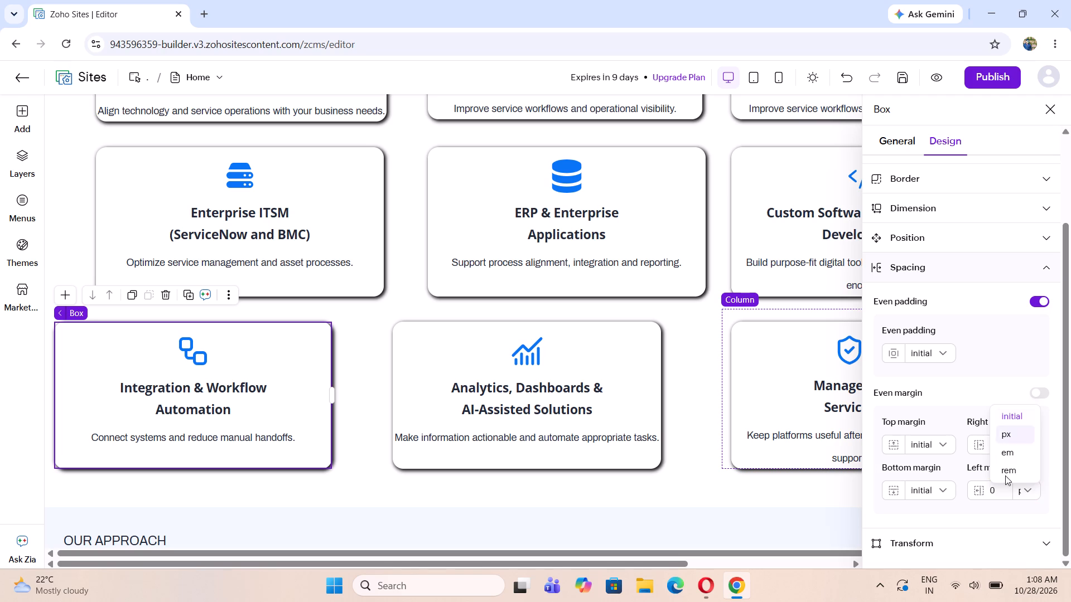
click(1000, 488)
key(BackSpace)
text(60)
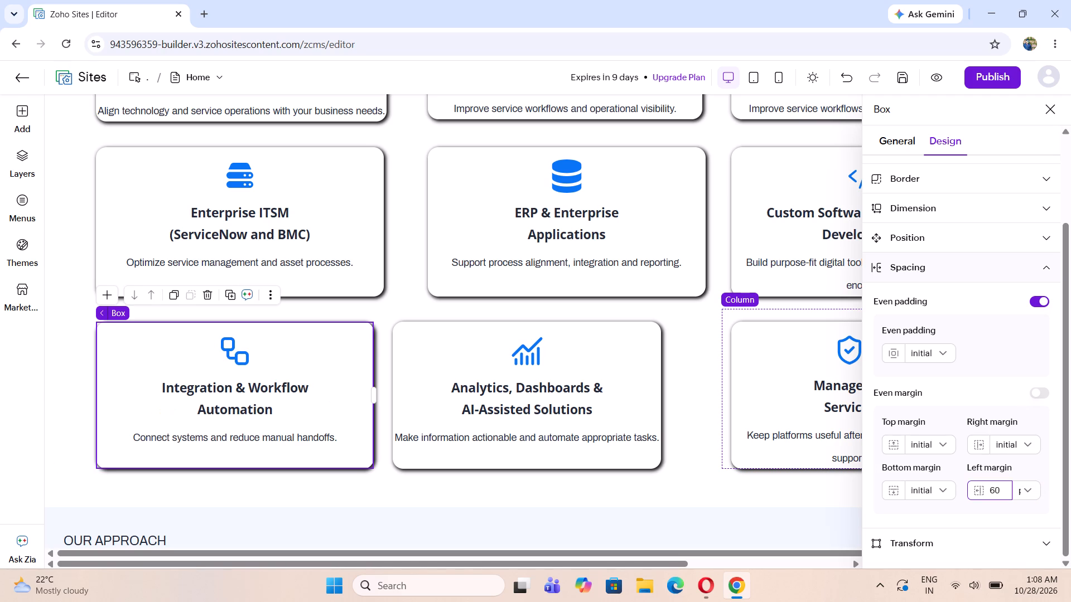
key(Return)
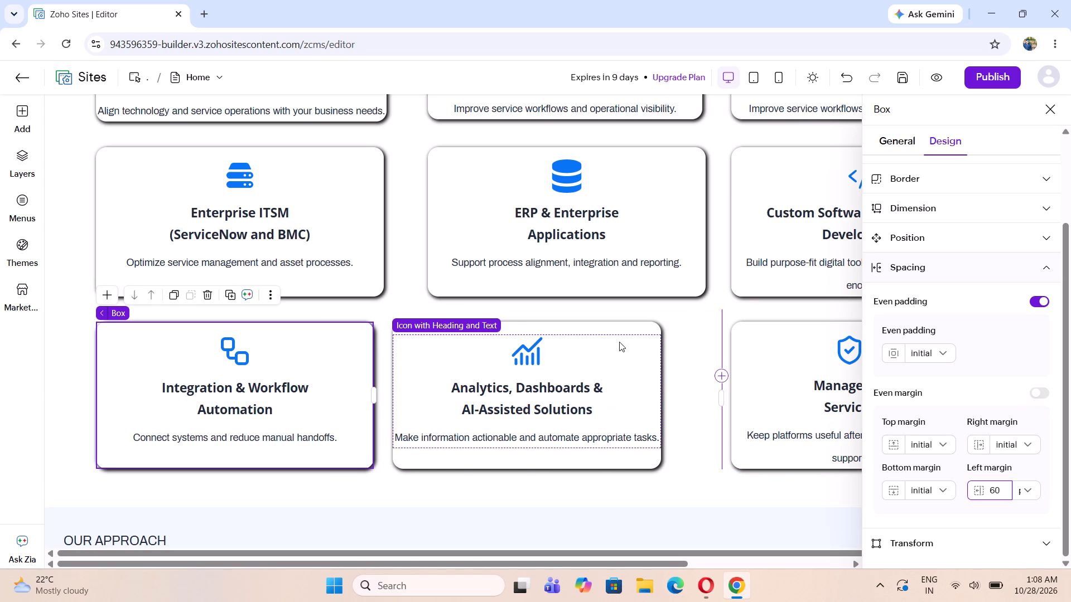
Turn off even margin for the Analytics, Dashboards & AI-Assisted Solutions box, set its left margin to 50 px and close the settings.
click(638, 321)
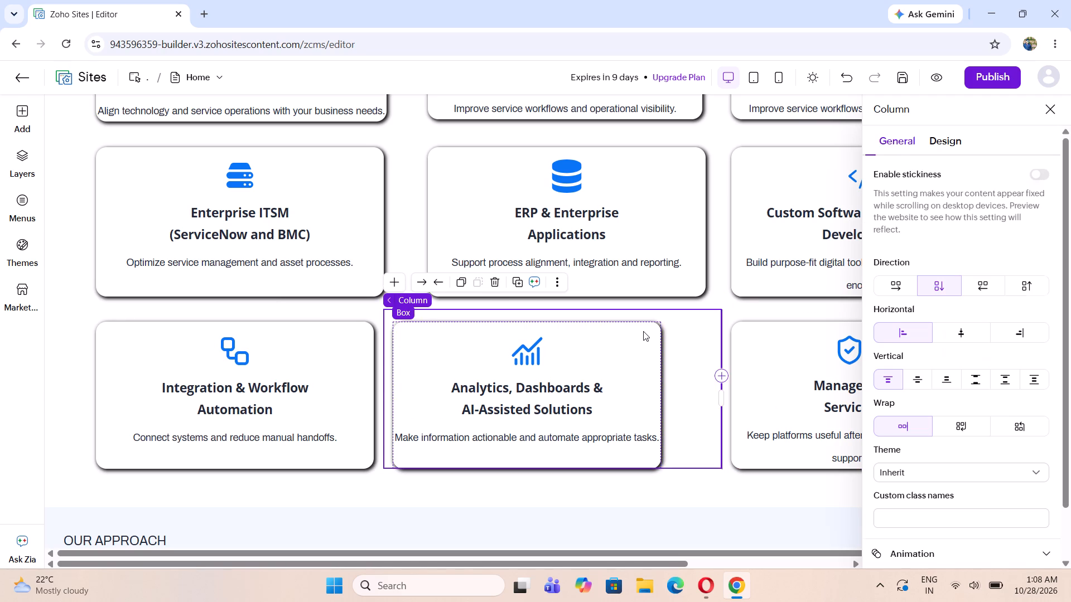
click(643, 331)
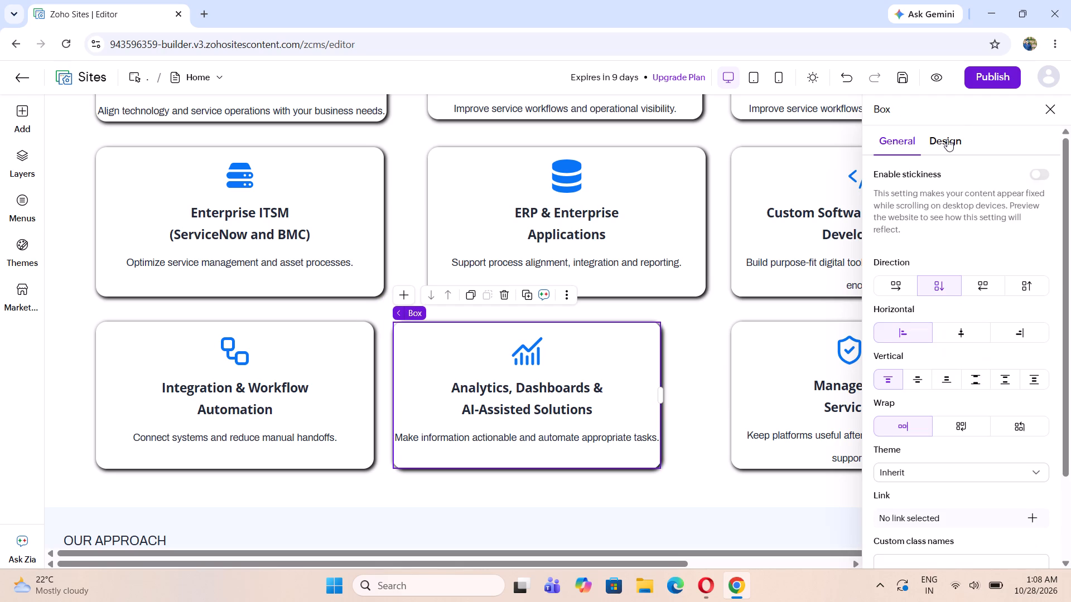
click(947, 139)
click(912, 384)
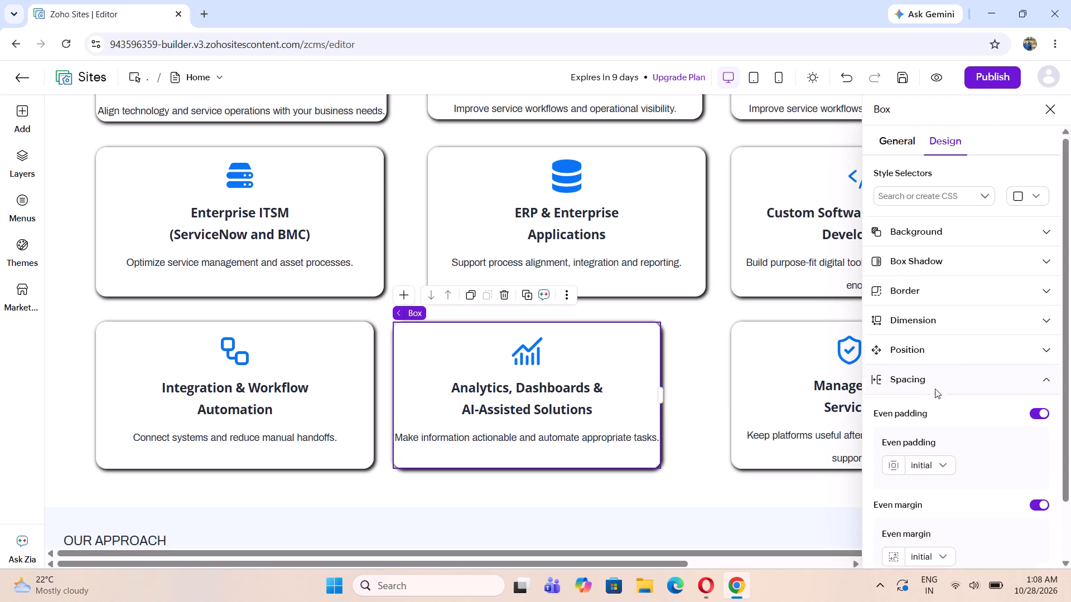
scroll(953, 399, down, 2)
click(1043, 431)
click(1036, 438)
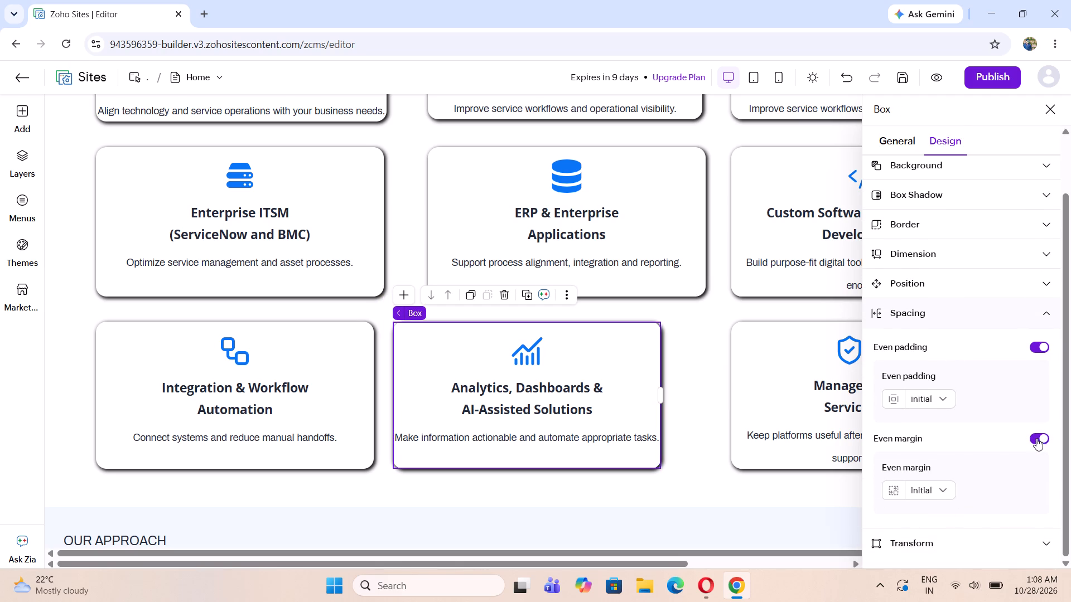
scroll(1036, 438, down, 2)
click(1016, 482)
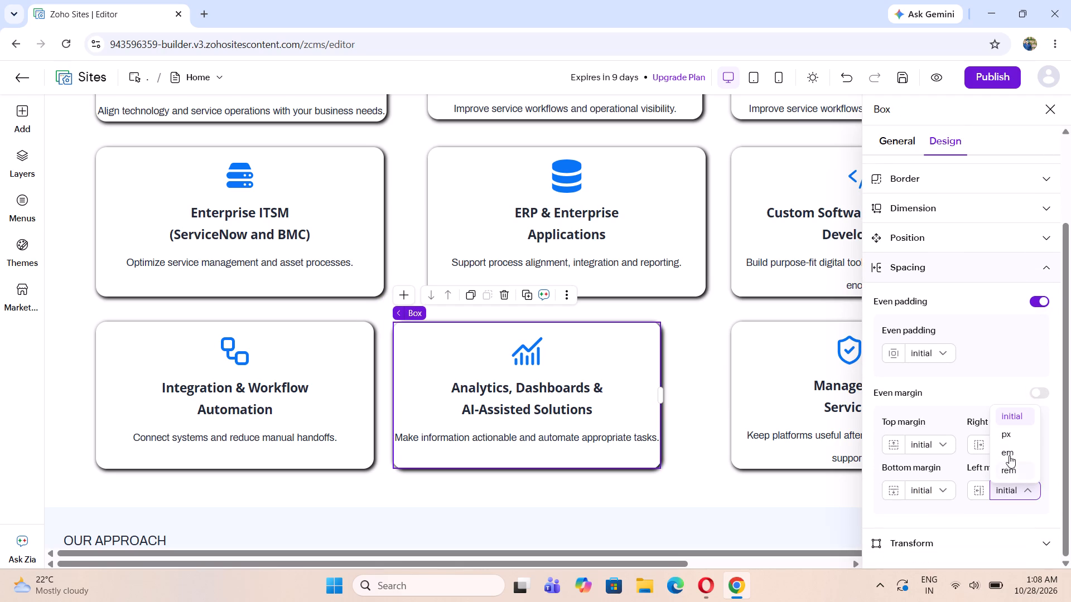
click(1013, 435)
click(998, 492)
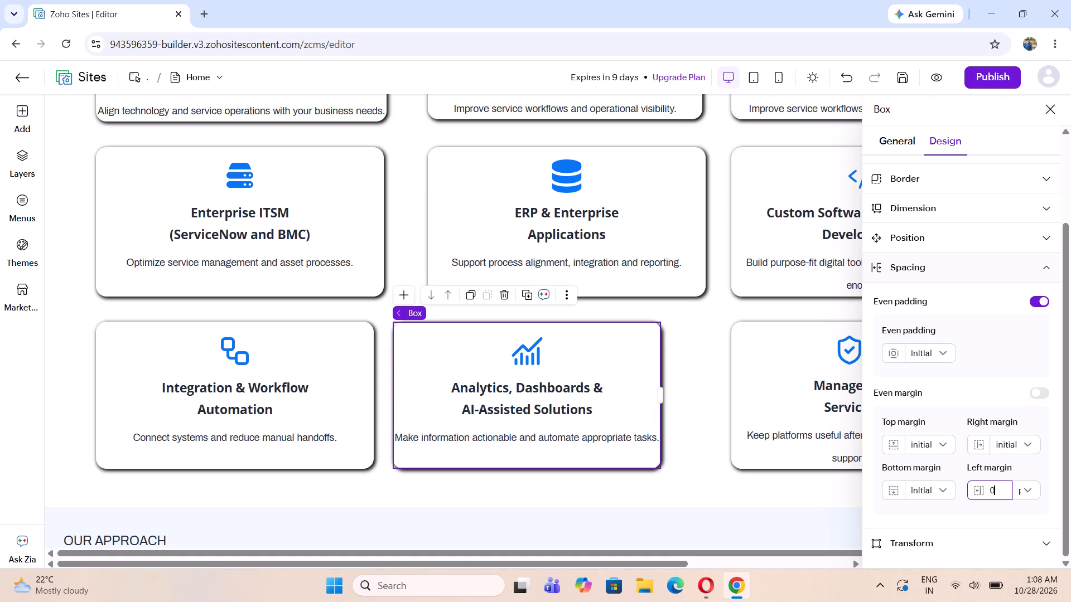
key(BackSpace)
text(50)
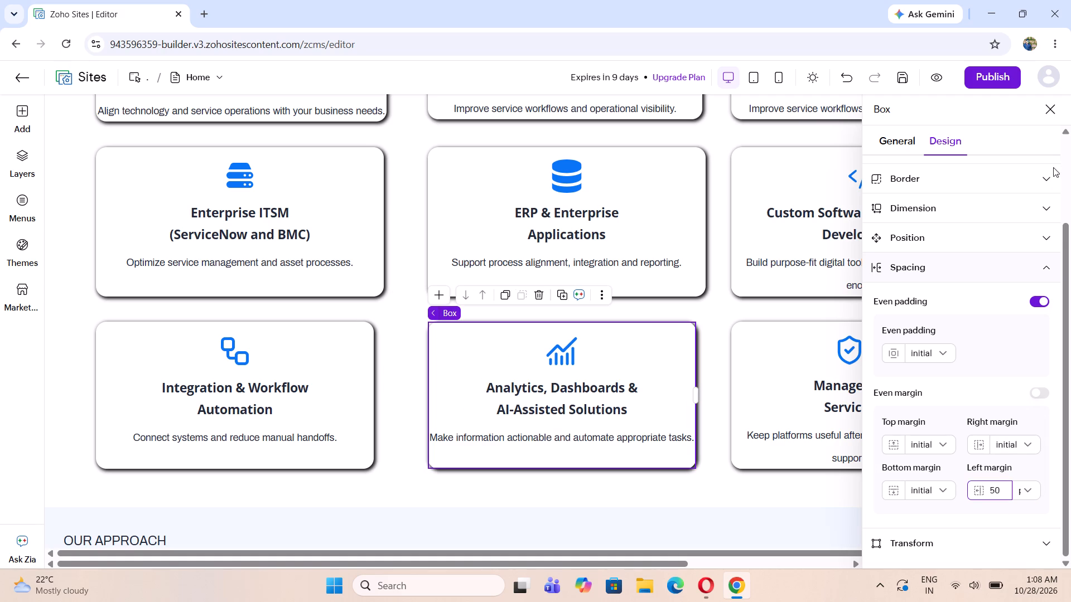
click(1049, 112)
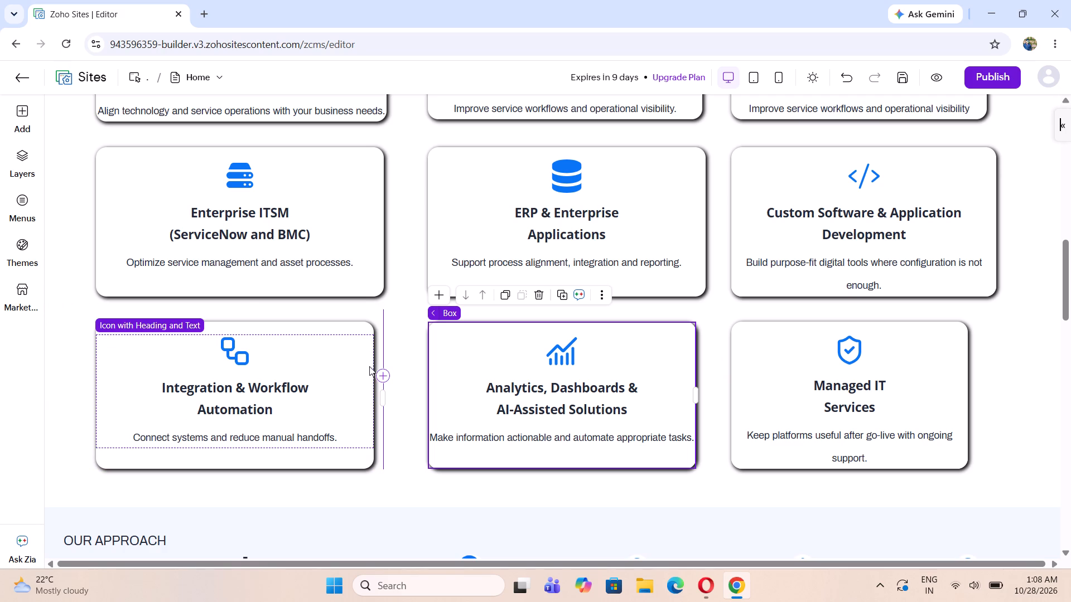
Widen the Integration & Workflow Automation box slightly so its right edge lines up with the Enterprise ITSM card above.
click(363, 331)
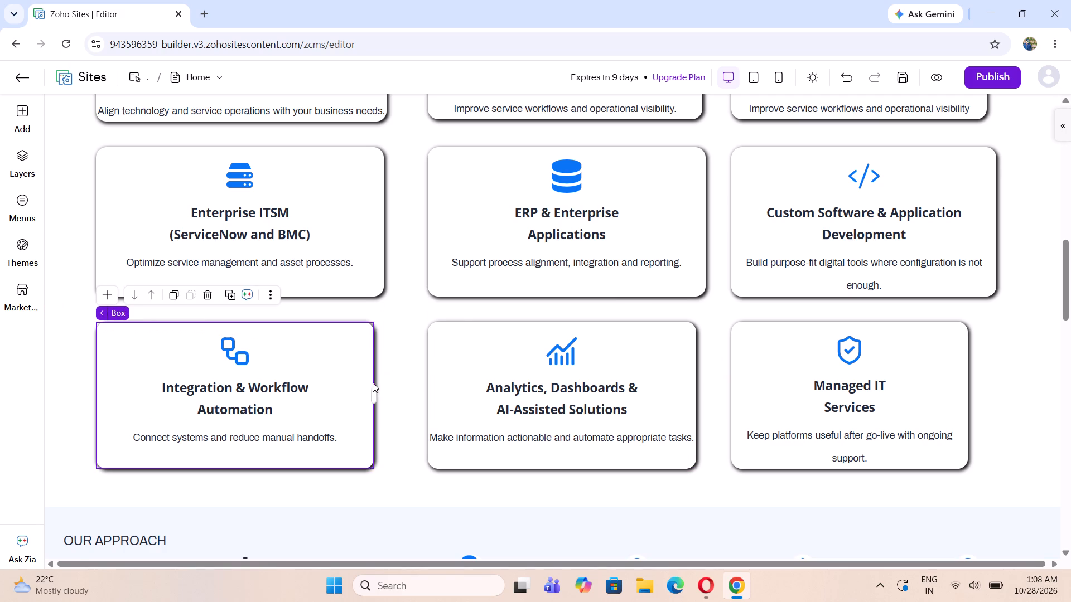
drag(373, 397, 384, 400)
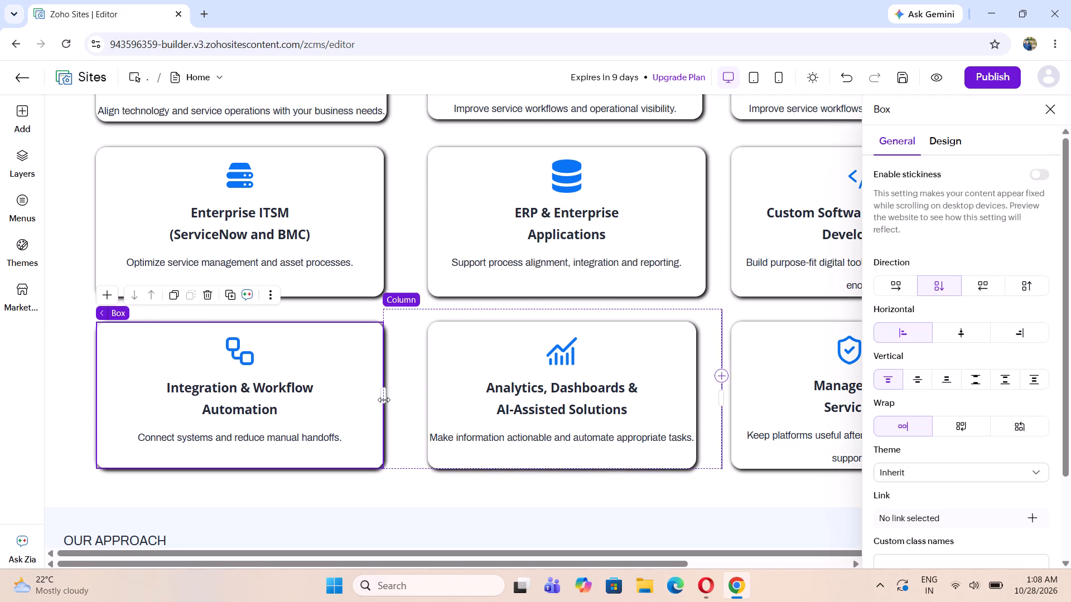
Widen the Analytics, Dashboards & AI-Assisted Solutions box to match the ERP & Enterprise Applications card above and close the box settings.
click(672, 355)
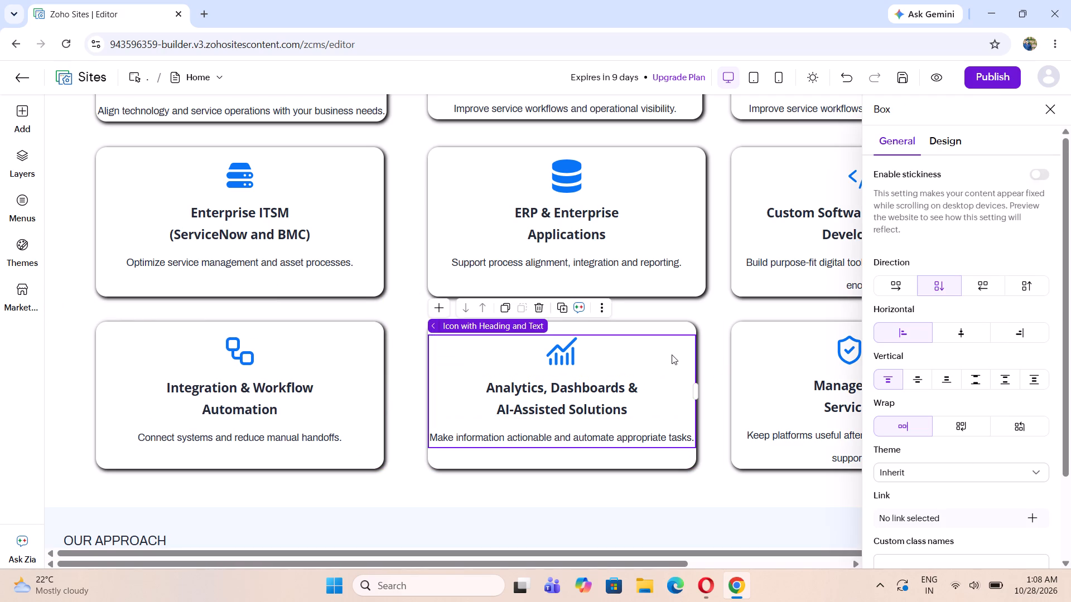
click(694, 391)
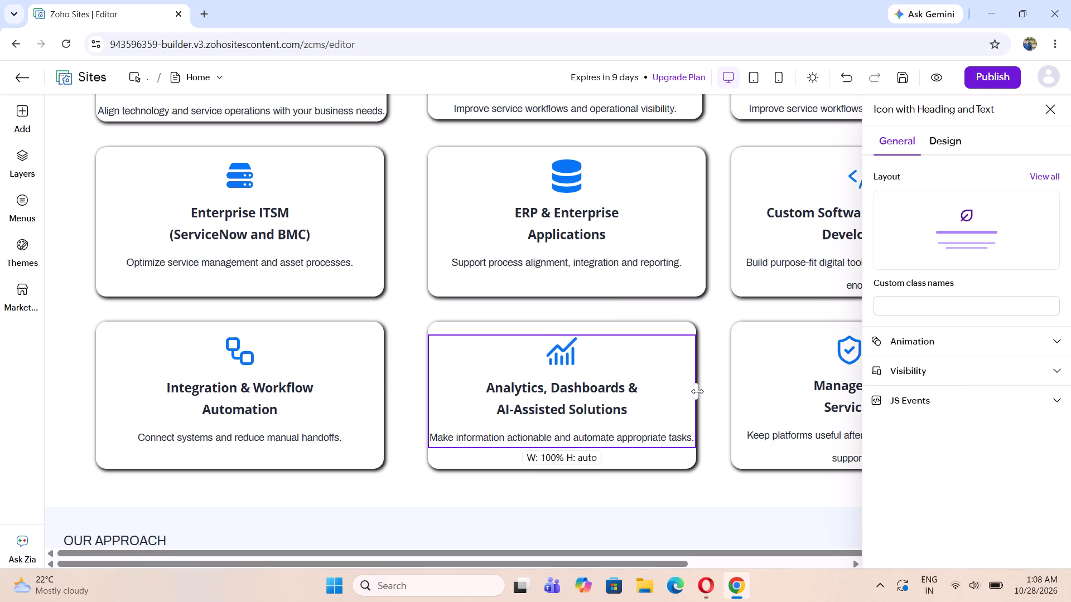
click(676, 327)
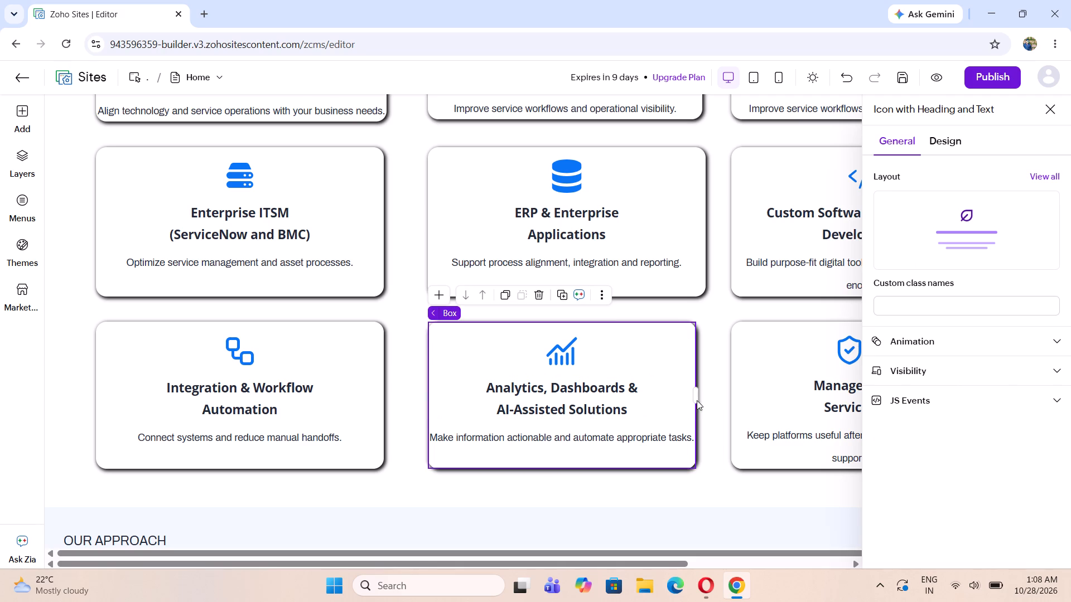
drag(695, 397, 704, 400)
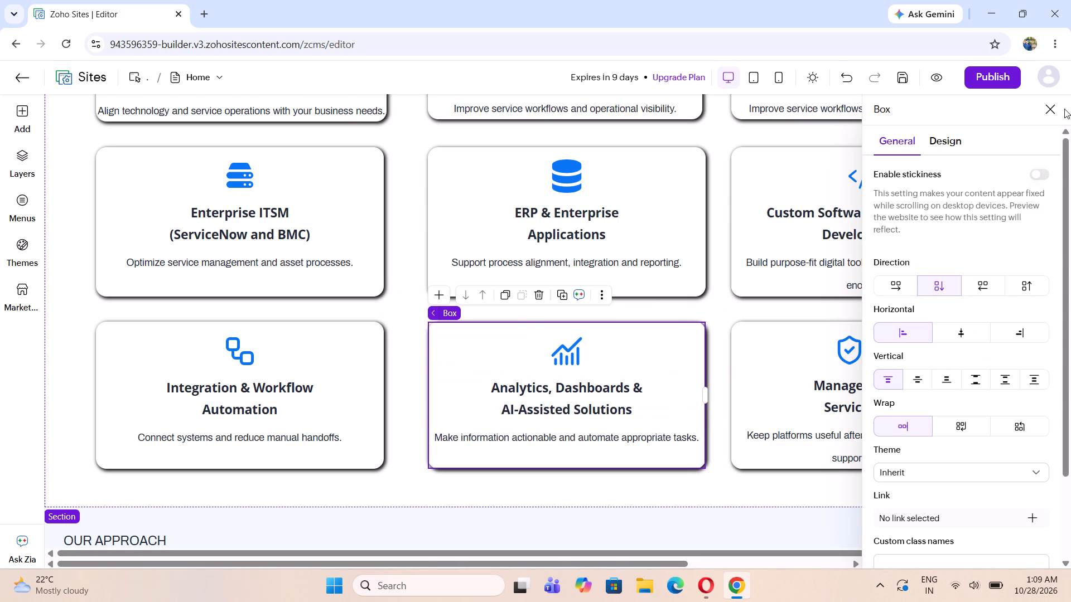
click(1054, 110)
Widen the Managed IT Services box to line up with the right edge of the Custom Software & Application Development card above.
click(958, 330)
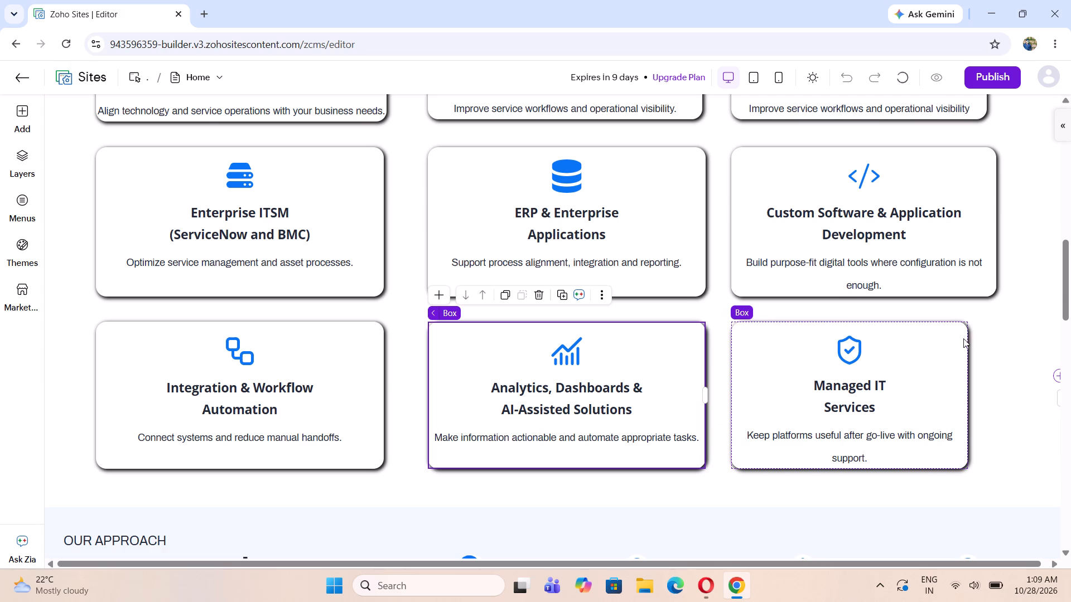
click(1048, 115)
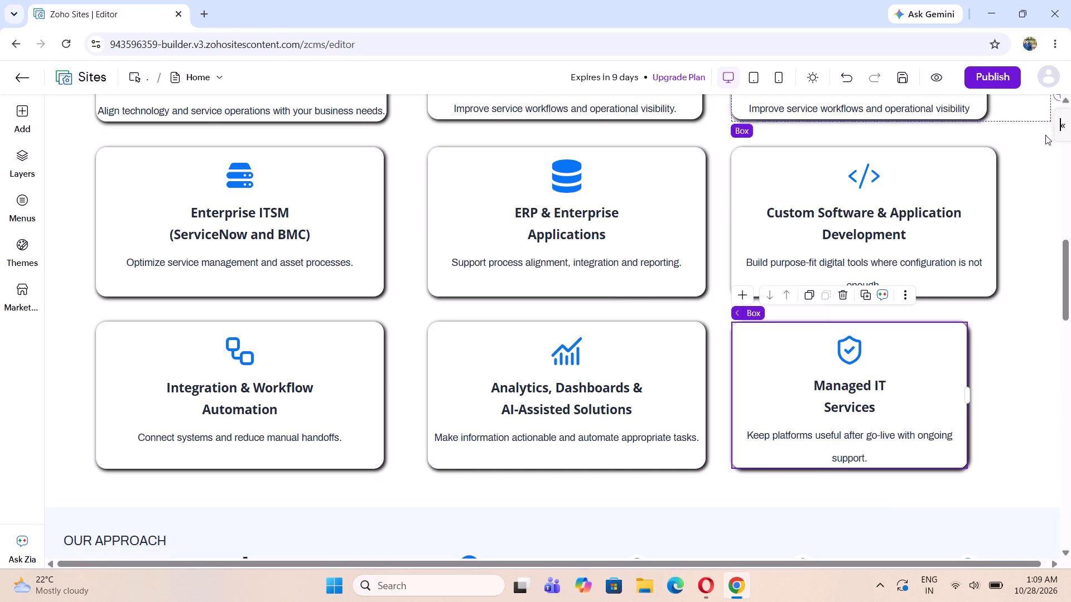
drag(969, 396, 1000, 396)
scroll(865, 396, up, 6)
scroll(865, 395, down, 2)
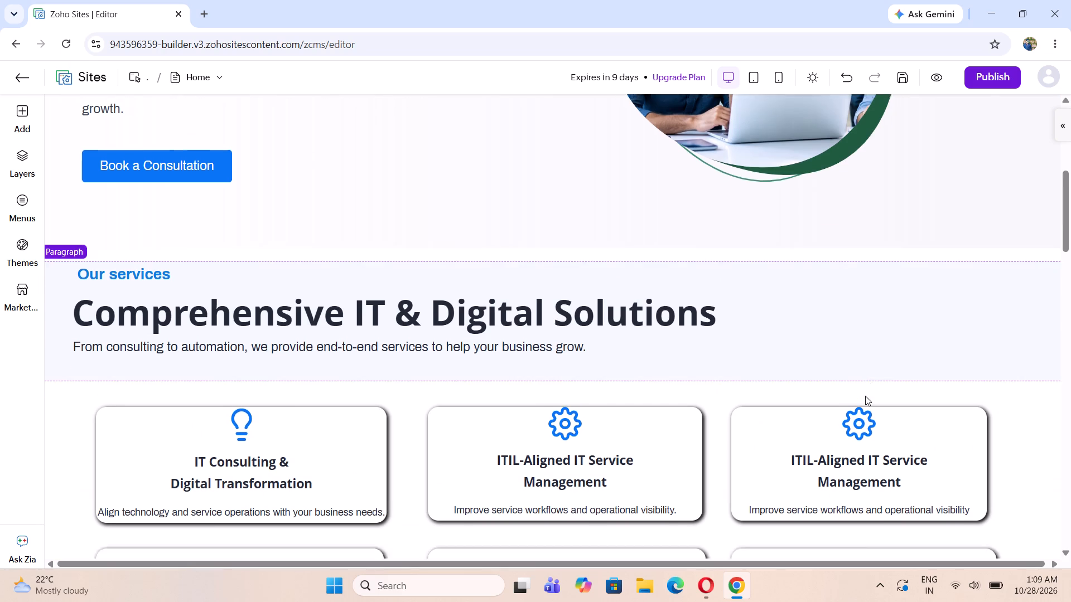
Review the alignment and widths of the three rows of service cards on the Home page.
scroll(865, 396, down, 1)
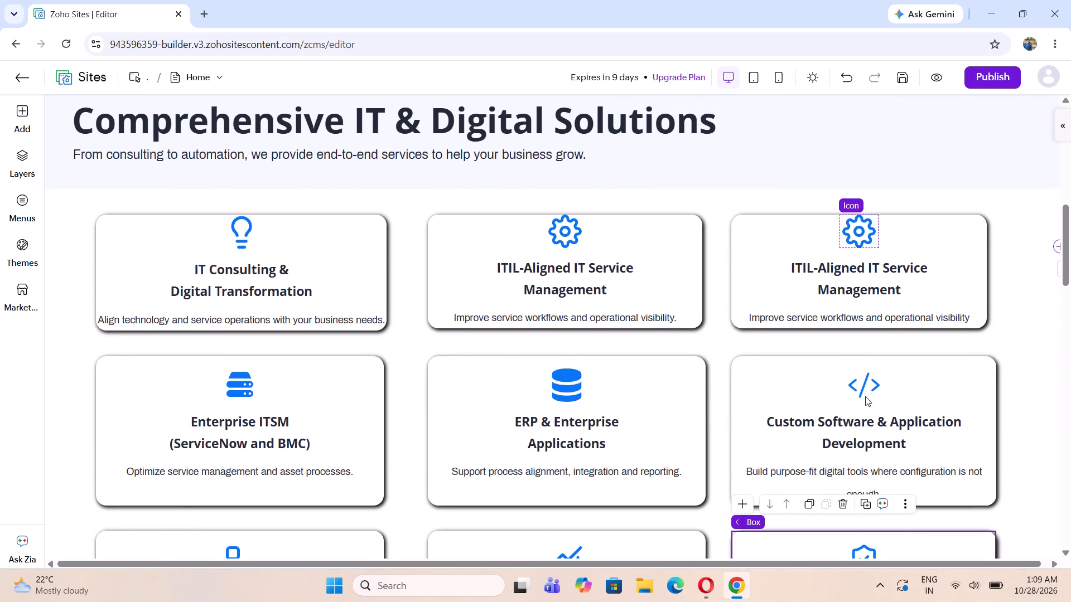
scroll(806, 390, down, 2)
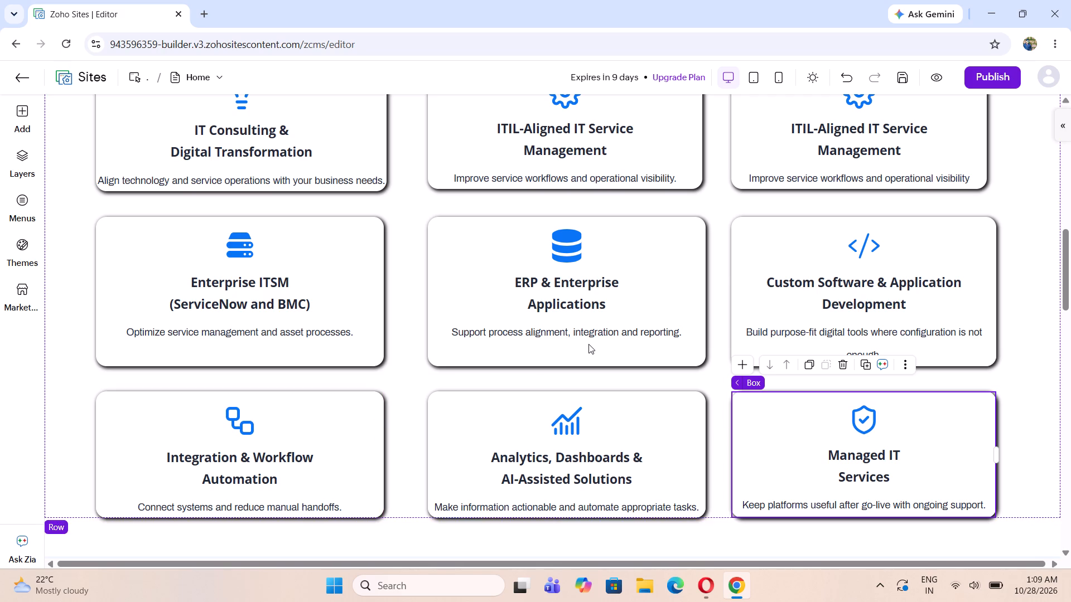
scroll(617, 340, up, 2)
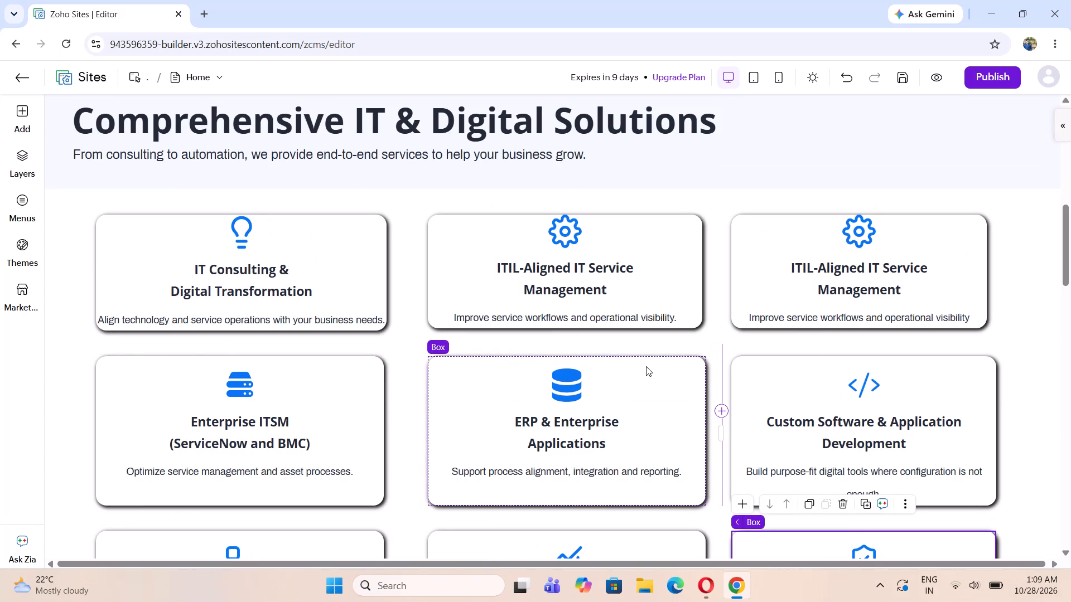
scroll(698, 336, down, 1)
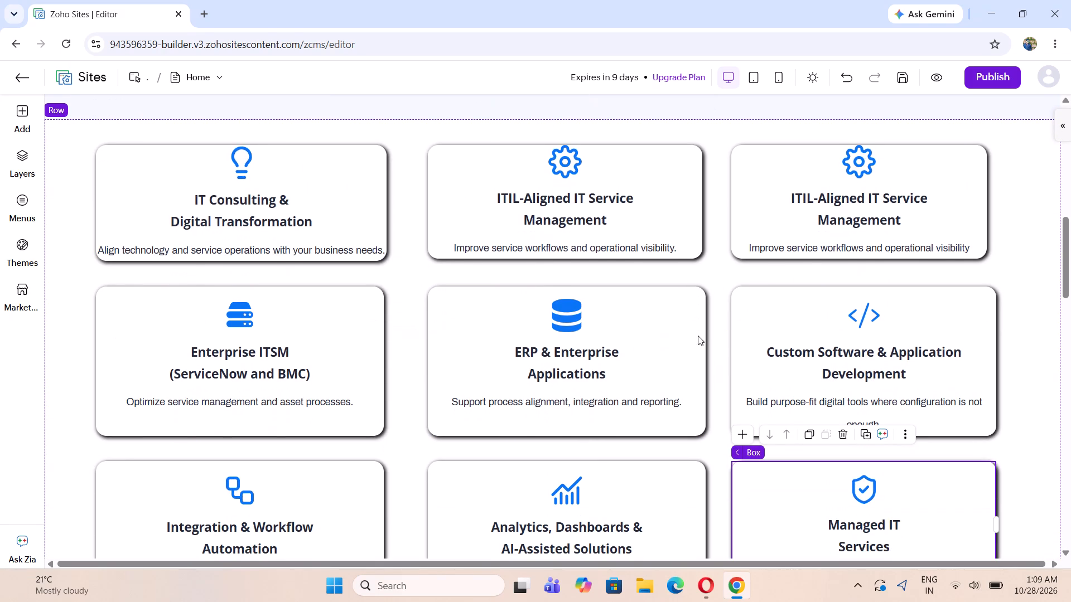
scroll(669, 330, up, 1)
scroll(677, 337, down, 1)
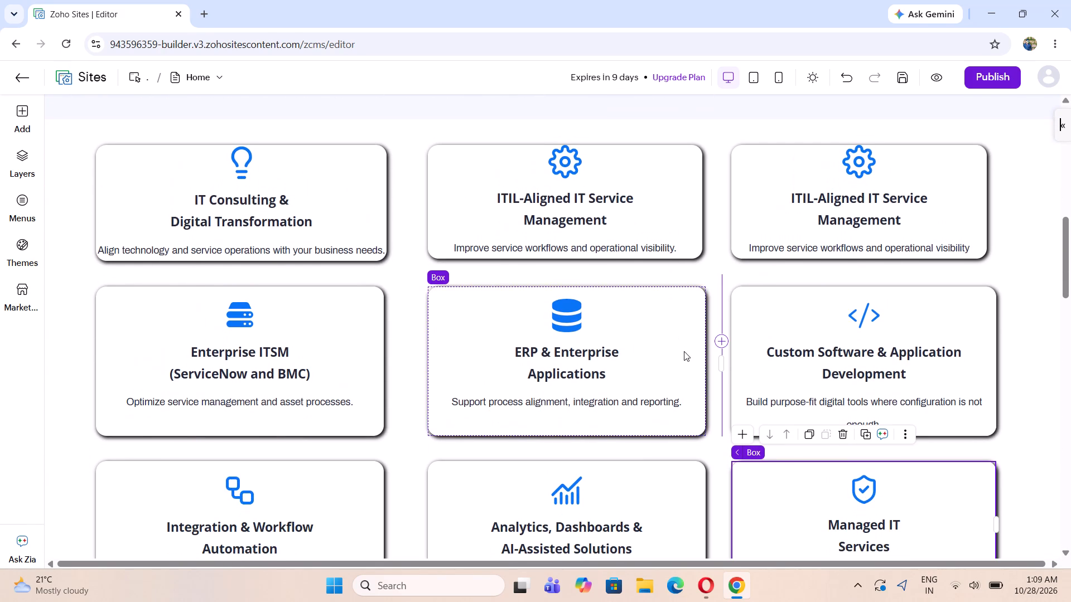
click(206, 15)
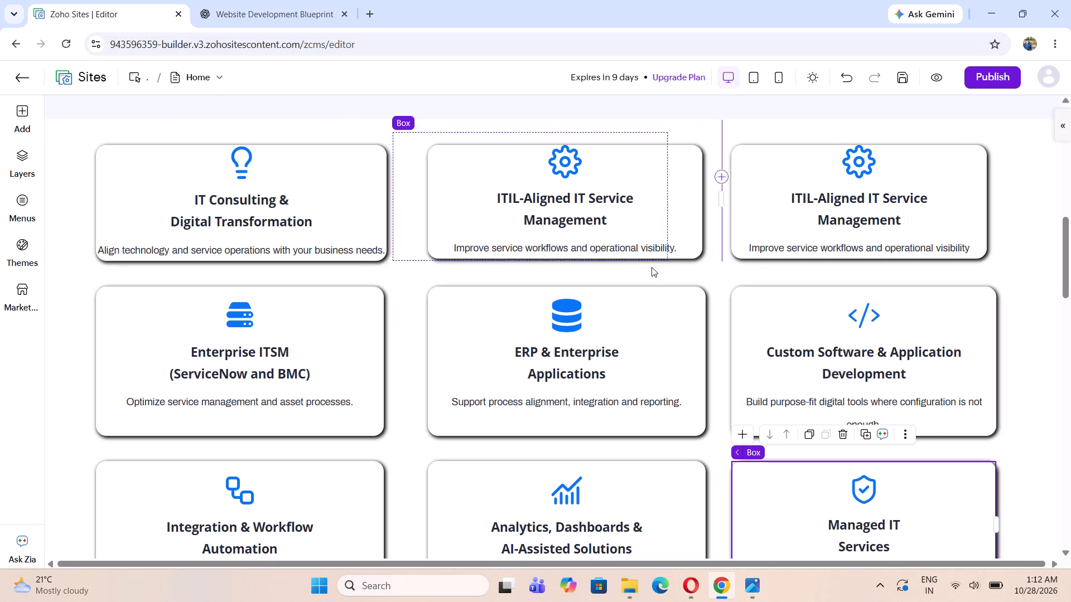
scroll(846, 282, down, 1)
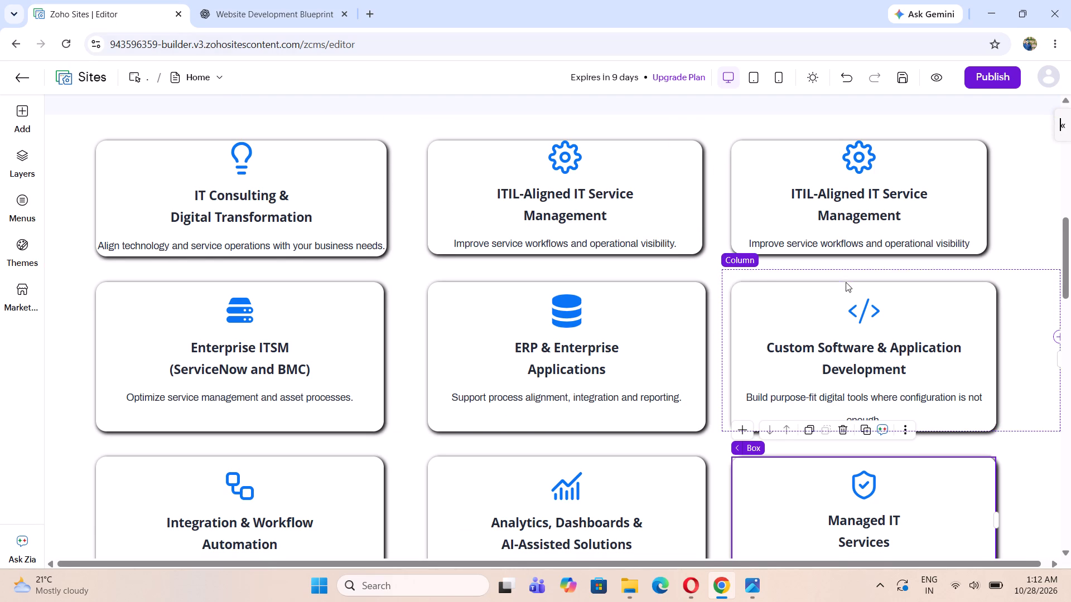
scroll(846, 282, down, 5)
scroll(846, 282, up, 5)
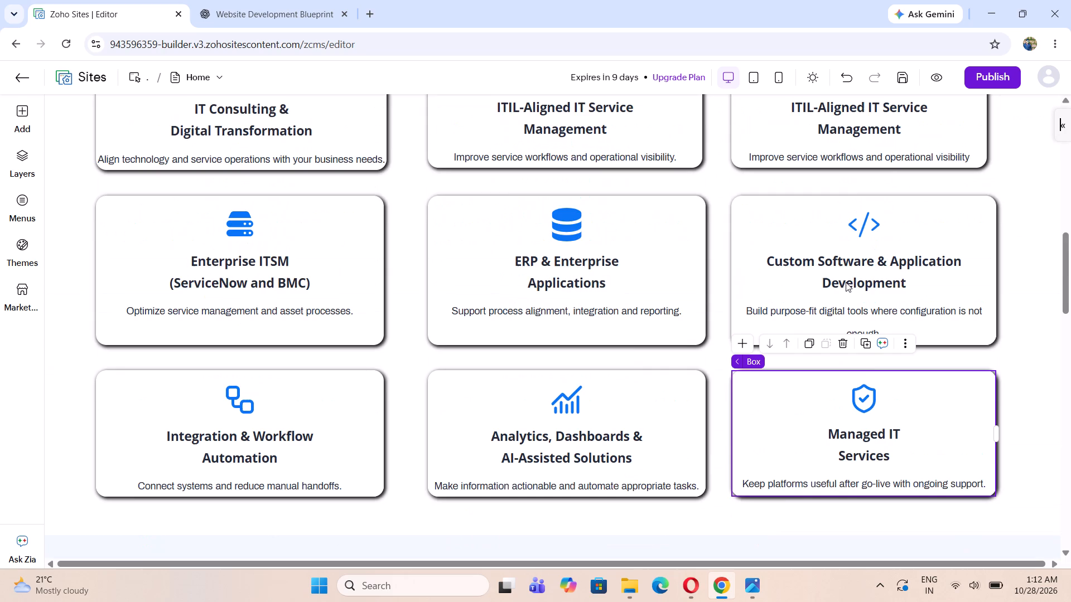
scroll(861, 271, up, 2)
click(883, 272)
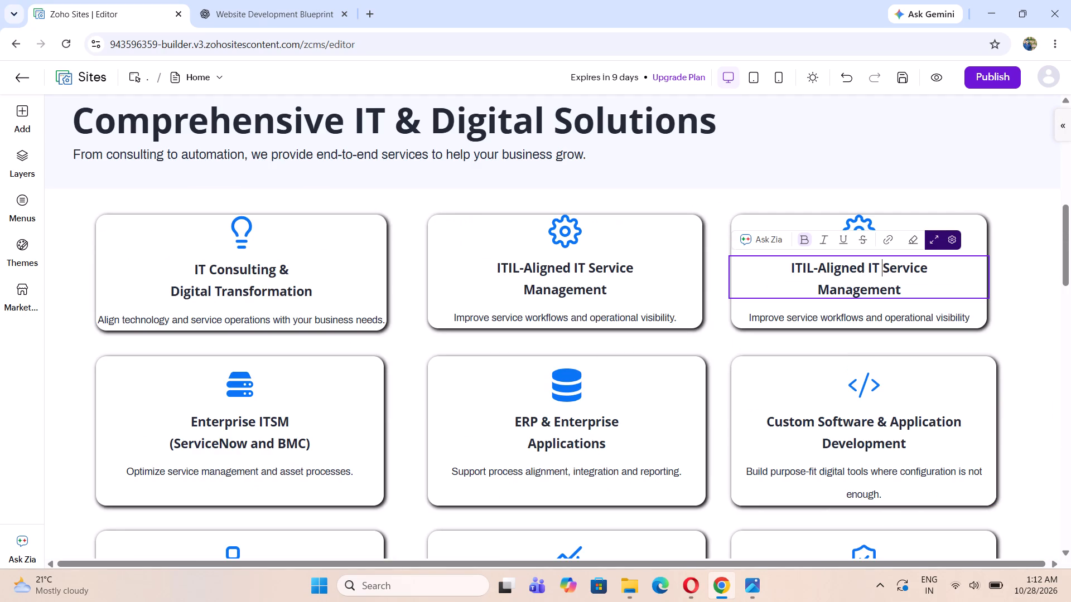
drag(899, 290, 793, 271)
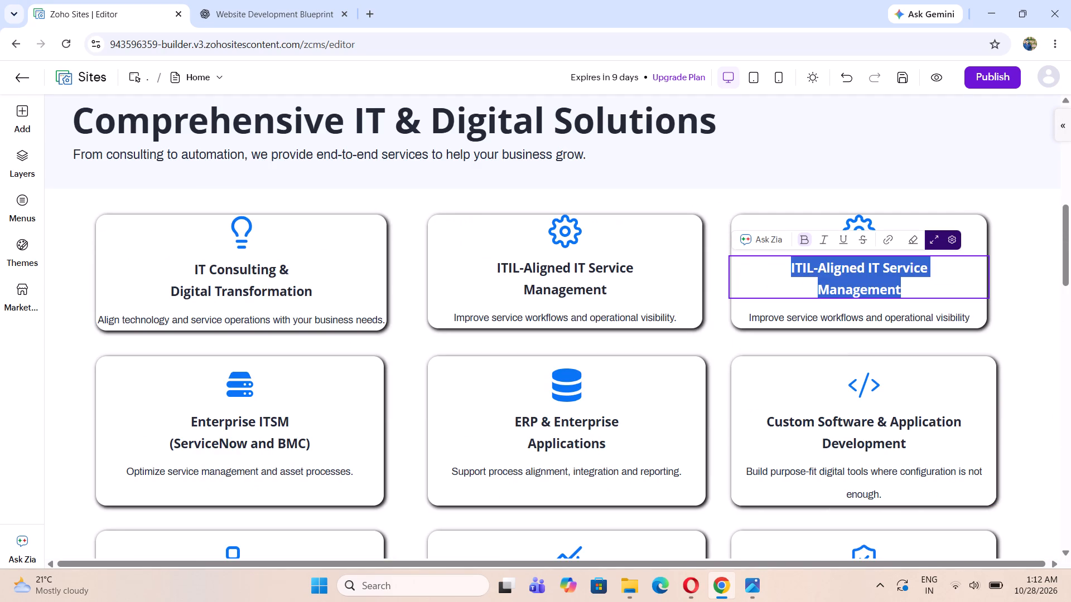
key(ctrl+v)
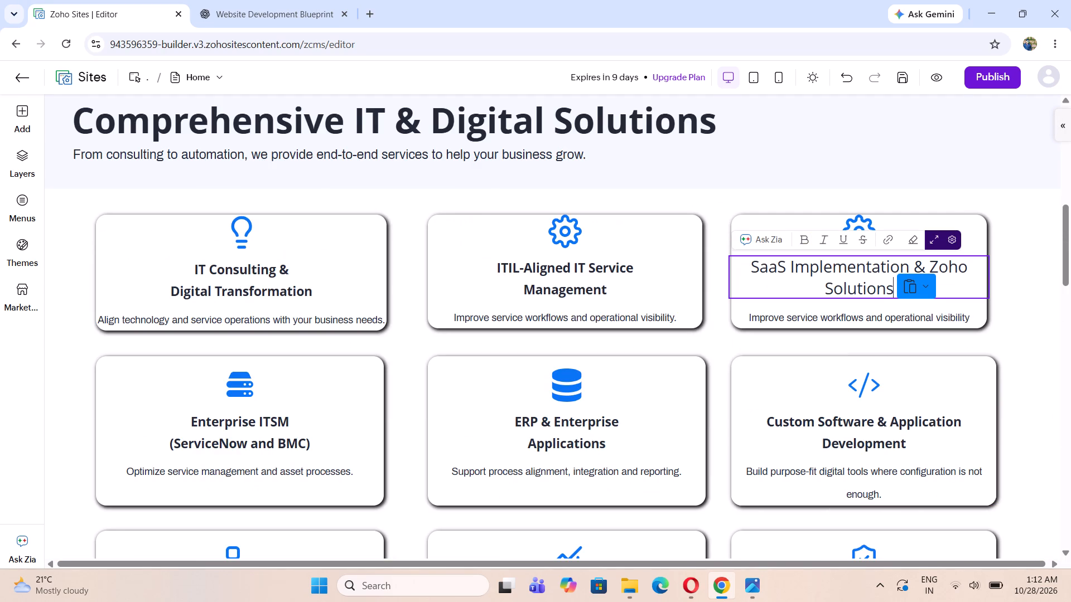
Make the SaaS Implementation & Zoho Solutions heading bold and set its font size to 18px, matching the neighbouring ITIL card heading.
drag(895, 291, 754, 270)
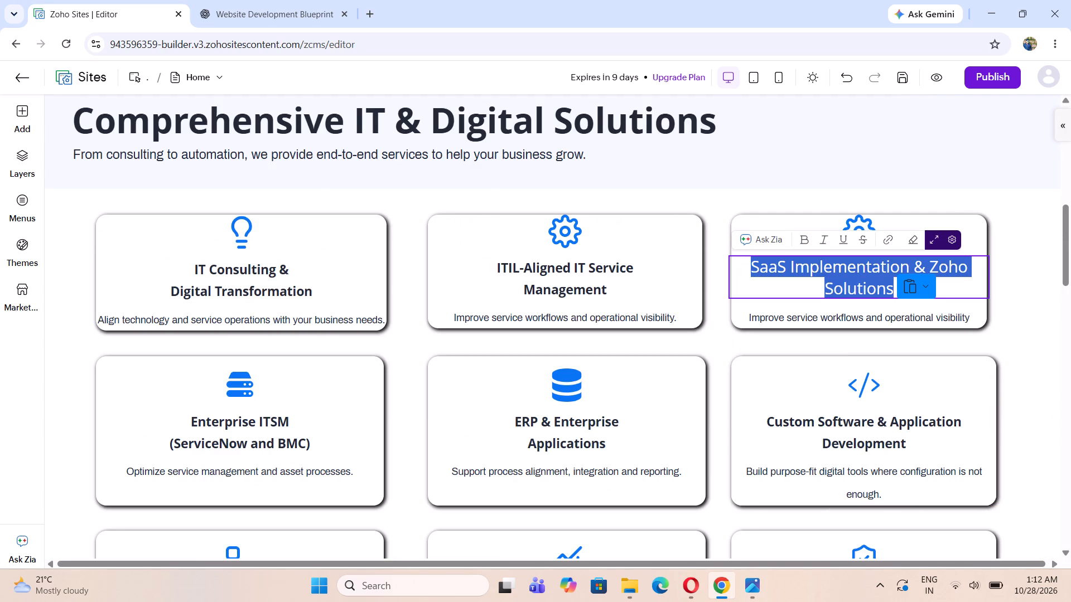
drag(754, 270, 752, 269)
click(799, 244)
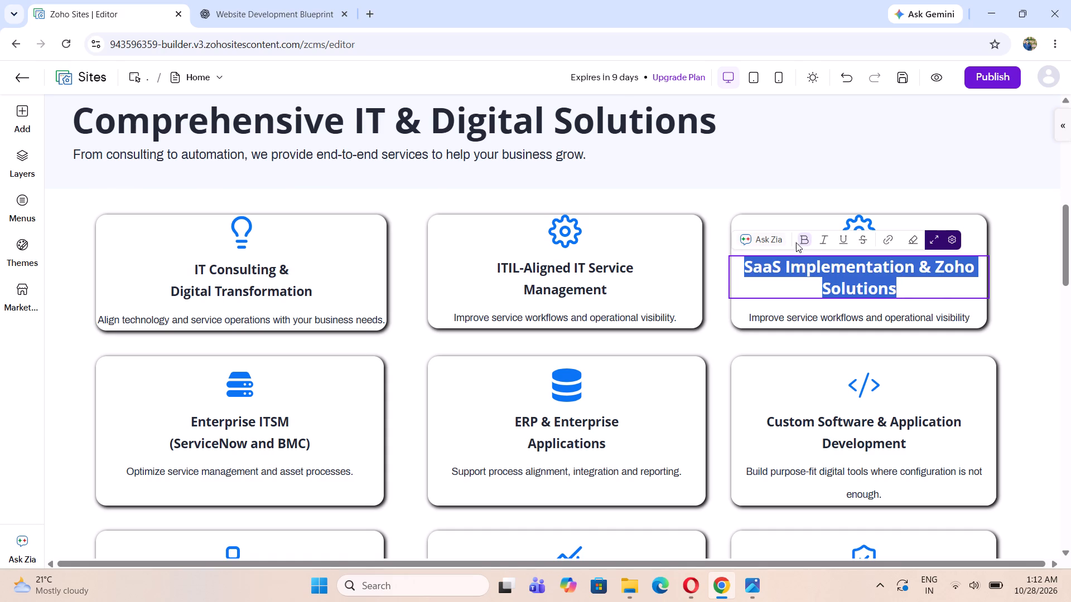
click(551, 269)
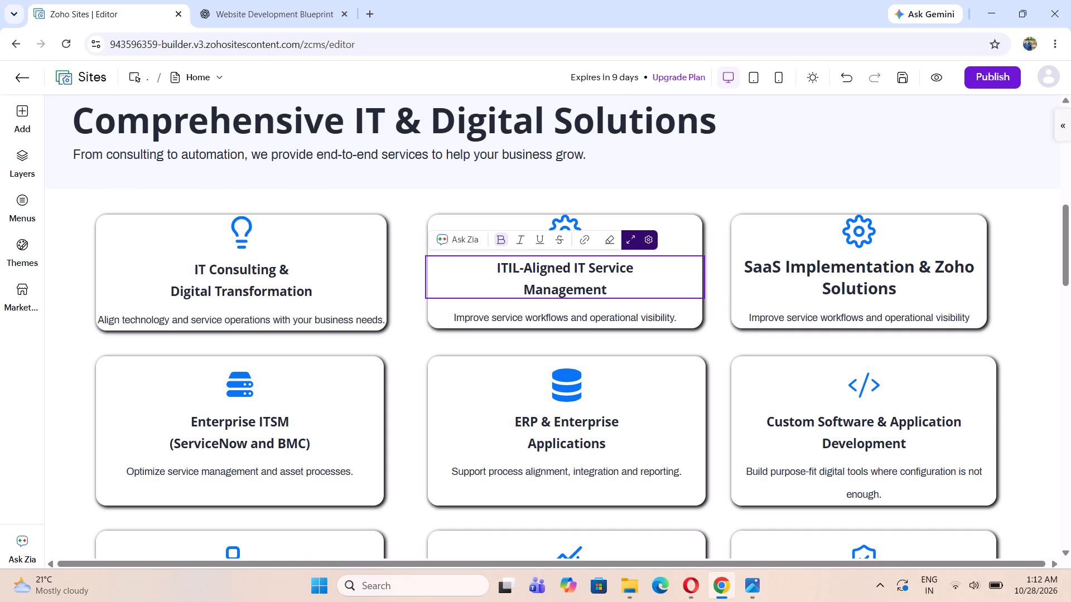
click(629, 245)
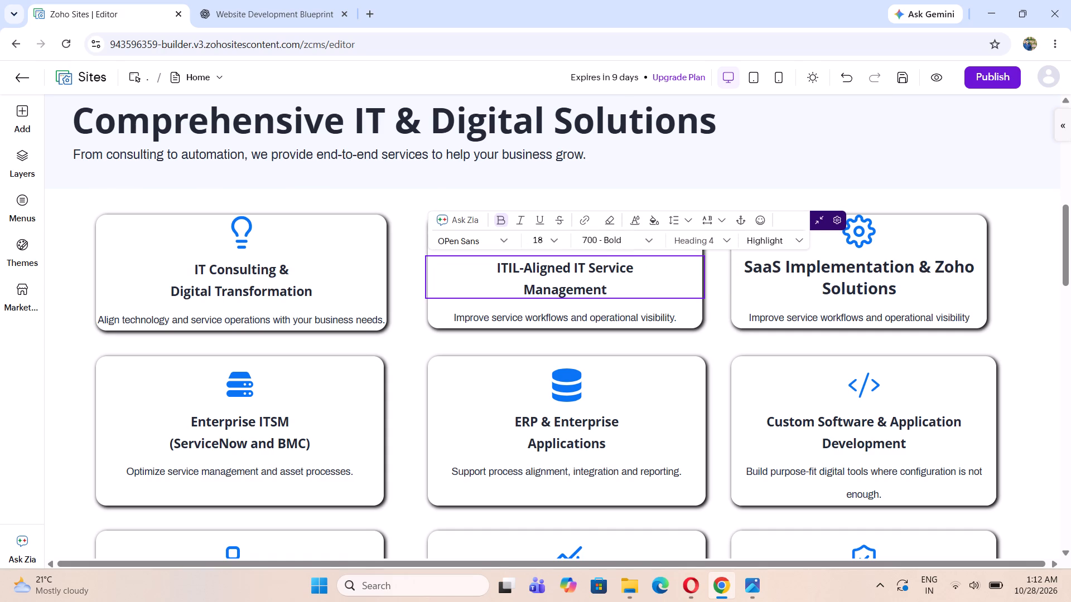
drag(607, 269, 547, 269)
click(798, 268)
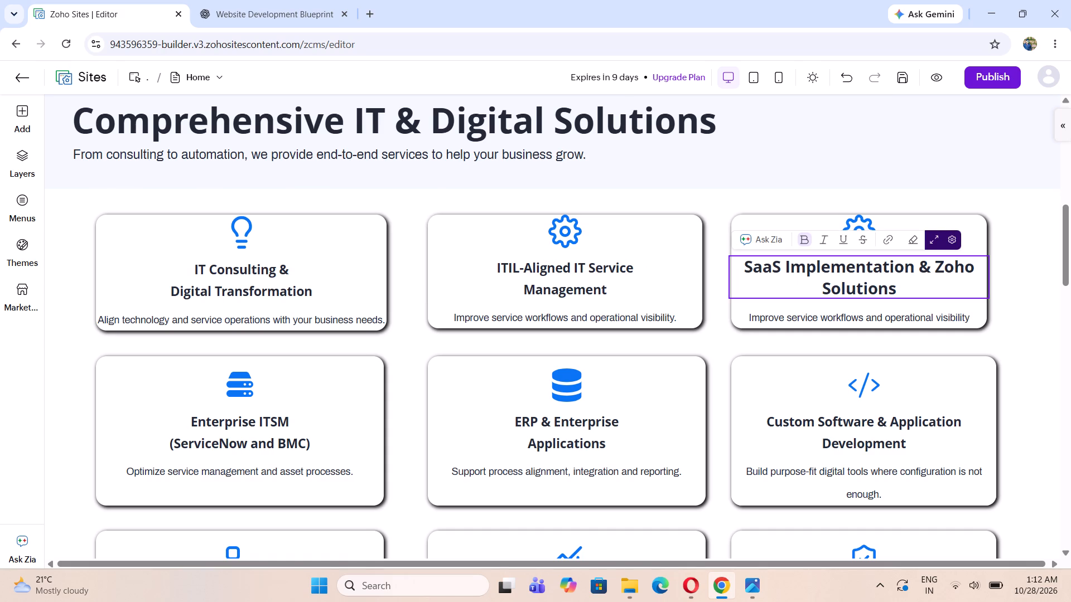
drag(902, 287, 746, 270)
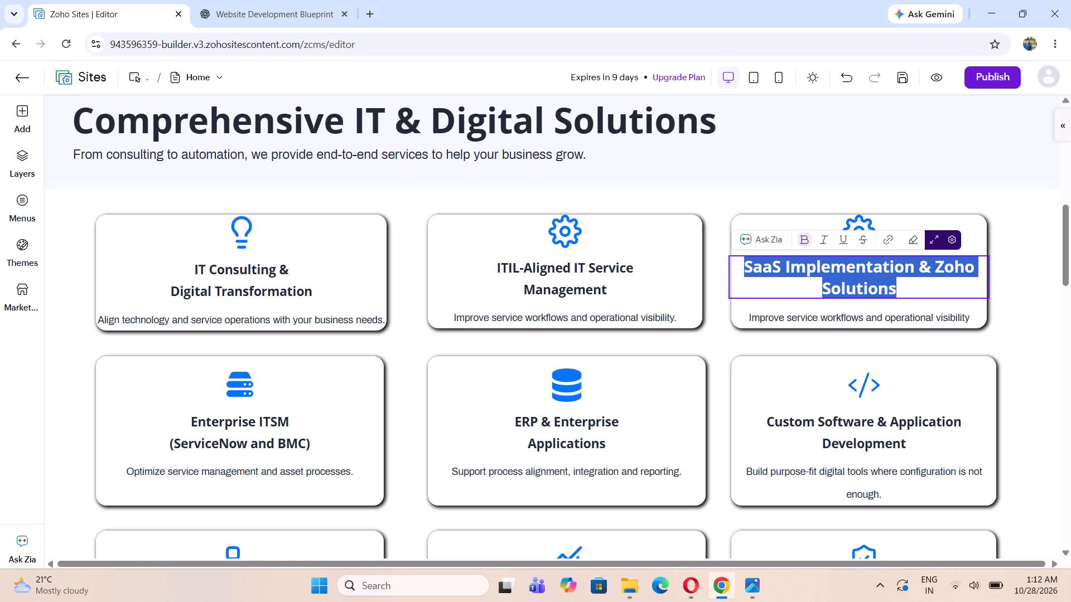
click(933, 236)
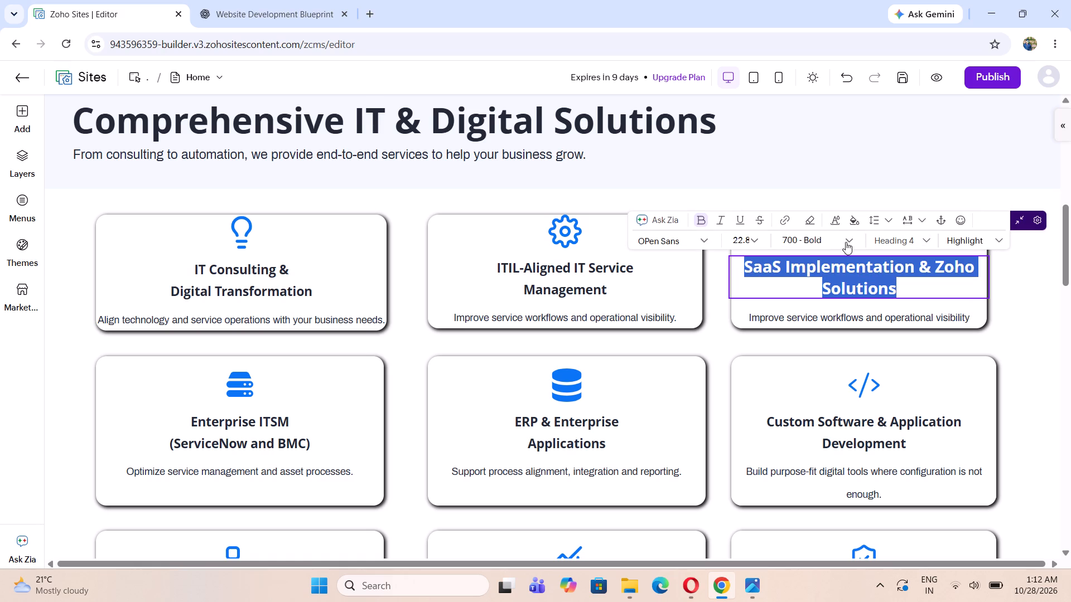
click(756, 244)
scroll(751, 353, down, 1)
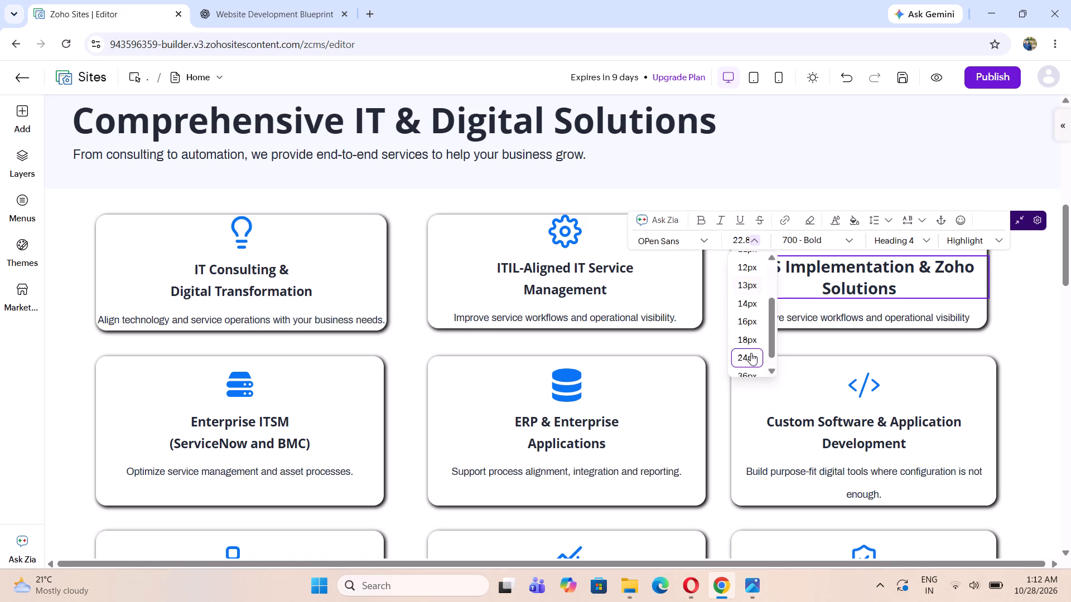
click(749, 338)
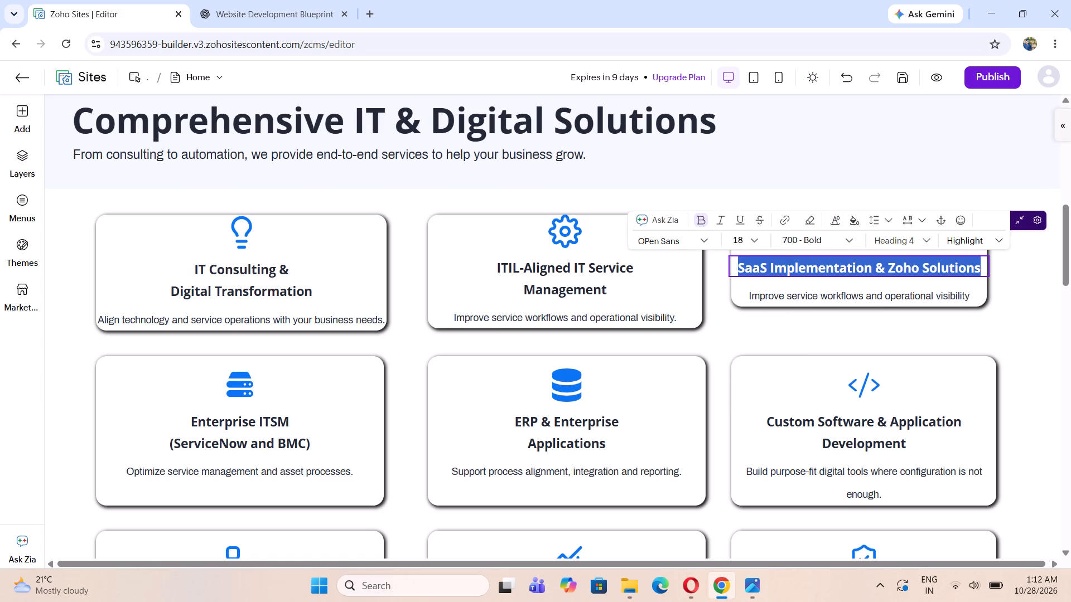
Break the SaaS card heading after the ampersand so "Zoho Solutions" sits on its own second line.
click(886, 270)
key(Return)
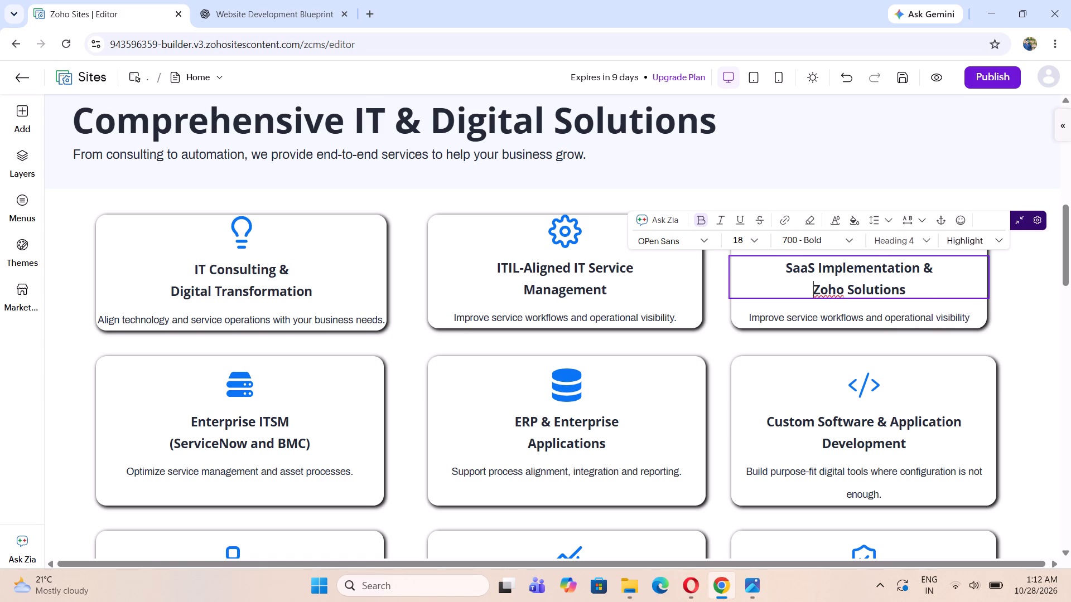
click(912, 285)
click(933, 324)
Search the icon library for "cloud" and replace the SaaS card's gear icon with a plain cloud outline, matching the homepage mockup.
click(858, 241)
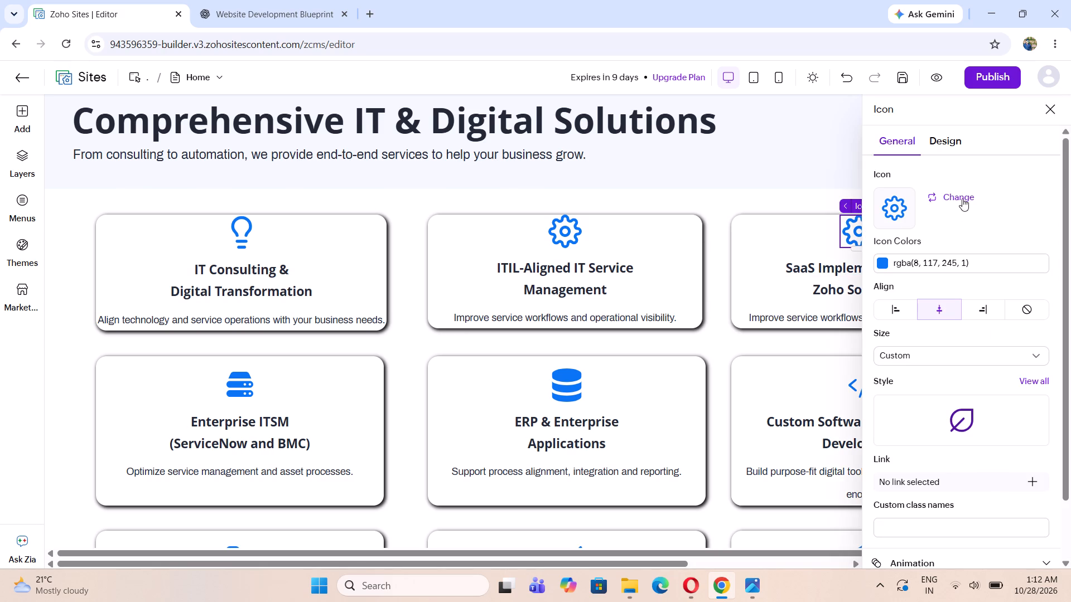
click(961, 197)
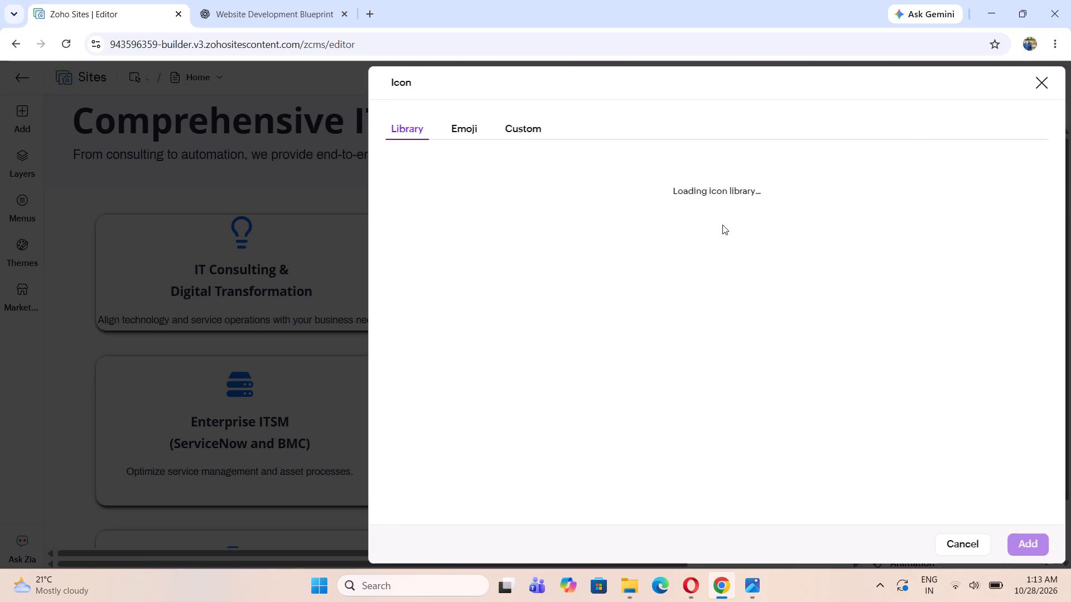
click(612, 163)
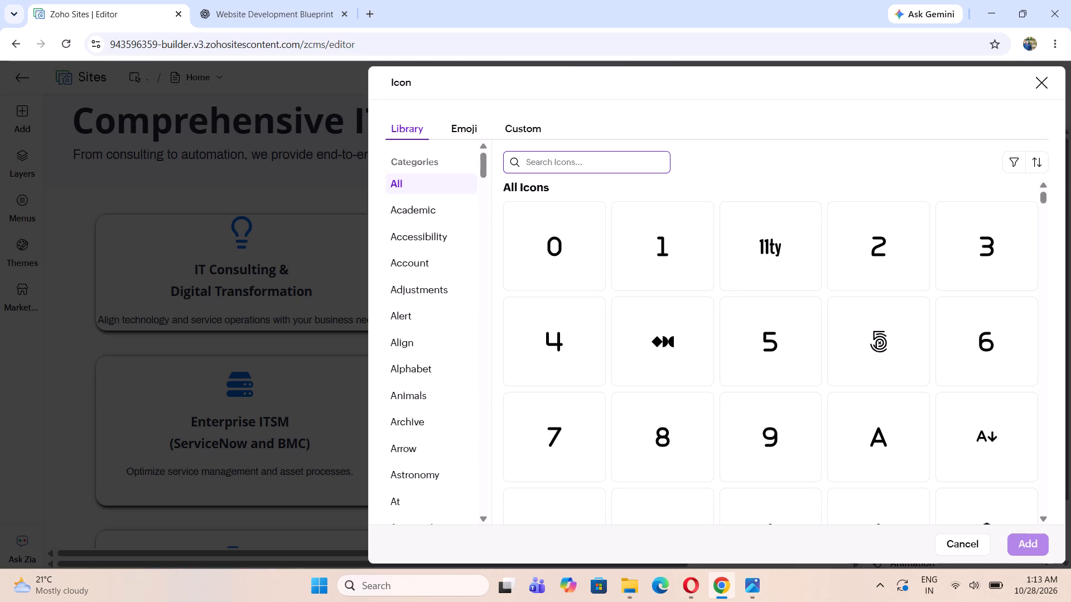
text(cloud)
key(Return)
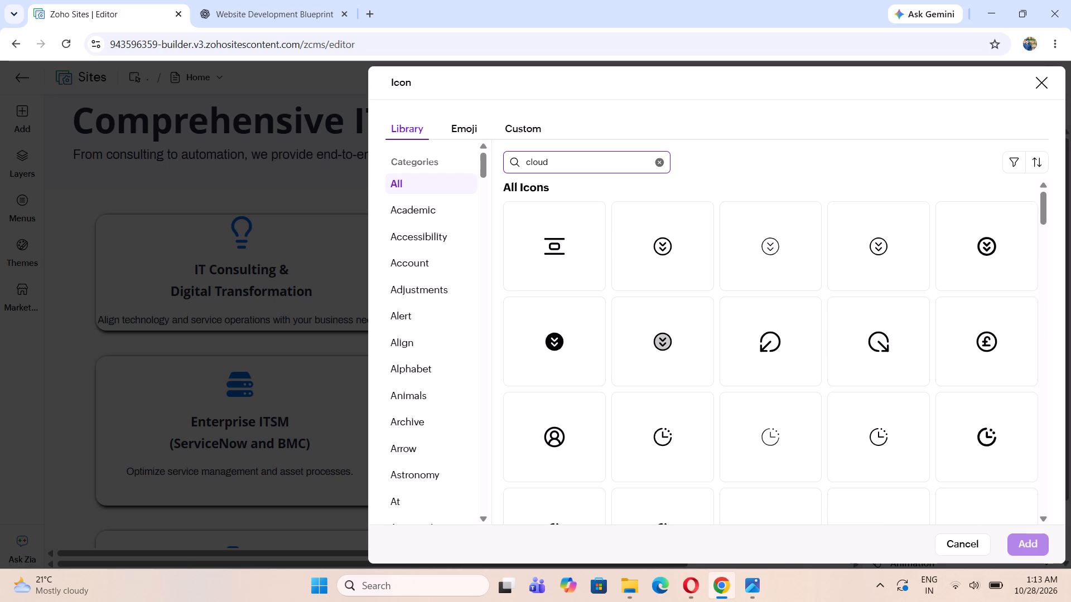
scroll(830, 323, down, 3)
scroll(880, 371, down, 1)
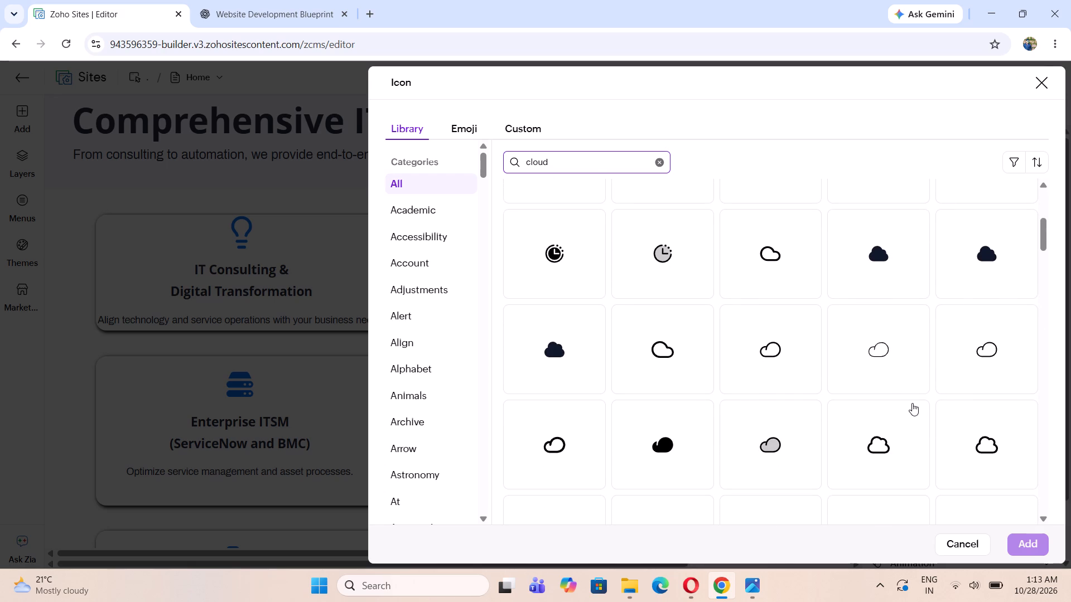
scroll(819, 303, down, 4)
scroll(895, 402, down, 2)
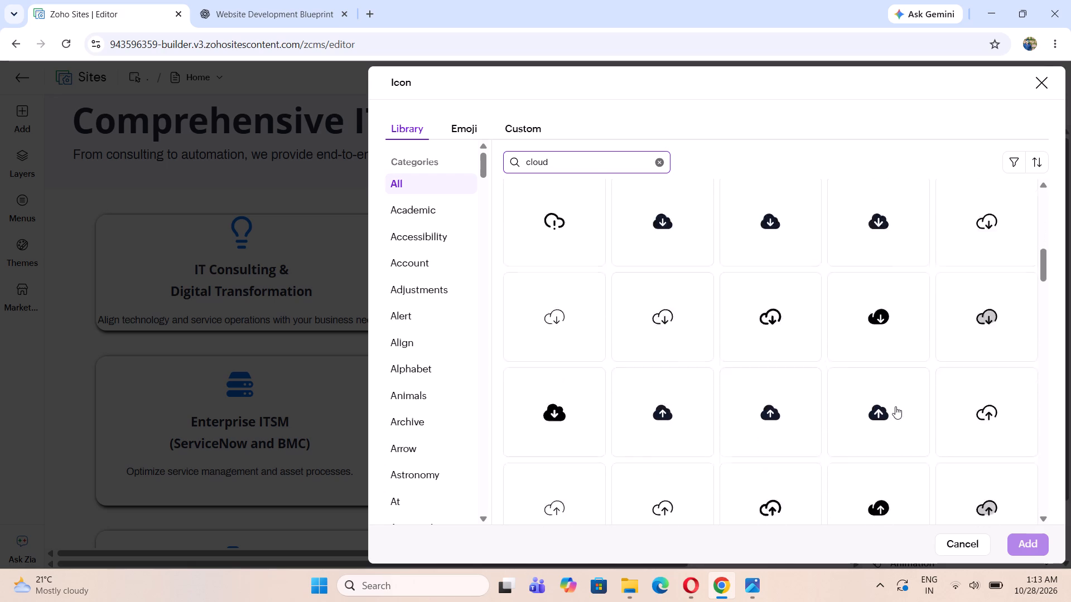
scroll(898, 416, down, 7)
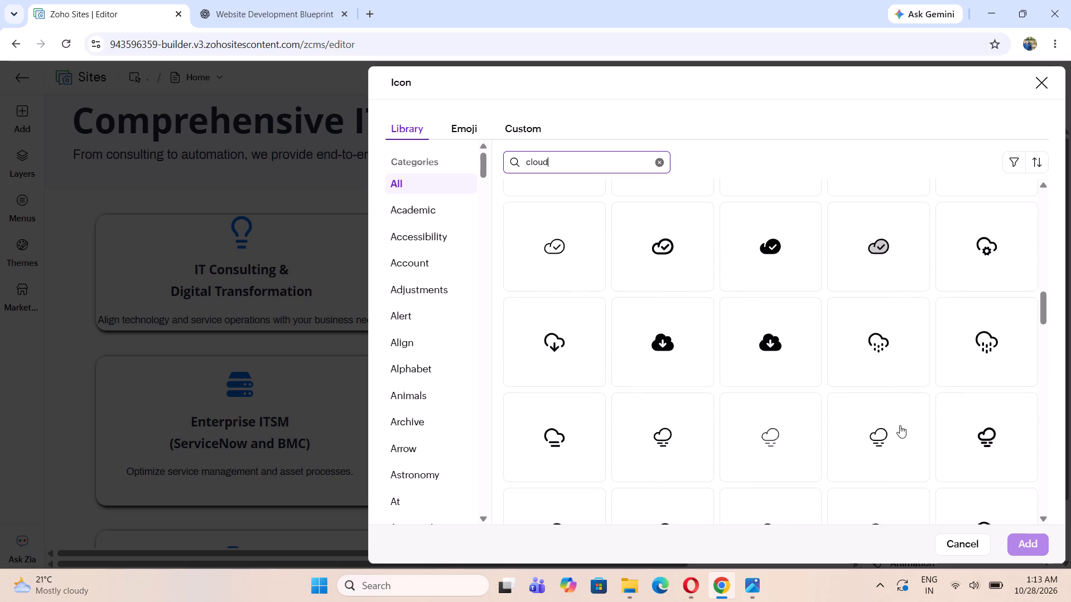
scroll(900, 425, down, 4)
scroll(901, 426, up, 3)
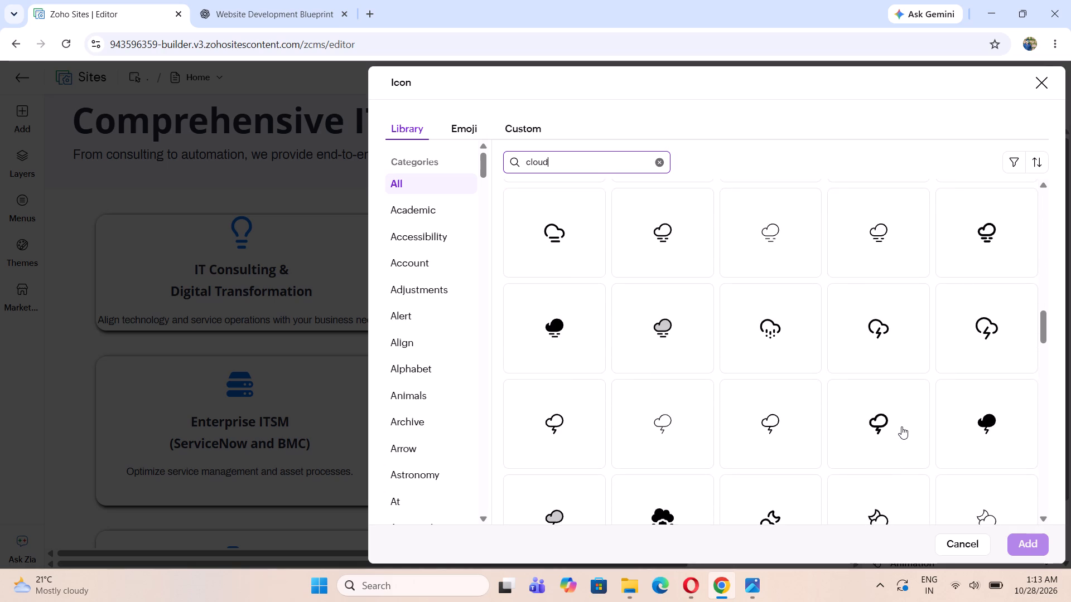
scroll(901, 426, down, 13)
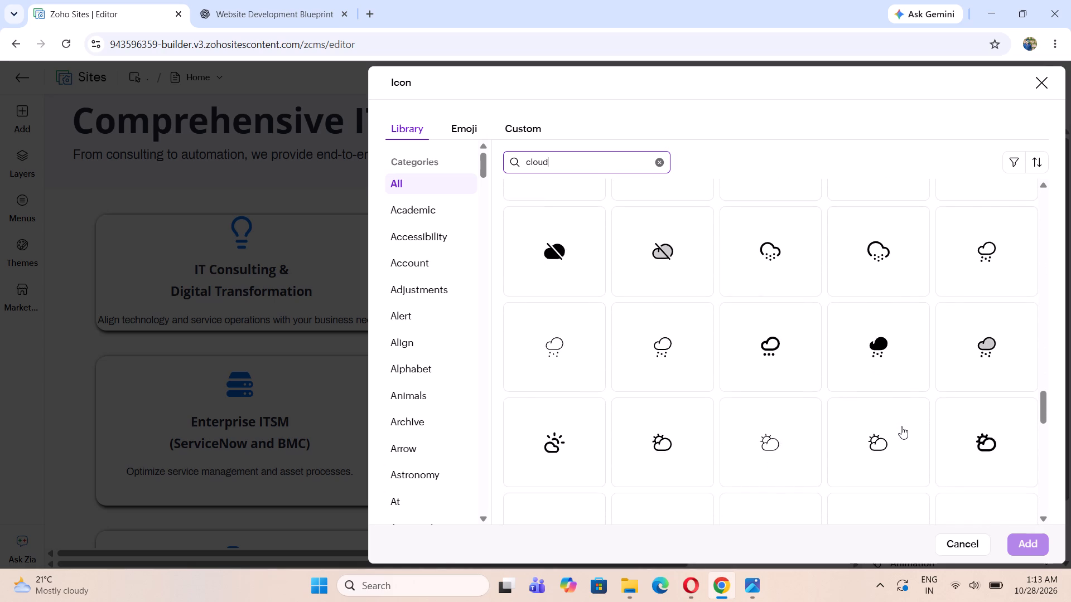
scroll(901, 426, down, 11)
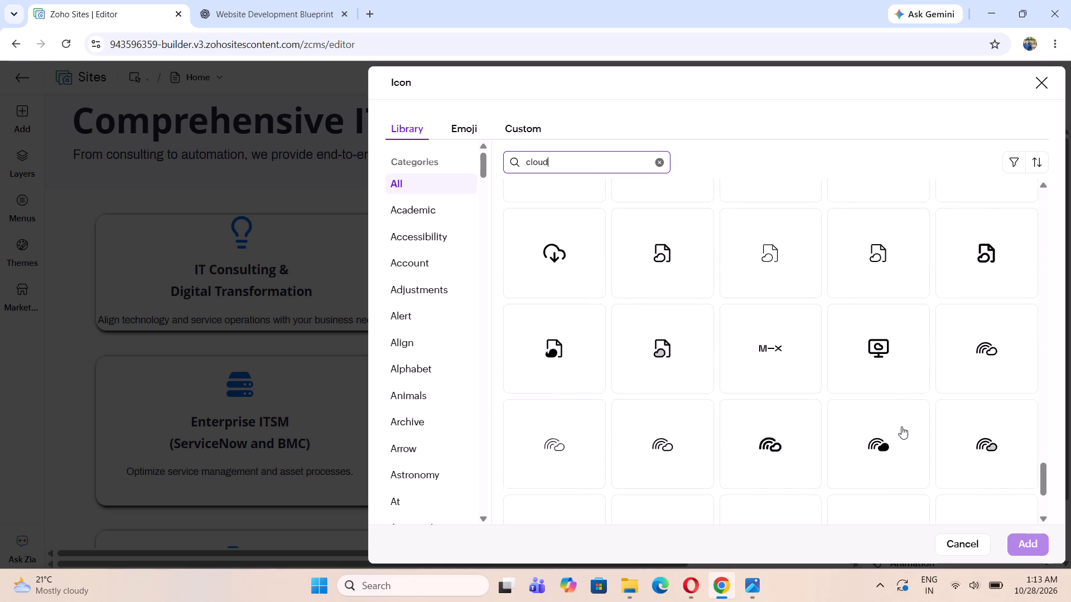
scroll(901, 426, down, 1)
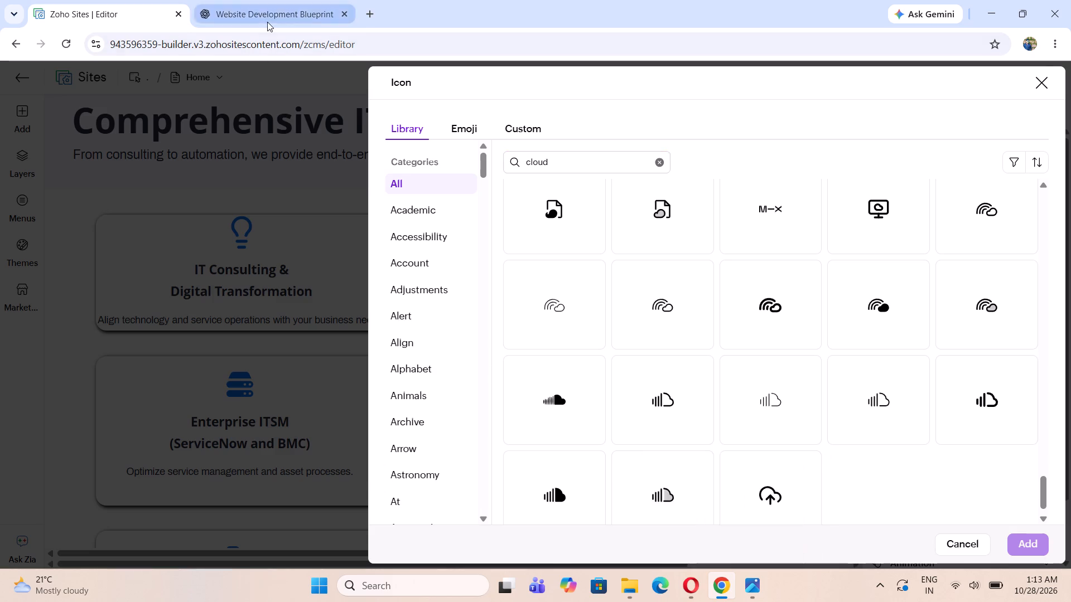
click(267, 22)
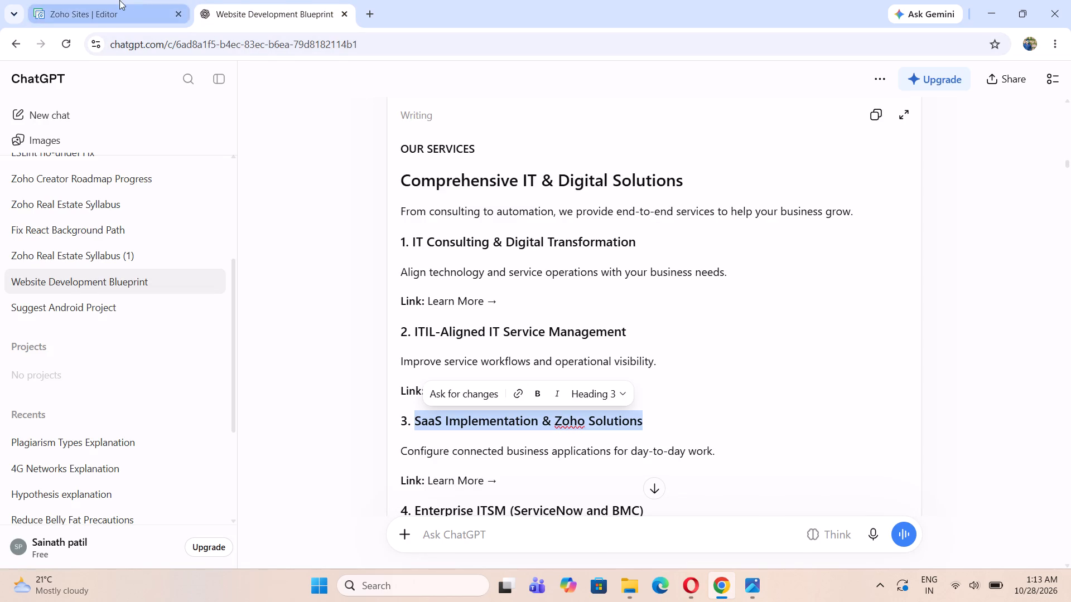
click(119, 0)
click(749, 589)
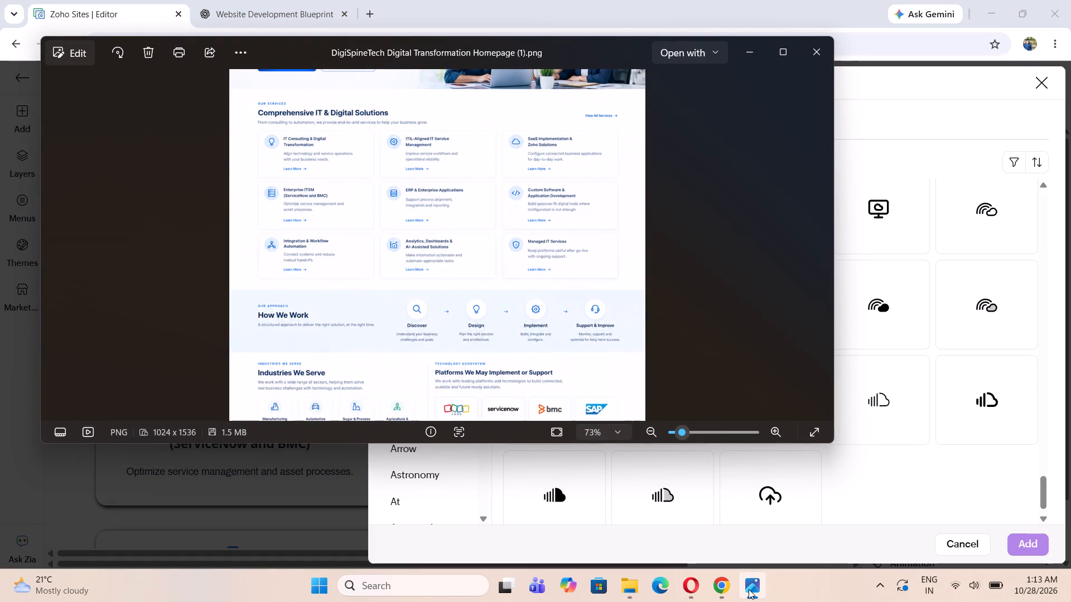
click(749, 589)
scroll(842, 438, up, 11)
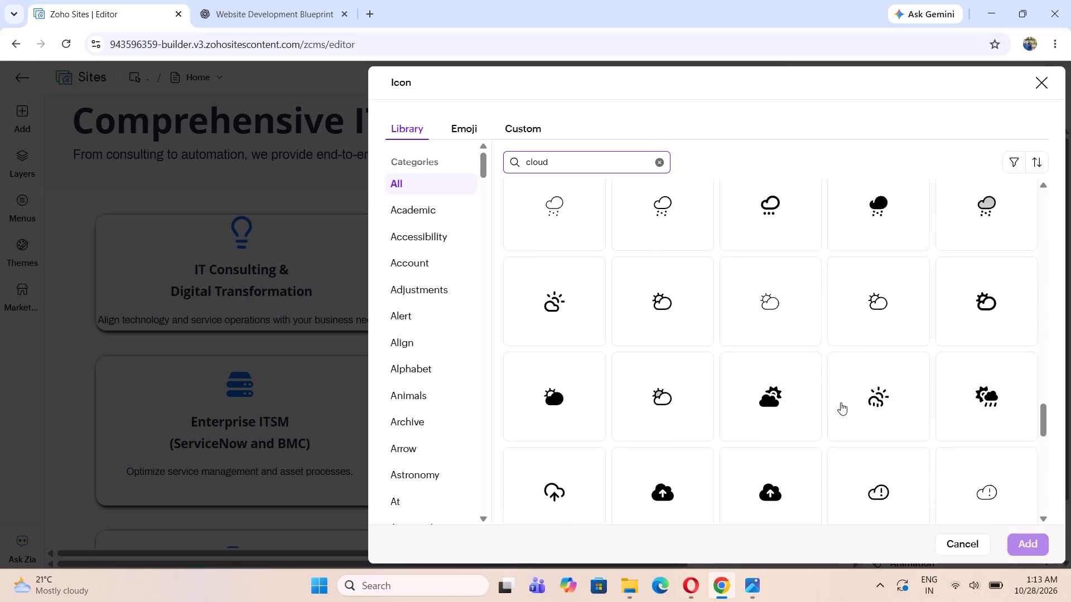
scroll(841, 402, up, 12)
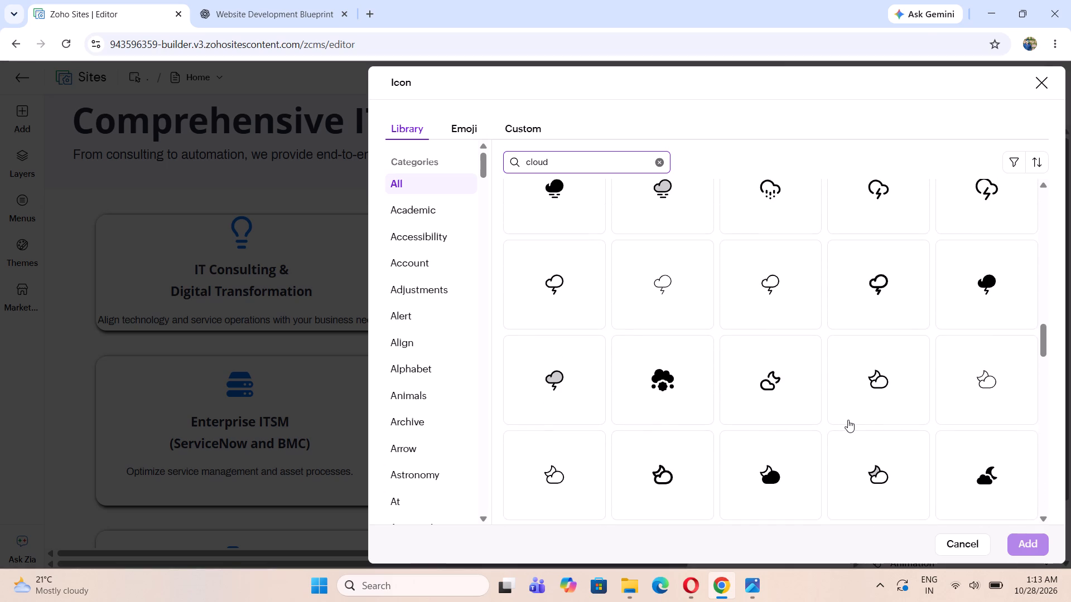
scroll(848, 420, up, 8)
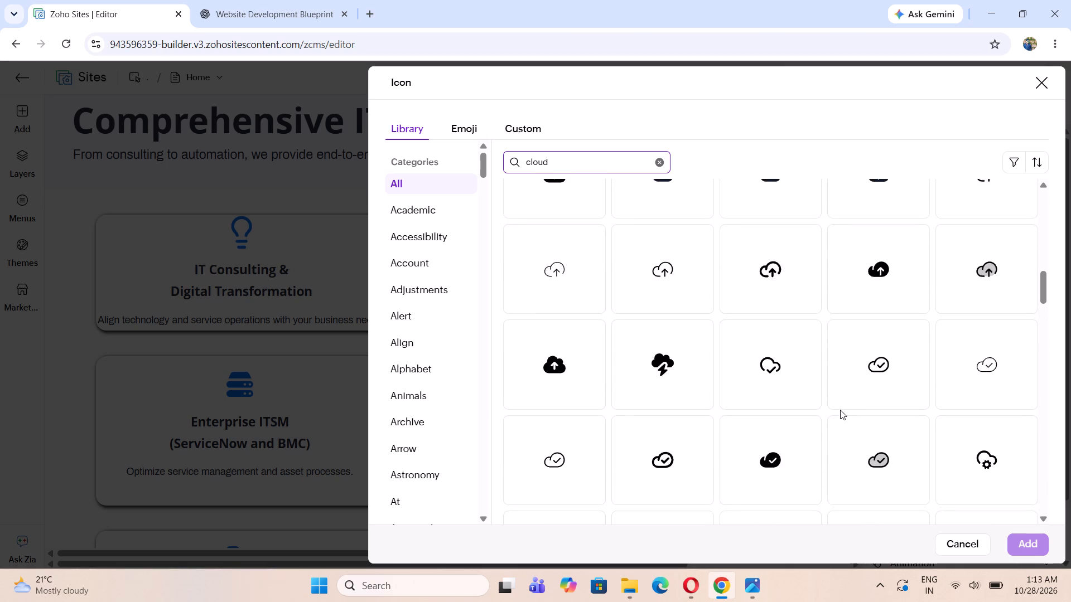
scroll(840, 410, up, 9)
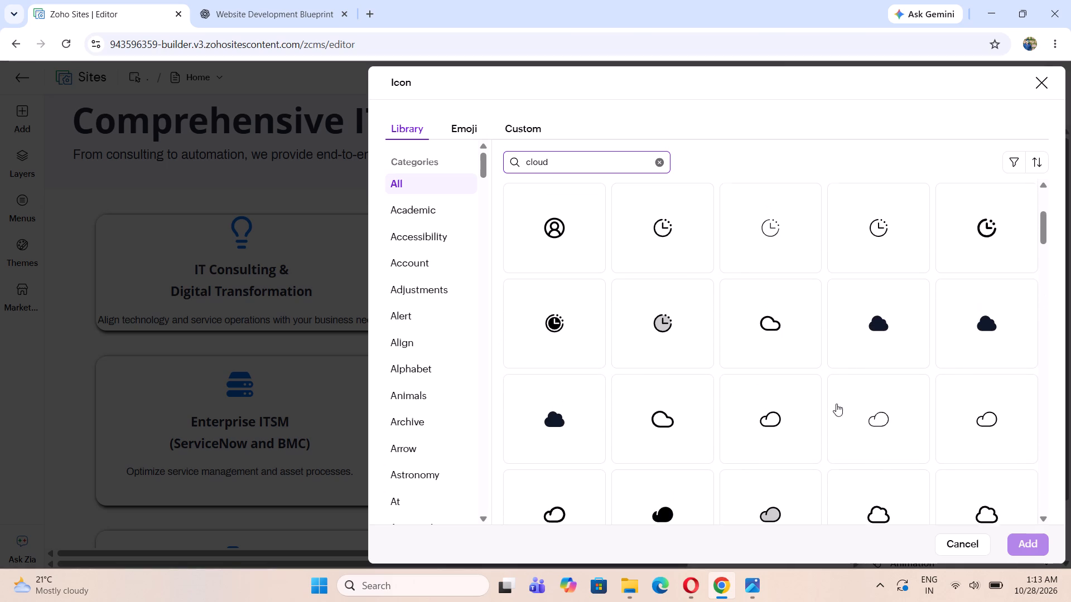
click(666, 421)
click(1038, 539)
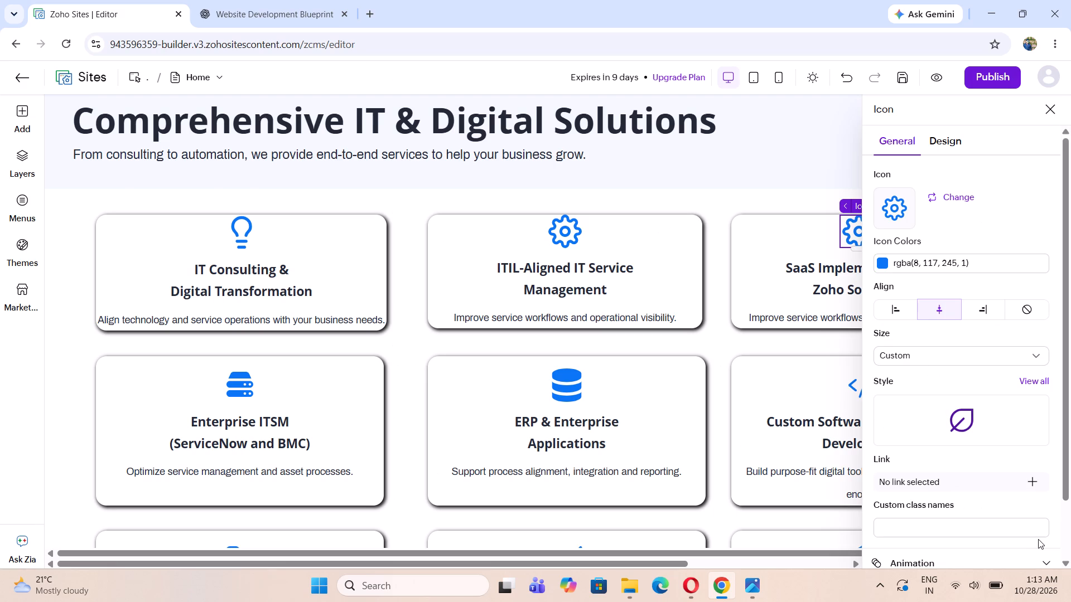
click(1051, 106)
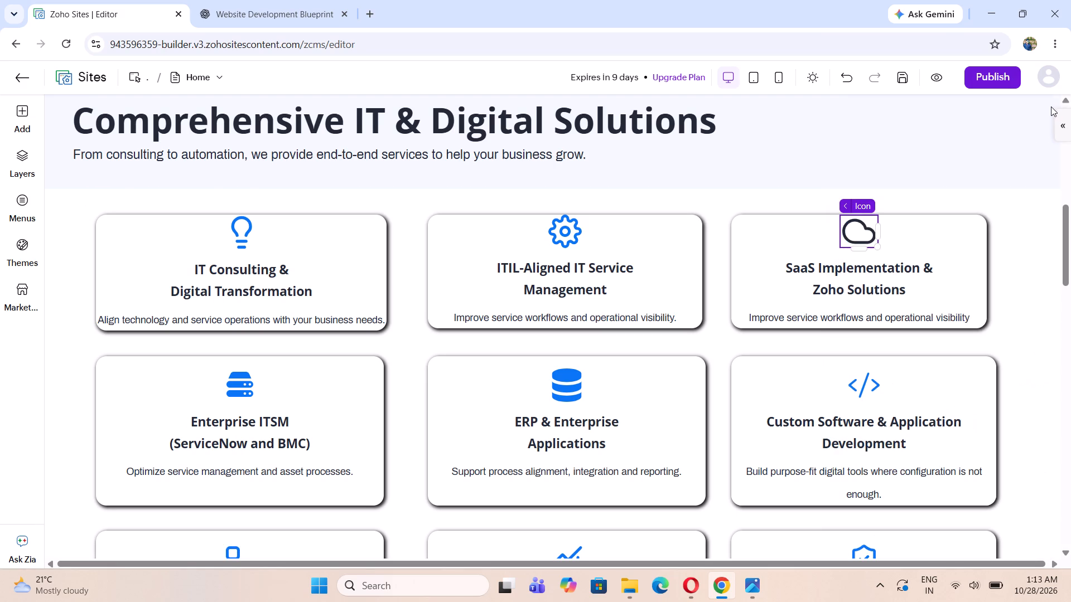
click(553, 229)
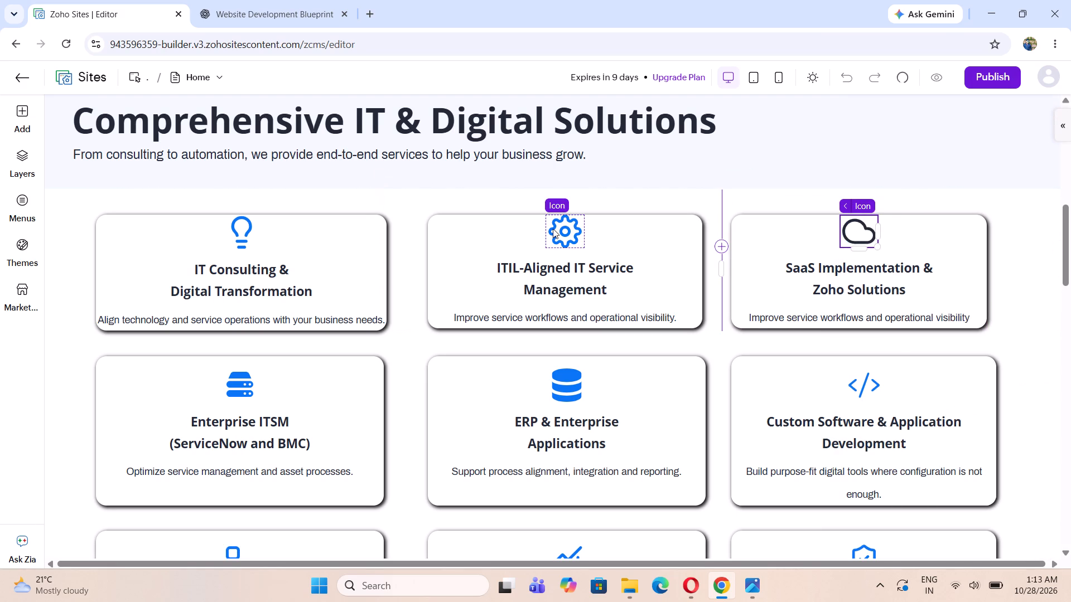
drag(972, 265, 888, 265)
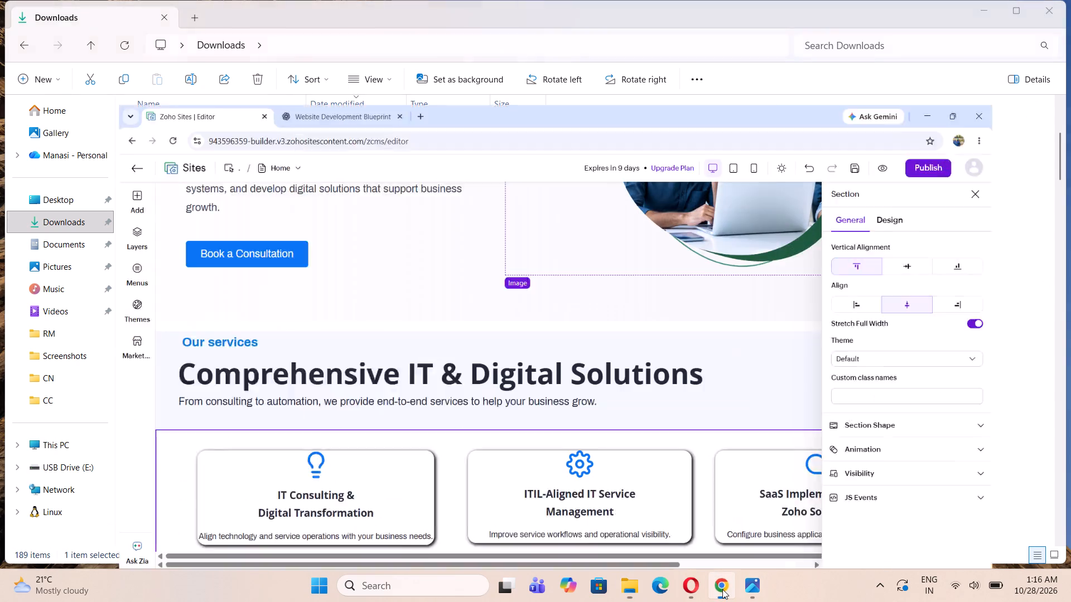
Add the ready-made four-column icon section with Experience, Ideas, Technology and Programs at the bottom of the Home page, below Trusted Technologies.
scroll(565, 461, down, 5)
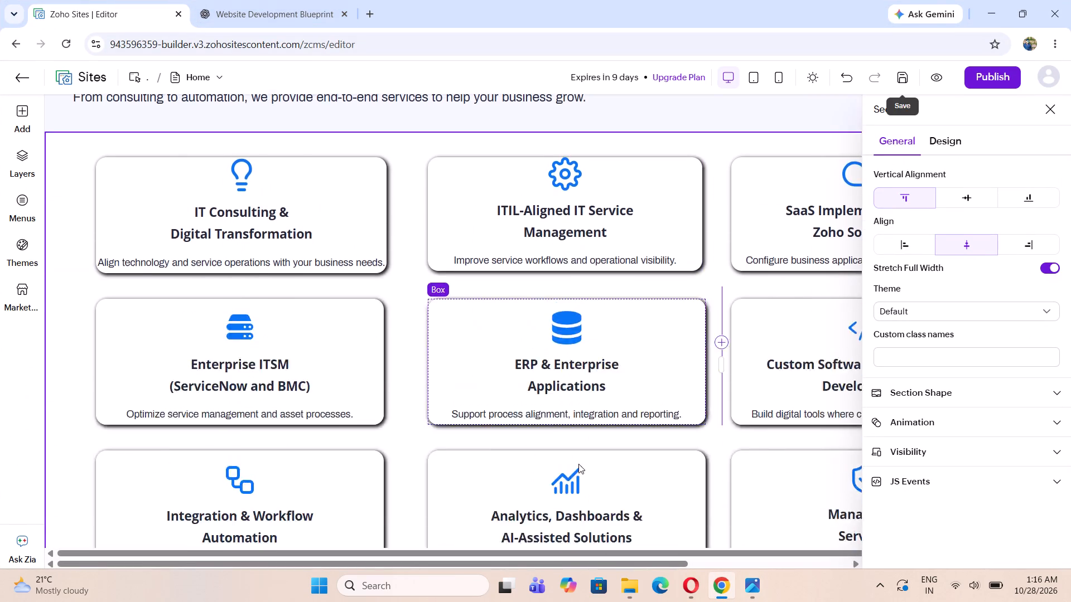
scroll(578, 464, down, 8)
click(1048, 109)
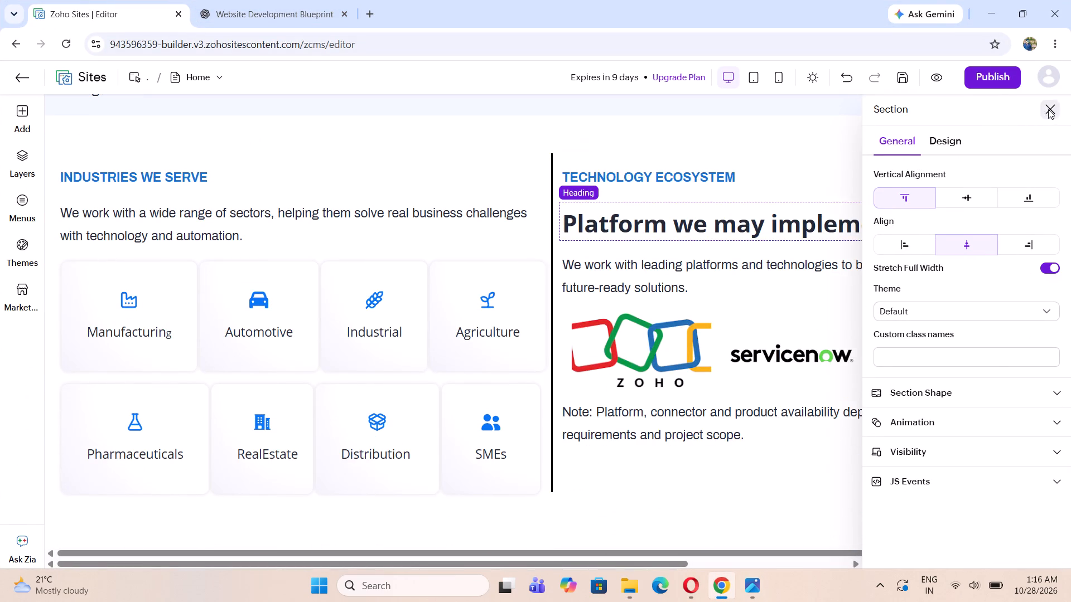
scroll(836, 326, down, 16)
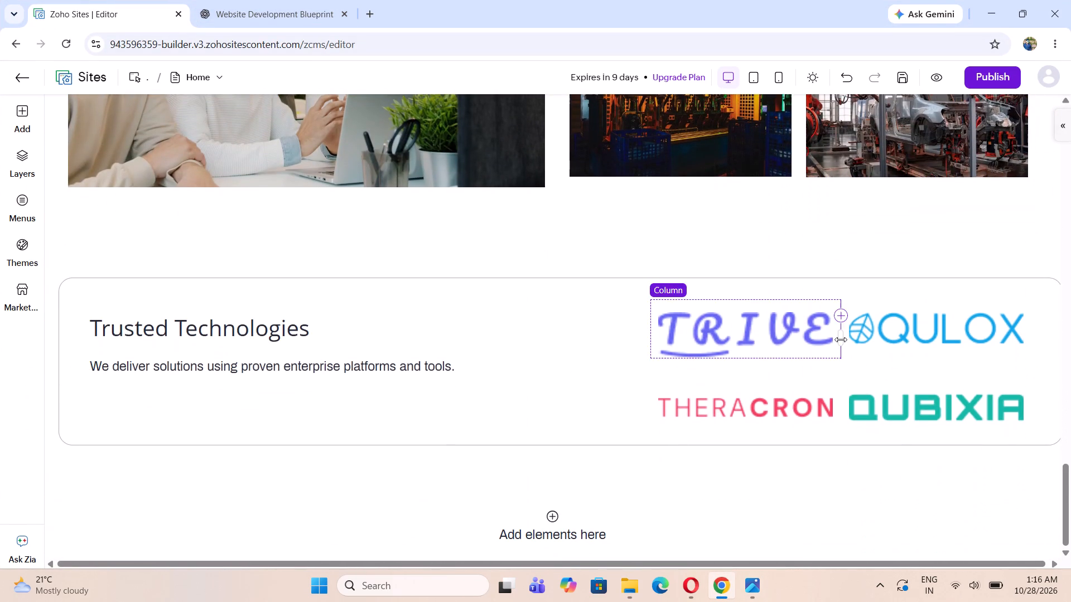
scroll(841, 339, down, 4)
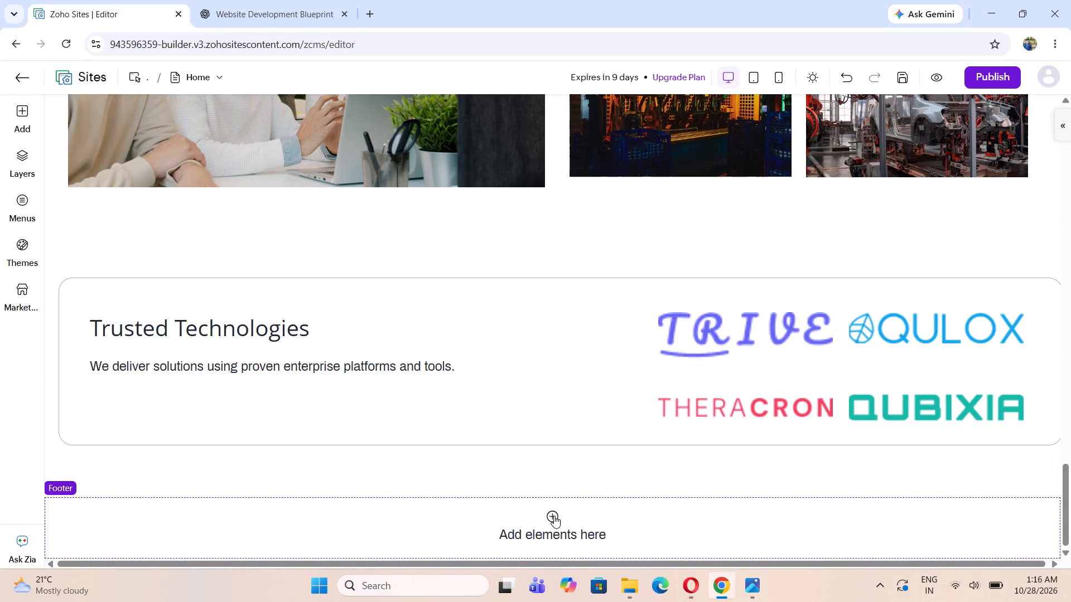
click(554, 516)
click(554, 516)
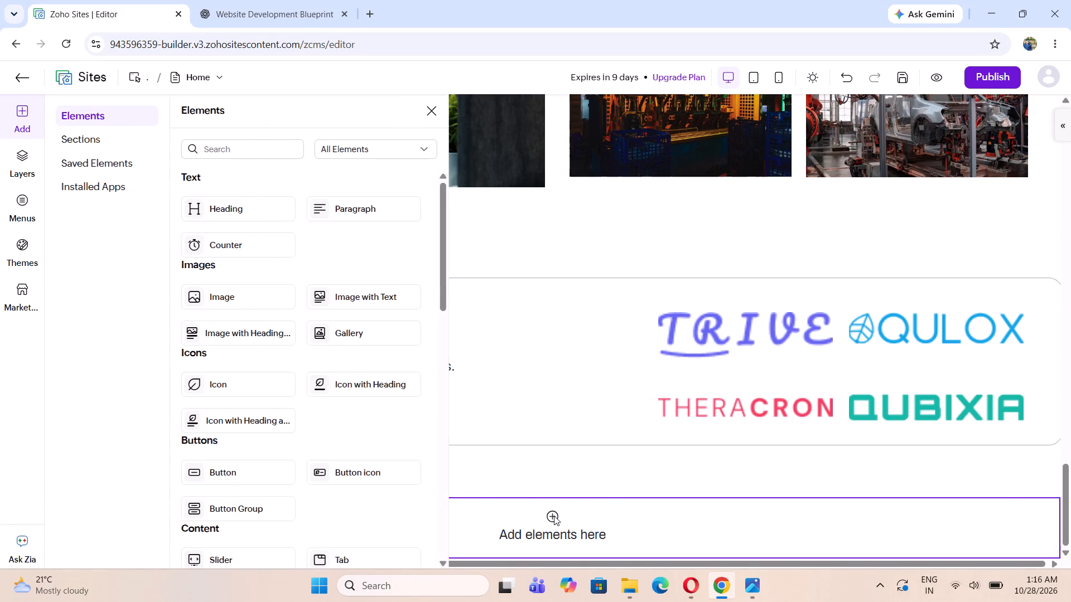
click(101, 136)
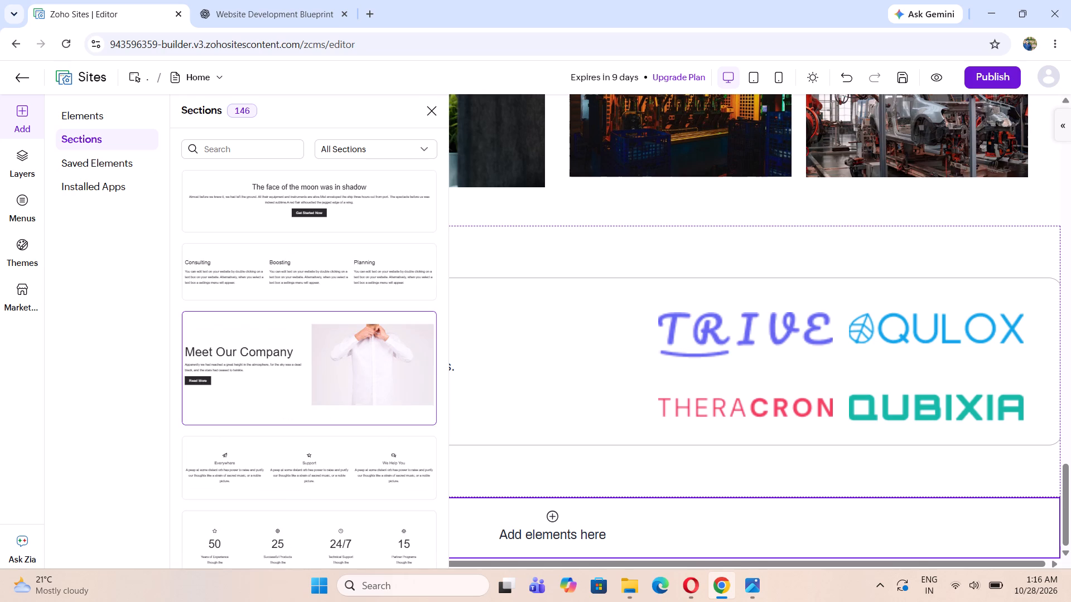
scroll(341, 350, down, 7)
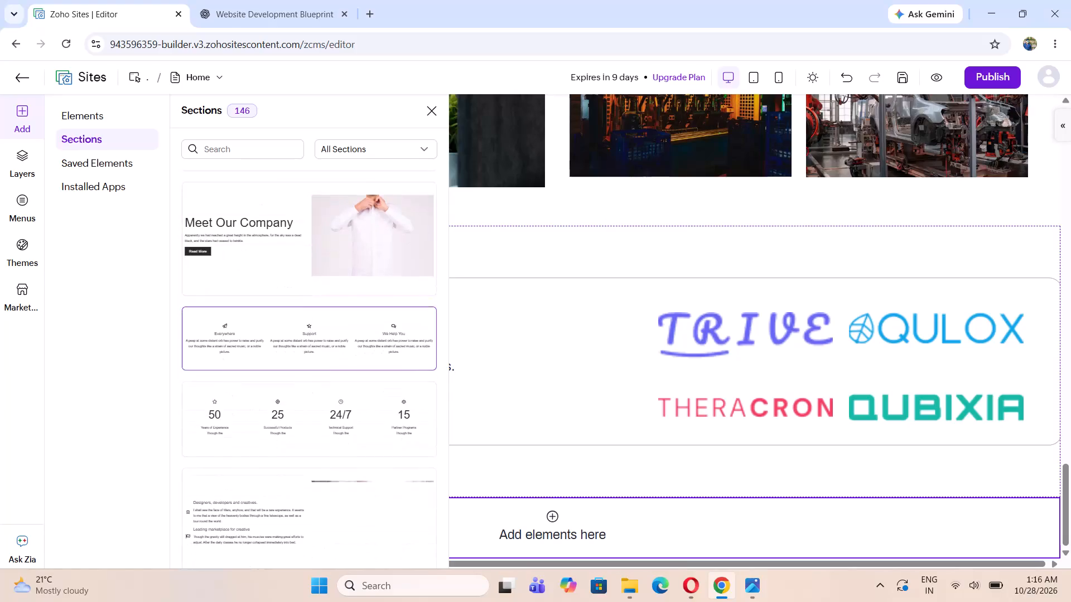
scroll(344, 356, down, 8)
click(359, 379)
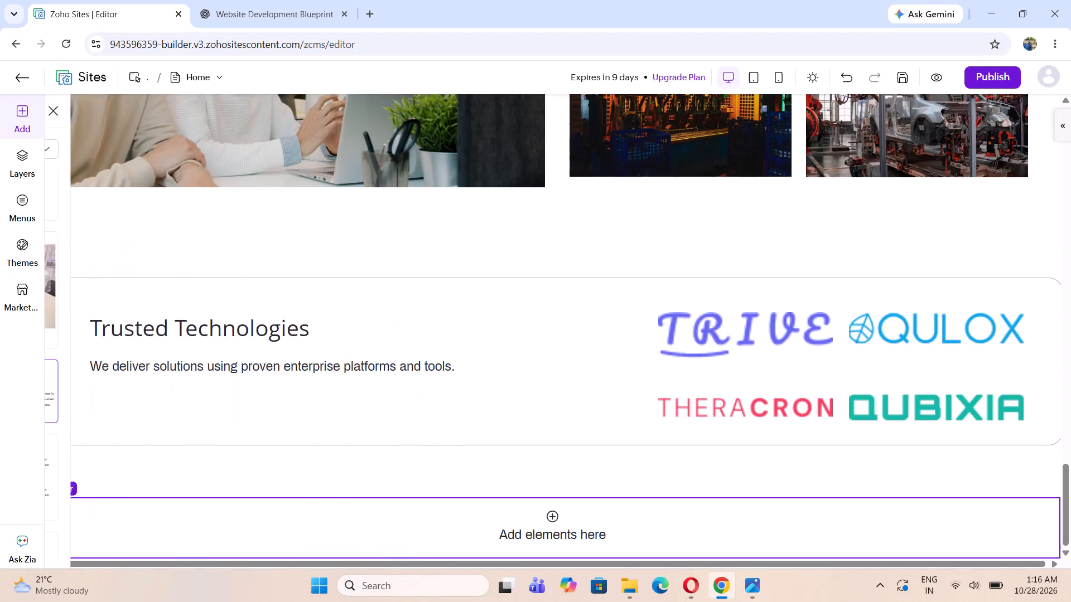
scroll(526, 415, down, 5)
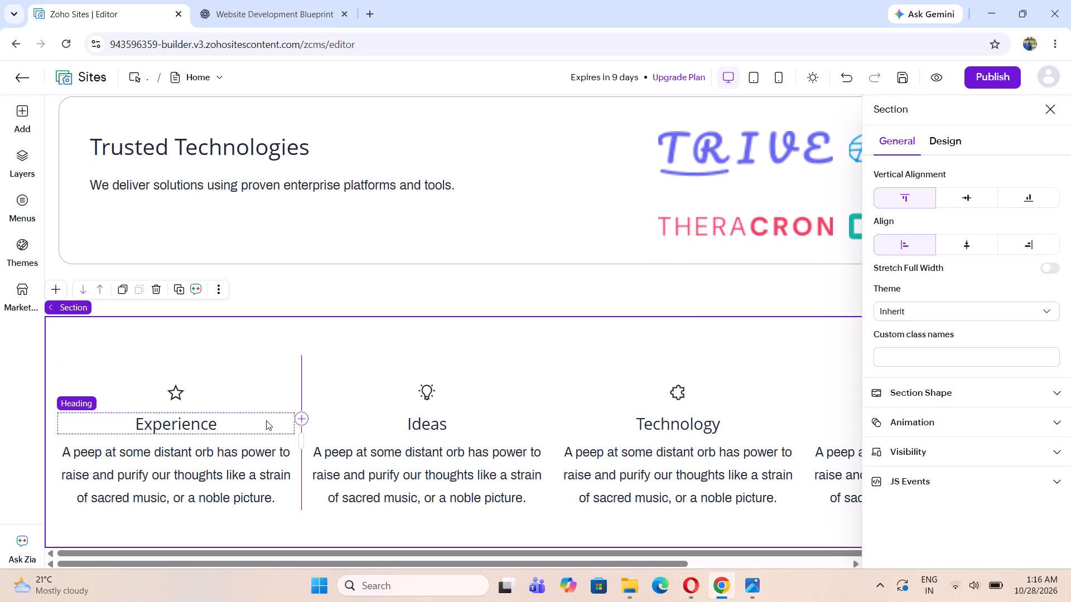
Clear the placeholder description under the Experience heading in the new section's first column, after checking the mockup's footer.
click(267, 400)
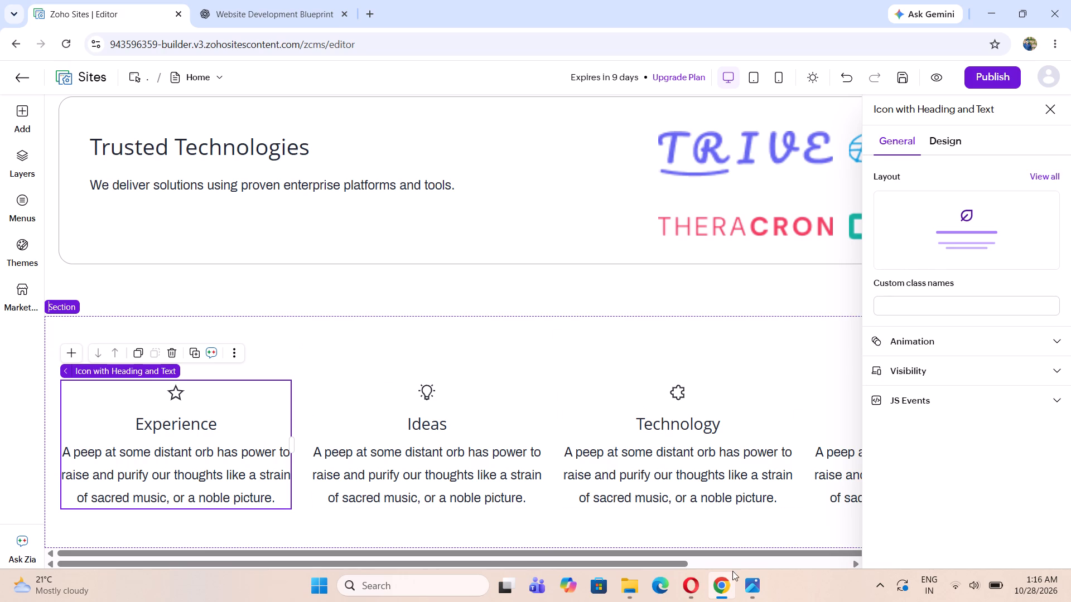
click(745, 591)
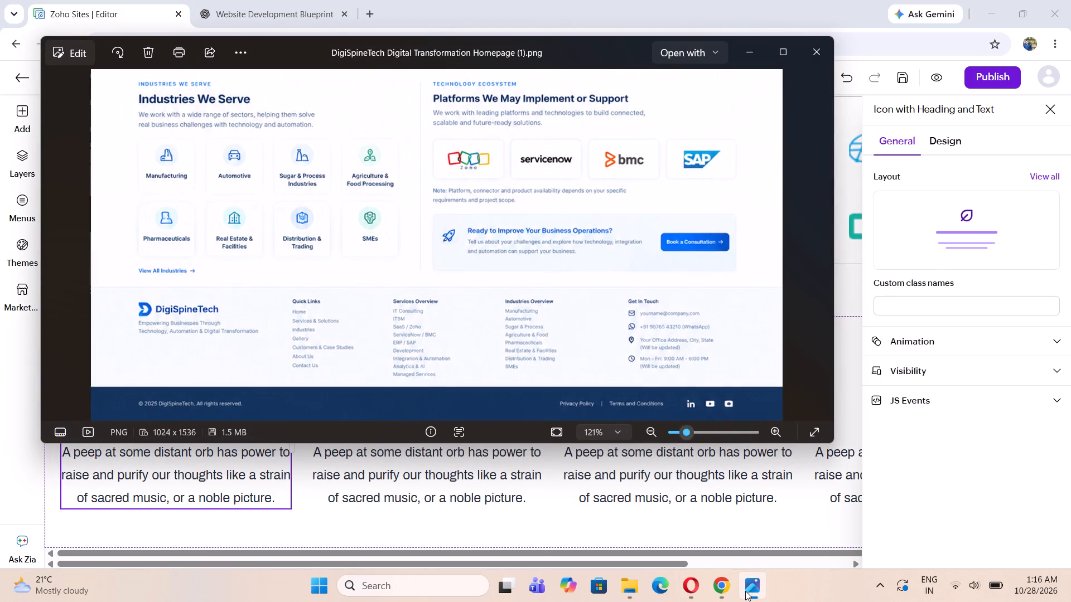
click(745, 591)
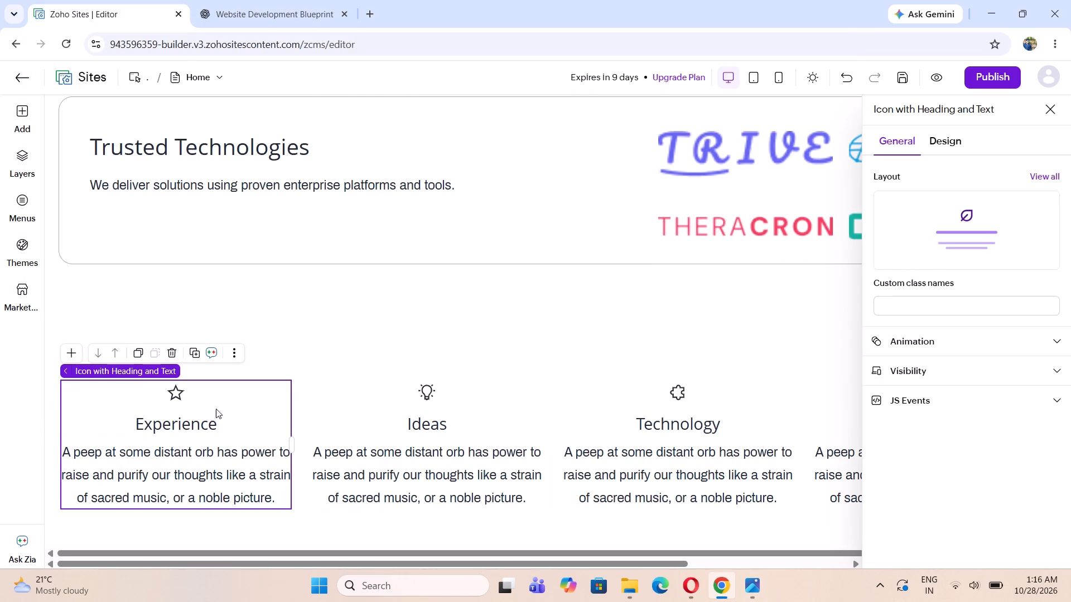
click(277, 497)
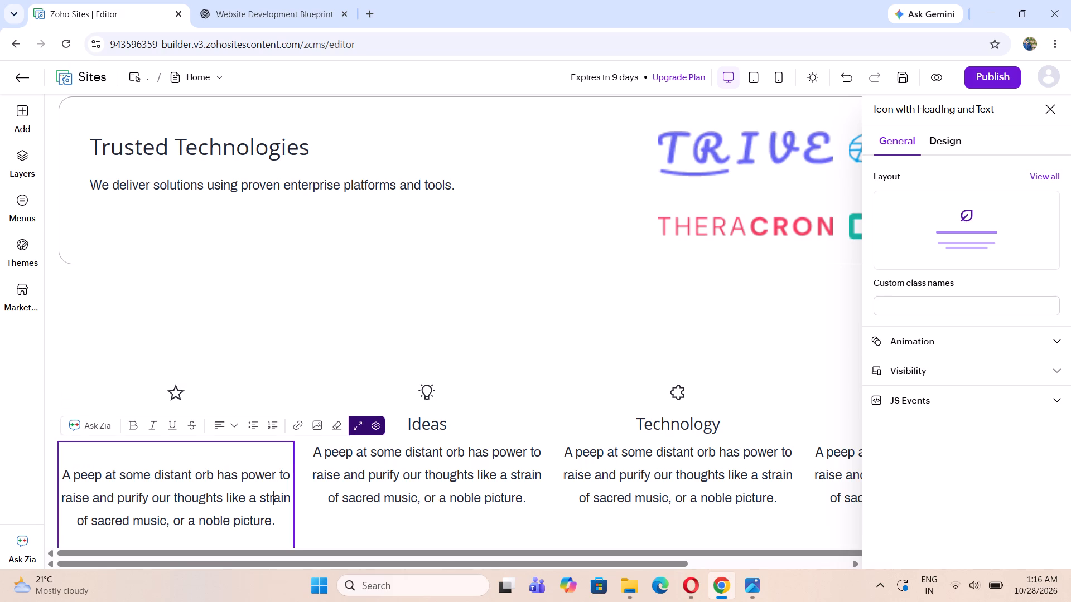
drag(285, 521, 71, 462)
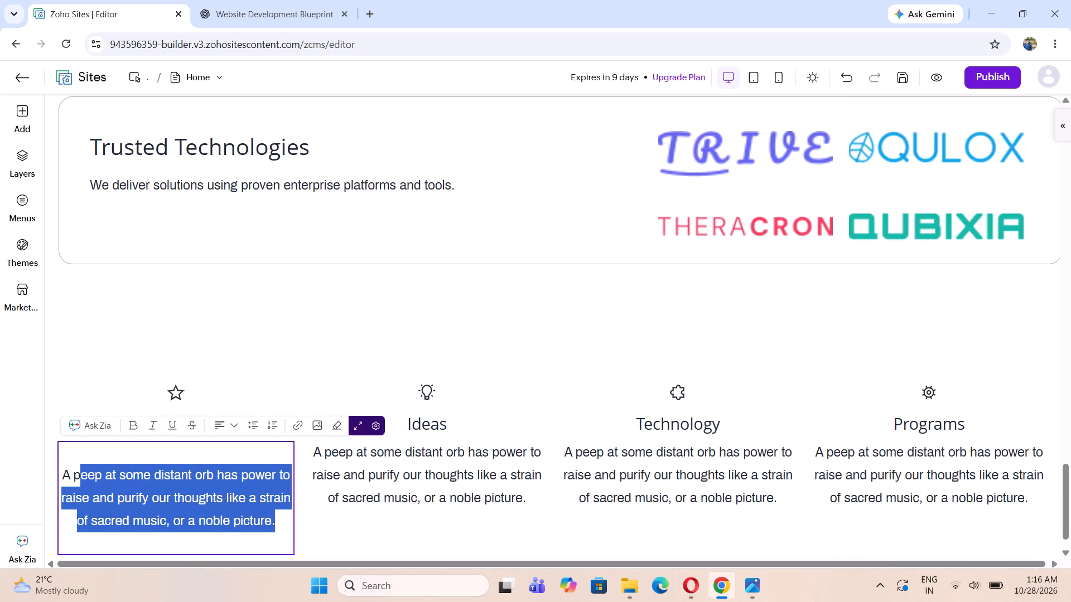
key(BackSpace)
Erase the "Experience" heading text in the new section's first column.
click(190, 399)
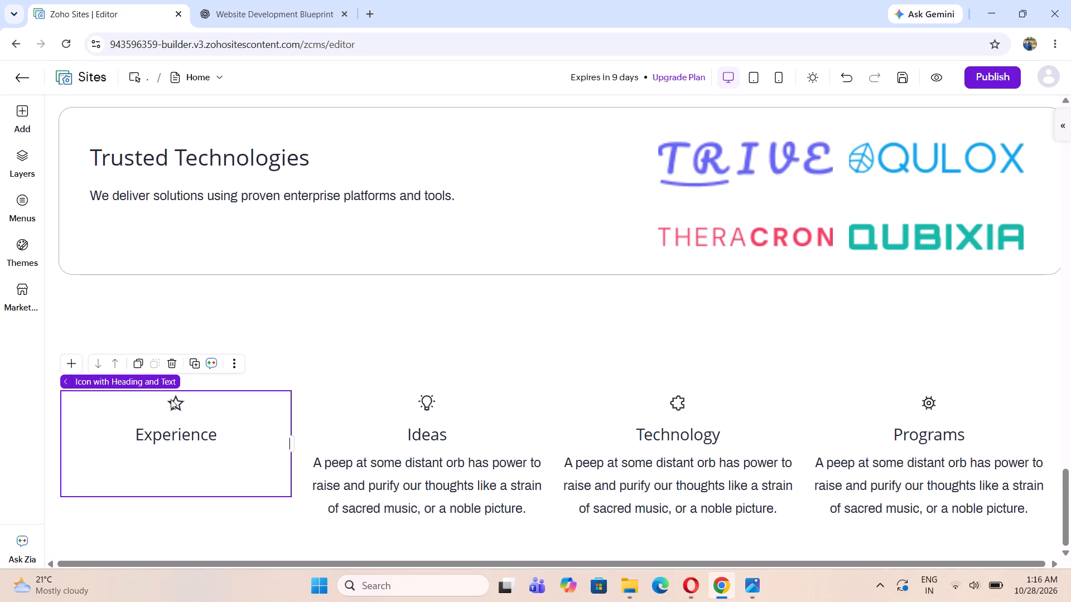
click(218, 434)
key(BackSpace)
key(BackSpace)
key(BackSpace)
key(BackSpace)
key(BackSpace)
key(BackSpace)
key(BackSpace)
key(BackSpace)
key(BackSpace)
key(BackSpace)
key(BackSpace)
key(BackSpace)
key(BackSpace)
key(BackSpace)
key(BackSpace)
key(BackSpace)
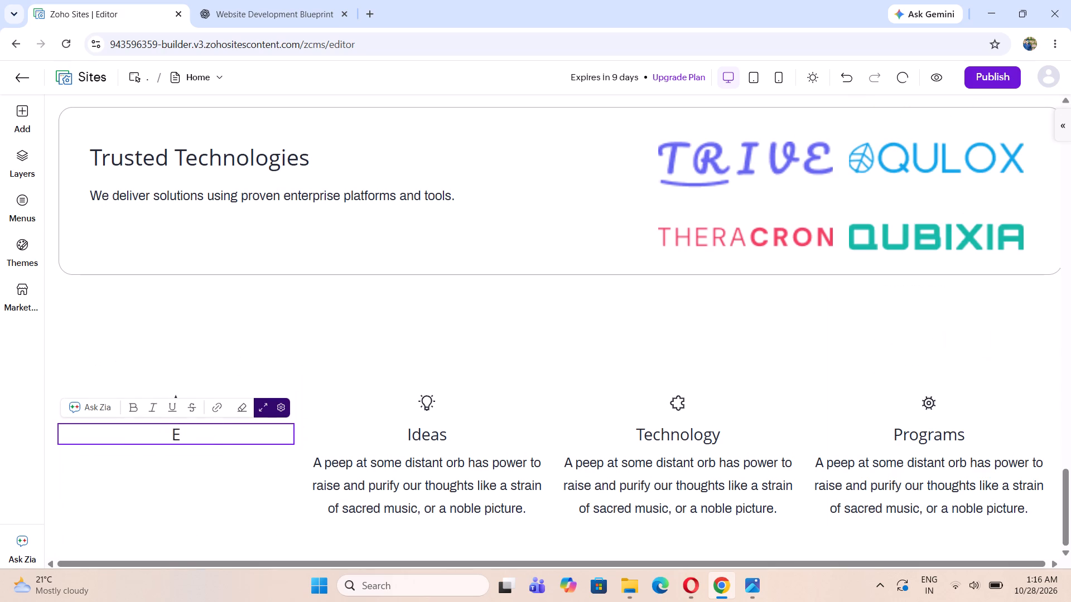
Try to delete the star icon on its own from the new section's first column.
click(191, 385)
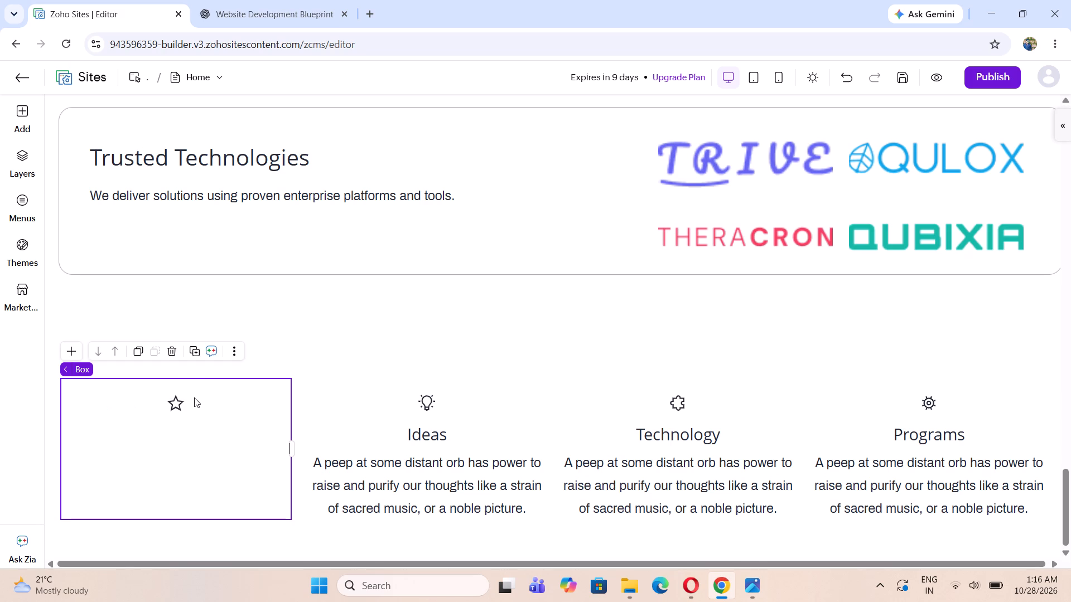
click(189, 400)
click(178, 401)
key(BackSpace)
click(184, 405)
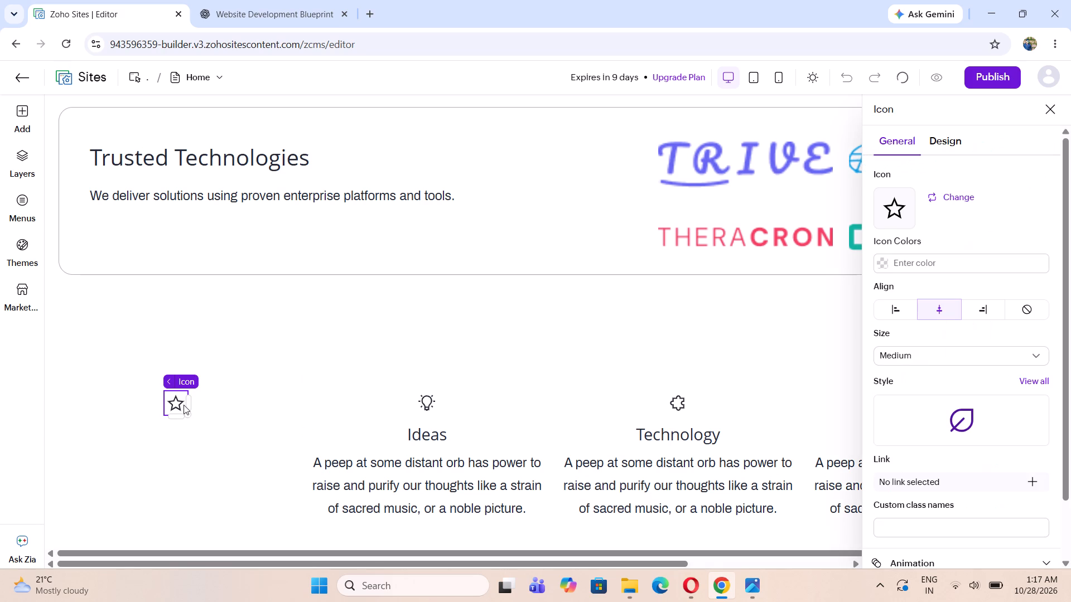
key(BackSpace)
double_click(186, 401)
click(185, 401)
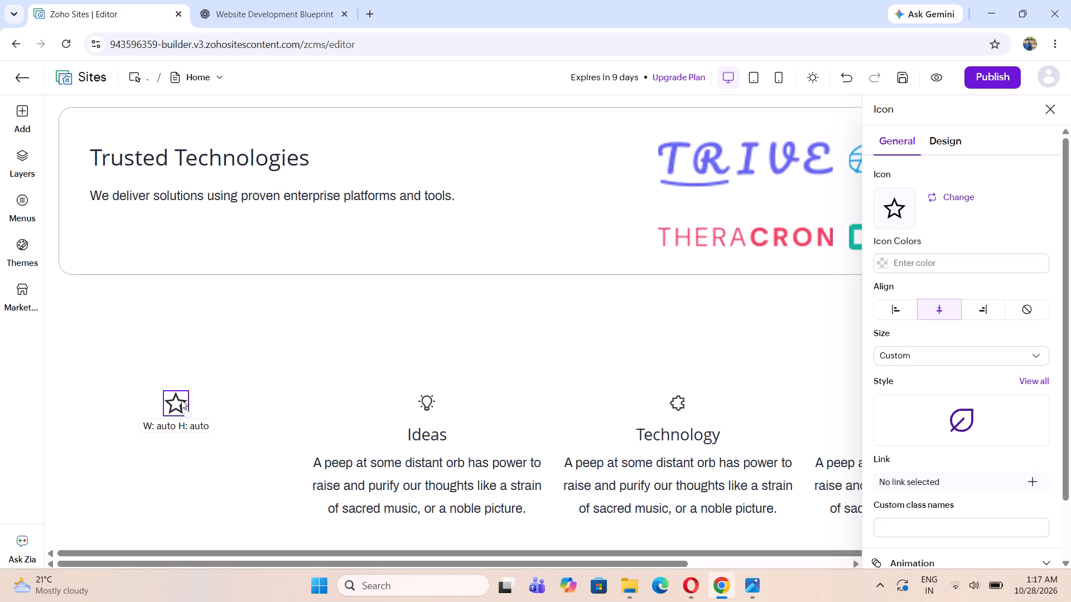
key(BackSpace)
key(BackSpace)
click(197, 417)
Delete the whole Icon with Heading and Text element from the new section's first column.
click(196, 404)
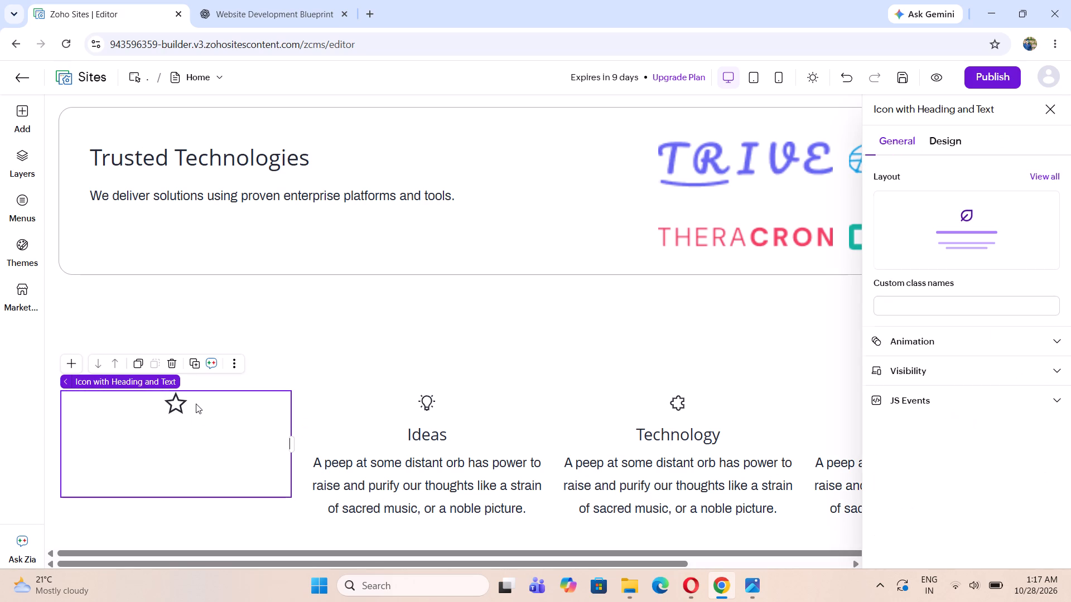
key(BackSpace)
click(173, 360)
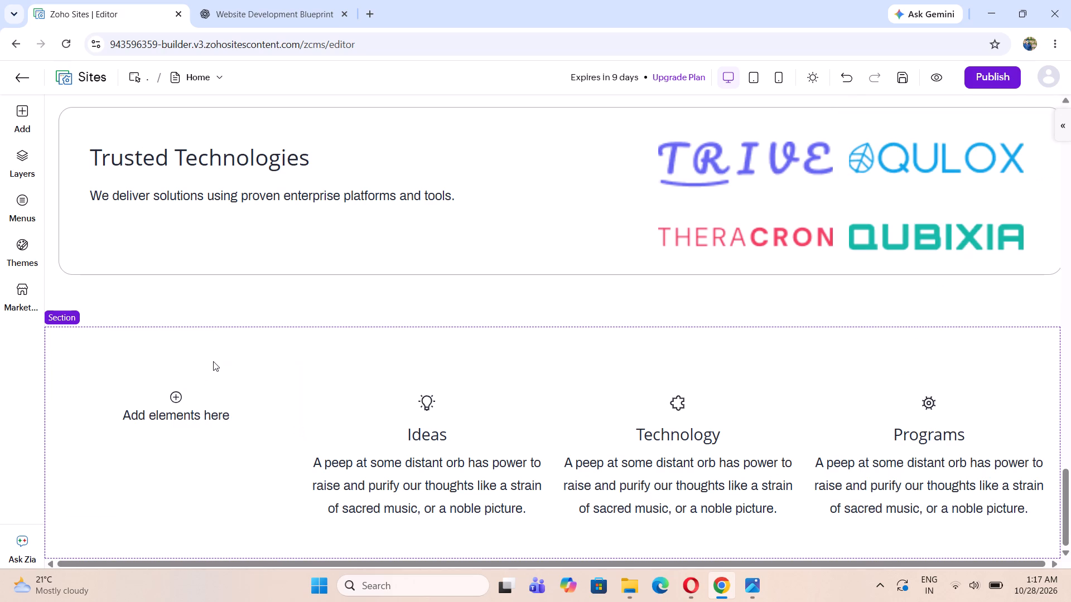
Add an Image with Text element to the emptied first column of the new section below Trusted Technologies.
click(215, 373)
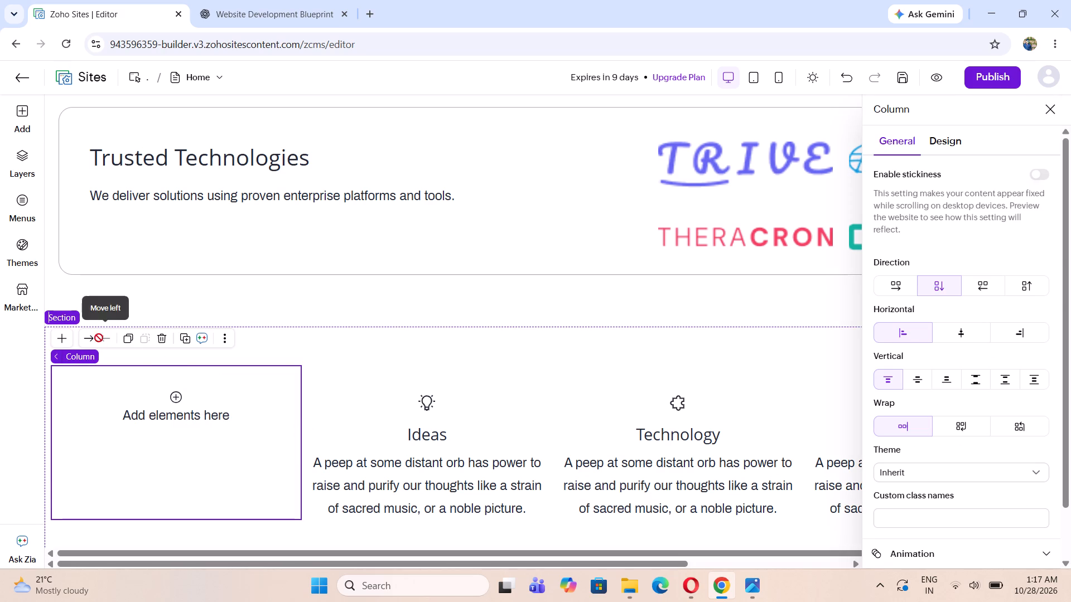
click(67, 338)
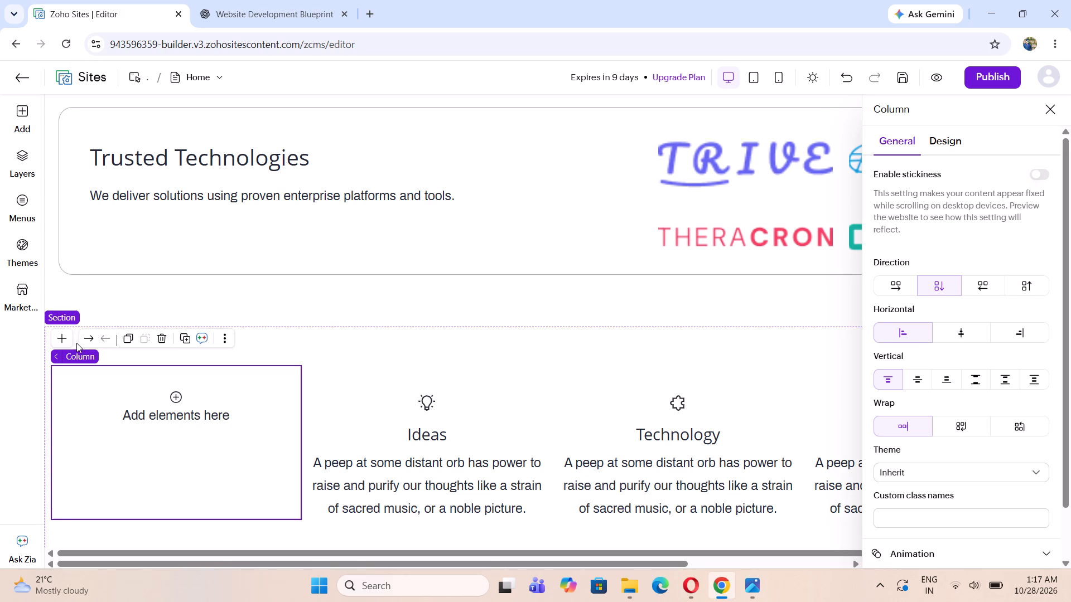
click(57, 337)
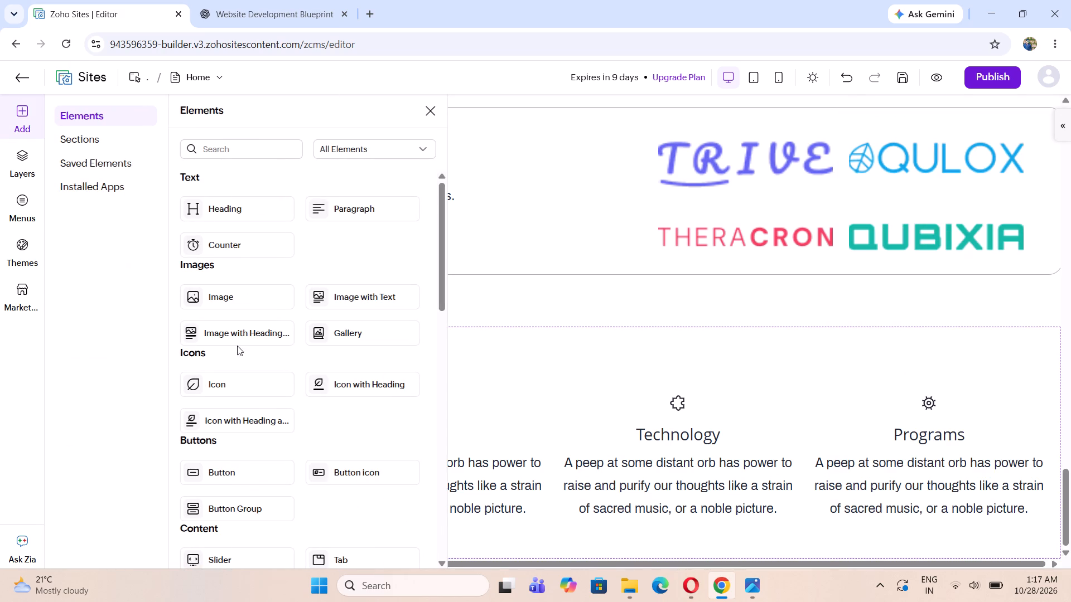
click(358, 298)
scroll(334, 353, down, 3)
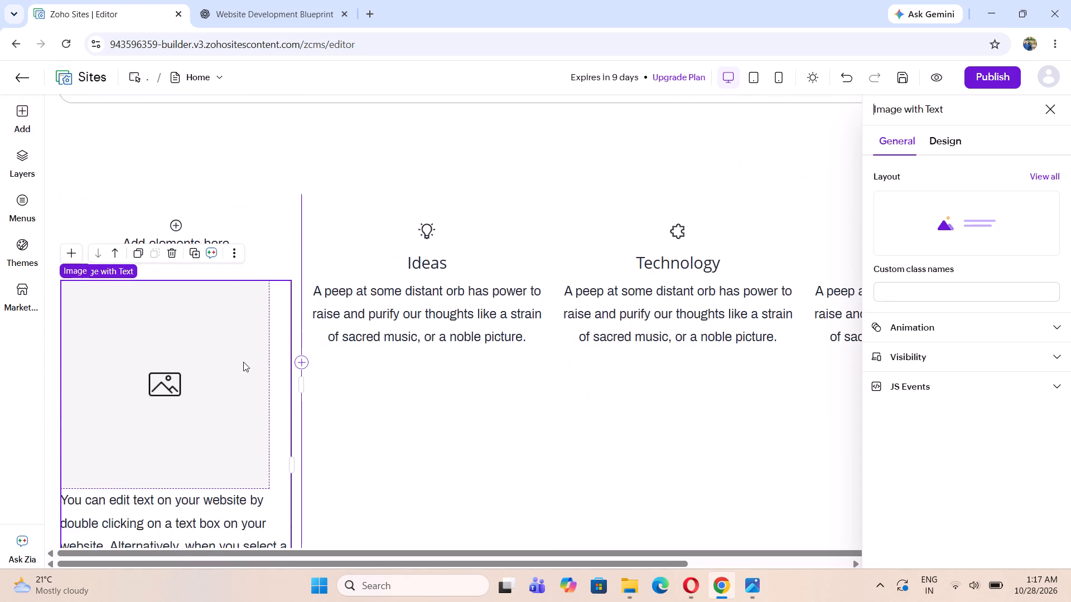
scroll(262, 370, down, 2)
scroll(260, 370, up, 4)
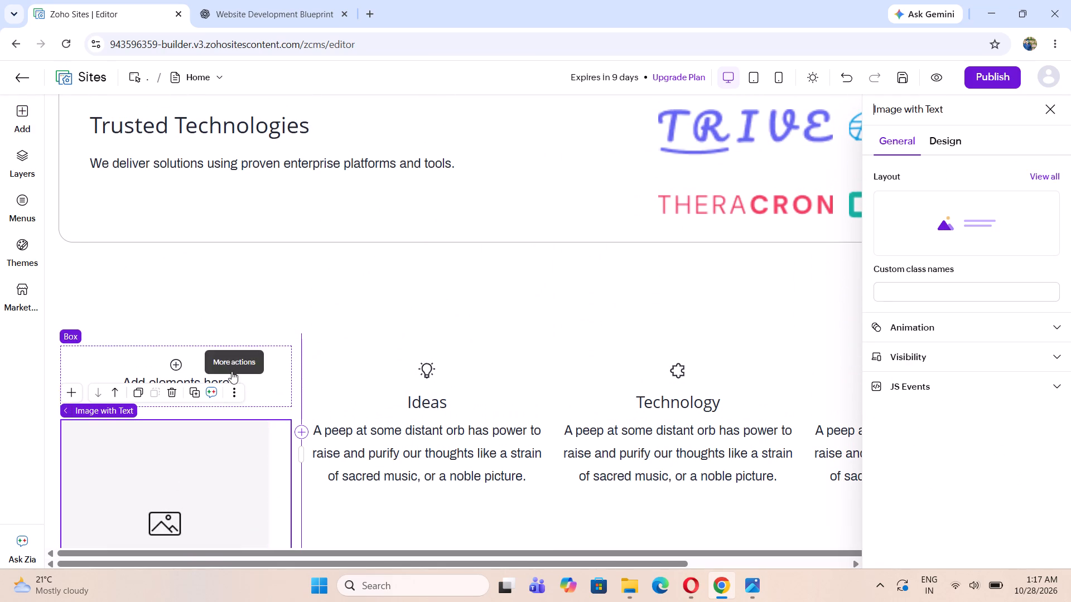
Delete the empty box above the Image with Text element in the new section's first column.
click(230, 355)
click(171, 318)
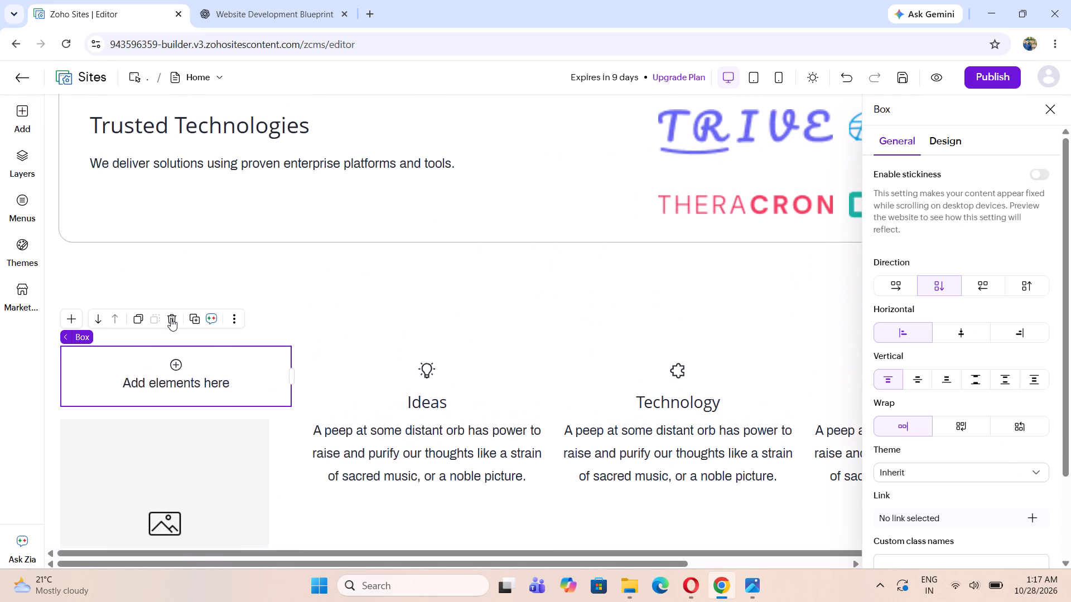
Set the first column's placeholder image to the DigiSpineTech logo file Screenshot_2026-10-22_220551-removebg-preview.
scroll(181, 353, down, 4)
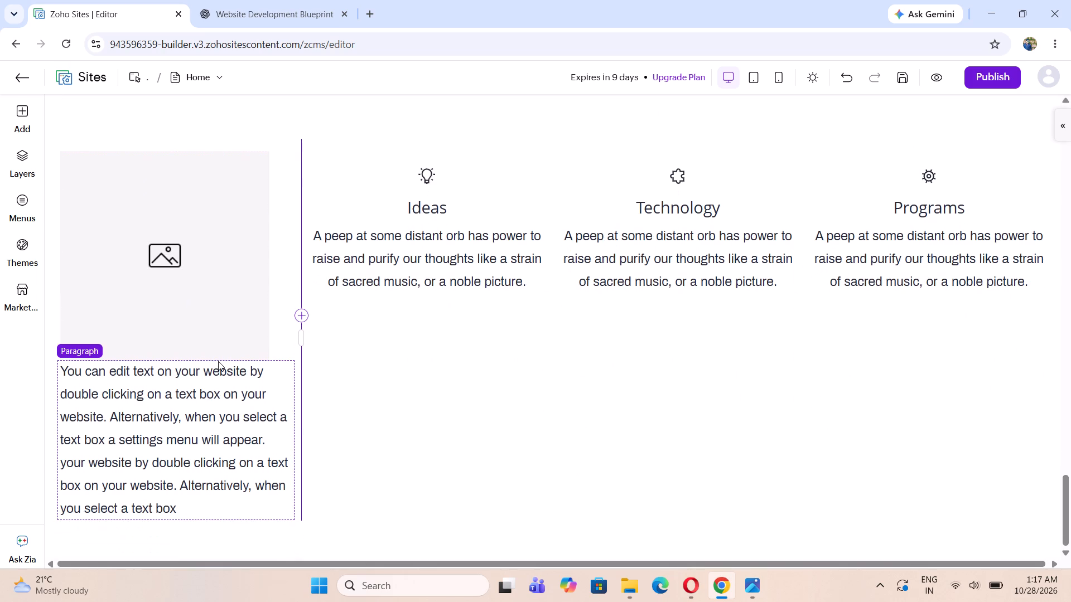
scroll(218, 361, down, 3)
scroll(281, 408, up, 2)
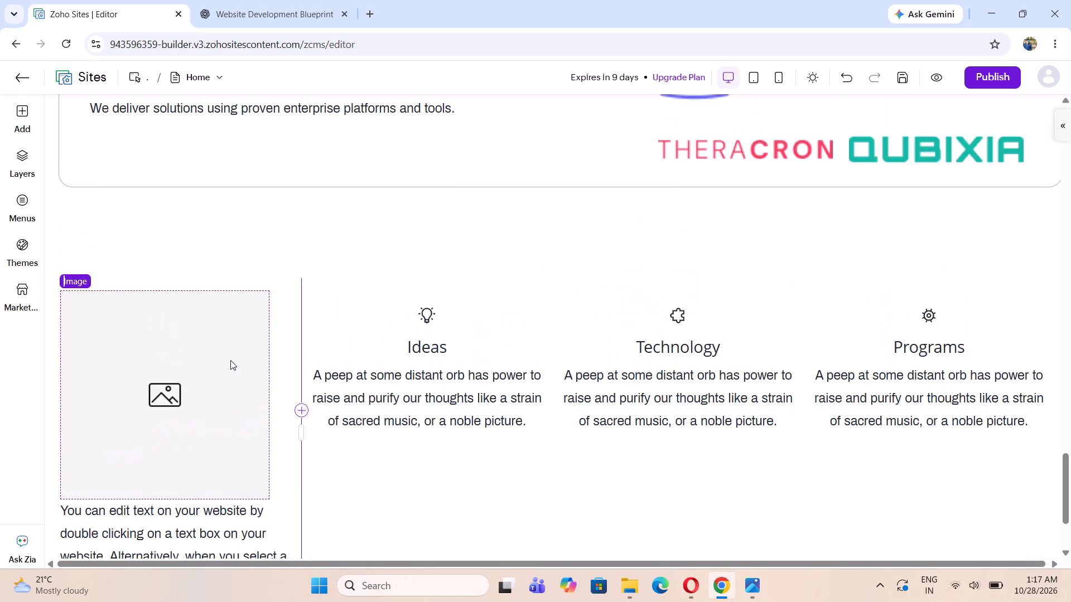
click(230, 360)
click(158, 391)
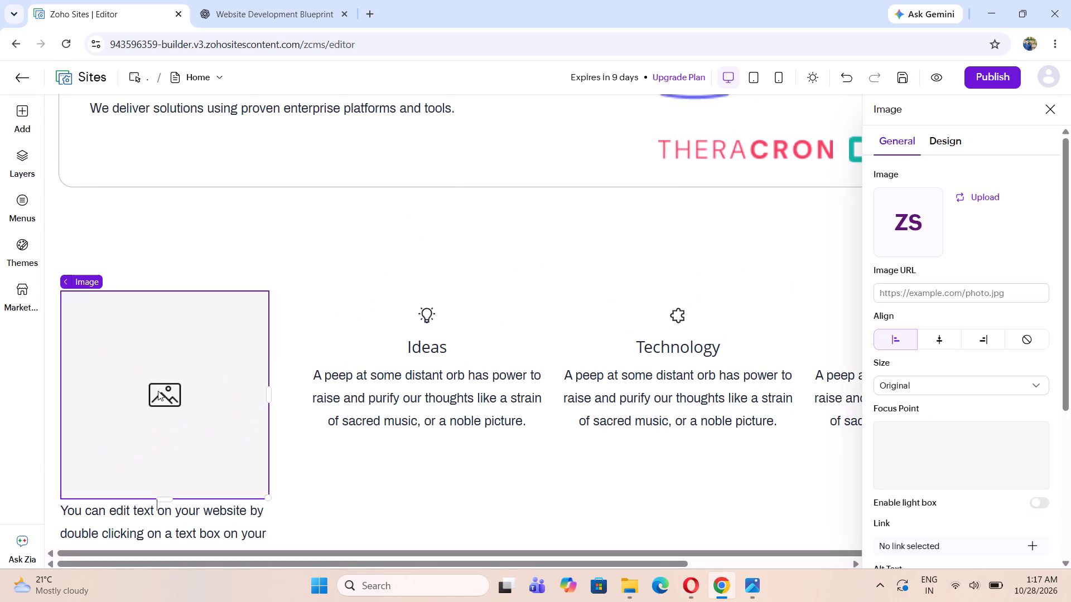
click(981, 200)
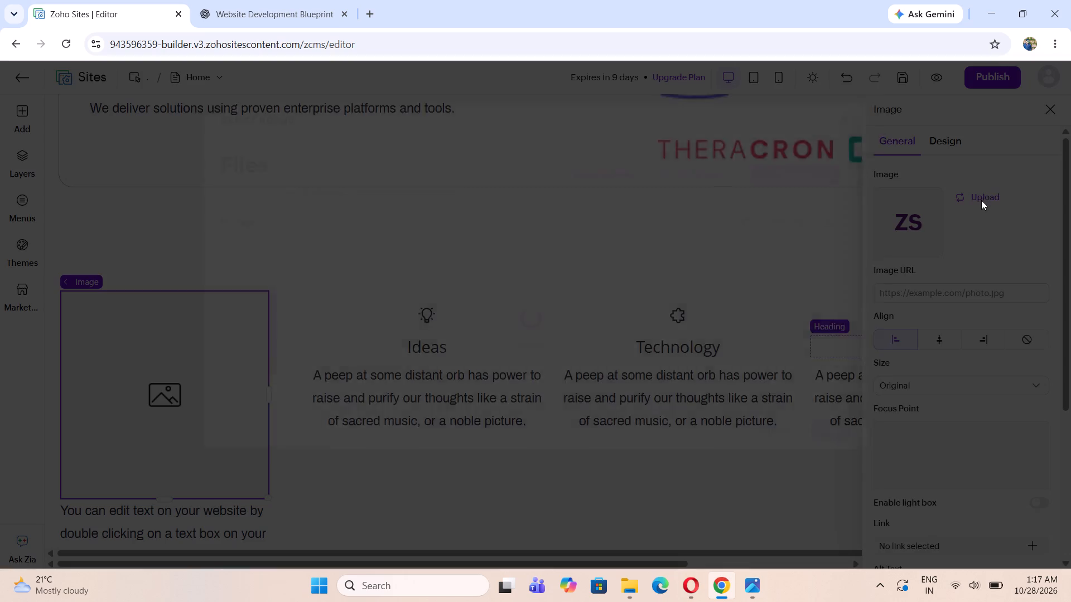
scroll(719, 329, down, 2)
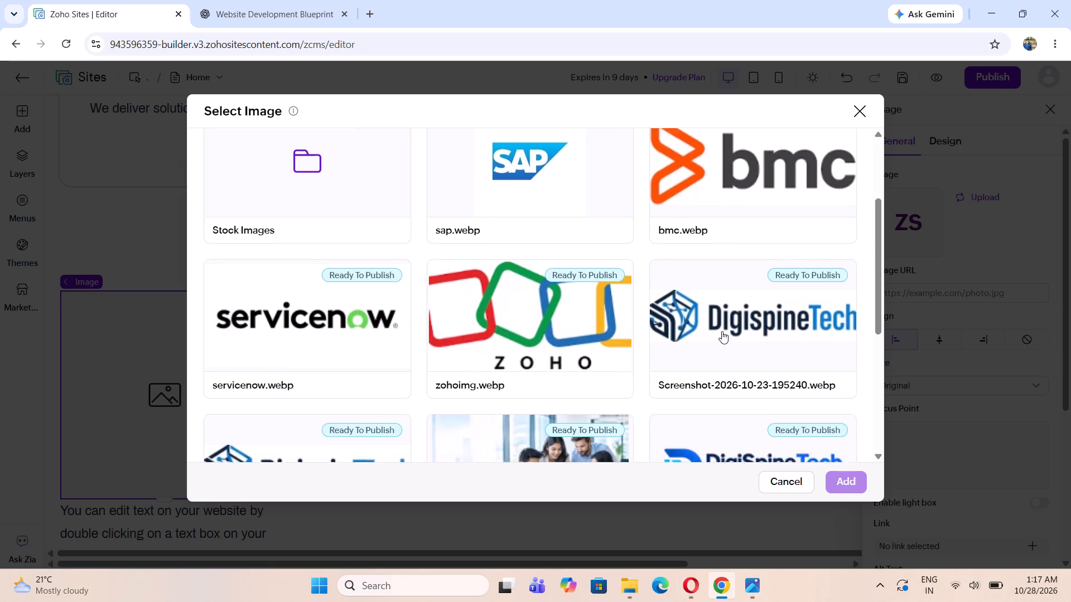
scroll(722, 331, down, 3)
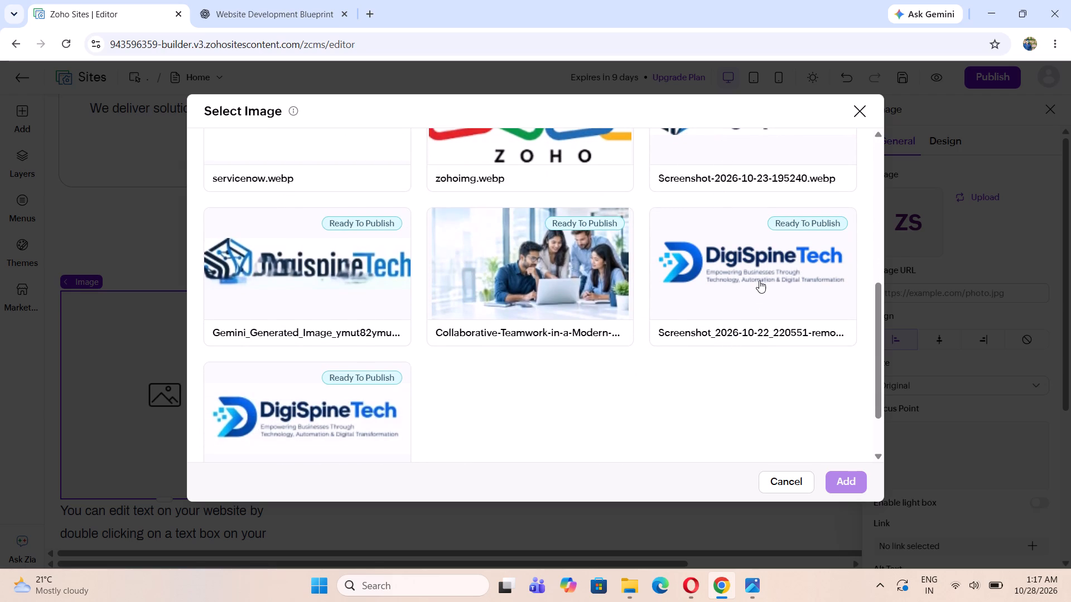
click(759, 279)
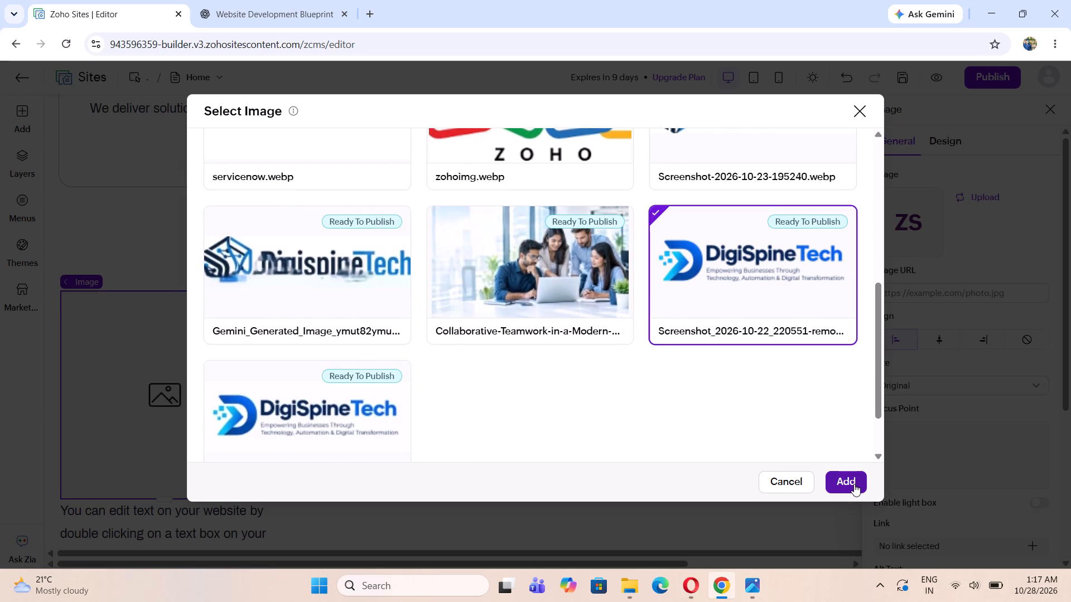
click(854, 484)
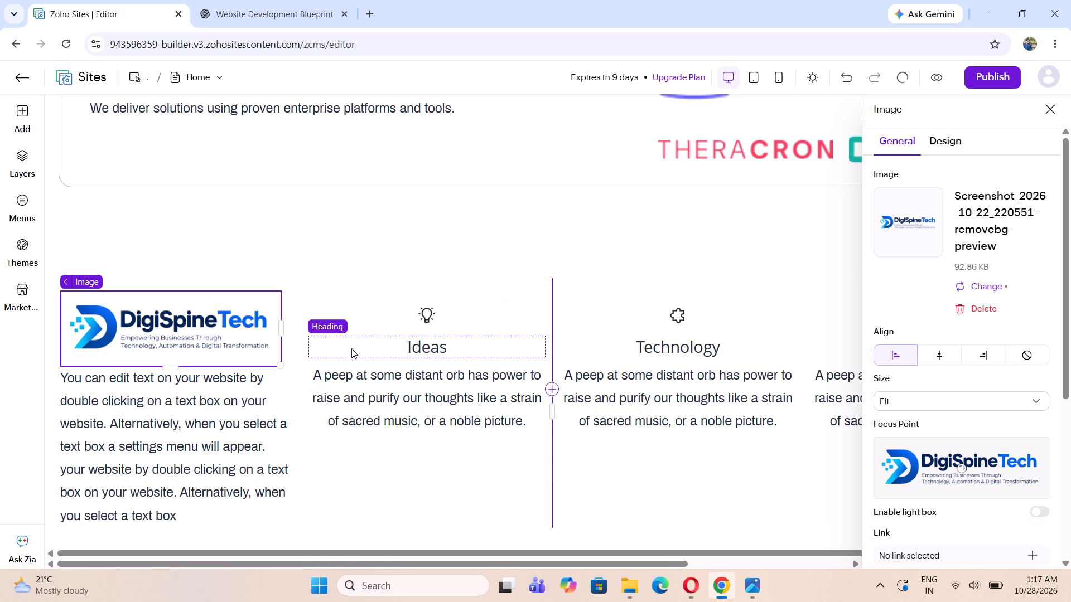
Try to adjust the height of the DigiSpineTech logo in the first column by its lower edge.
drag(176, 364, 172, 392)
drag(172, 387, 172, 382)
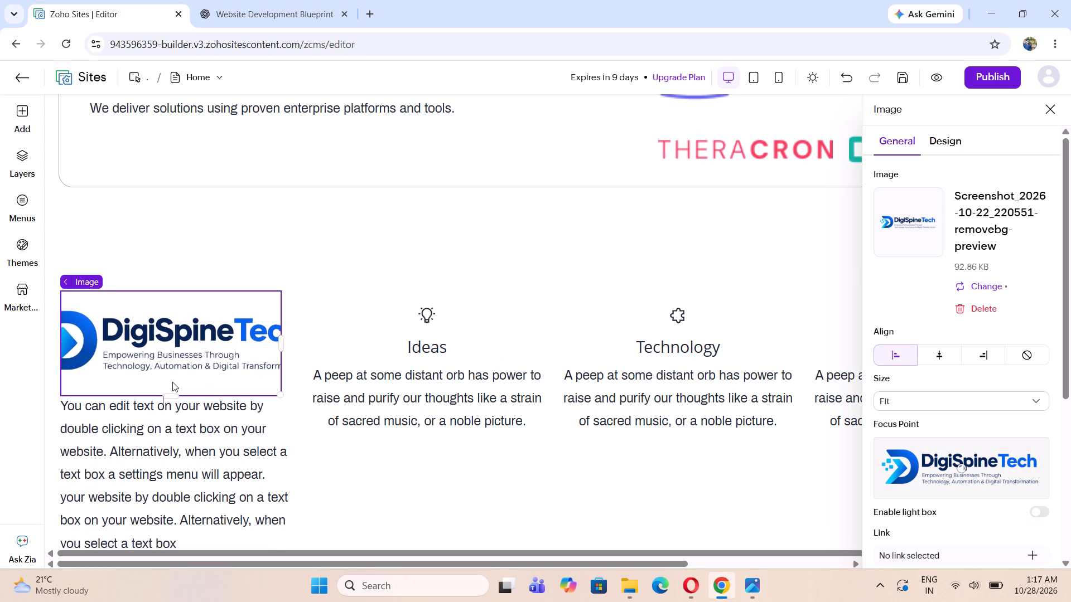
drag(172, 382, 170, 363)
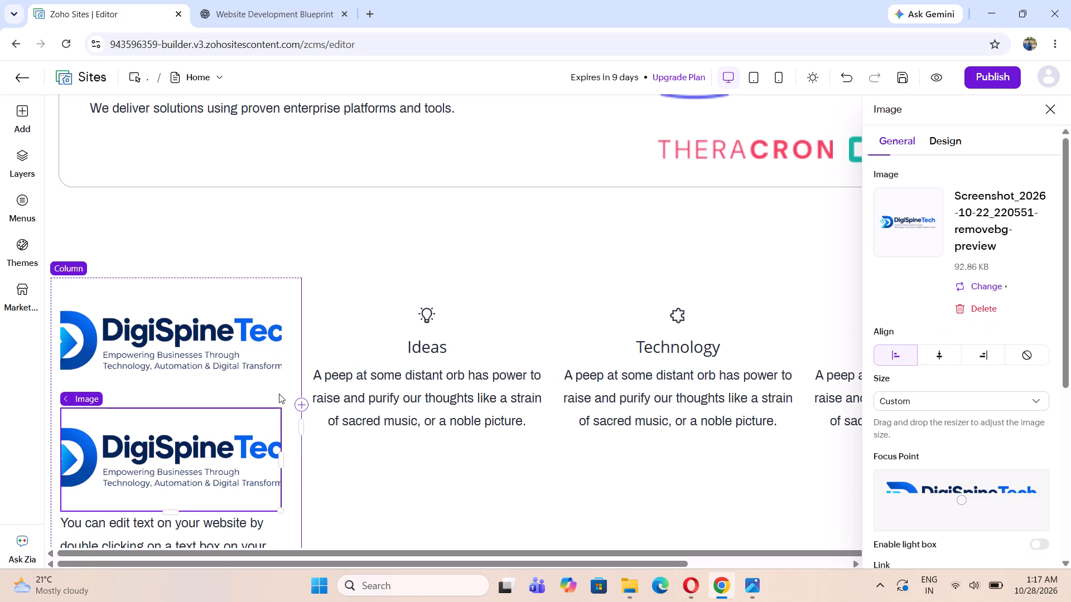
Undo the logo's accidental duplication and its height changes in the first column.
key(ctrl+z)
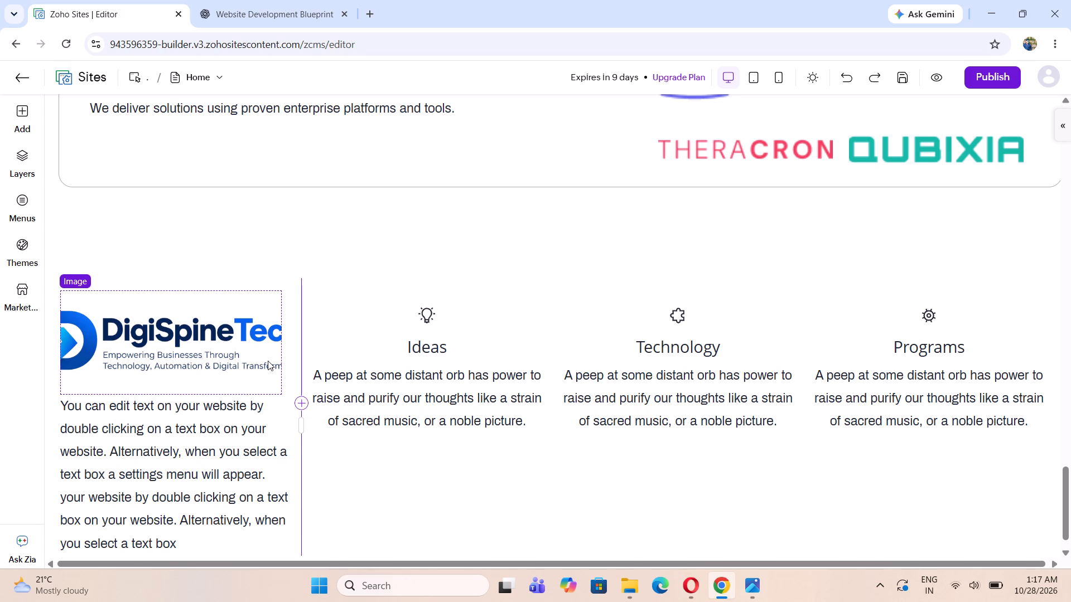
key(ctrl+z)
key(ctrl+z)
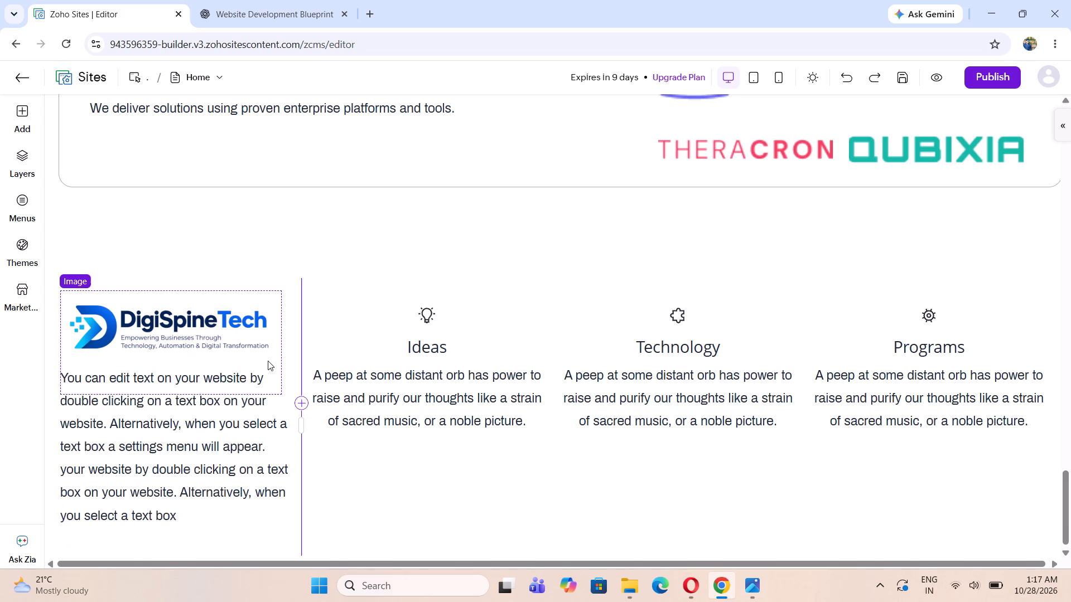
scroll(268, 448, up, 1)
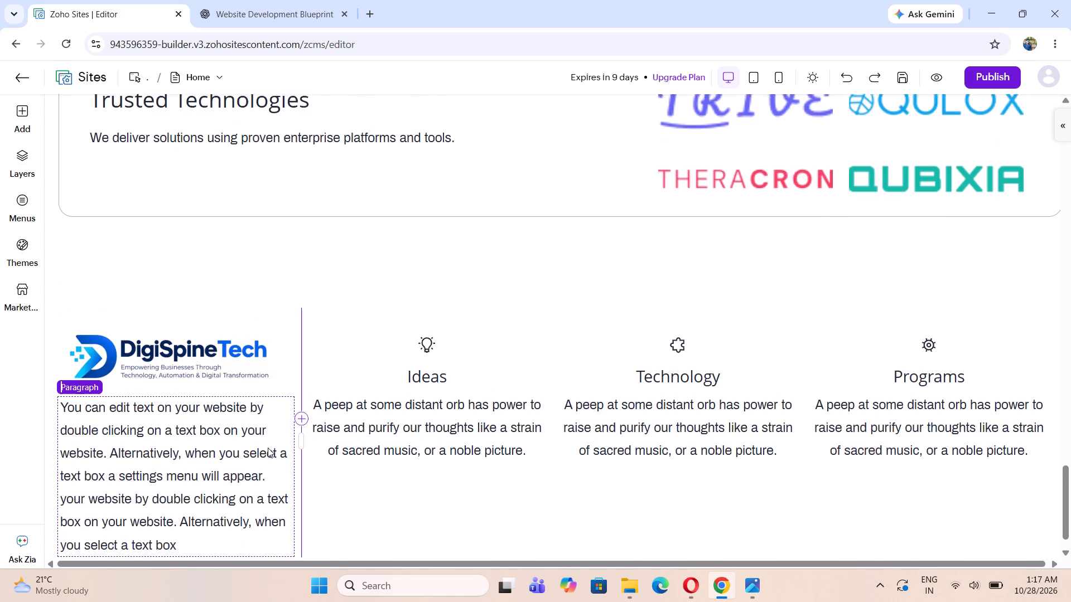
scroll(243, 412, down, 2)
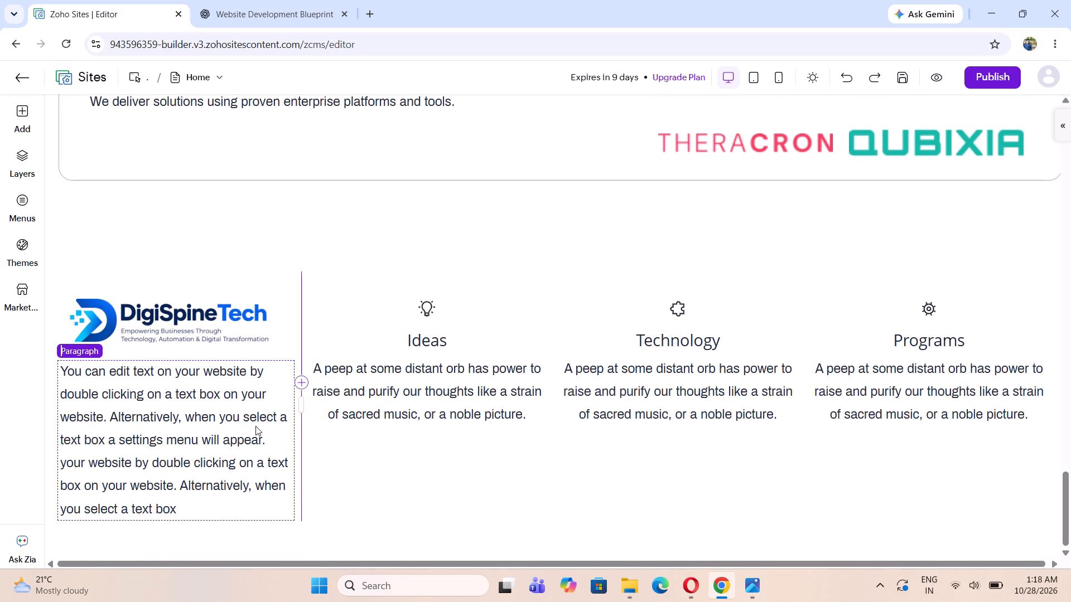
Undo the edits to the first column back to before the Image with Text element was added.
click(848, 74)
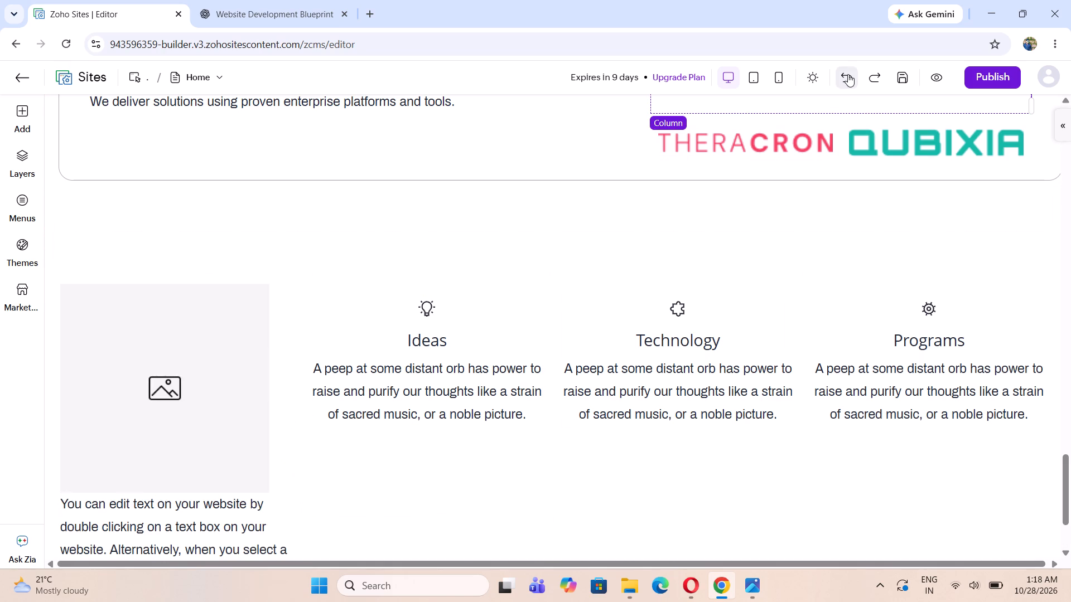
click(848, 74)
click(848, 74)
Add an Image element with the DigiSpineTech logo Screenshot_2026-10-22_220551-removebg-preview to the first column's empty box.
scroll(398, 402, down, 2)
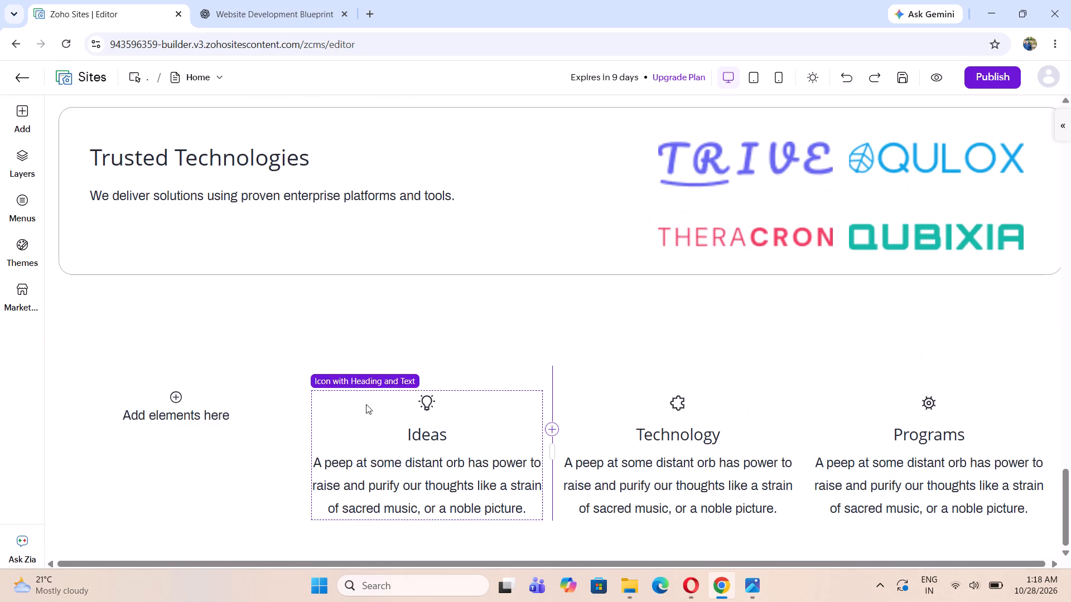
click(181, 393)
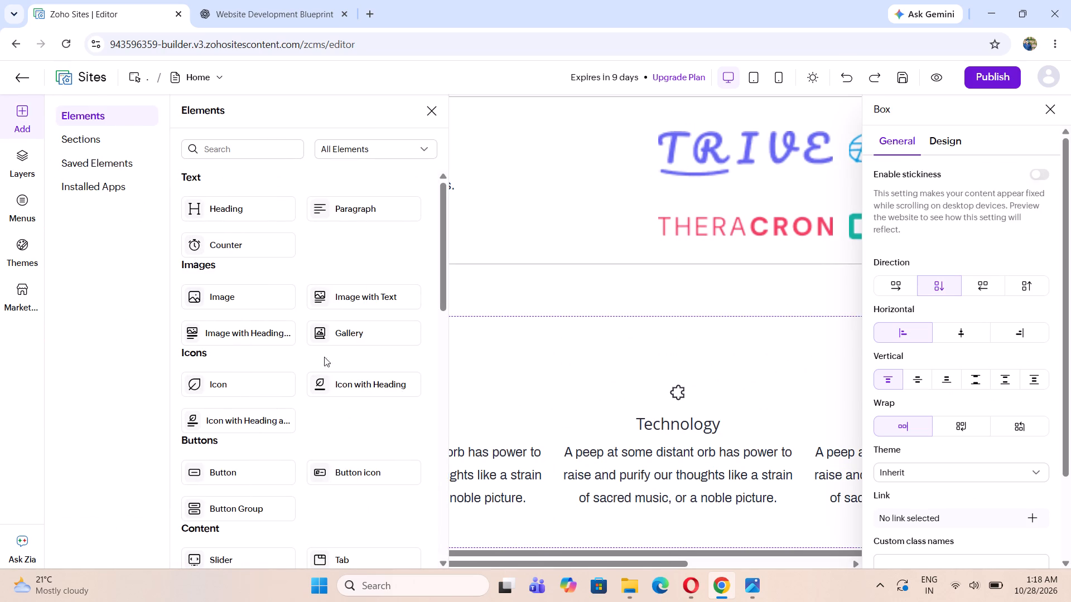
click(243, 299)
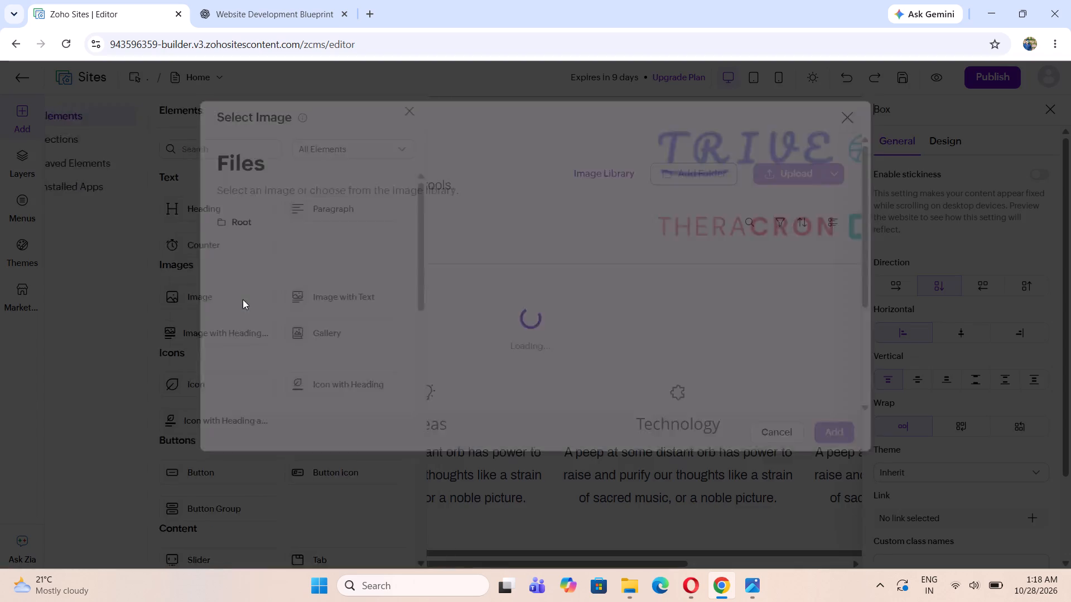
scroll(489, 351, down, 5)
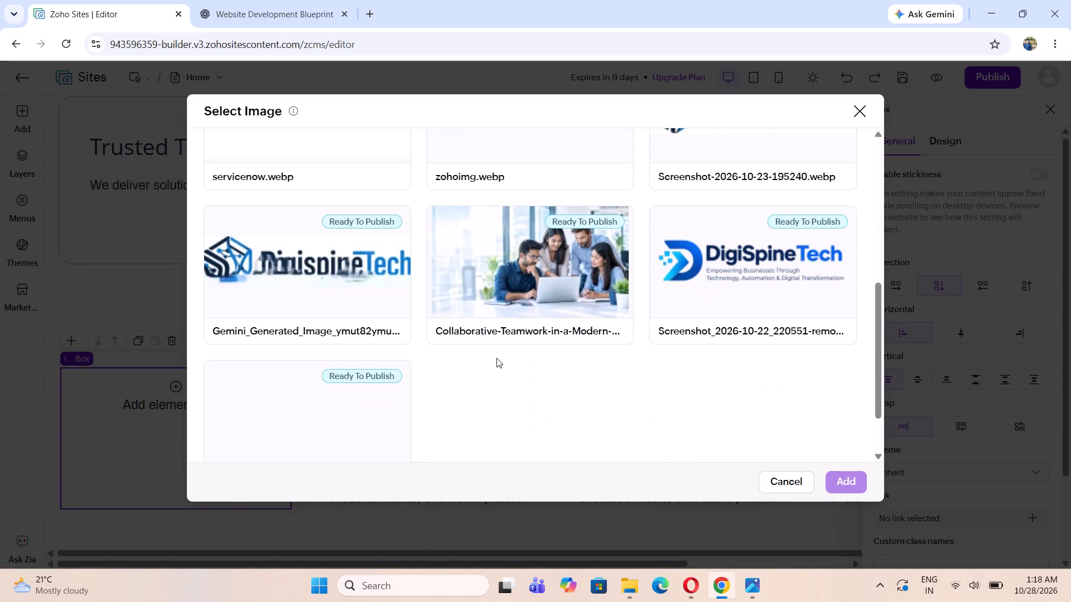
scroll(498, 361, down, 1)
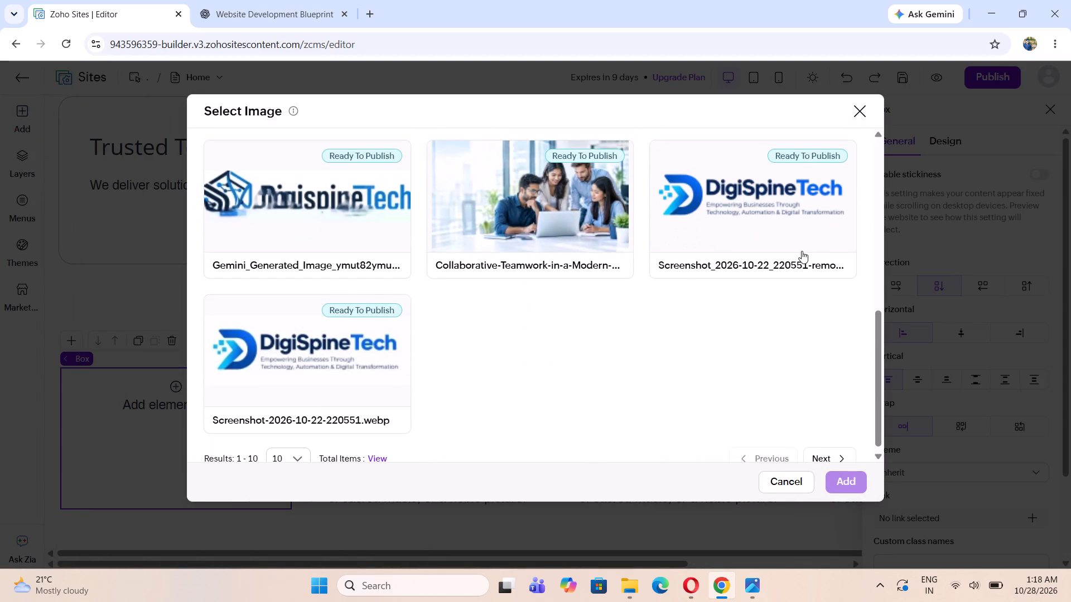
scroll(737, 277, up, 2)
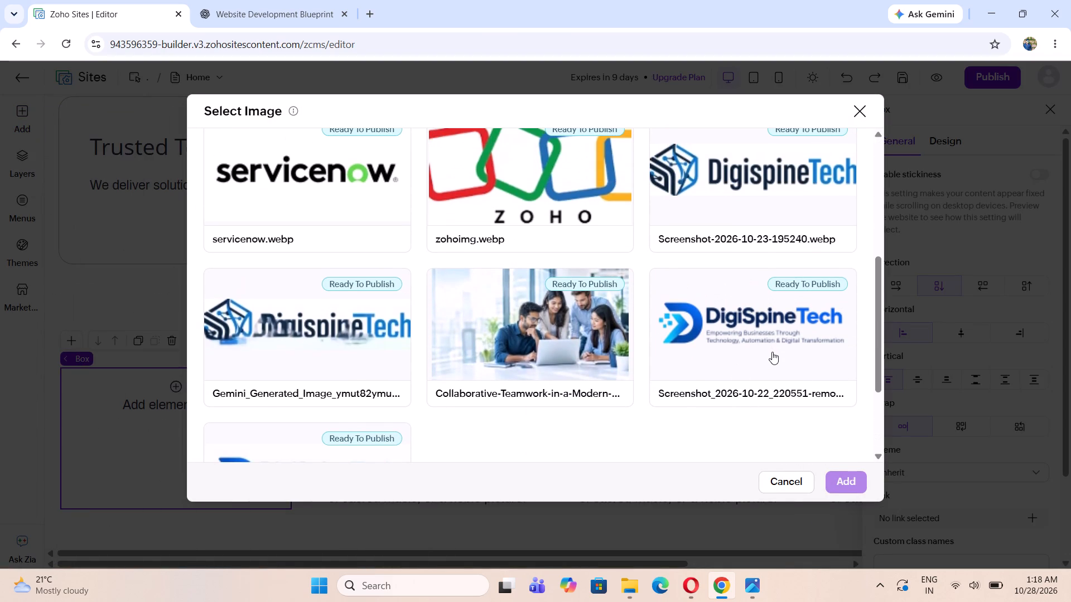
click(772, 352)
click(847, 475)
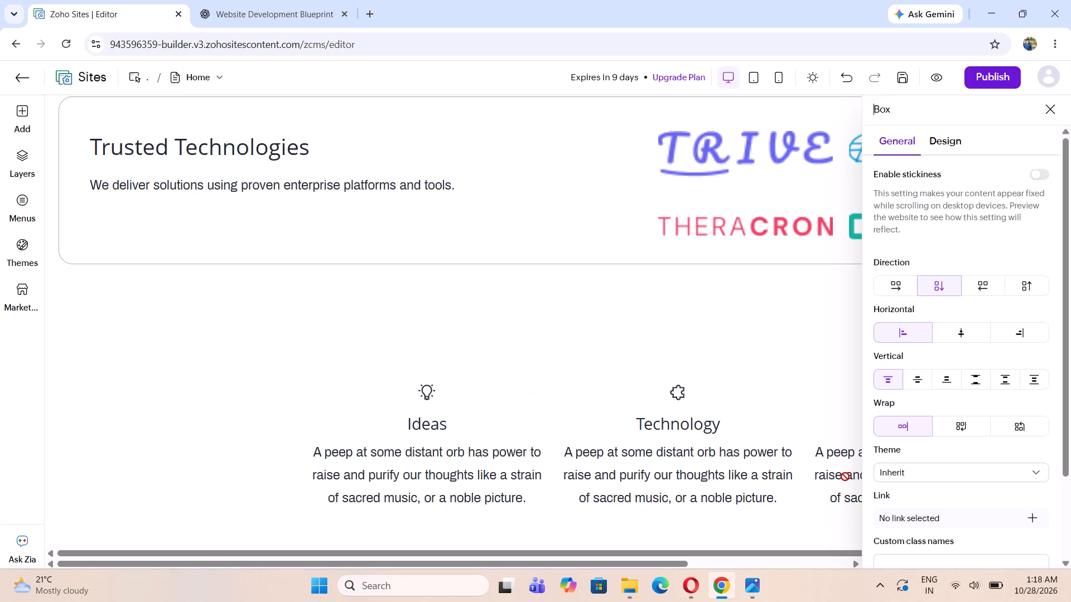
scroll(496, 373, down, 3)
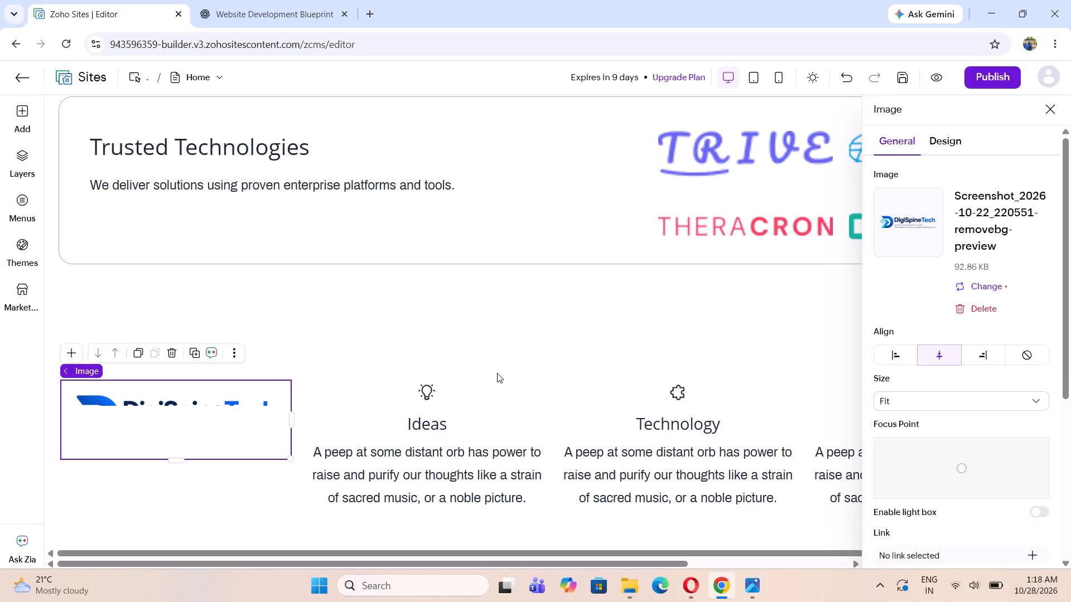
scroll(497, 373, down, 5)
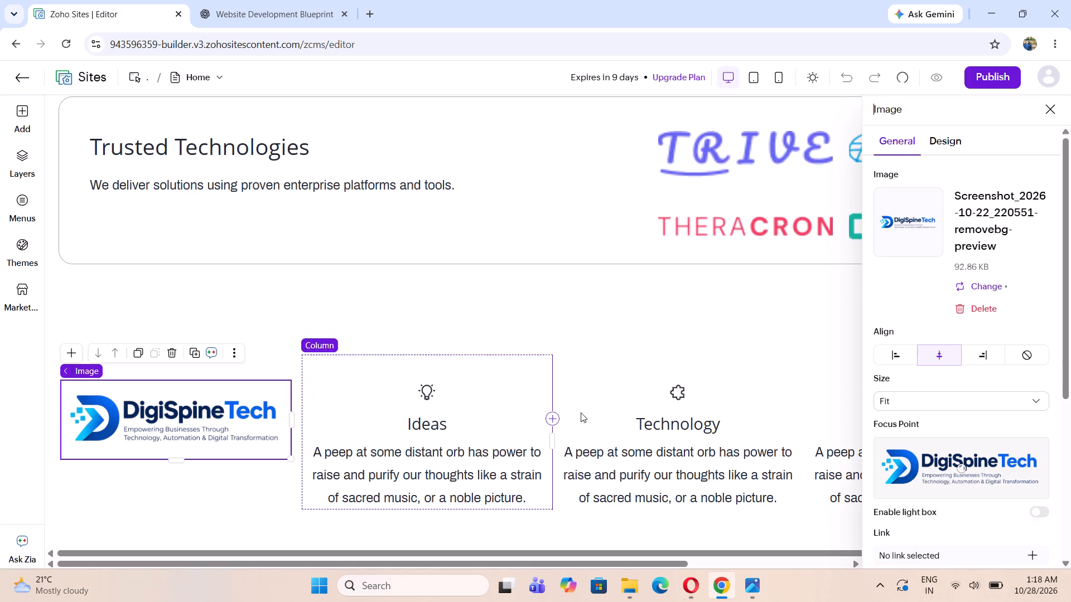
scroll(586, 417, down, 6)
scroll(668, 436, down, 2)
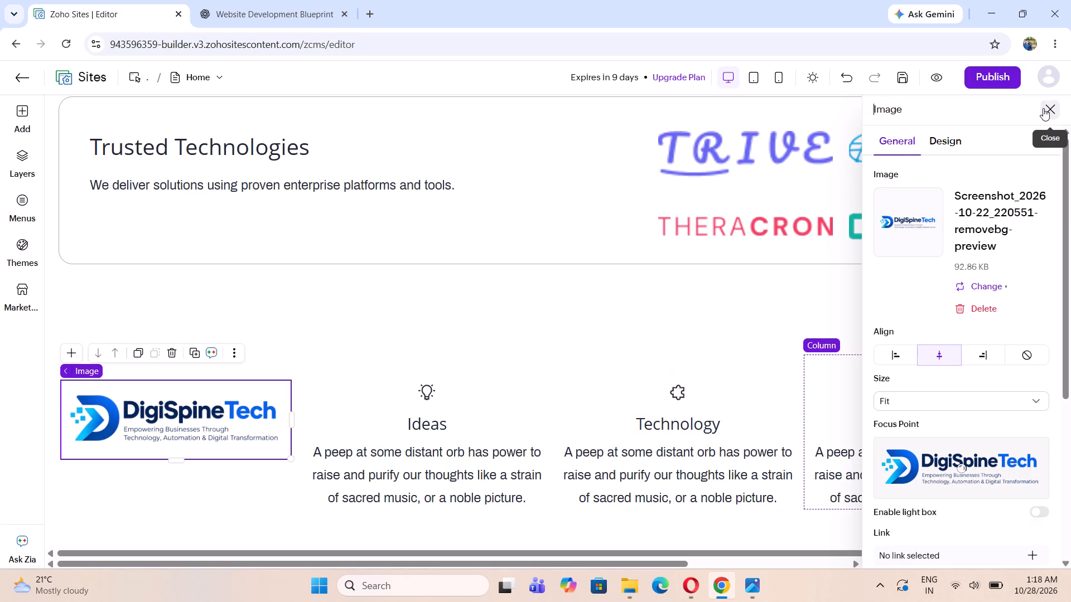
click(1043, 108)
Check the footer in the homepage mockup and delete the Ideas Icon with Heading and Text element from the second column.
scroll(578, 362, down, 5)
scroll(546, 410, down, 4)
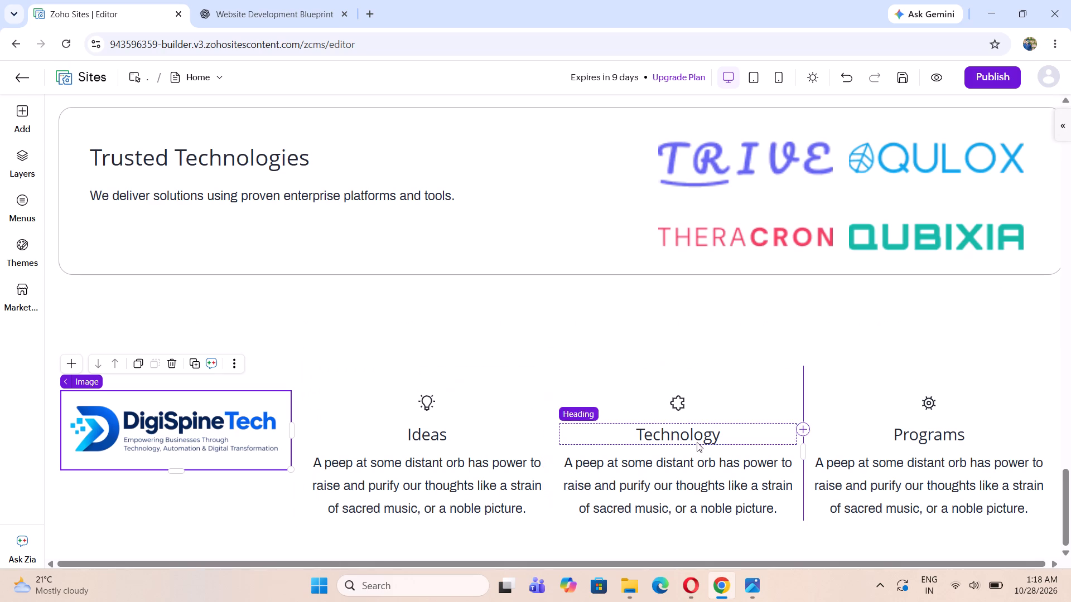
click(749, 581)
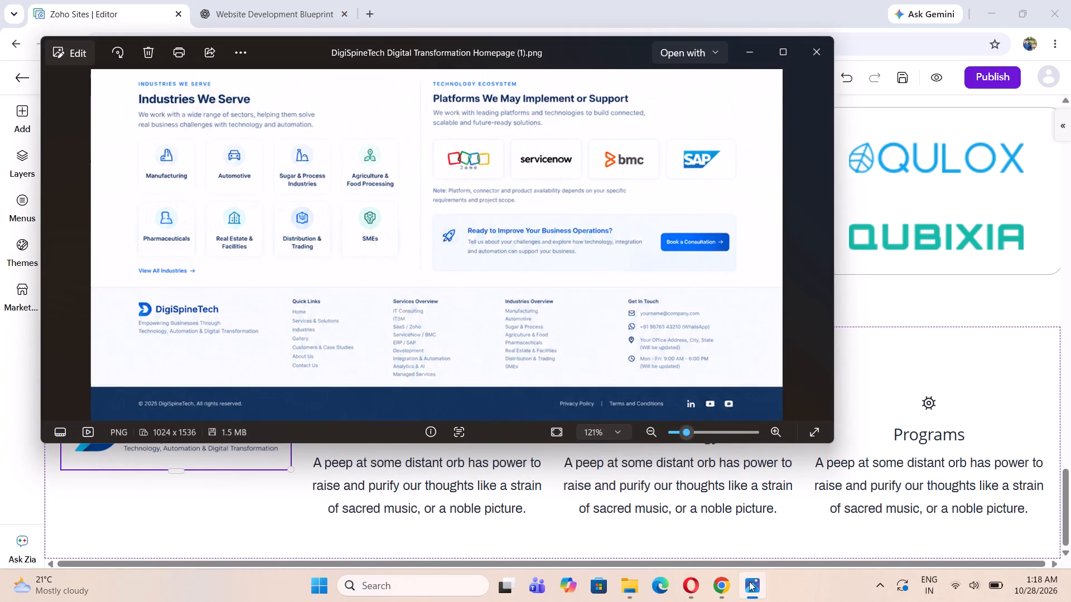
click(749, 581)
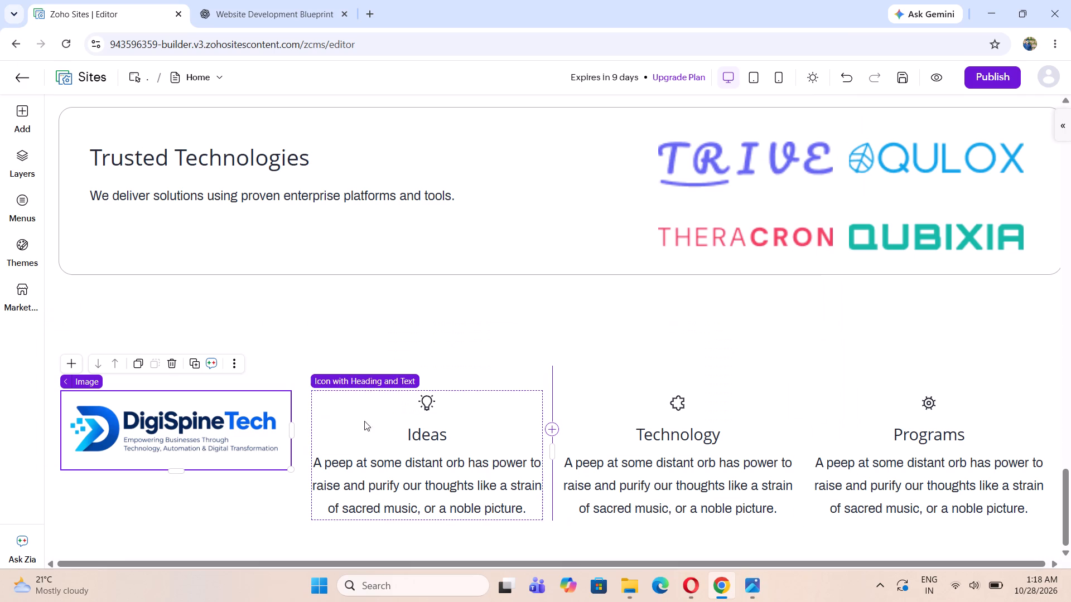
click(473, 397)
click(419, 353)
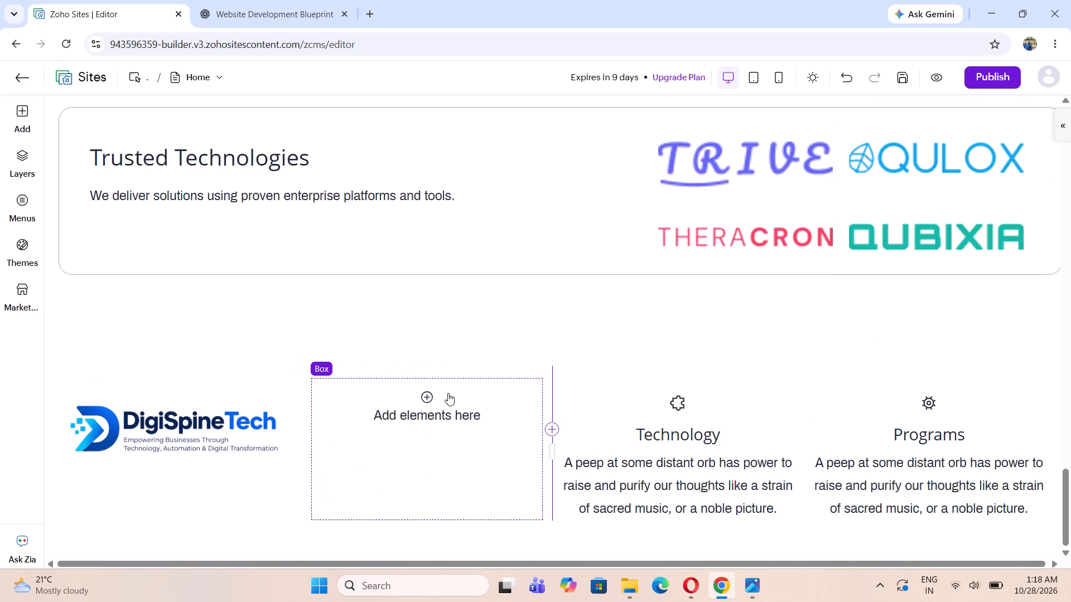
Delete the empty box left in the new section's second column.
click(438, 374)
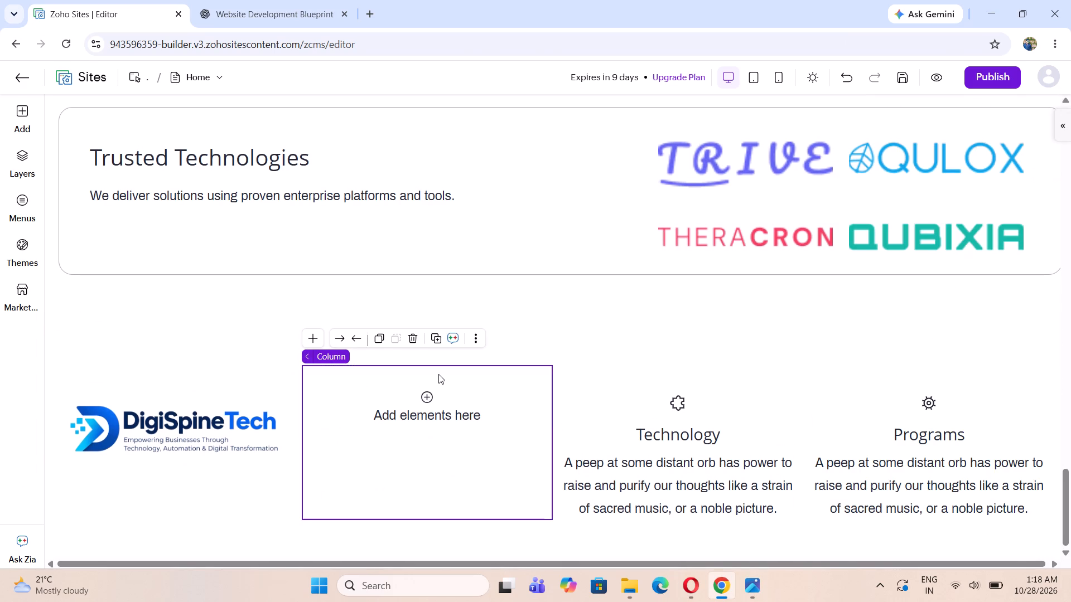
click(445, 391)
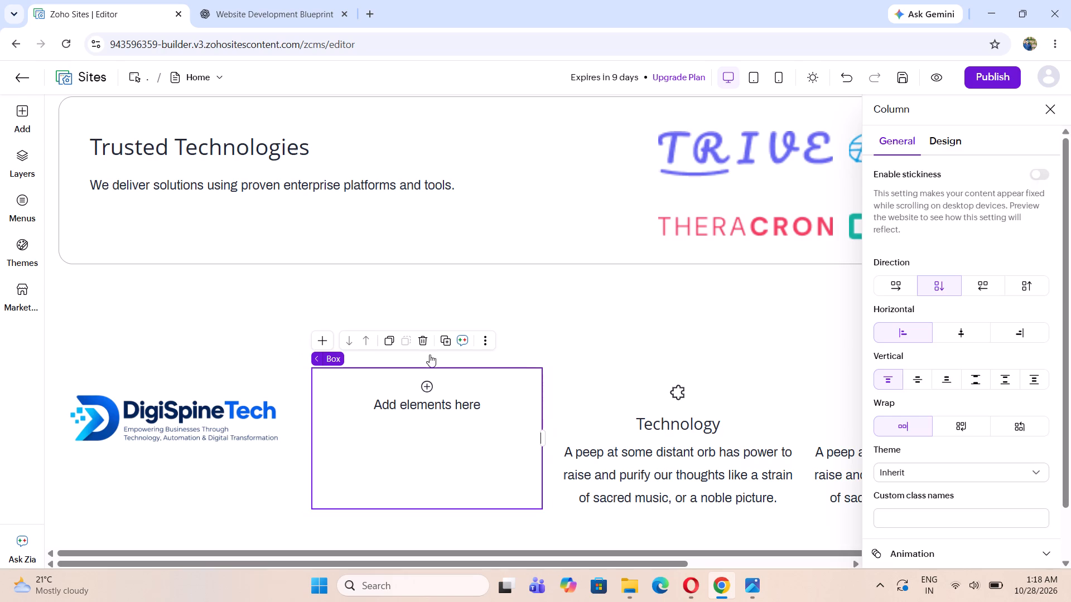
click(423, 343)
Add a Paragraph element to the emptied second column beside the DigiSpineTech logo.
click(425, 367)
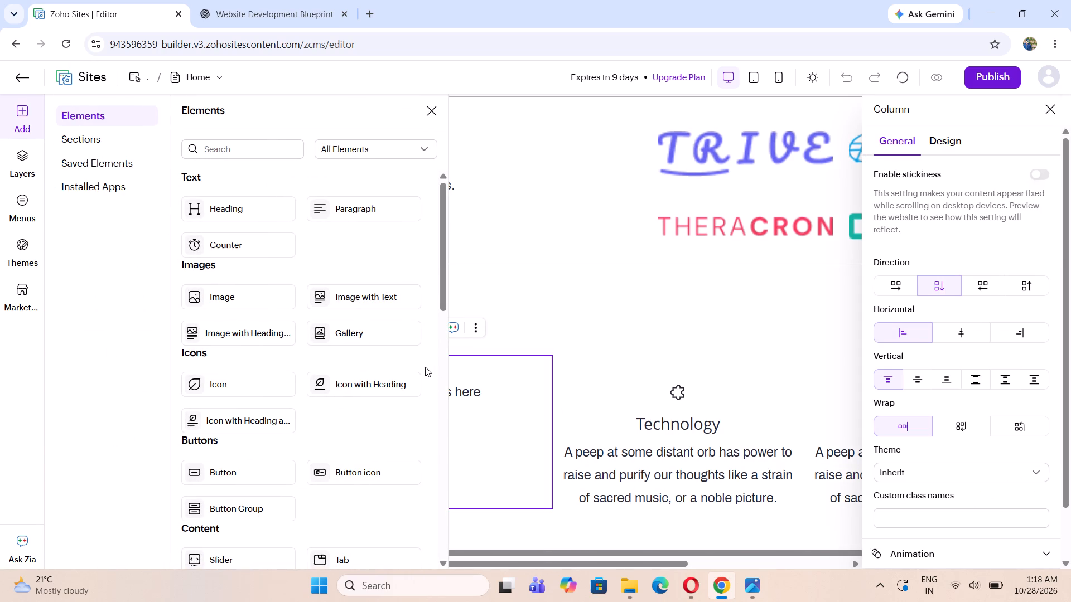
click(358, 217)
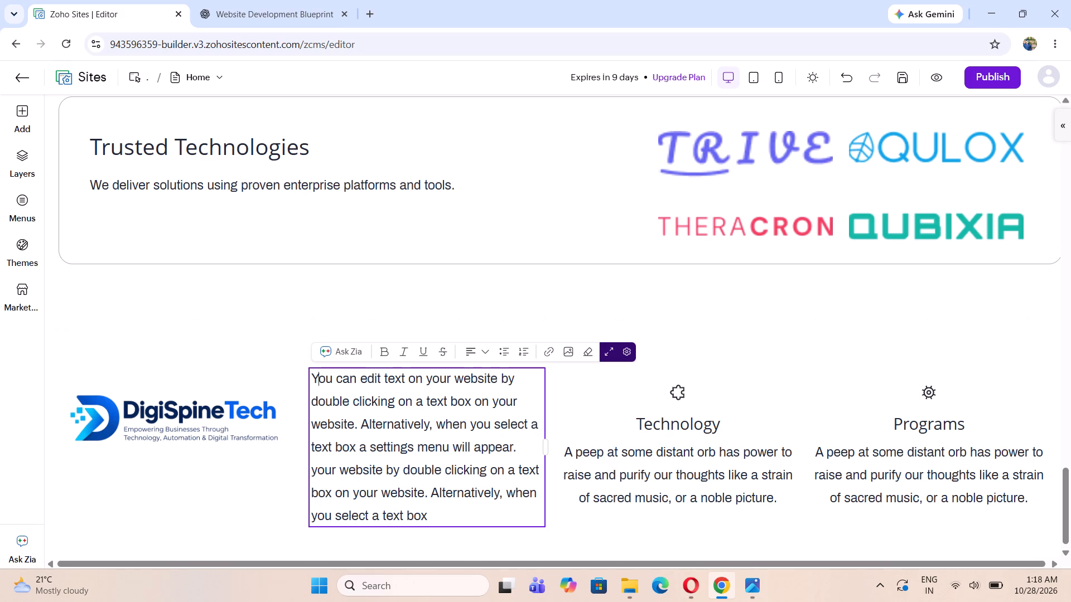
Replace the placeholder text of the new paragraph in the second column with "Home".
drag(435, 516, 309, 390)
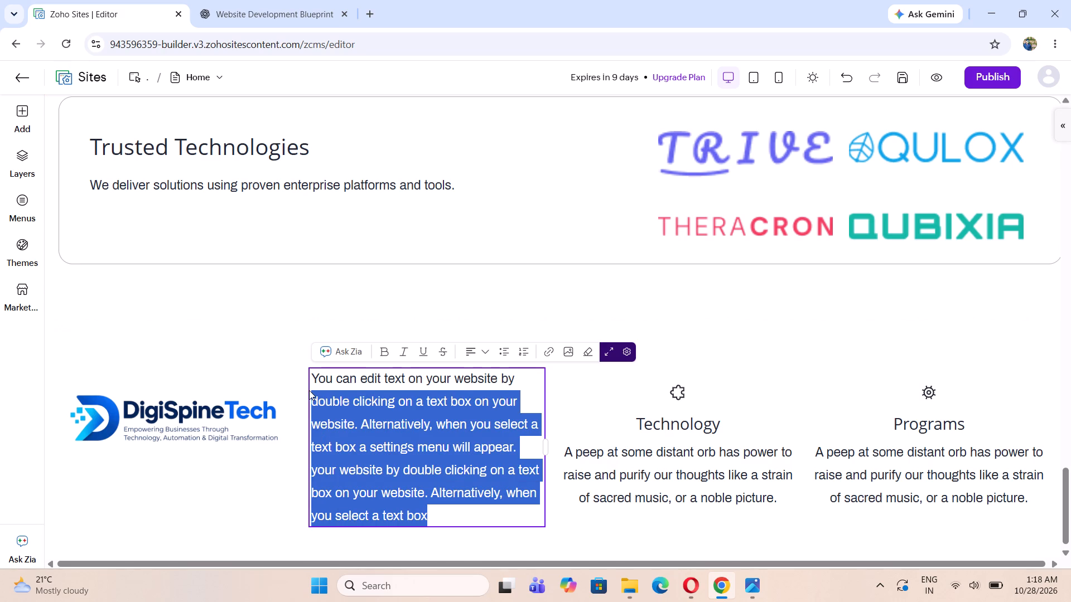
drag(309, 390, 312, 377)
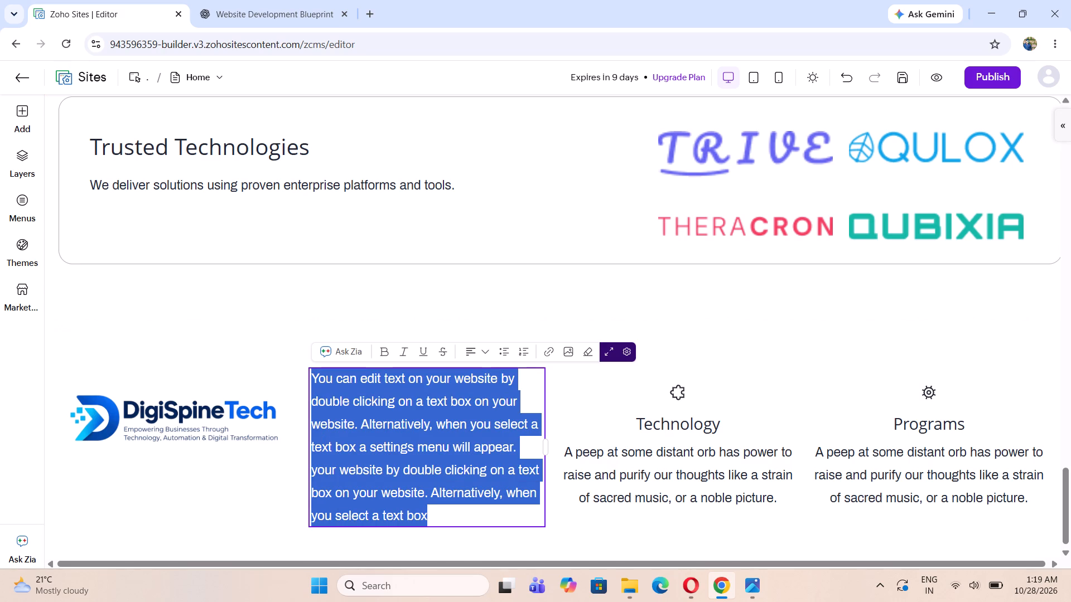
click(340, 382)
drag(431, 517, 310, 444)
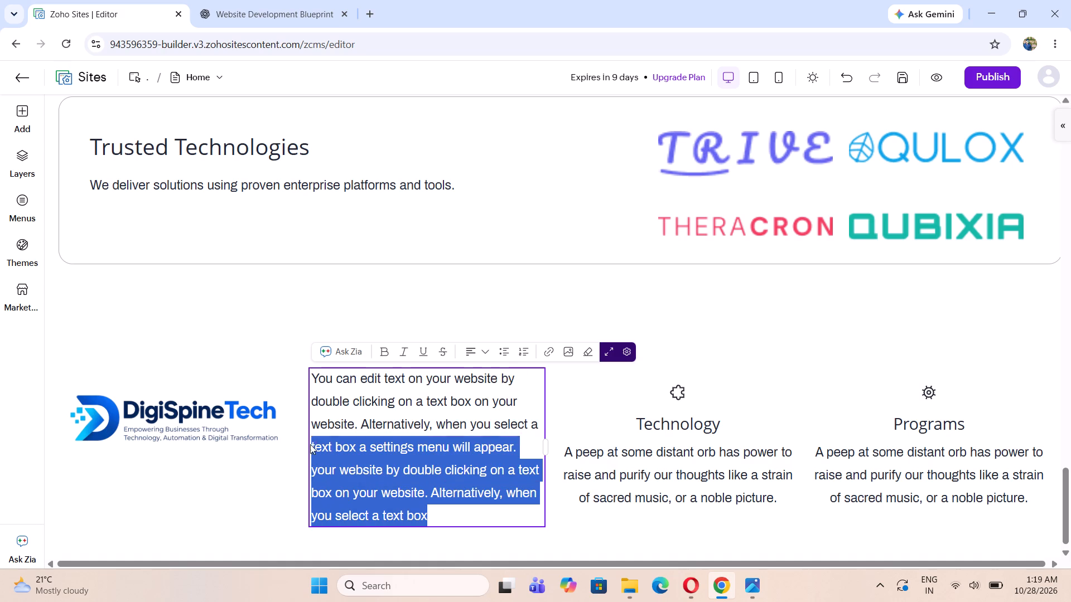
drag(310, 444, 335, 383)
key(BackSpace)
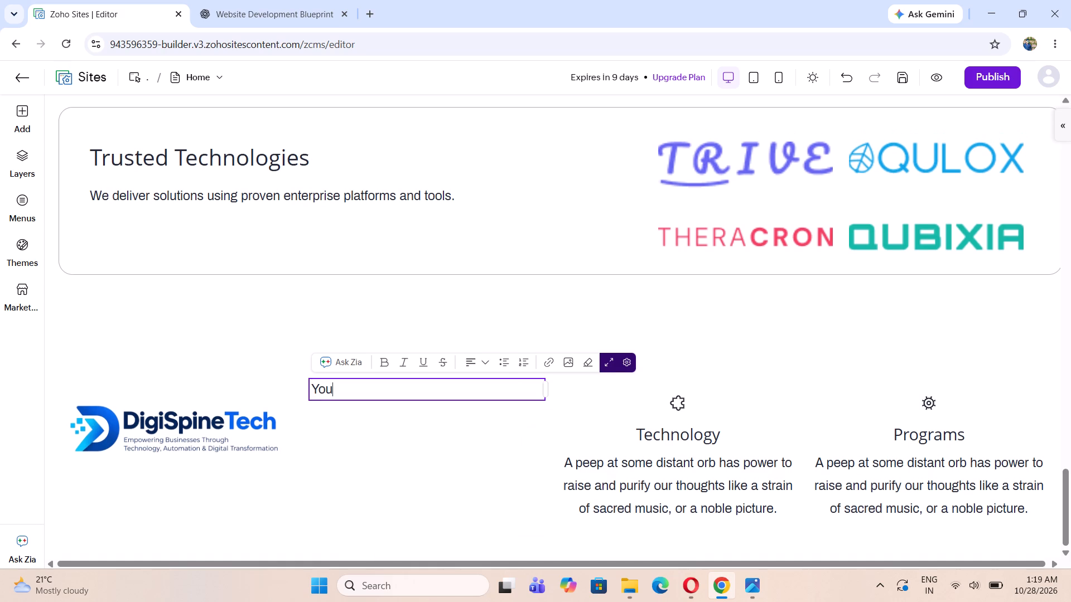
key(BackSpace)
key(BackSpace)
key(BackSpace)
text(Home)
key(Return)
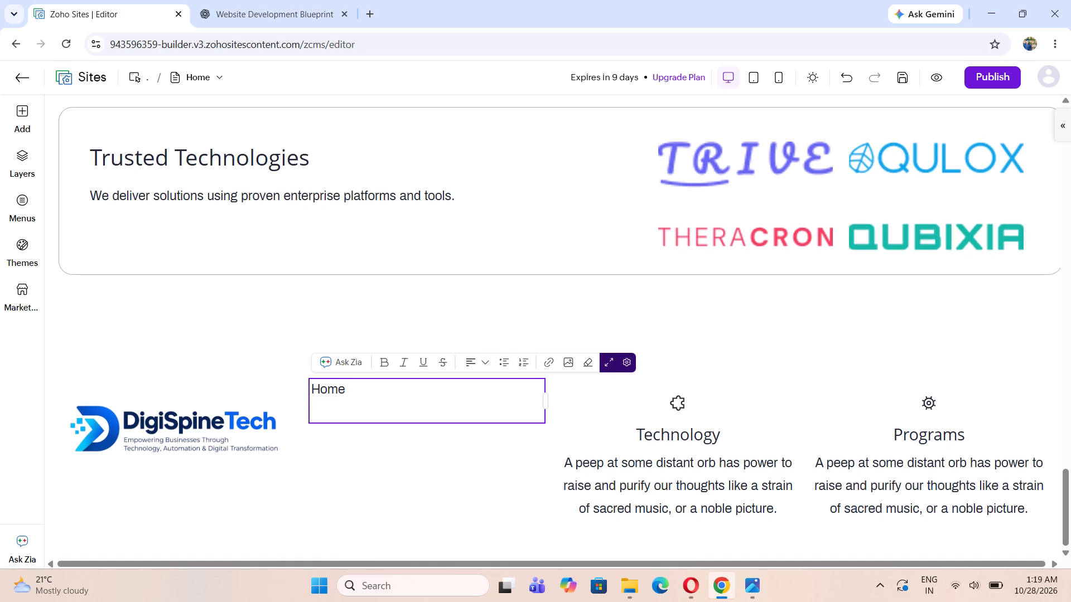
key(BackSpace)
click(364, 444)
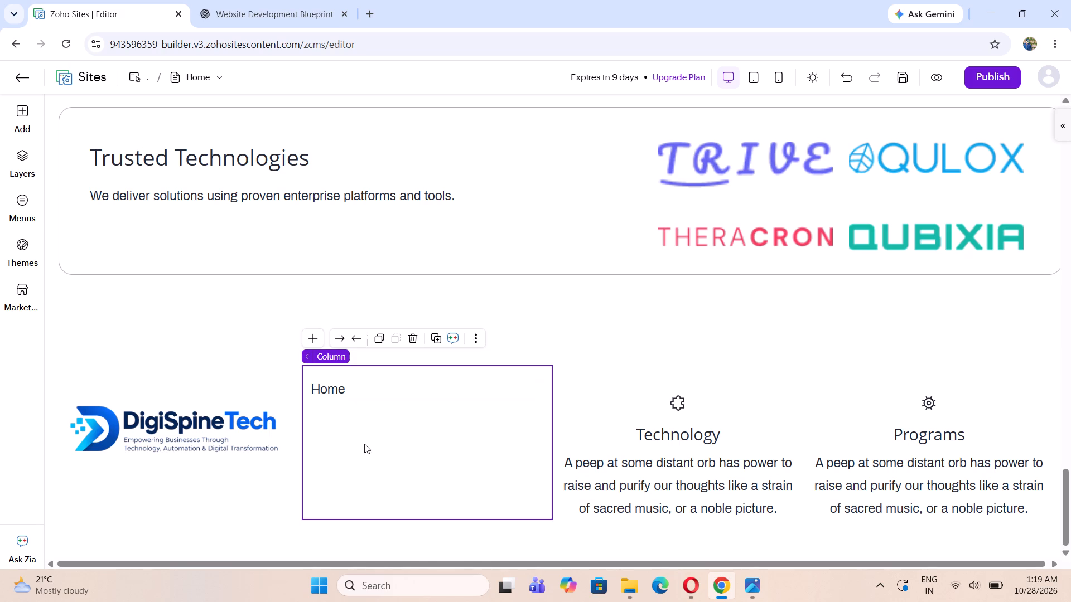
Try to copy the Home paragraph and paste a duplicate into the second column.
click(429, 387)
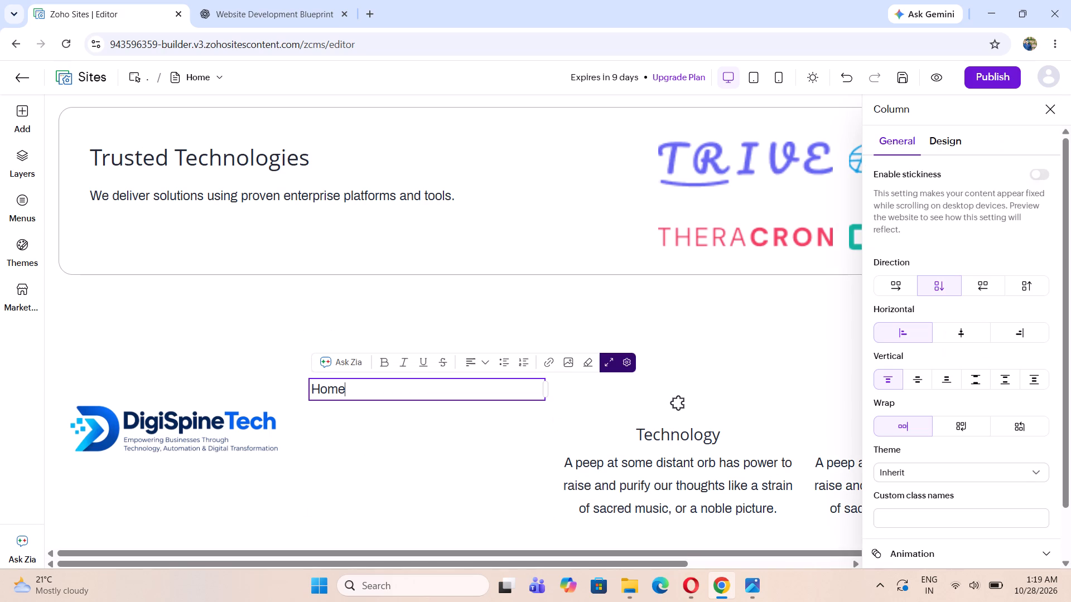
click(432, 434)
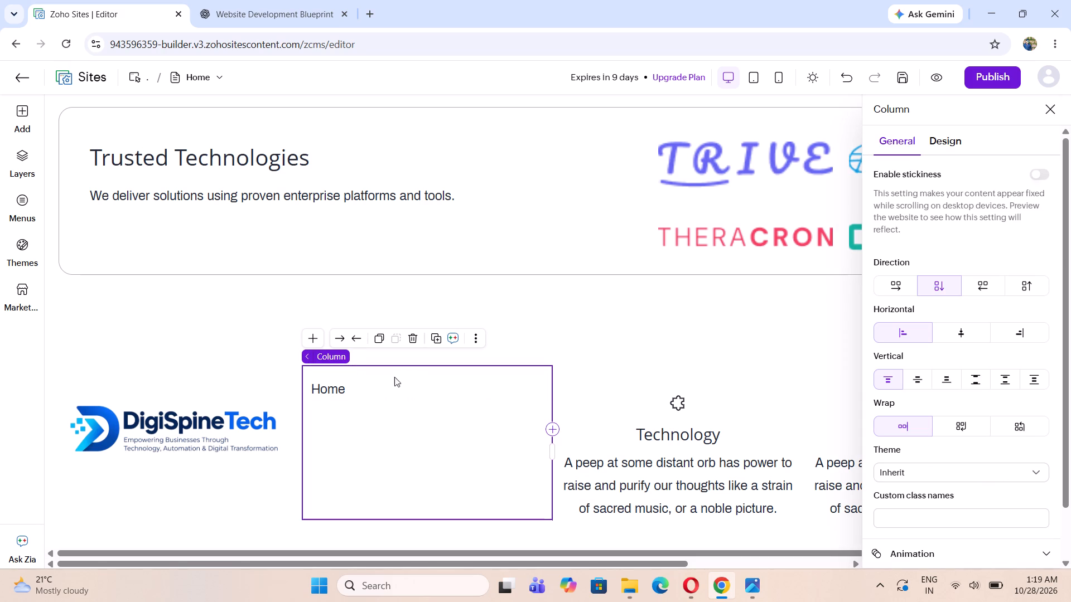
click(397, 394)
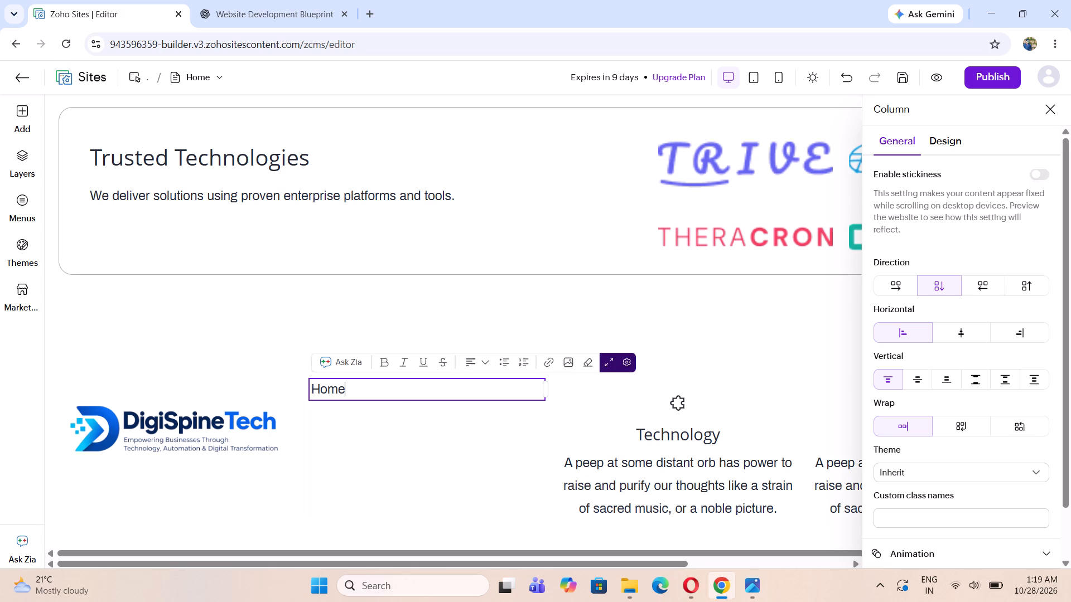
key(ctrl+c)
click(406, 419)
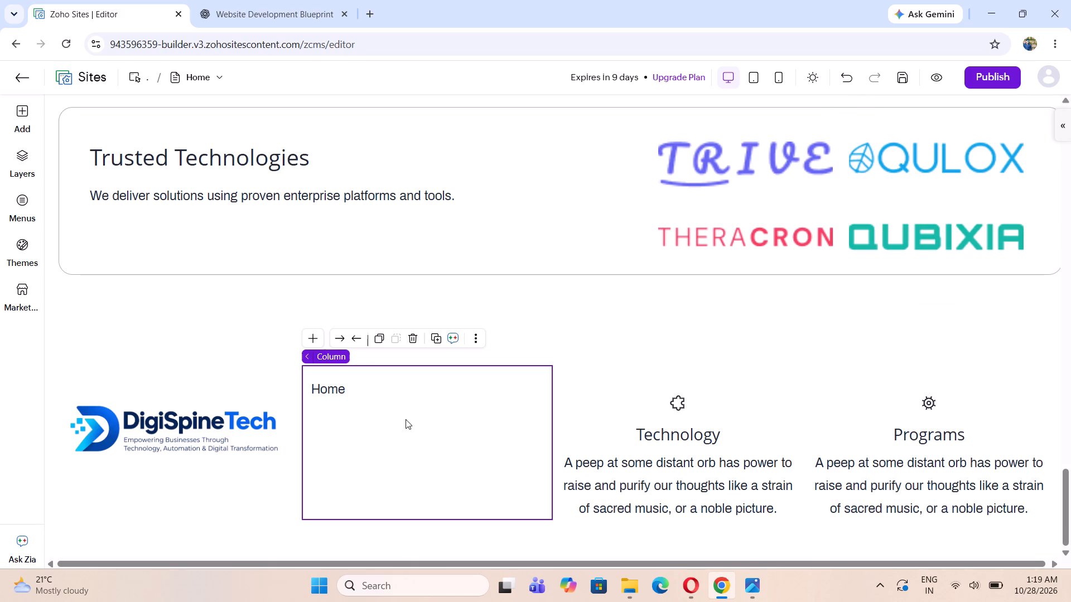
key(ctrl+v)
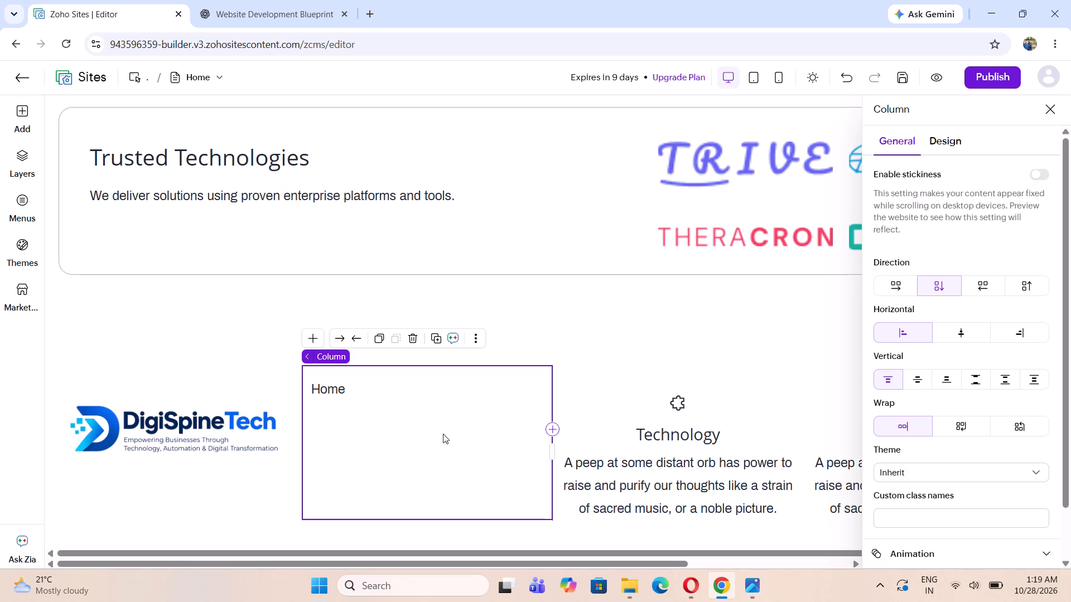
Add another Paragraph element below Home in the second column.
click(322, 421)
click(23, 119)
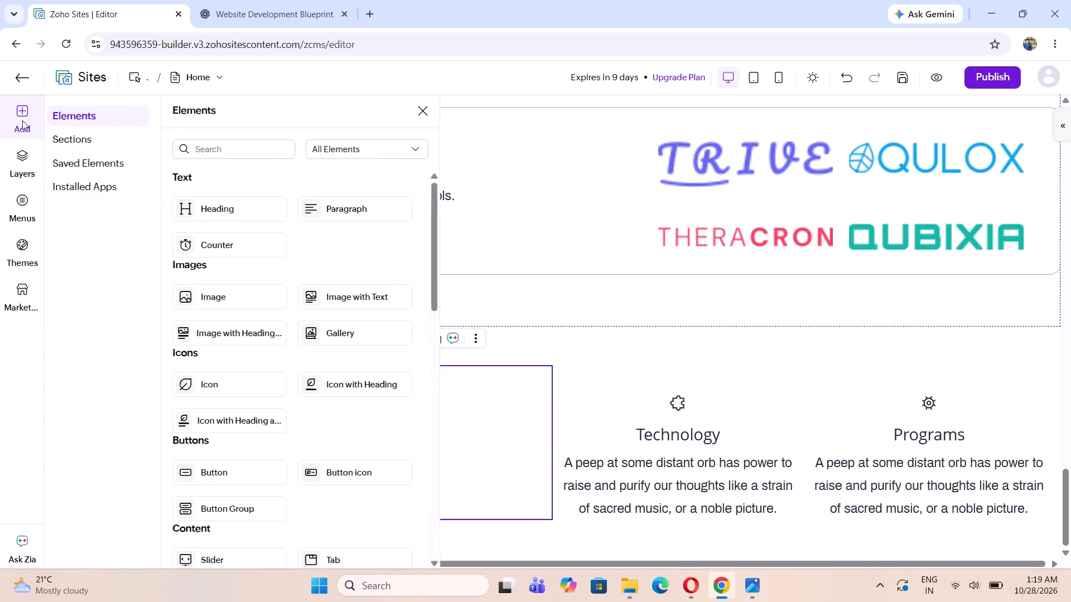
click(362, 214)
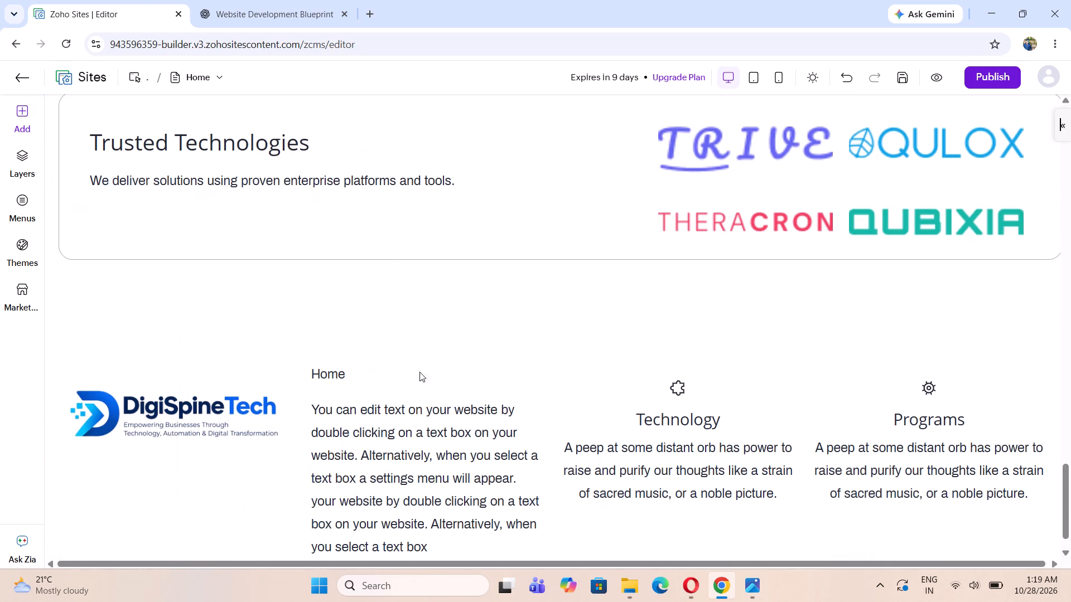
Clear all the placeholder text from the new paragraph below Home.
scroll(423, 425, down, 3)
drag(437, 511, 310, 381)
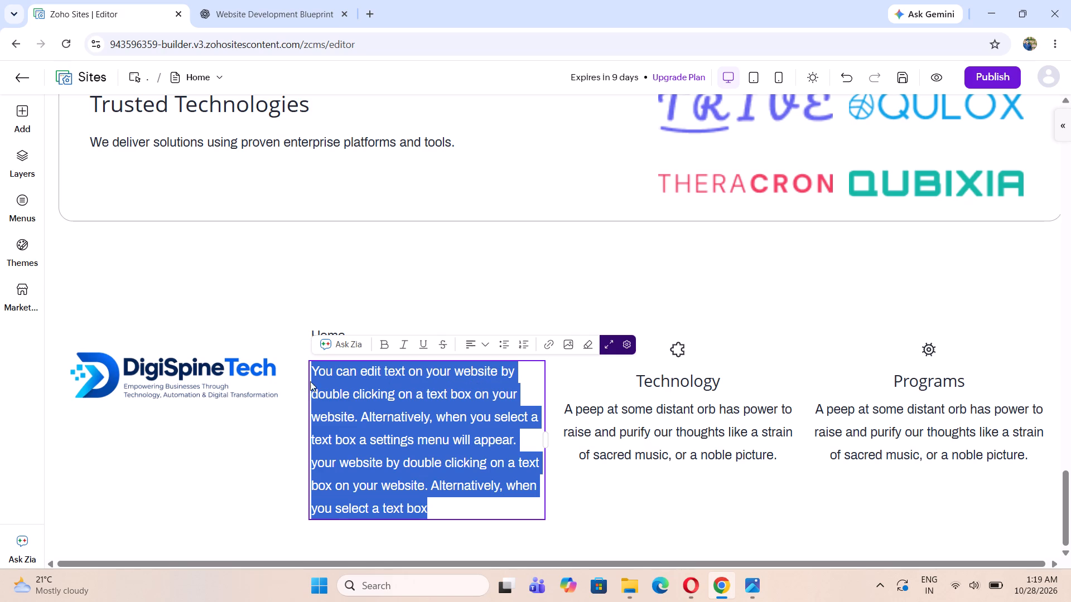
drag(310, 381, 312, 376)
click(334, 377)
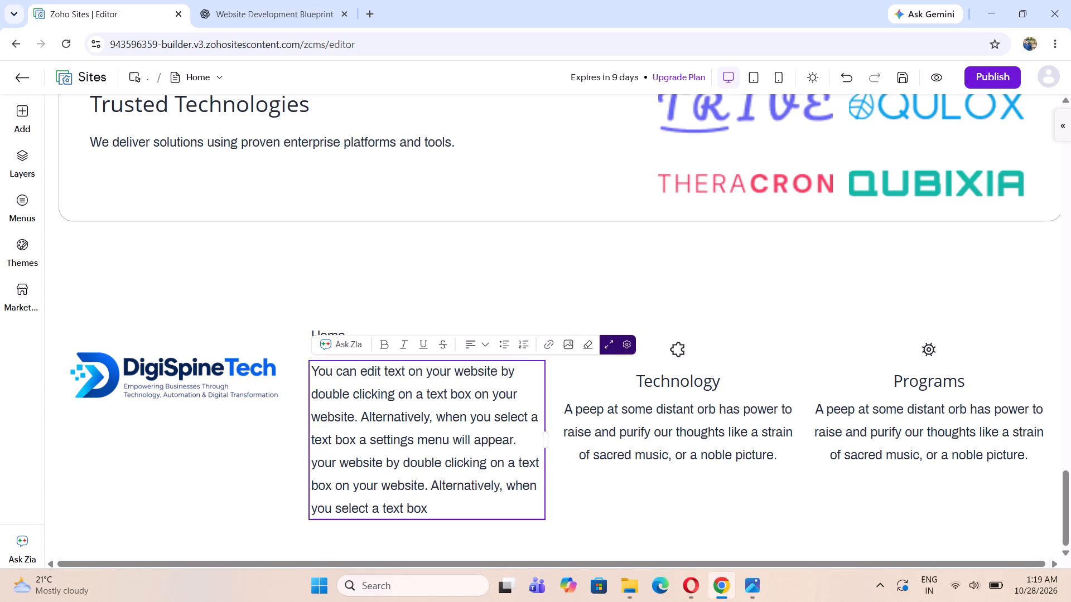
drag(430, 509, 331, 373)
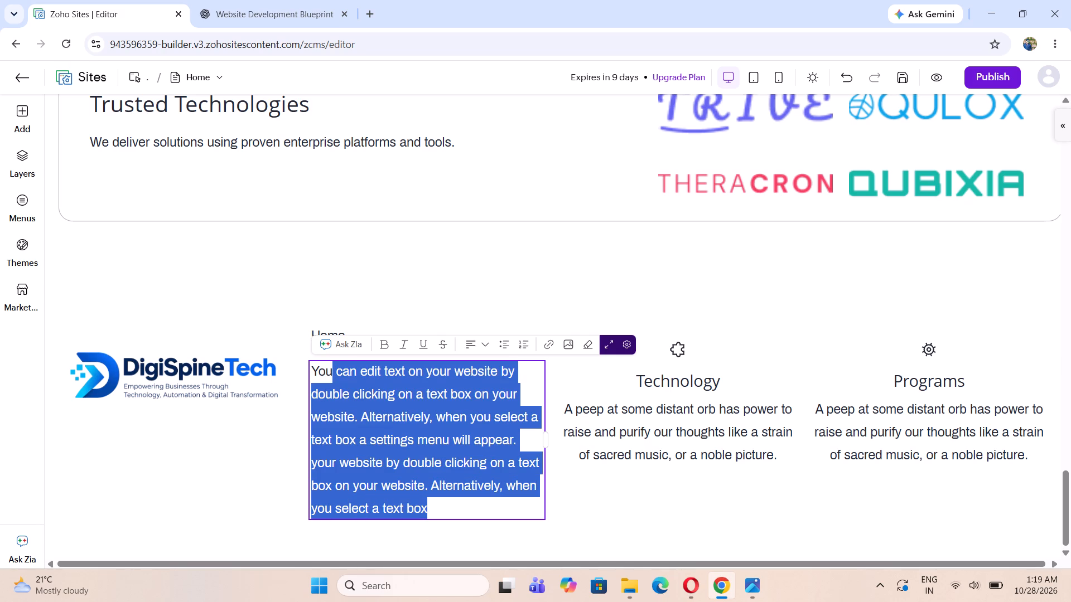
key(BackSpace)
key(BackSpace)
key(BackSpace)
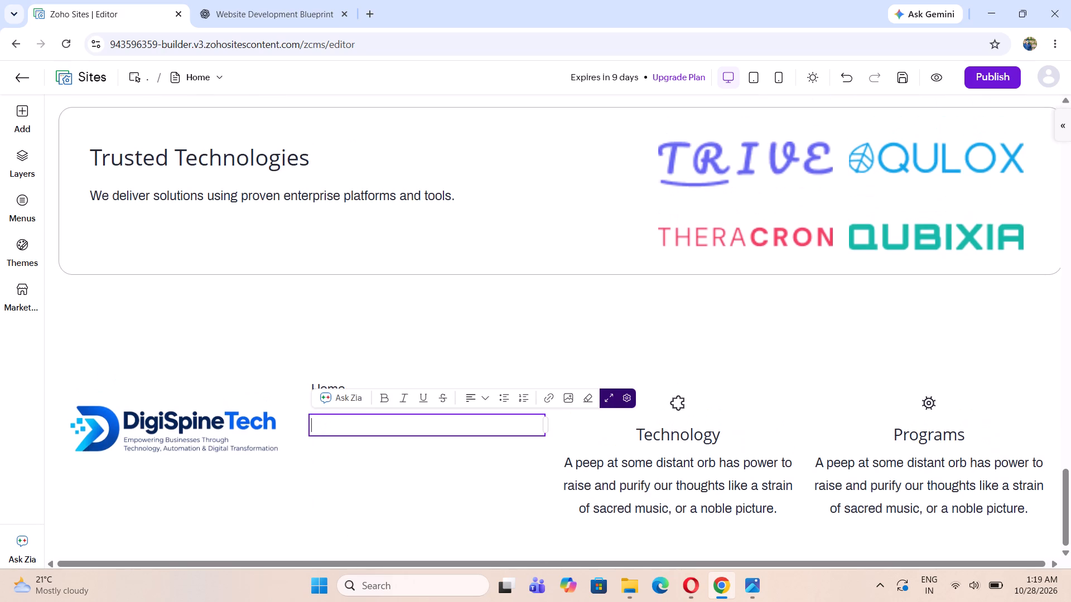
key(BackSpace)
key(shift+s)
key(BackSpace)
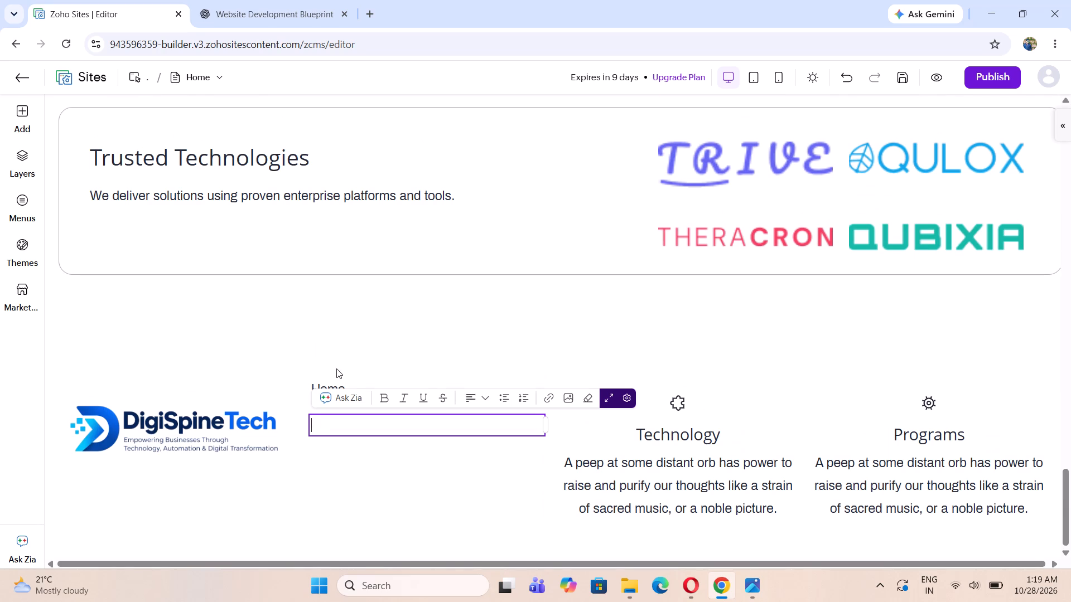
Check the footer's Quick Links in the homepage mockup and enter "Services and Solution." in the empty paragraph below Home.
click(750, 586)
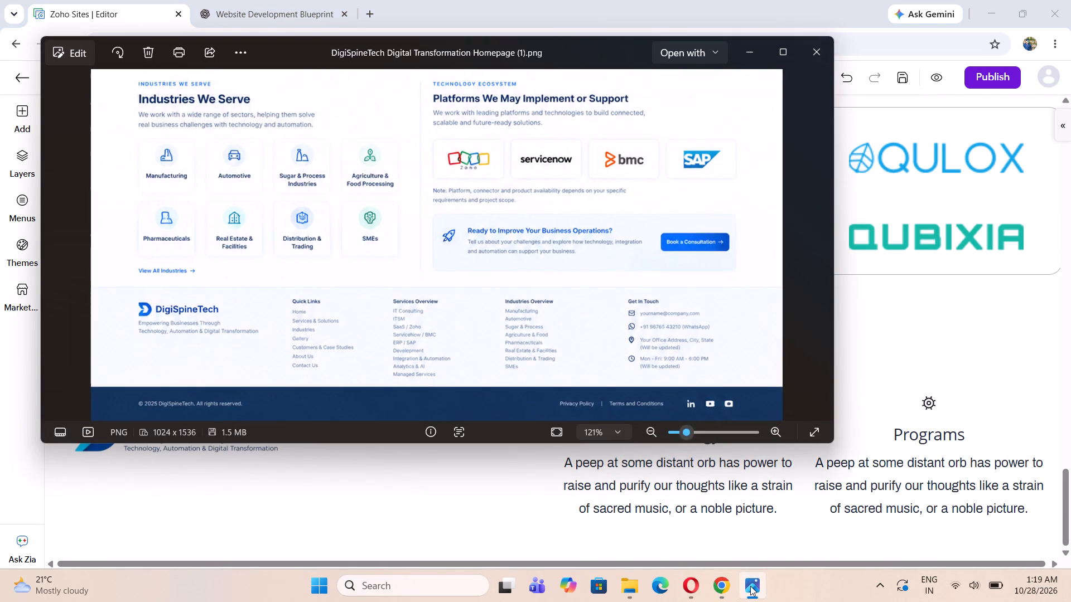
click(750, 586)
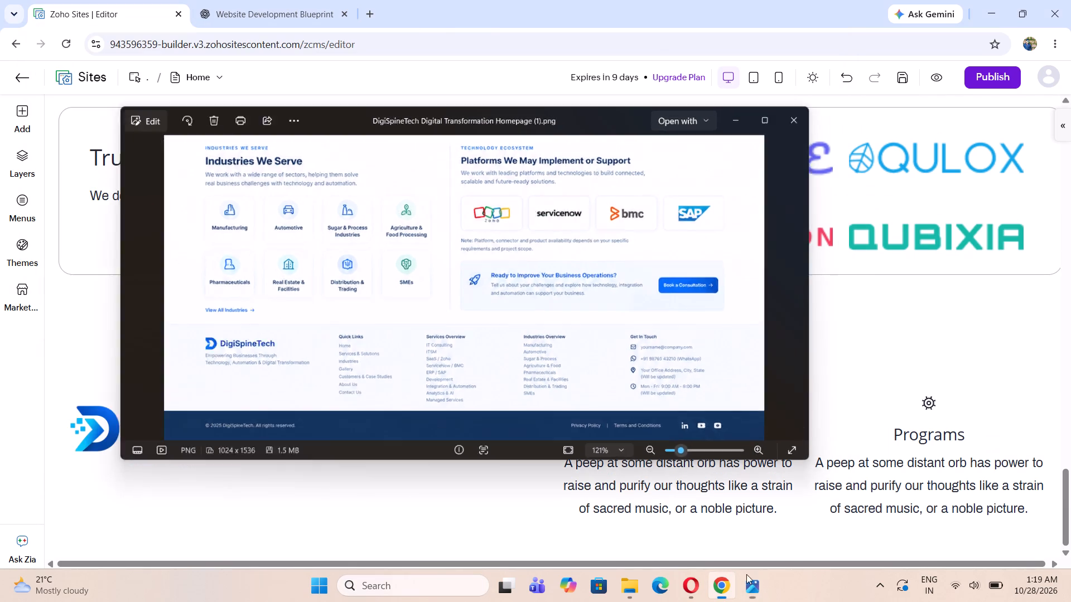
text(Services)
key(space)
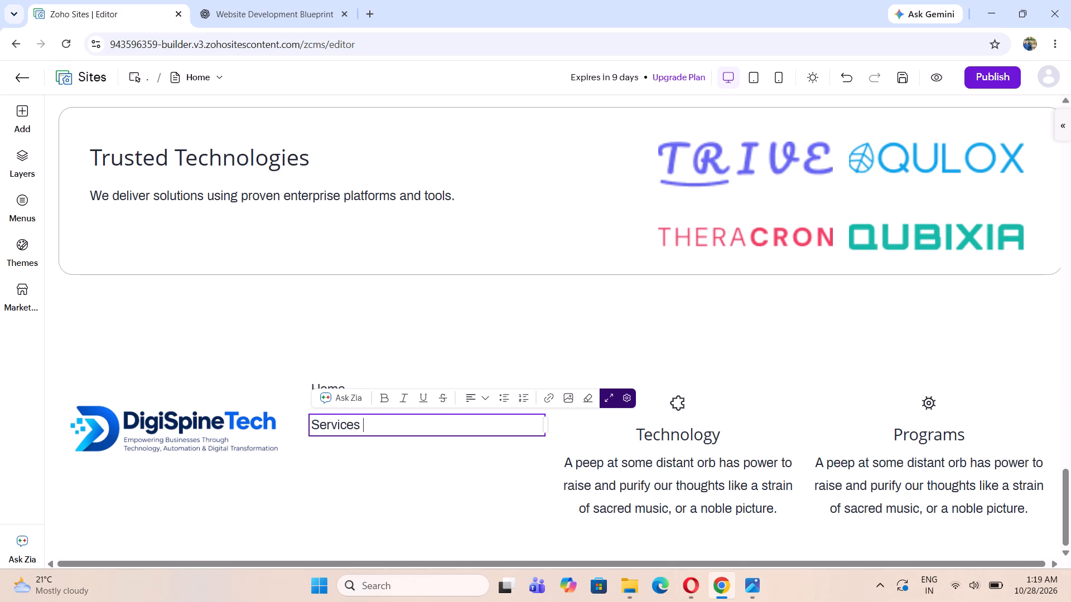
text(and S)
text(olu)
text(tion)
key(period)
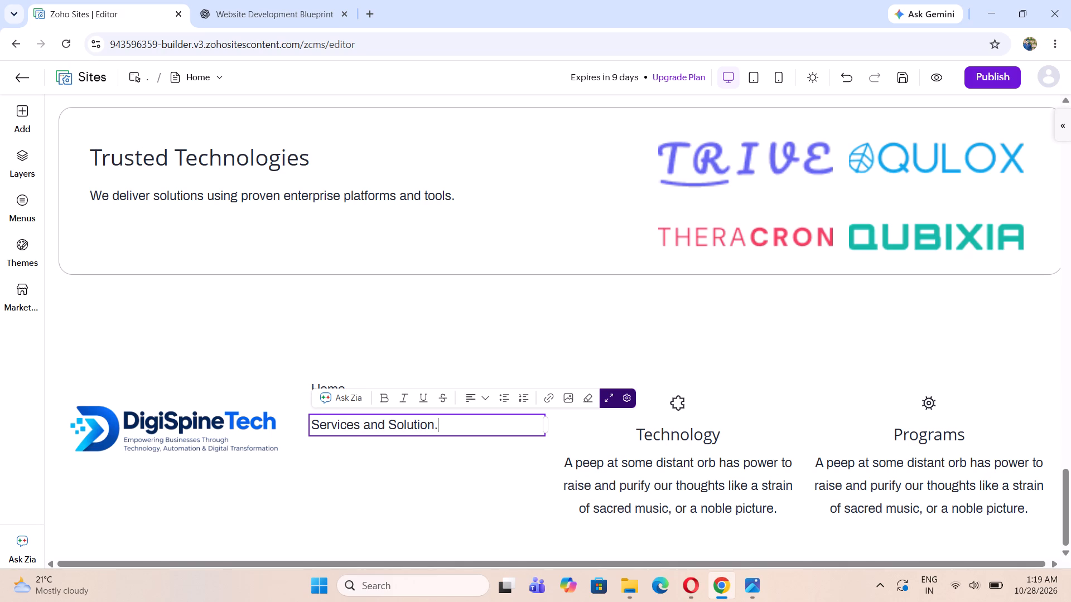
key(Return)
key(BackSpace)
Add a third Paragraph element to the second column below Services and Solution.
scroll(722, 421, down, 3)
click(387, 472)
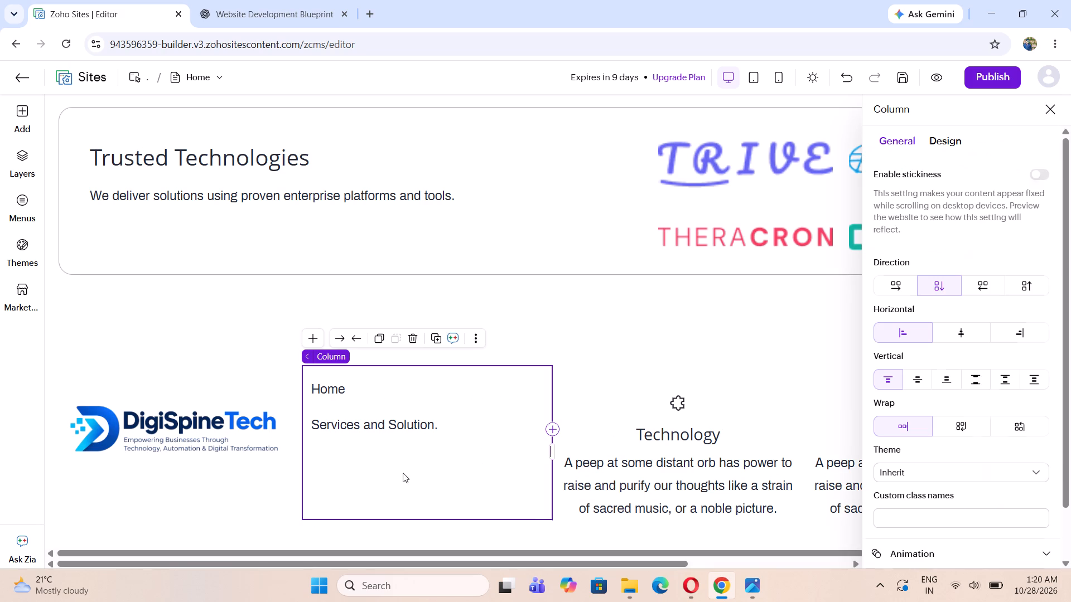
click(312, 338)
click(331, 213)
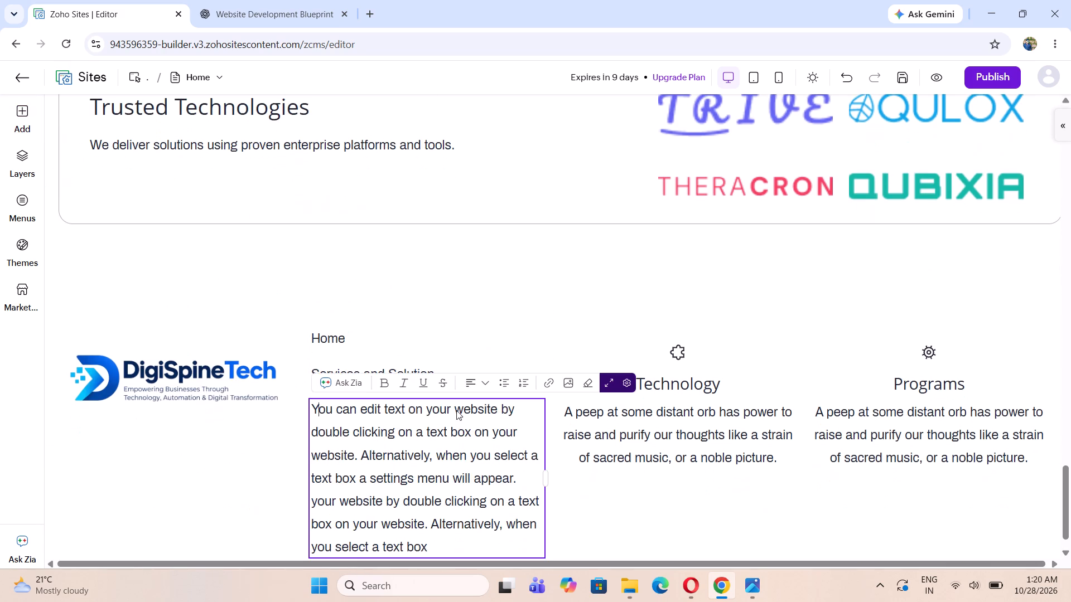
Delete the placeholder text from the third paragraph, below Services and Solution.
scroll(485, 465, down, 5)
drag(429, 549, 303, 412)
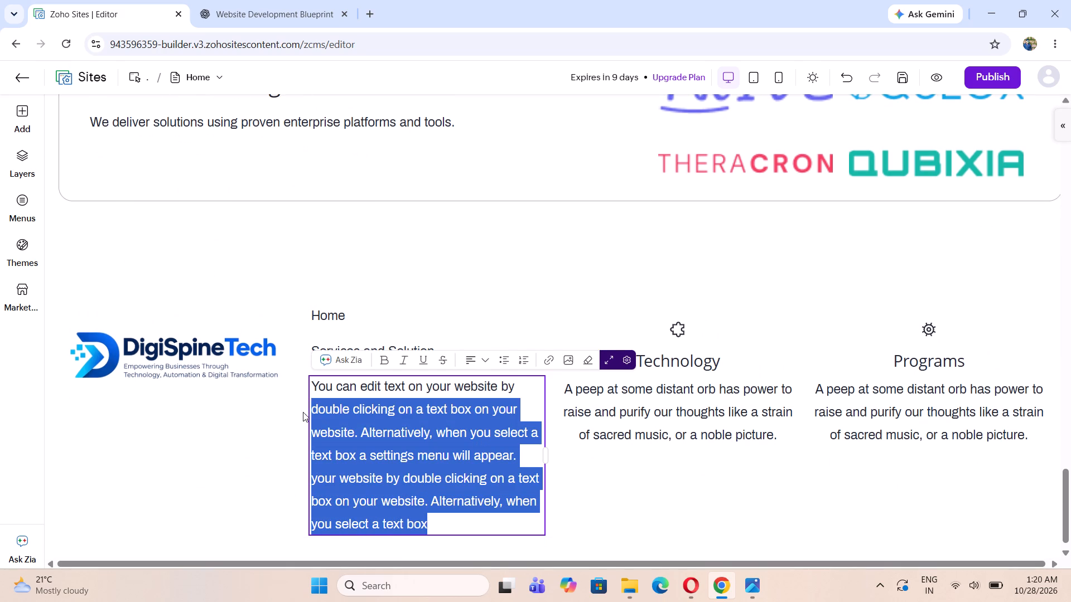
drag(303, 412, 310, 392)
click(345, 396)
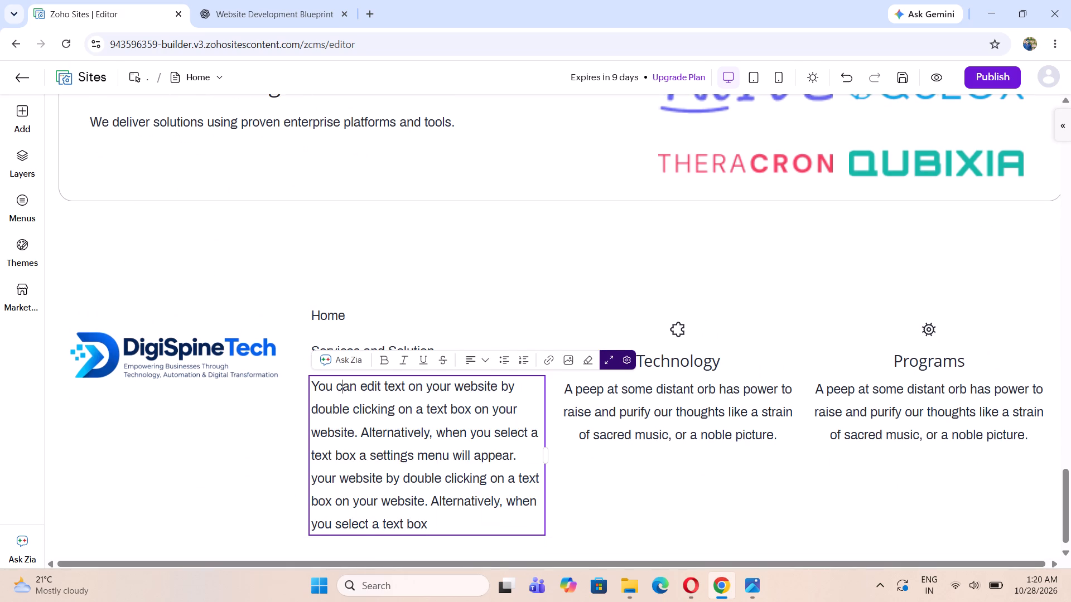
drag(429, 523, 339, 394)
key(BackSpace)
Look through the available page elements, from text and containers to header elements and others, for something suited to the footer.
click(14, 106)
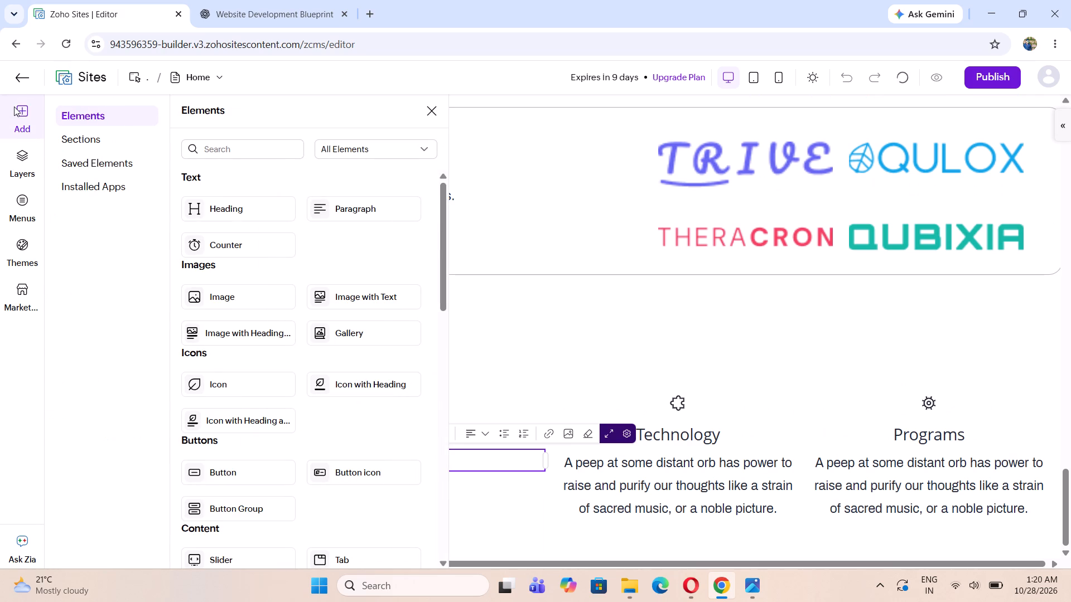
scroll(282, 290, down, 1)
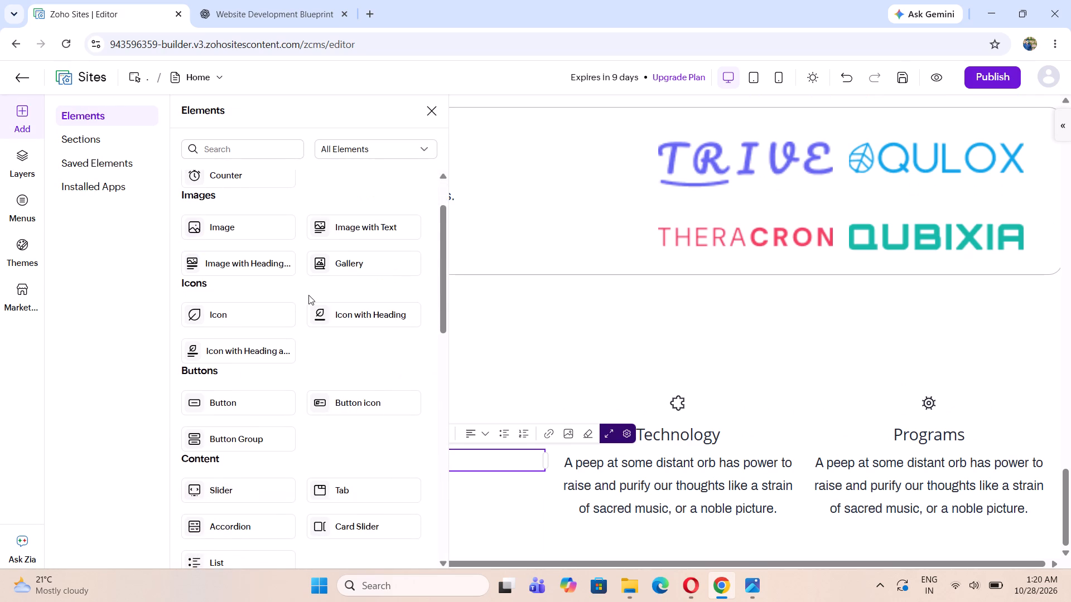
scroll(308, 295, down, 2)
scroll(360, 363, down, 1)
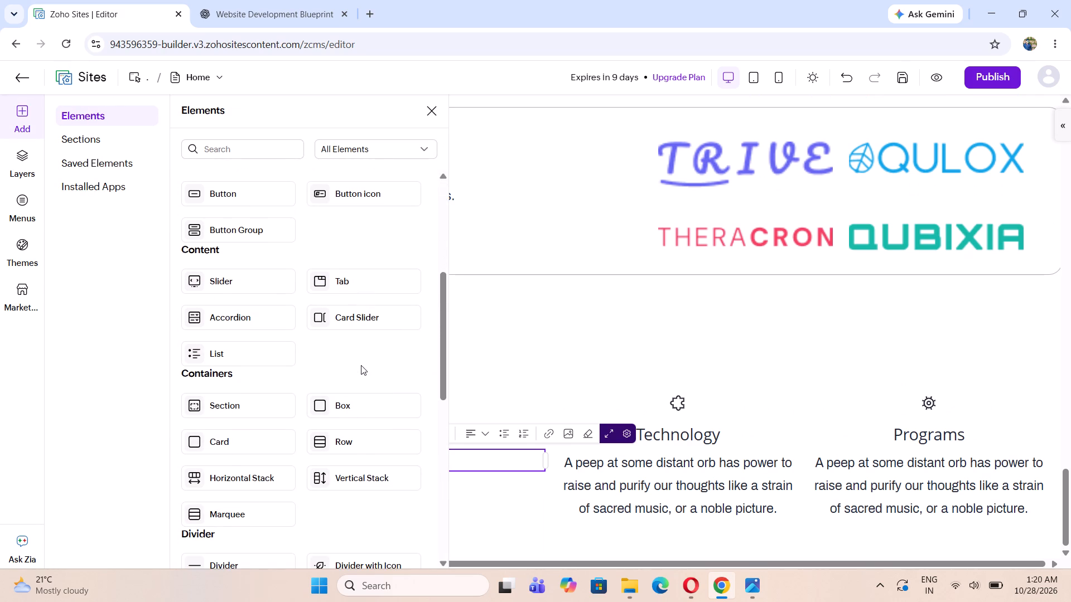
scroll(361, 365, down, 4)
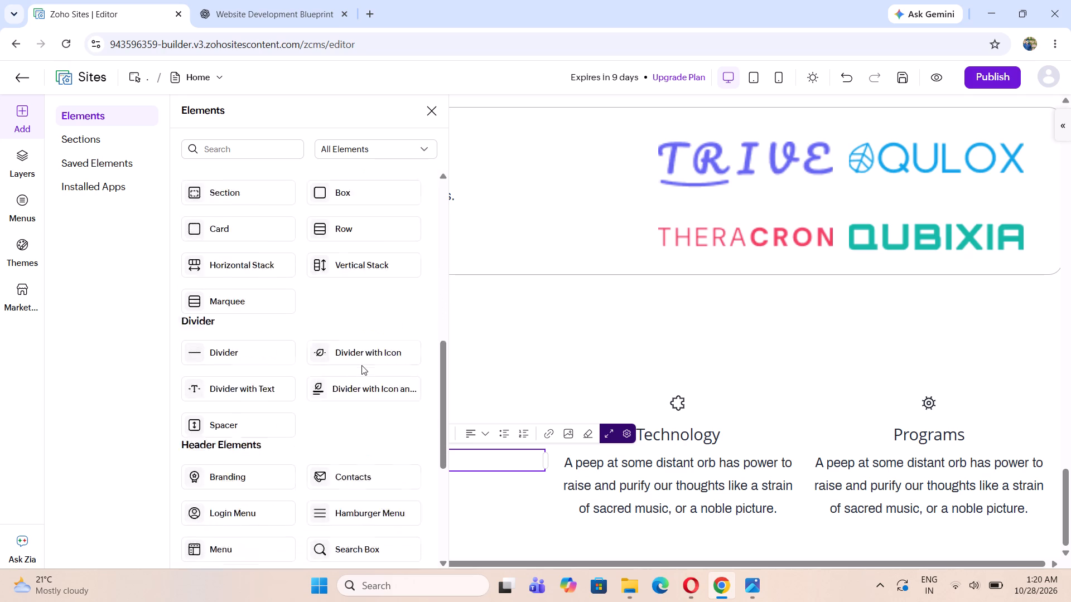
scroll(361, 365, down, 4)
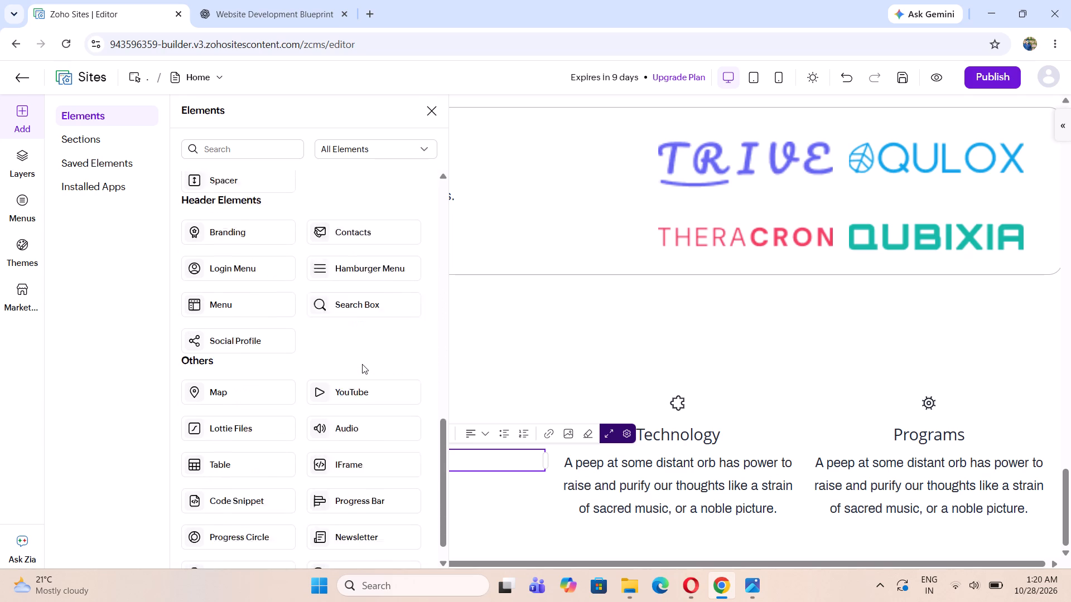
scroll(362, 364, down, 3)
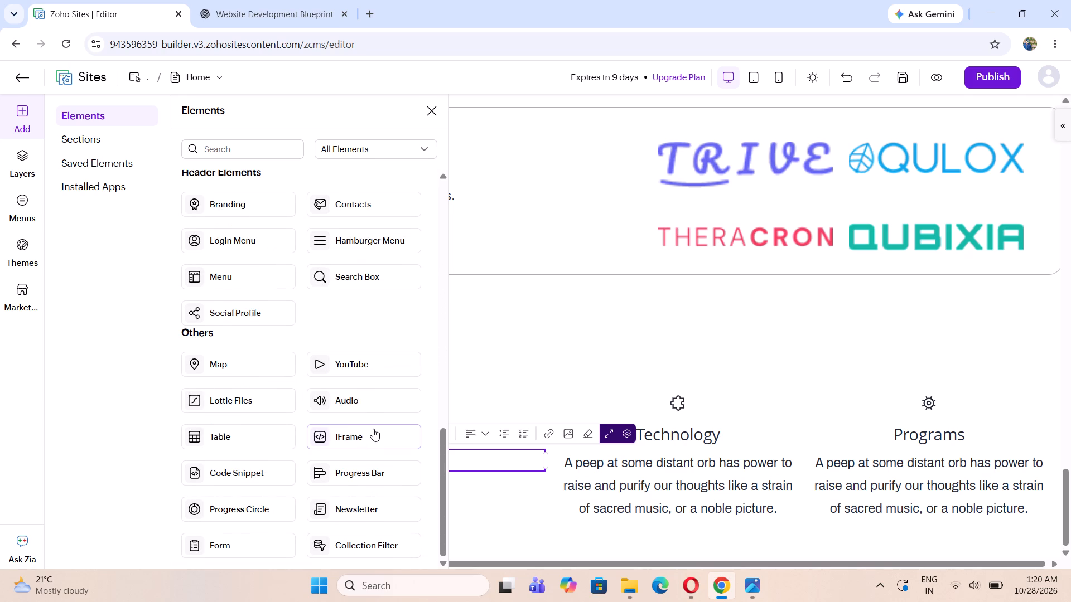
scroll(361, 406, up, 9)
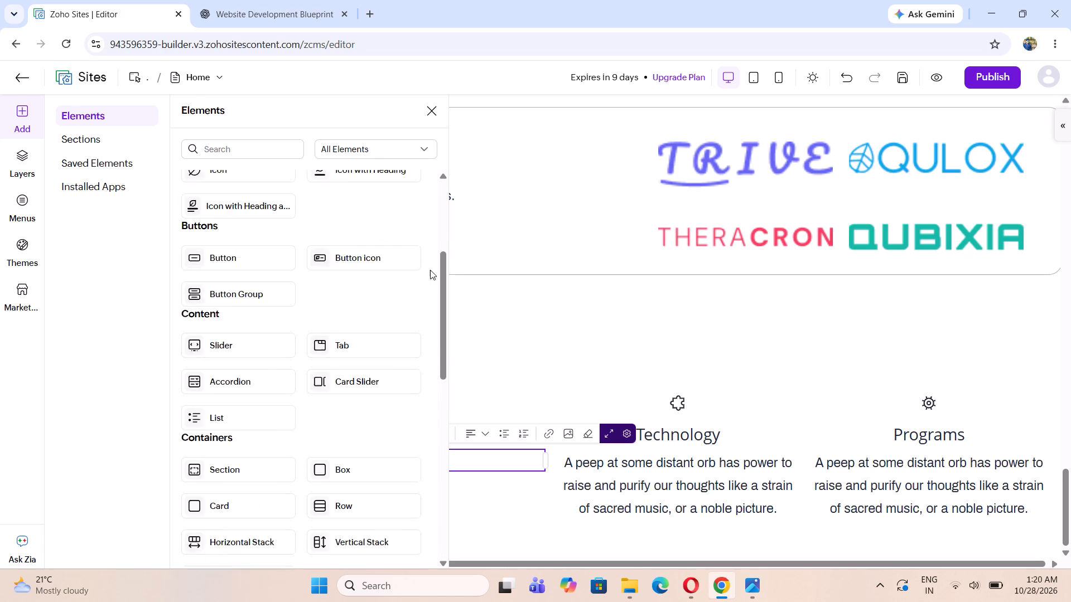
scroll(430, 270, up, 3)
click(428, 111)
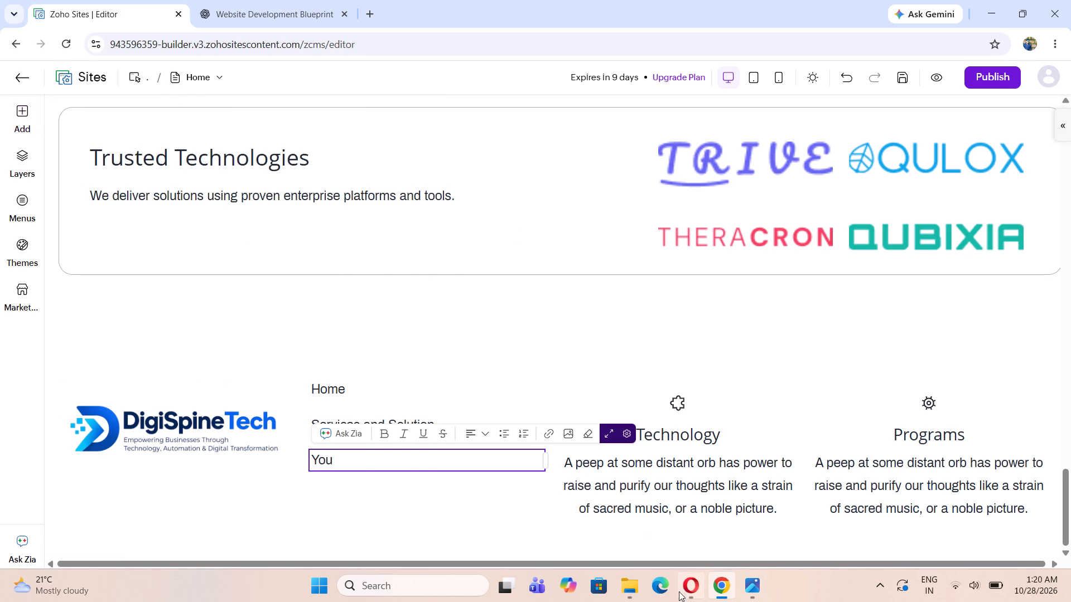
Check the mockup's Quick Links and replace the leftover text in the third paragraph of the second column with "Industries".
click(752, 593)
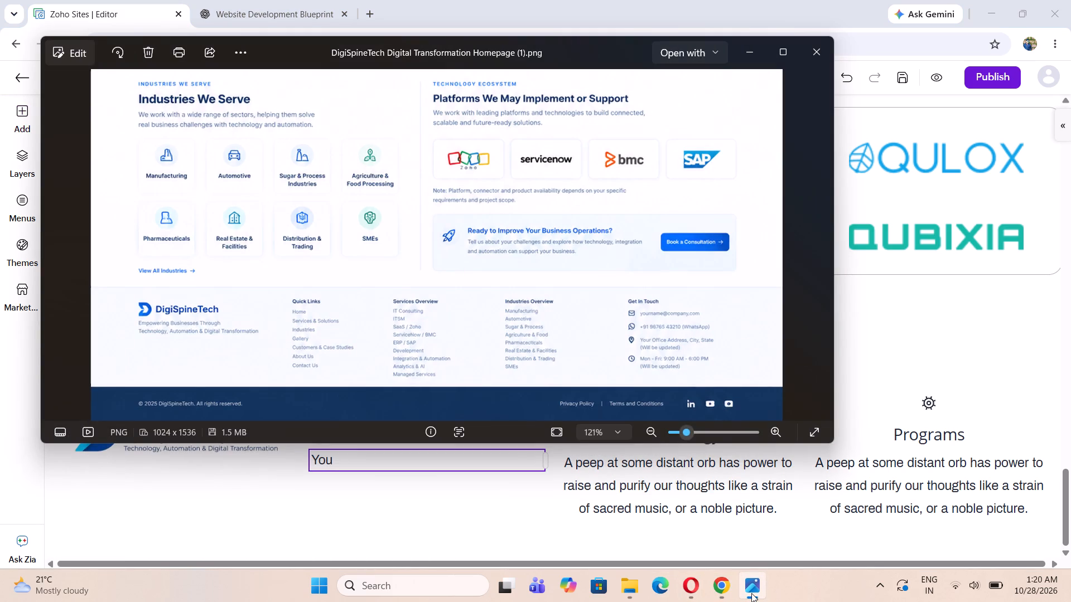
click(751, 593)
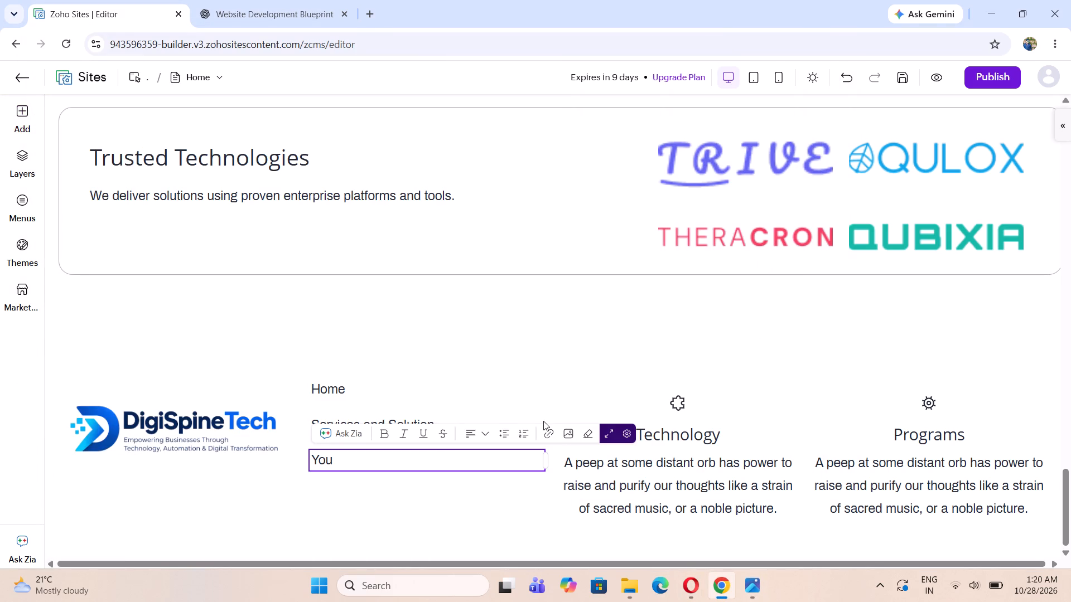
click(384, 454)
key(BackSpace)
key(BackSpace)
key(BackSpace)
text(Industries)
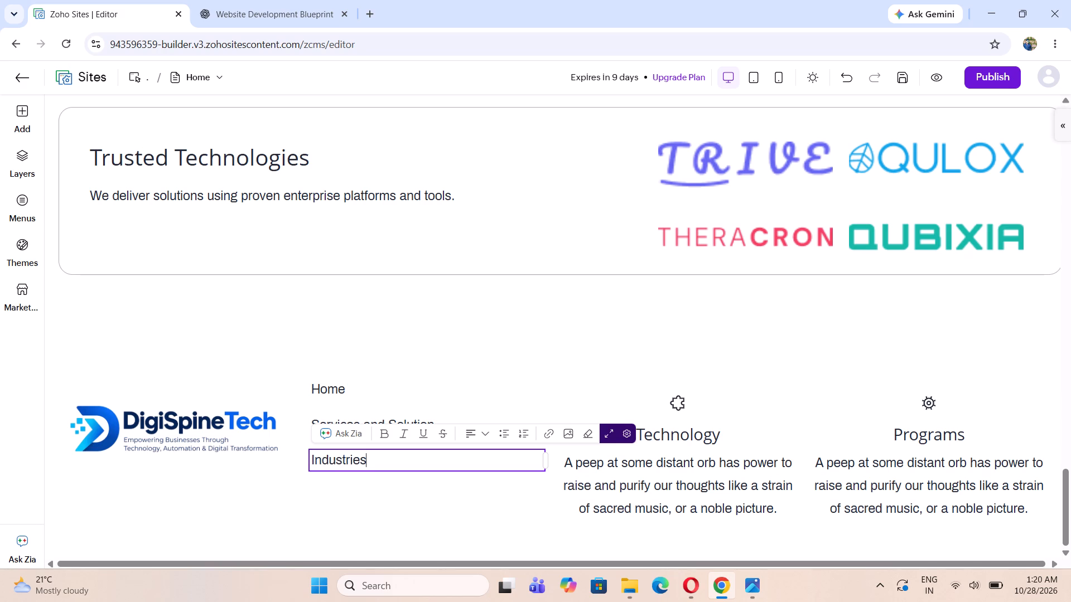
Add a fourth Paragraph element to the second column below Industries.
click(417, 483)
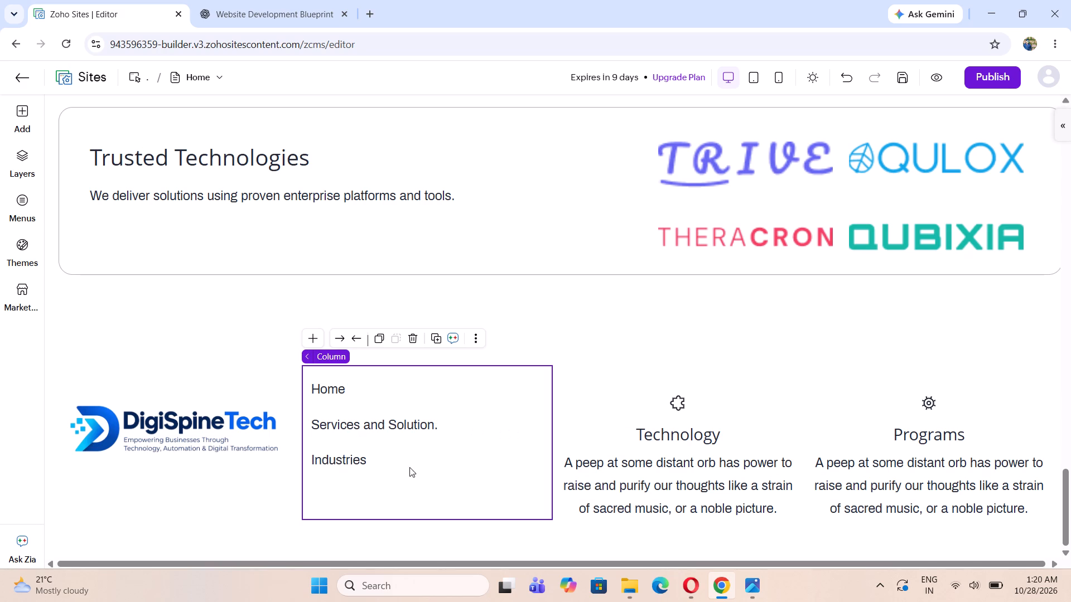
click(394, 454)
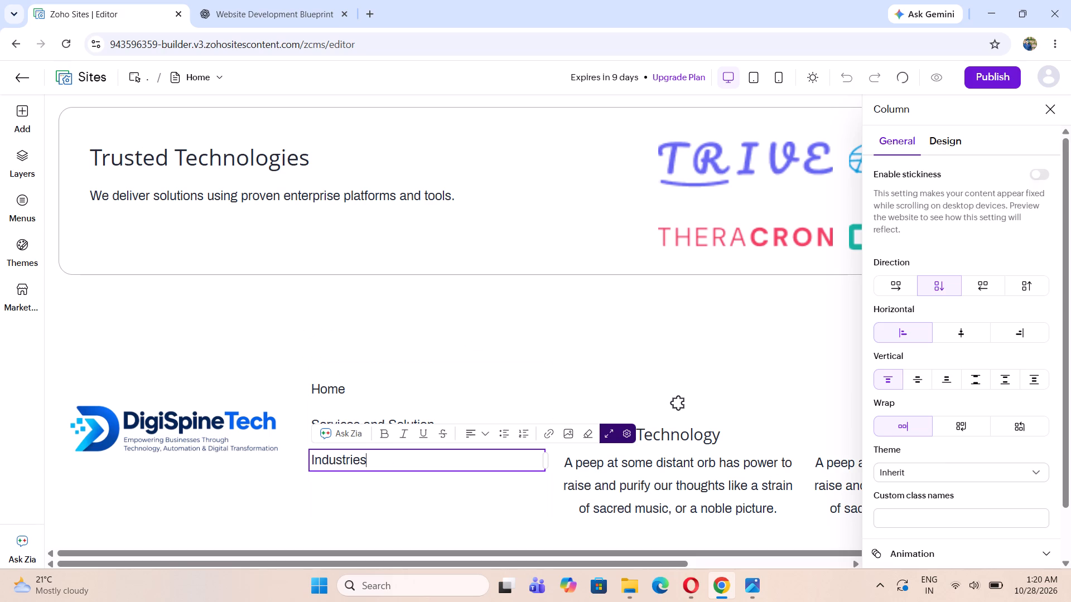
click(403, 489)
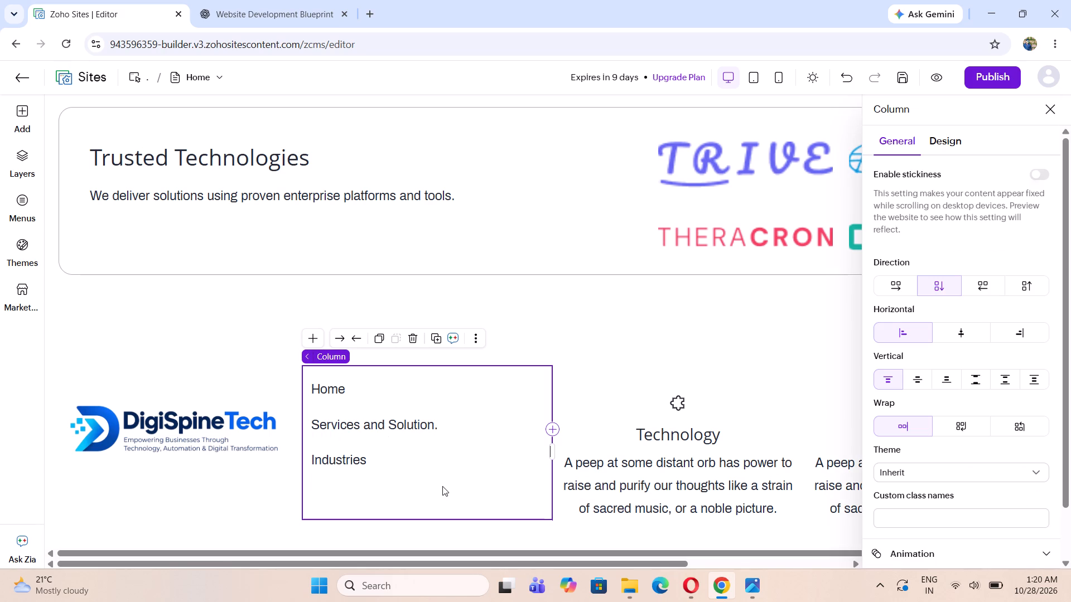
click(312, 341)
click(355, 212)
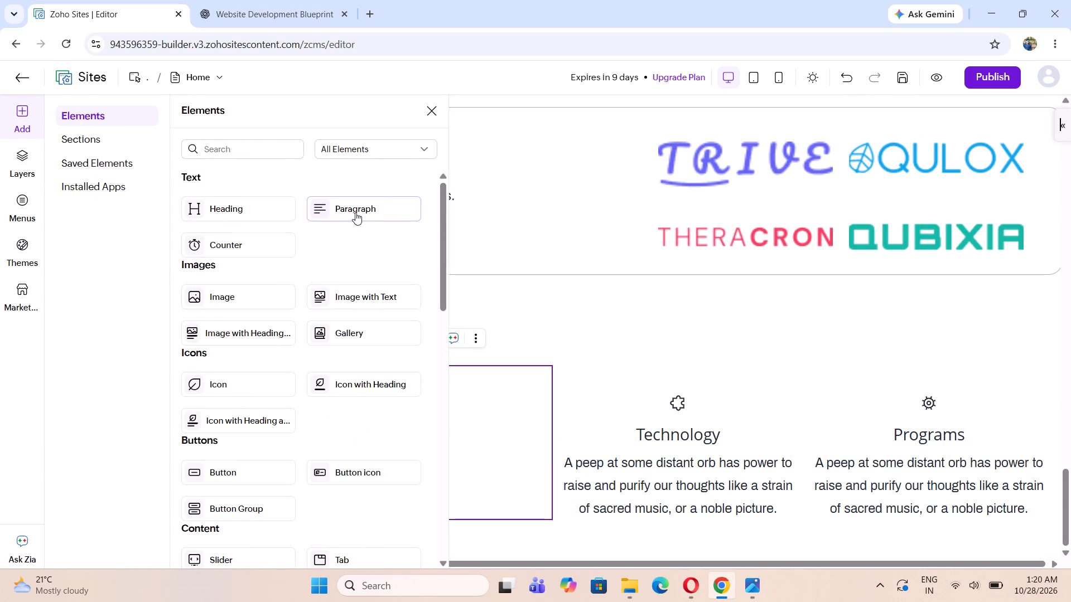
Replace the placeholder text in the fourth paragraph, below Industries, with "Gallary".
scroll(456, 486, down, 3)
drag(437, 550, 297, 444)
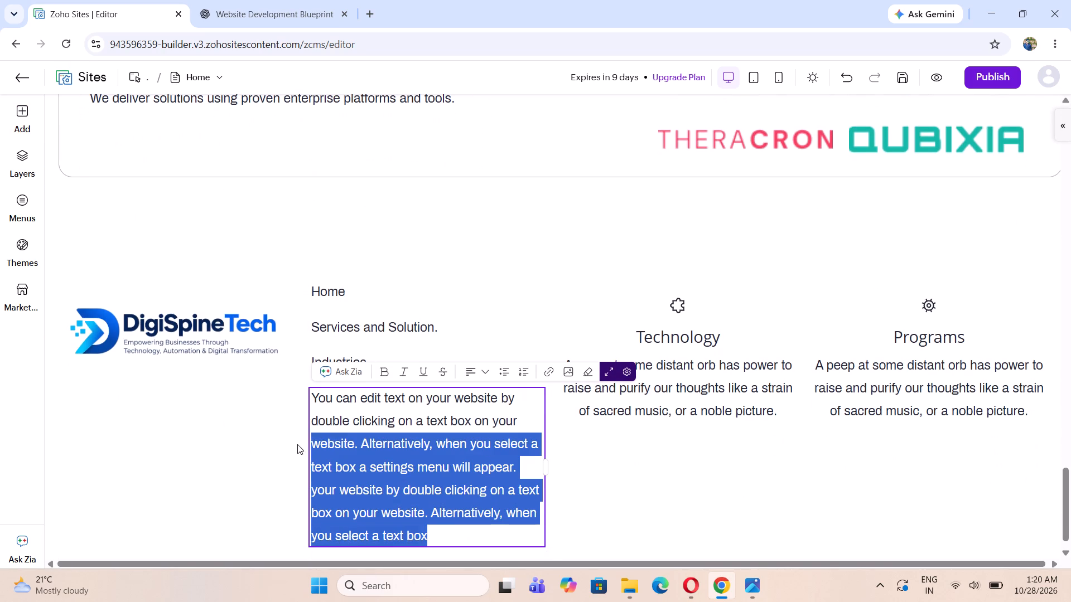
drag(297, 444, 333, 407)
key(BackSpace)
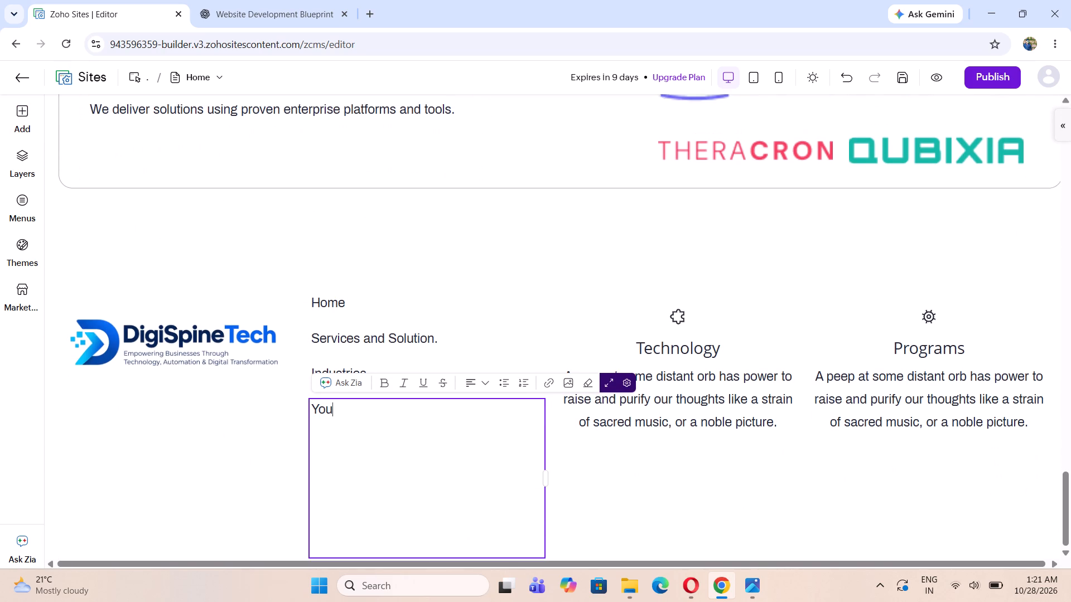
key(BackSpace)
key(BackSpace)
key(BackSpace)
text(Gallary)
Add a fifth Paragraph element to the second column below Gallary.
scroll(359, 391, down, 3)
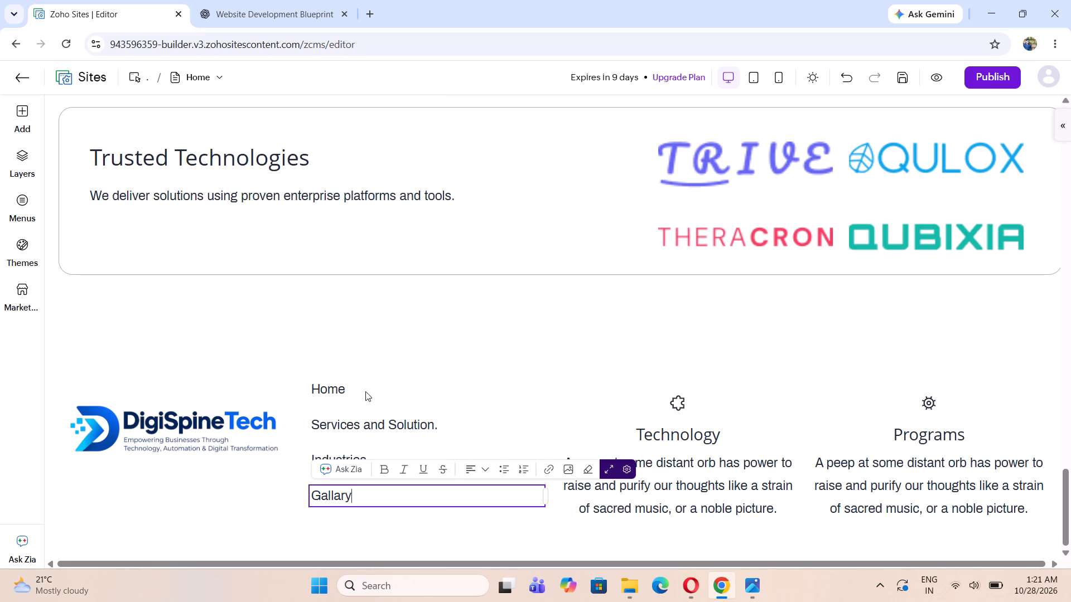
click(401, 519)
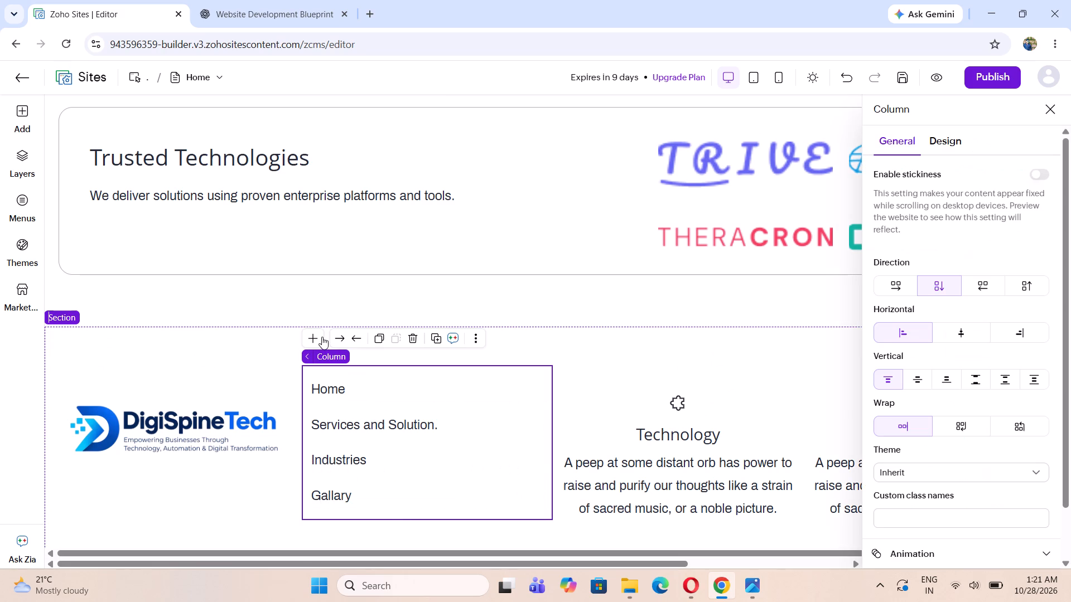
click(322, 337)
click(312, 337)
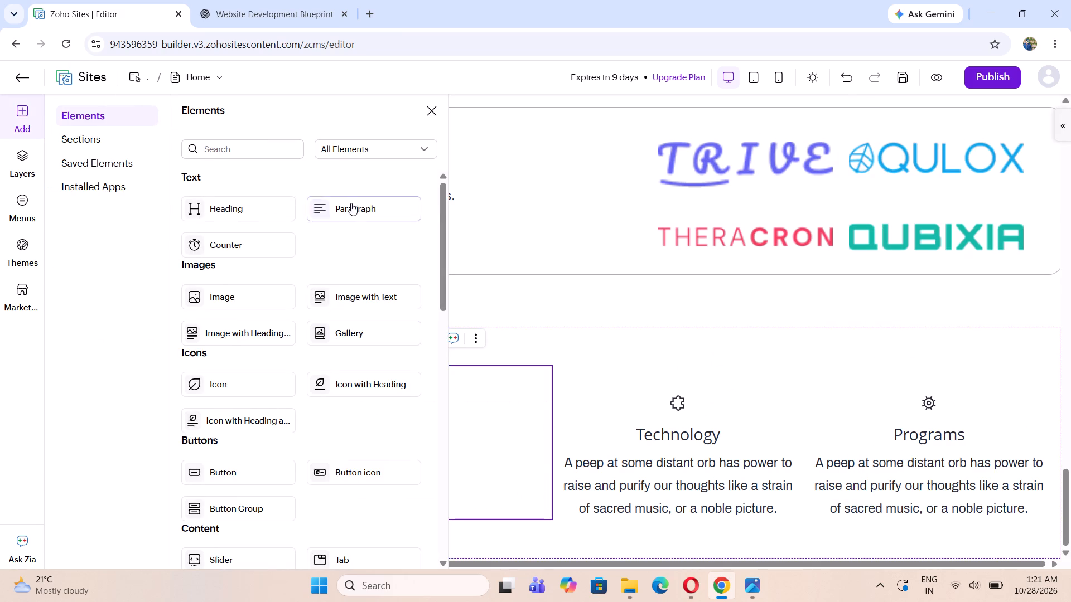
click(355, 212)
Clear the fifth paragraph's placeholder text, check the mockup's Quick Links and enter "Customer and case Studies" below Gallary.
scroll(462, 390, down, 3)
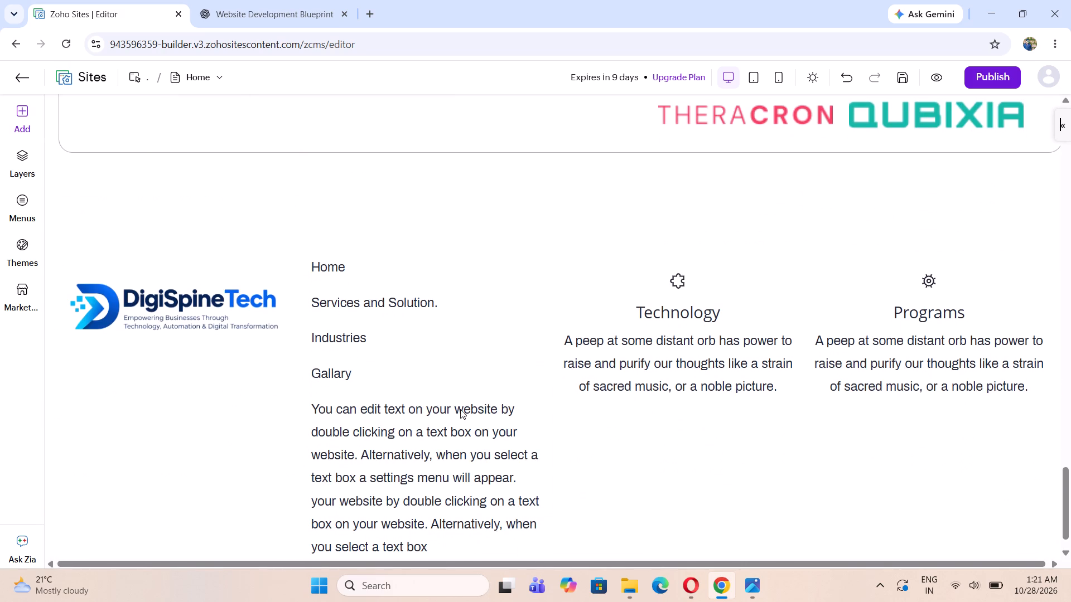
scroll(460, 409, down, 2)
drag(427, 507, 311, 381)
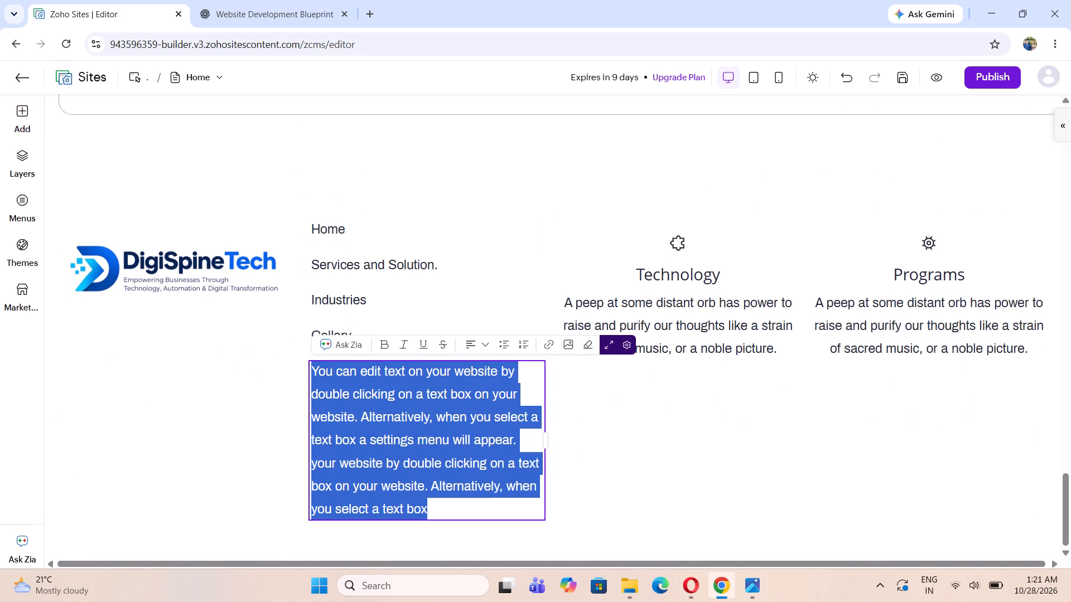
key(BackSpace)
click(744, 582)
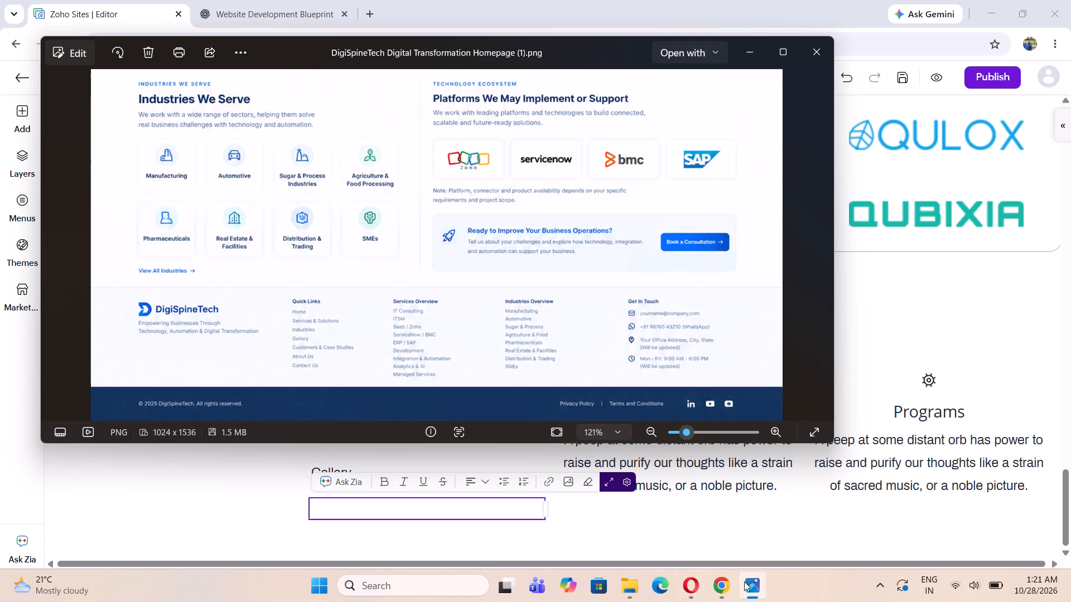
click(744, 581)
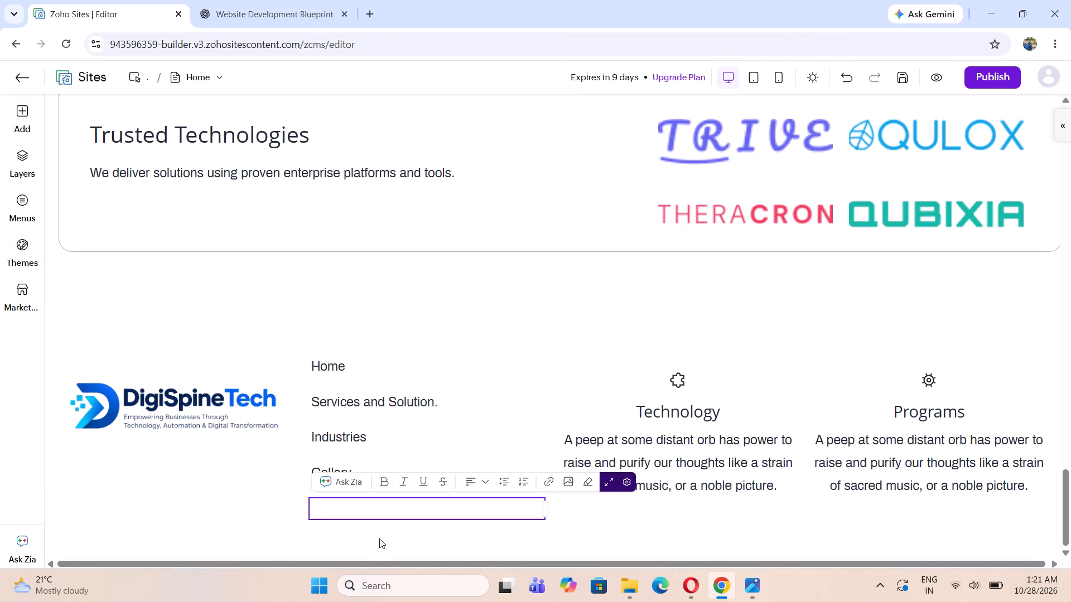
text(Customer and case Studies)
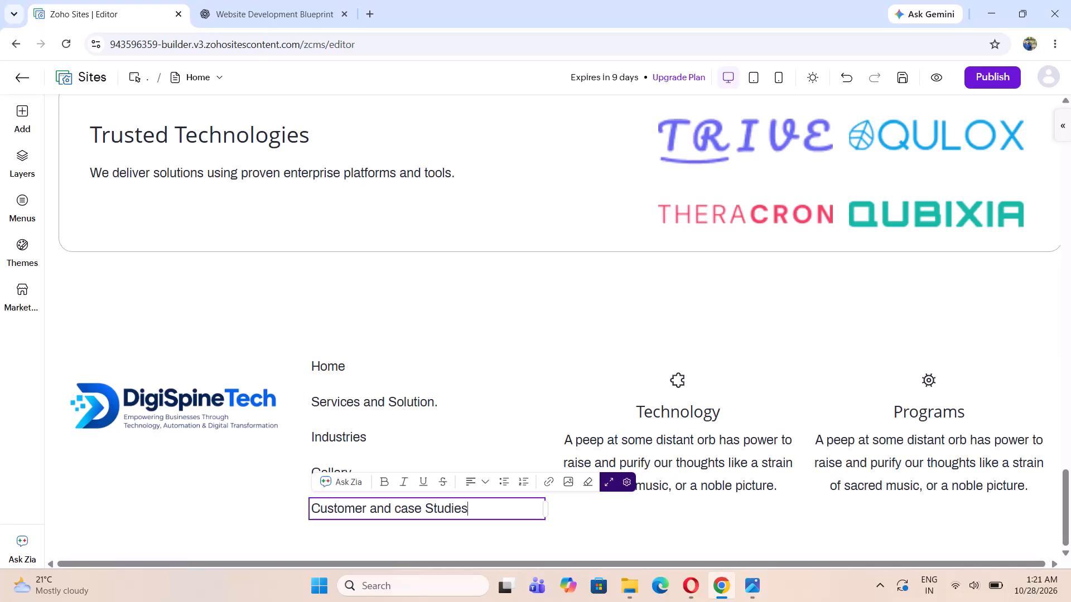
Recheck the Quick Links wording in the mockup and replace "and" with "&" in the Customer and case Studies paragraph.
click(754, 581)
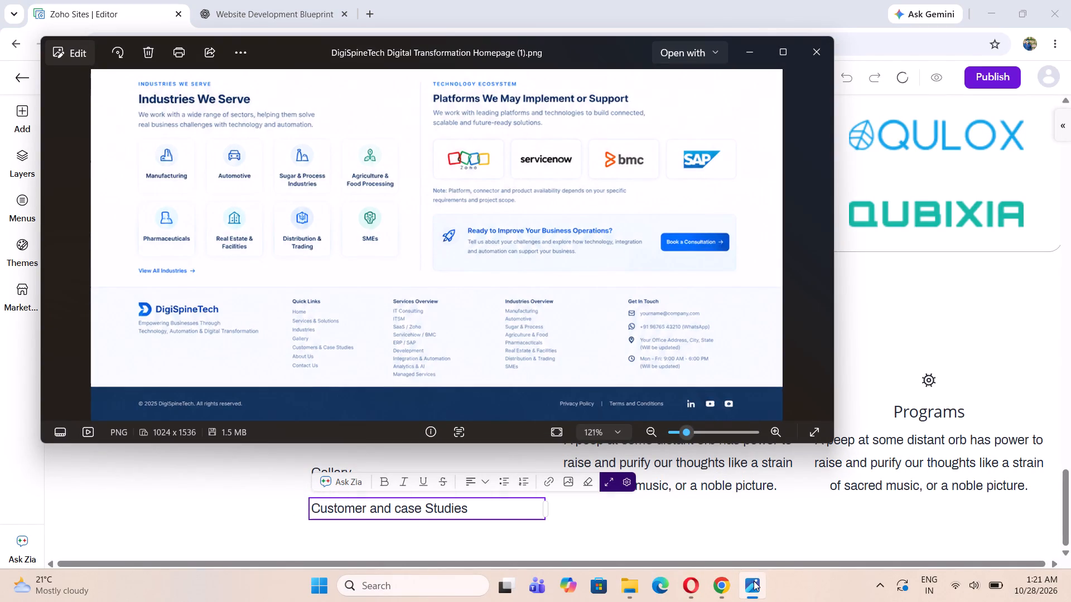
click(754, 581)
click(395, 505)
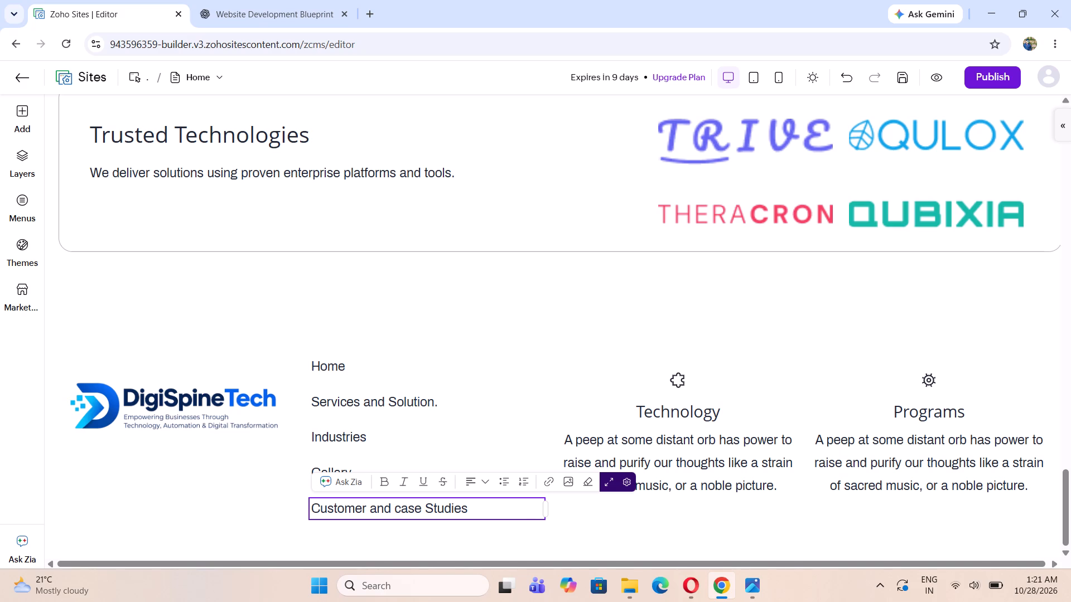
key(BackSpace)
key(BackSpace)
key(BackSpace)
key(BackSpace)
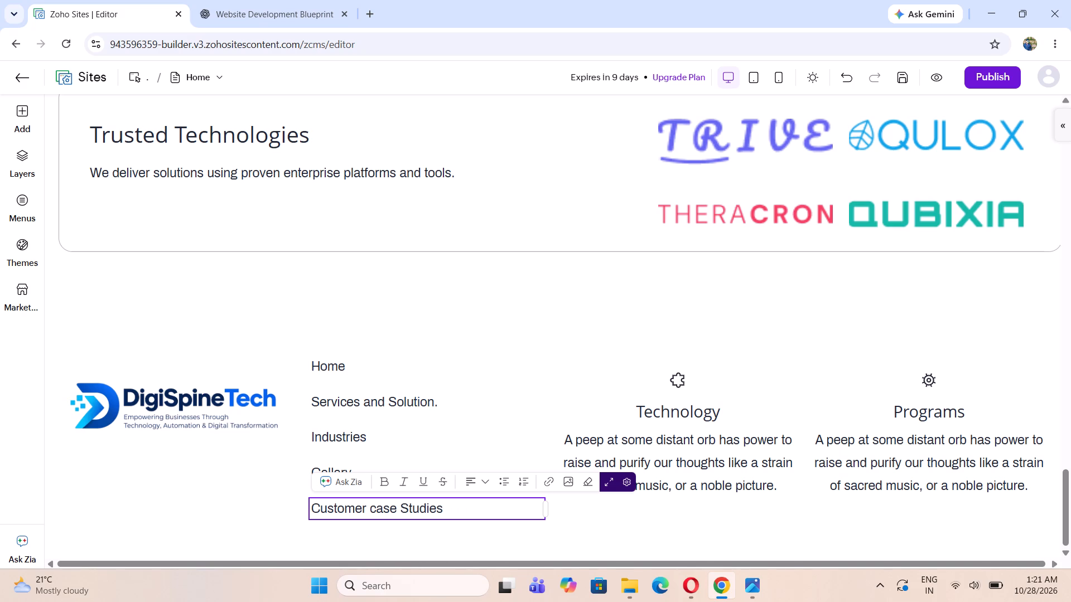
text(&)
key(space)
Replace "and" with "&" in the Services and Solution paragraph below Home.
click(394, 406)
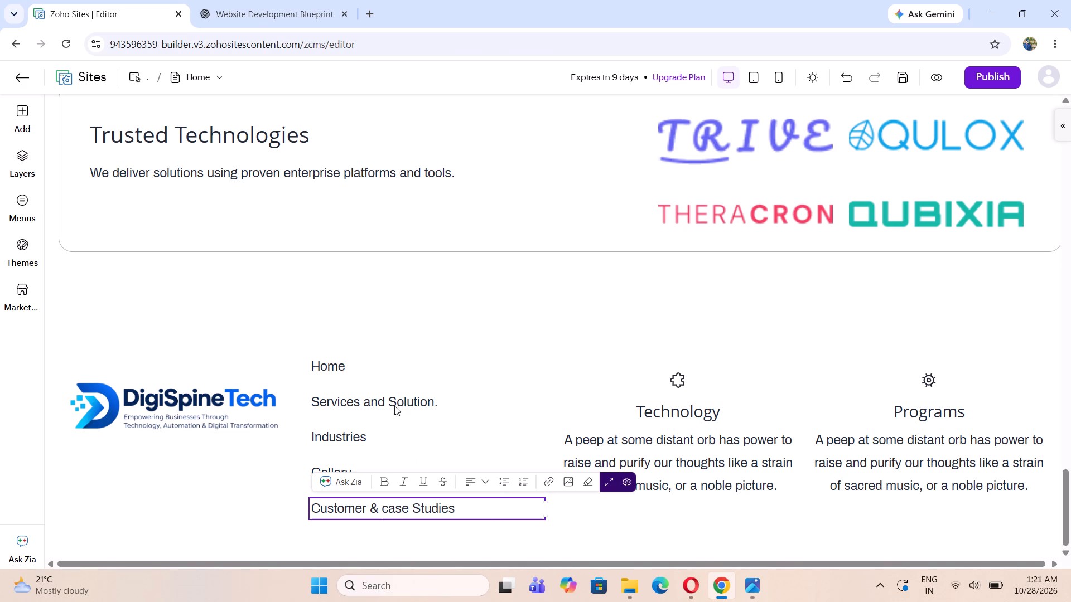
click(383, 398)
key(BackSpace)
key(BackSpace)
key(BackSpace)
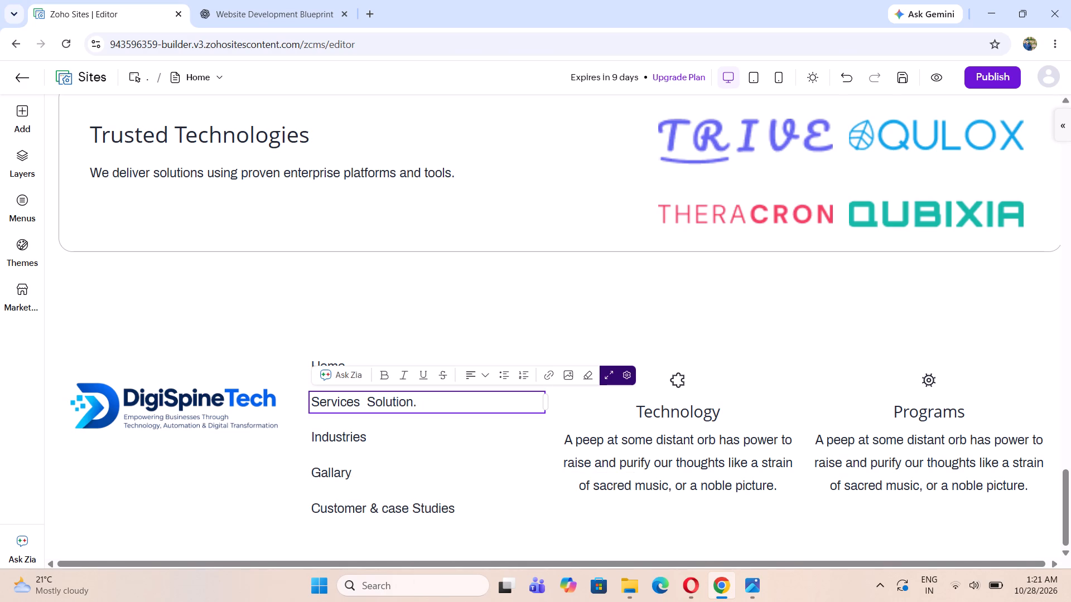
key(shift+dollar)
key(BackSpace)
key(shift+ampersand)
scroll(437, 407, down, 3)
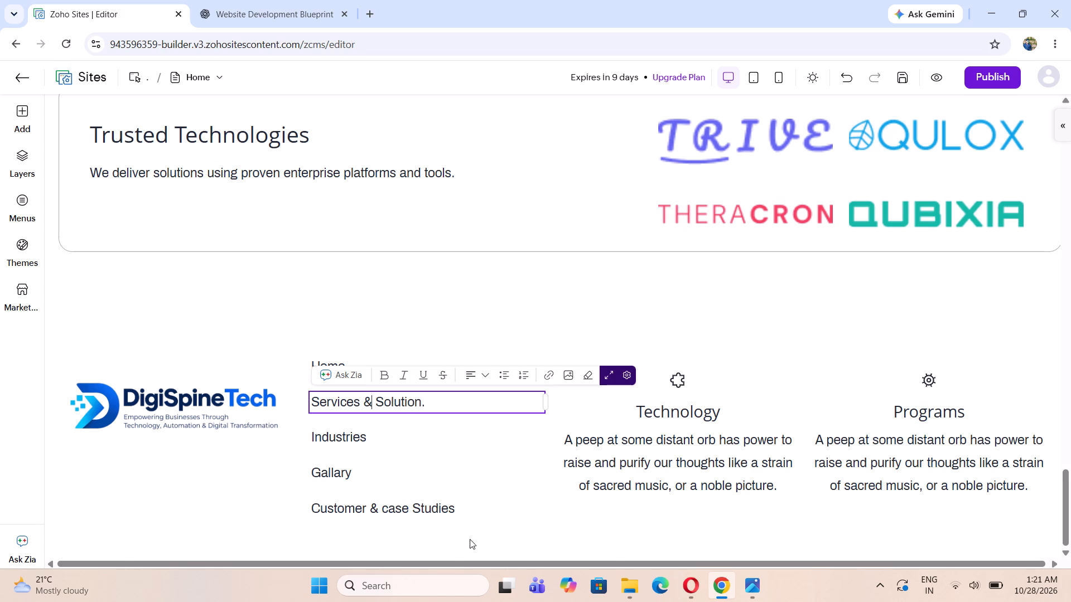
click(463, 516)
scroll(479, 512, down, 3)
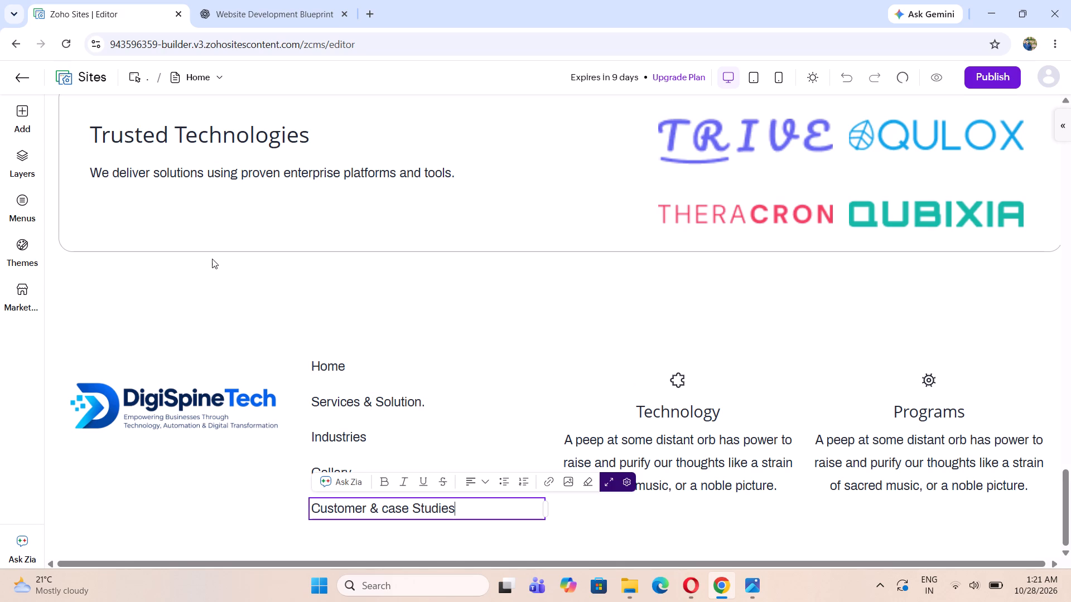
Add a sixth Paragraph element to the second footer column and replace its placeholder text with "about us".
click(412, 378)
click(309, 319)
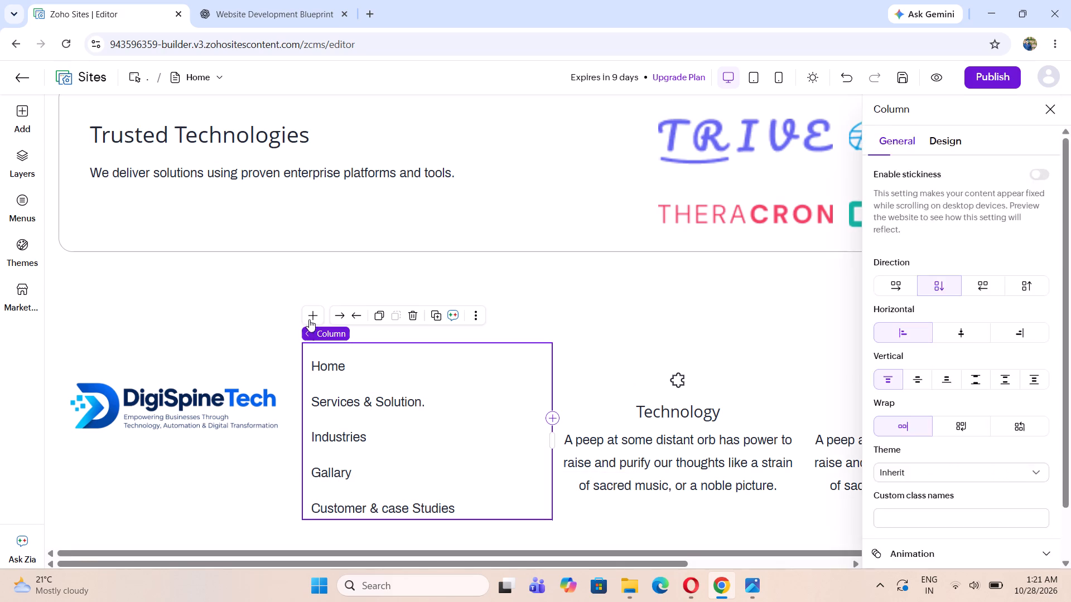
click(343, 211)
scroll(465, 445, down, 4)
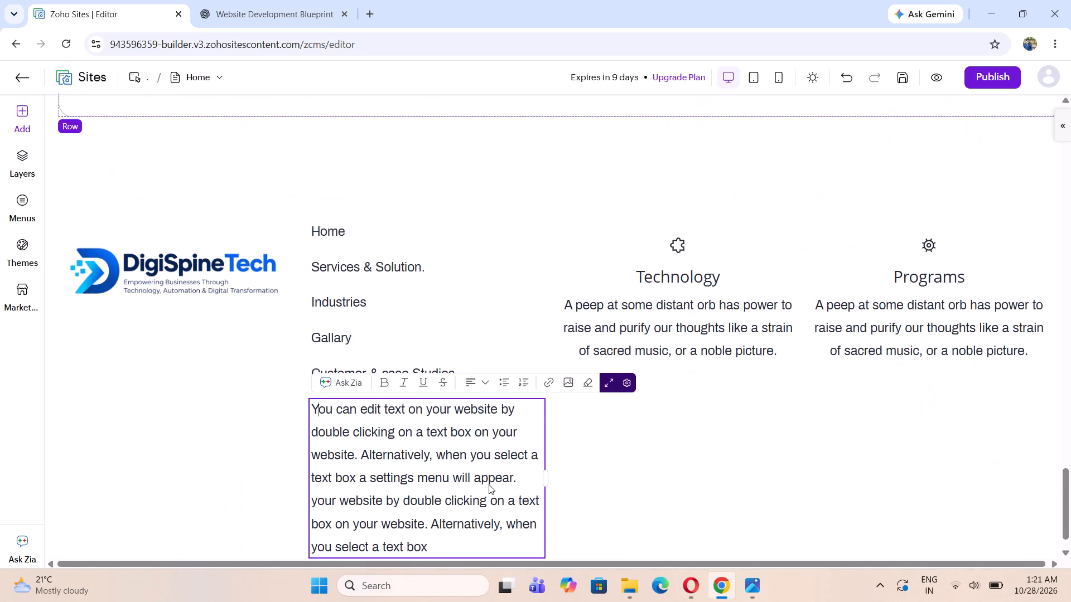
drag(433, 546, 307, 412)
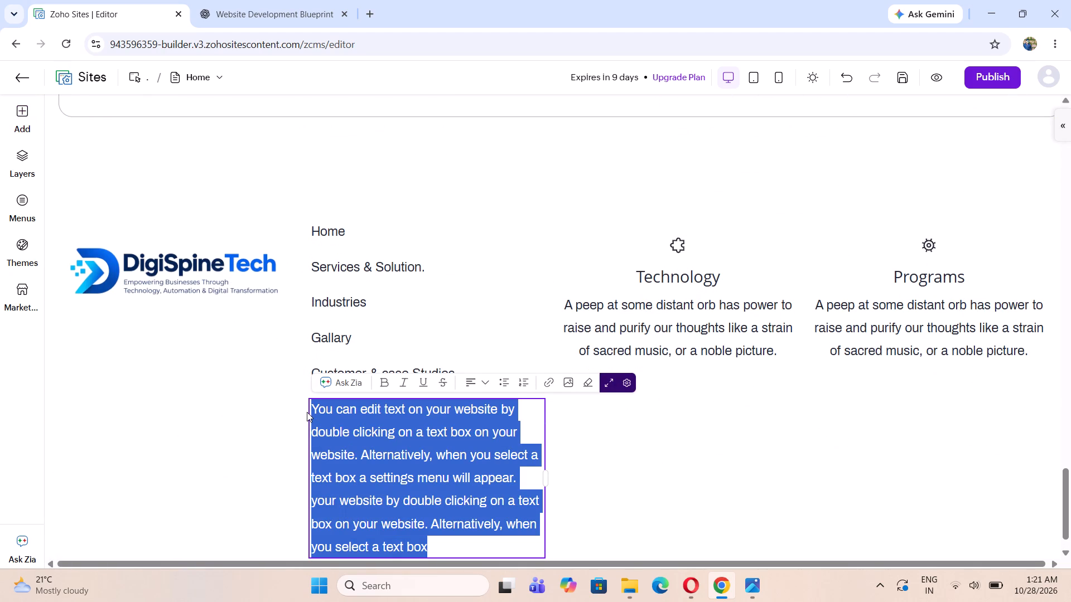
key(BackSpace)
text(about us)
key(Return)
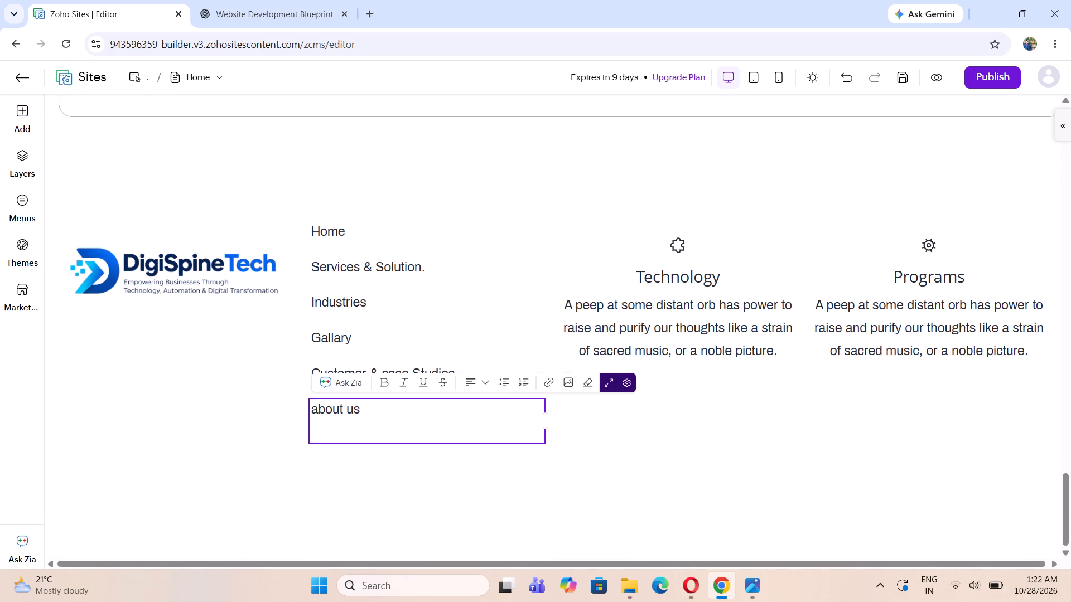
key(BackSpace)
scroll(496, 455, down, 3)
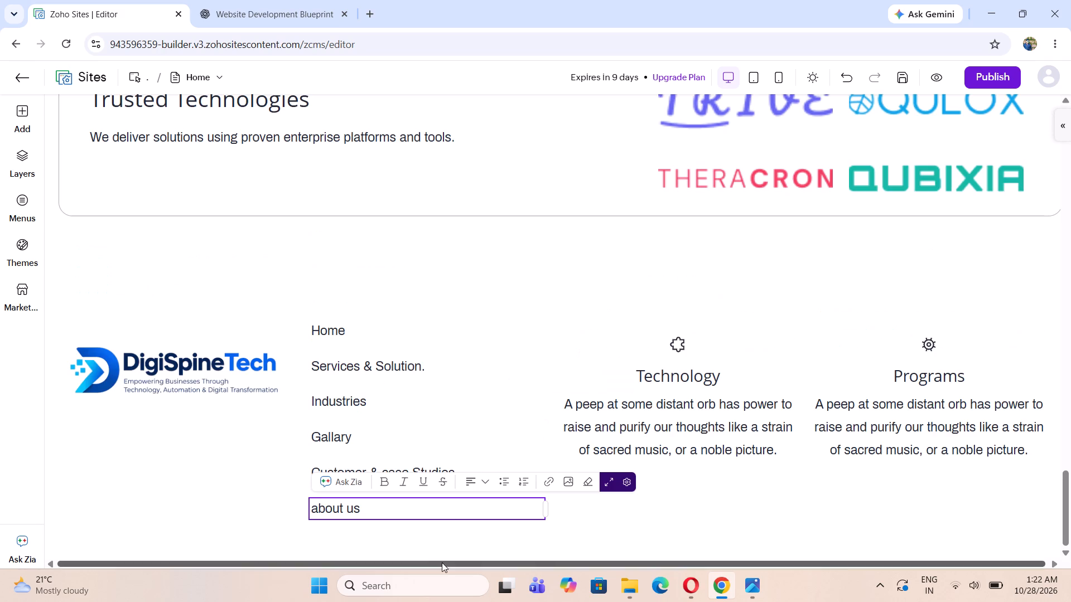
Add a seventh Paragraph element to the second column and replace its placeholder text with "Contact us" below about us.
click(423, 535)
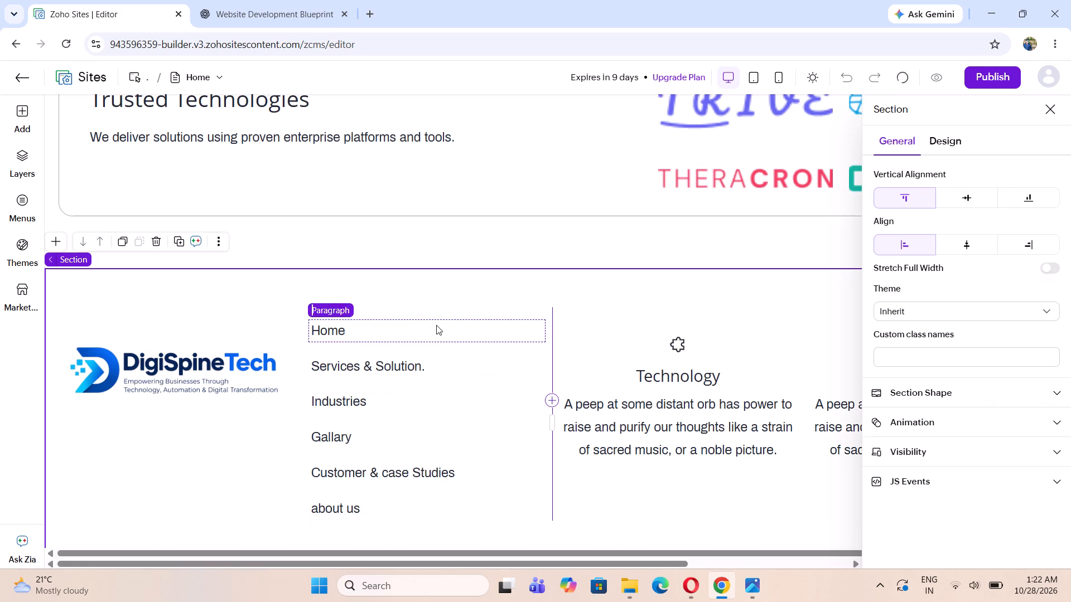
click(435, 311)
click(313, 275)
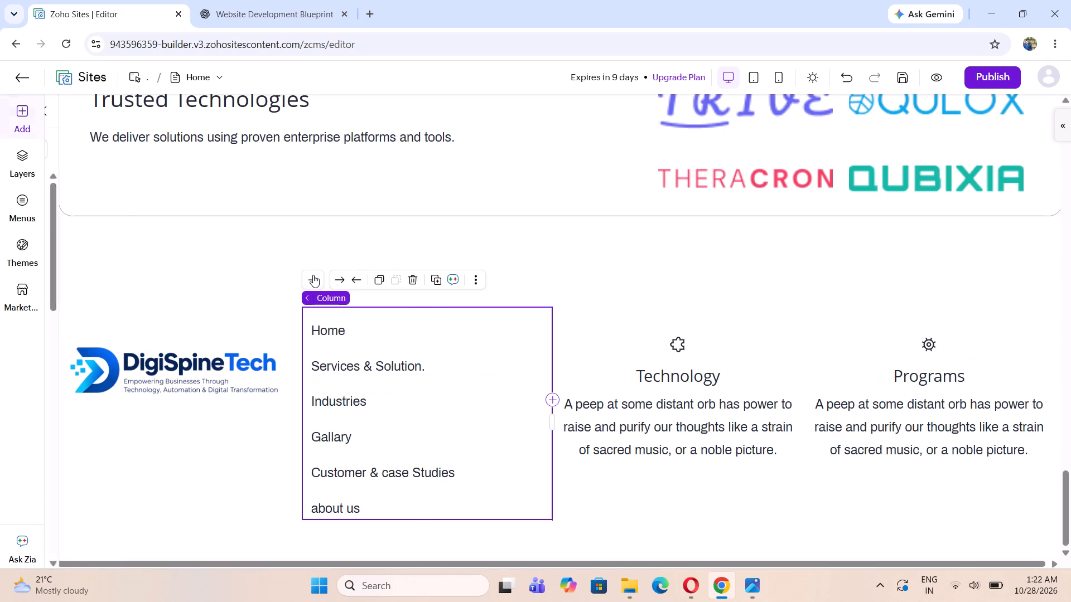
click(341, 210)
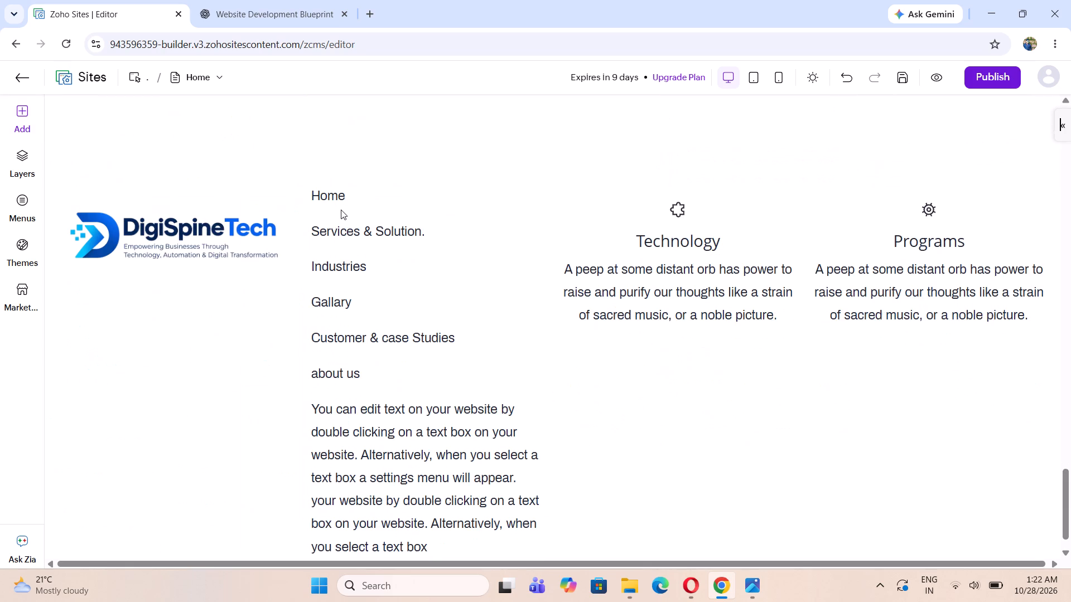
scroll(438, 416, down, 2)
scroll(436, 547, down, 1)
click(434, 546)
click(430, 507)
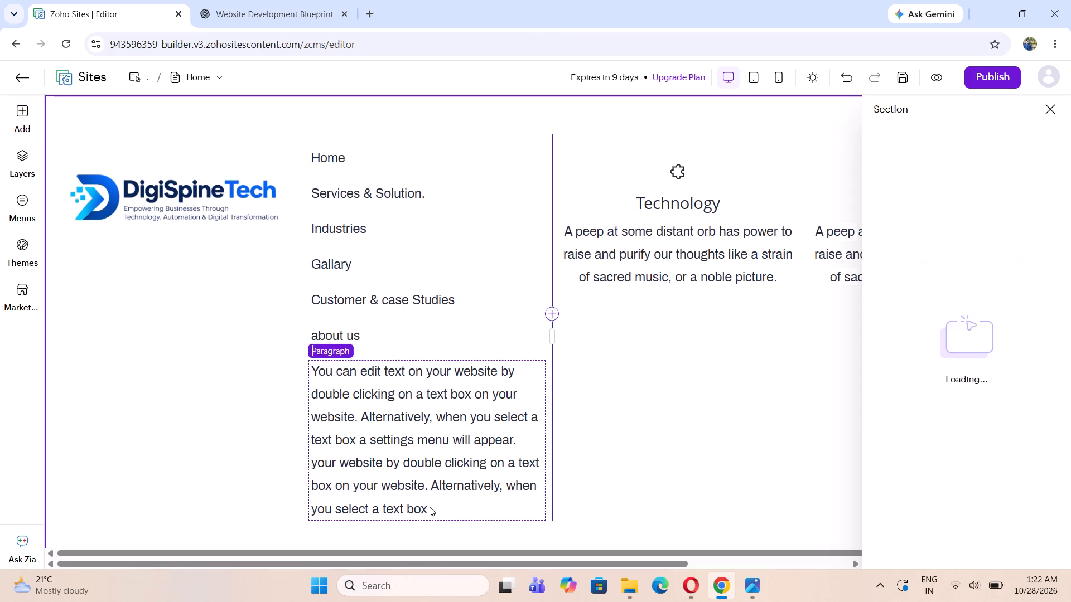
drag(430, 507, 312, 376)
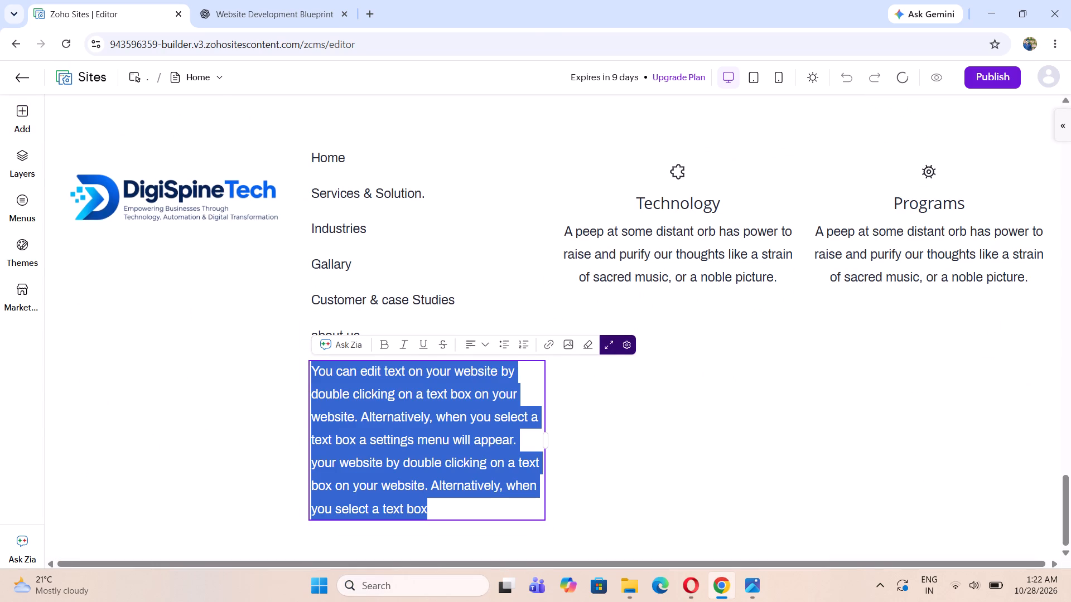
key(BackSpace)
text(Cont)
text(act us)
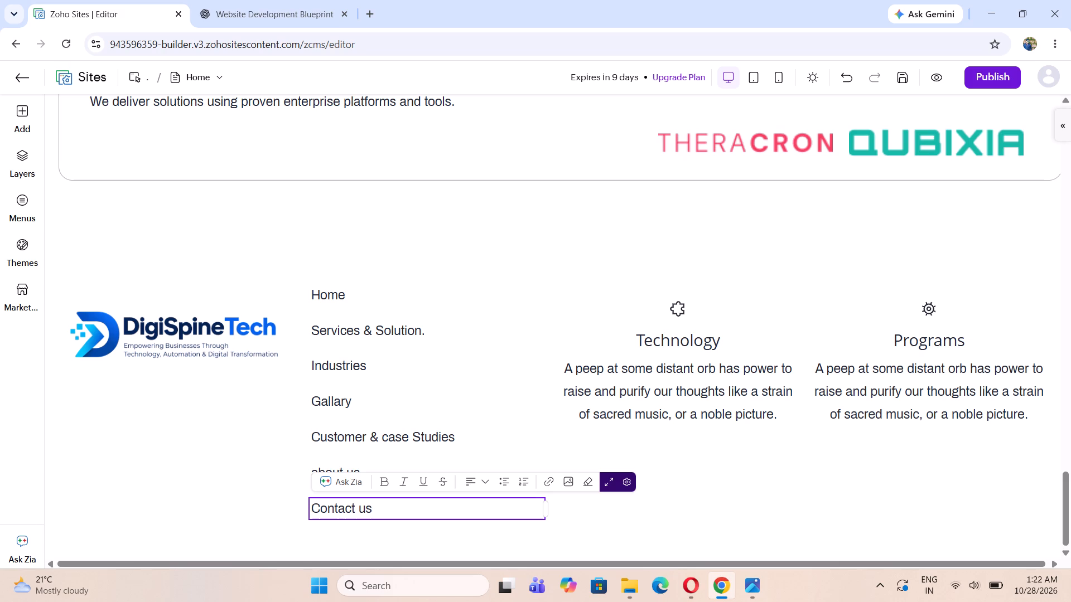
Set the horizontal alignment of the second footer column, which holds the Quick Links, to centre.
click(487, 249)
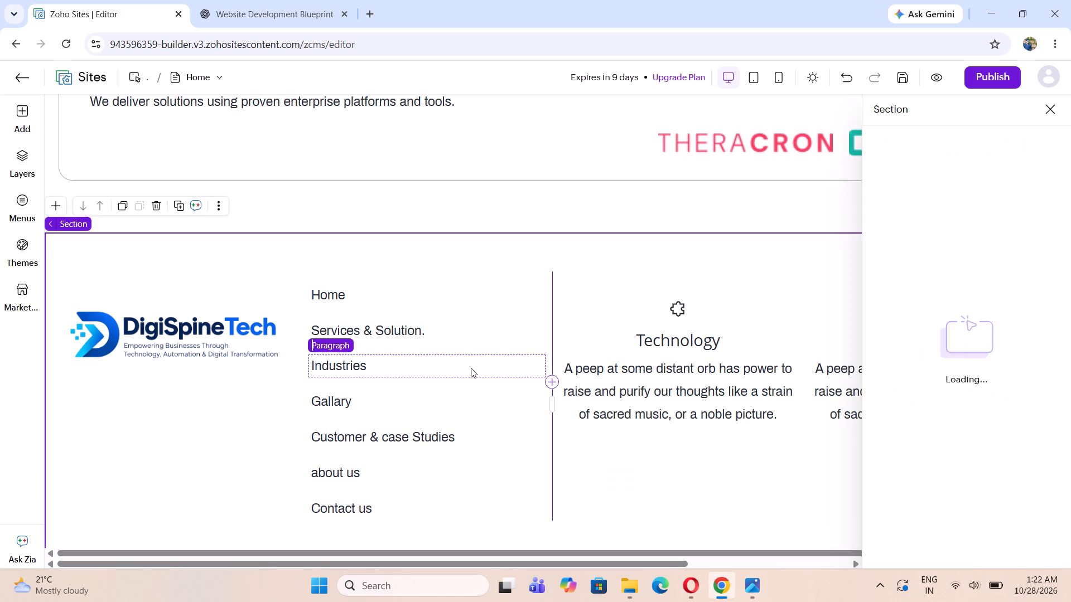
click(470, 368)
click(445, 300)
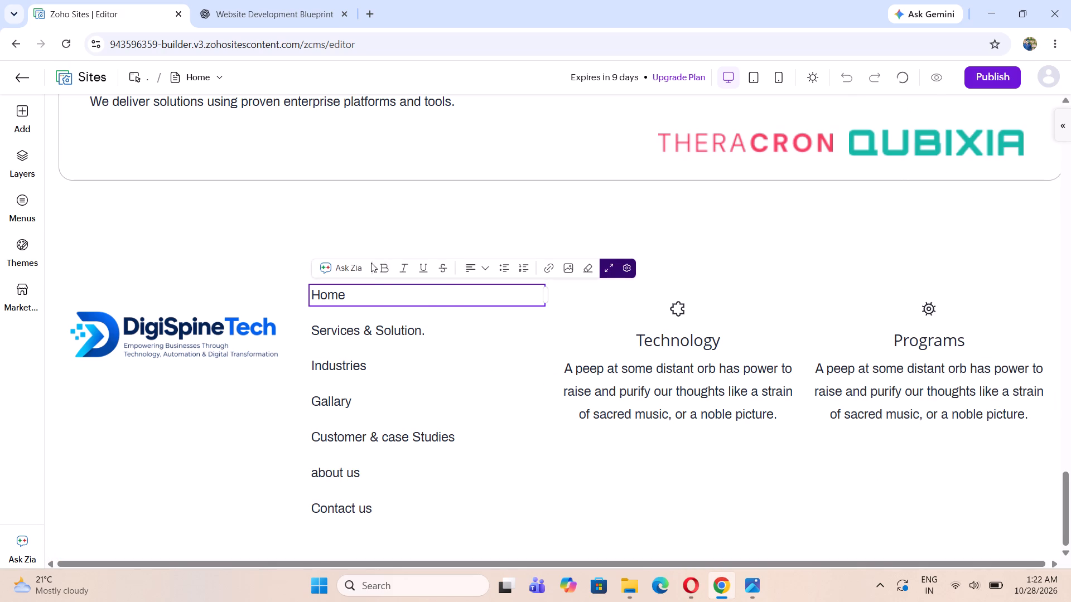
click(301, 262)
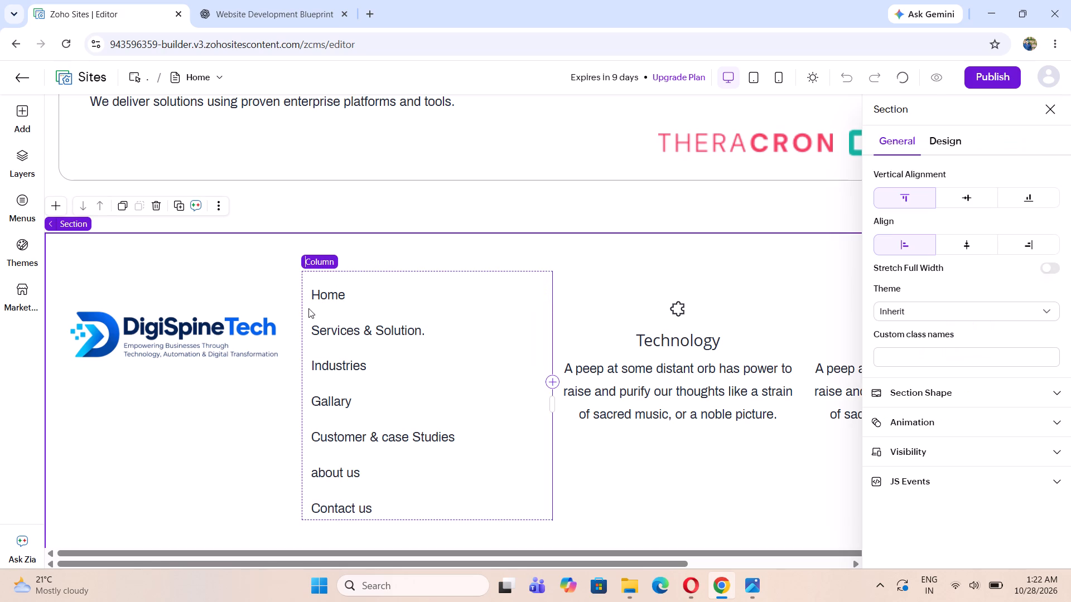
click(308, 308)
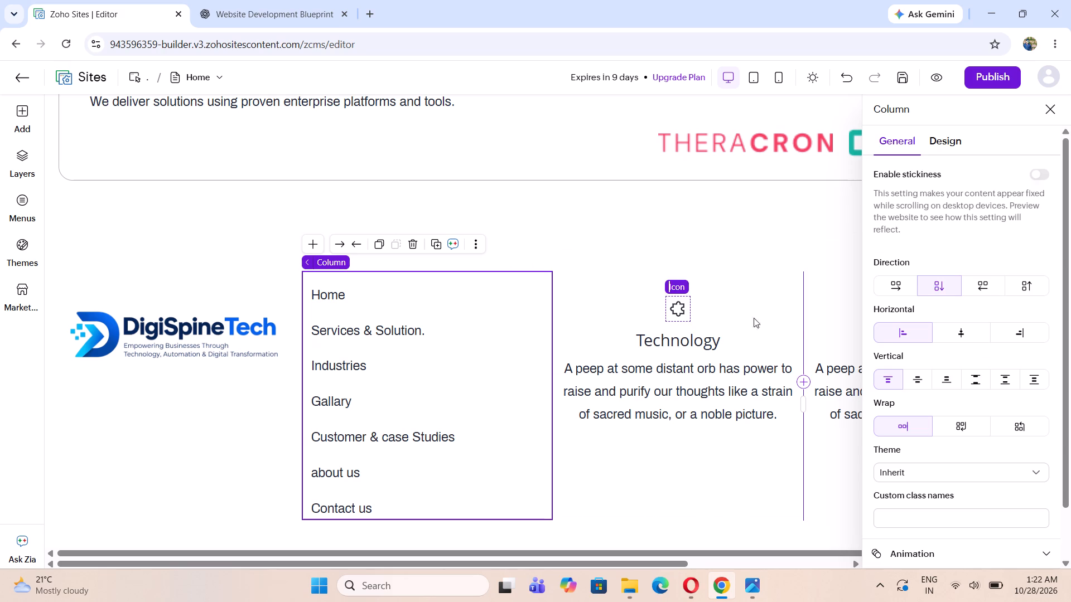
click(959, 330)
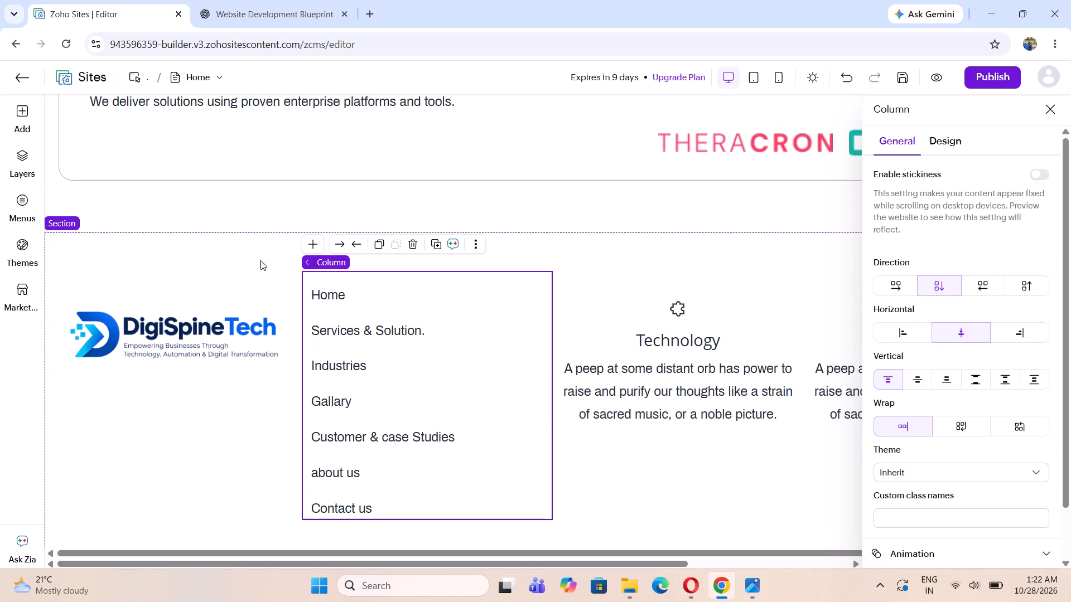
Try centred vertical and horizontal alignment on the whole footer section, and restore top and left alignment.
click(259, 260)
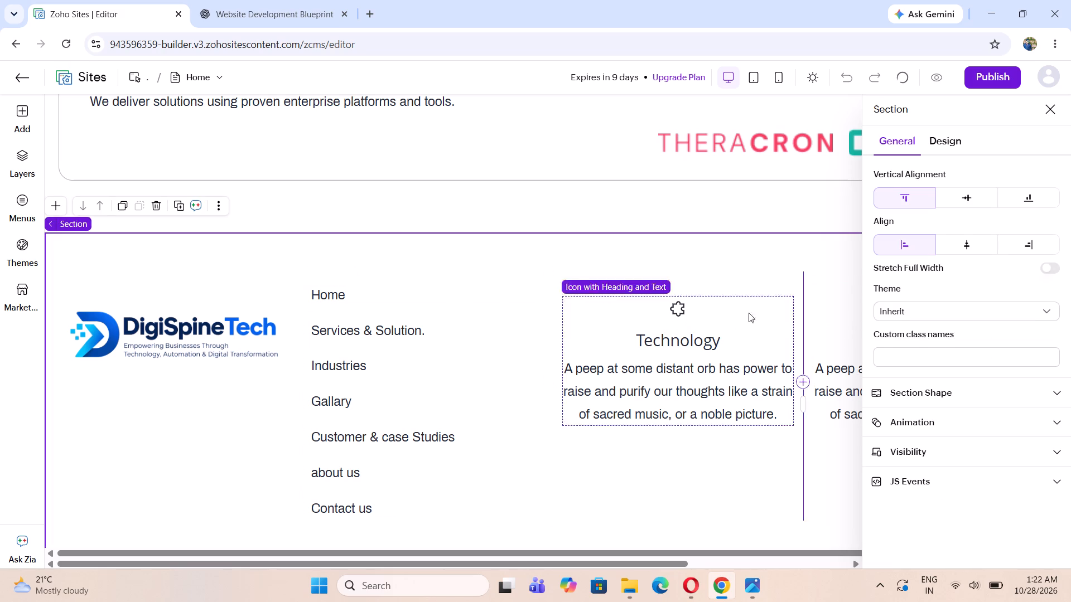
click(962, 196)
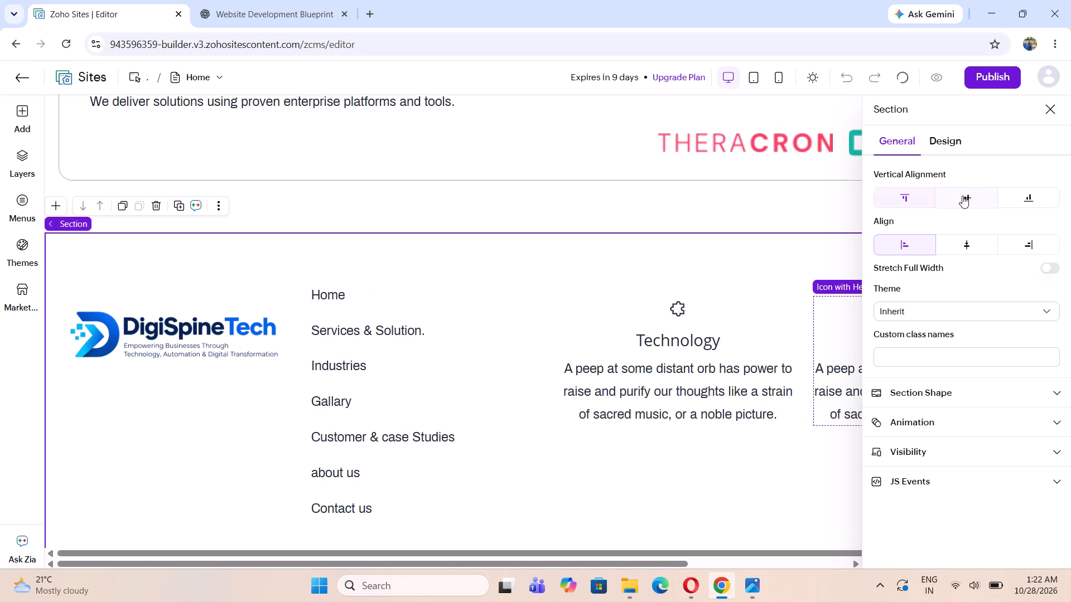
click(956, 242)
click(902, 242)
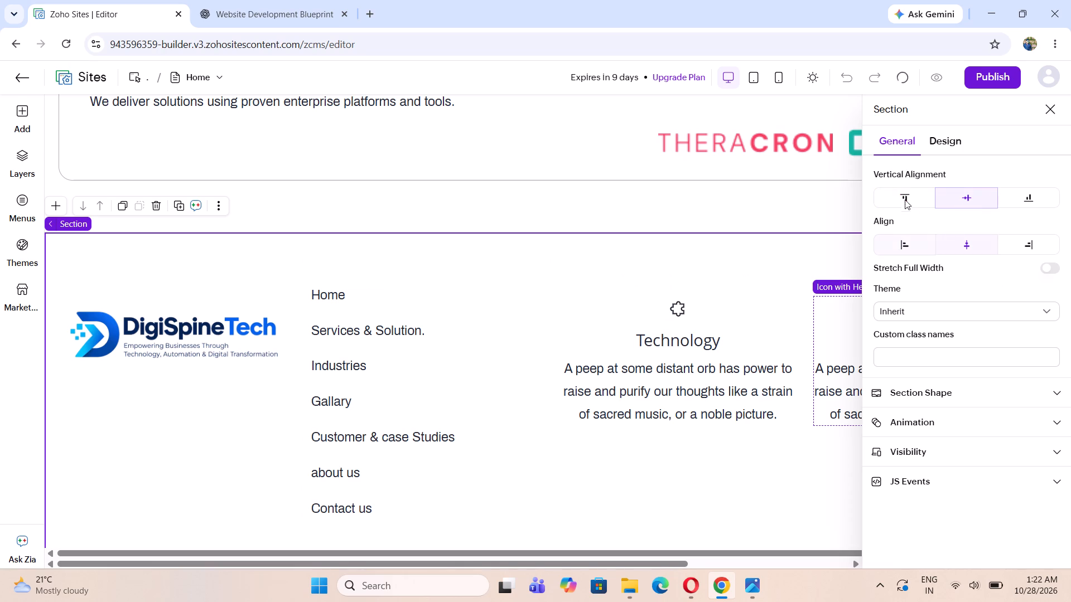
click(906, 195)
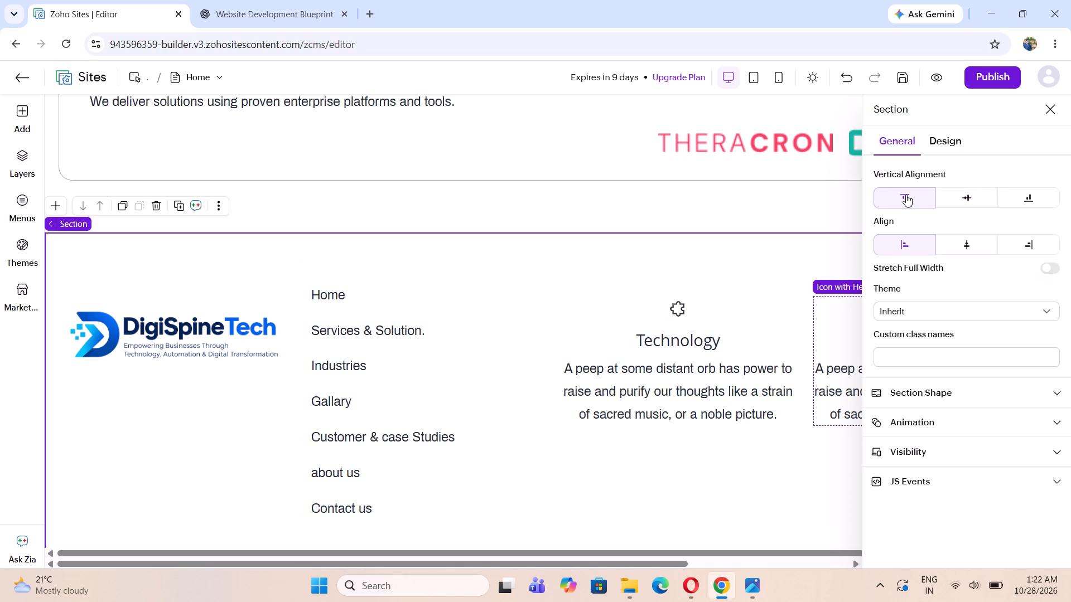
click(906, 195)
Check the logo box's alignment settings and review the footer layout in the homepage mockup.
click(215, 288)
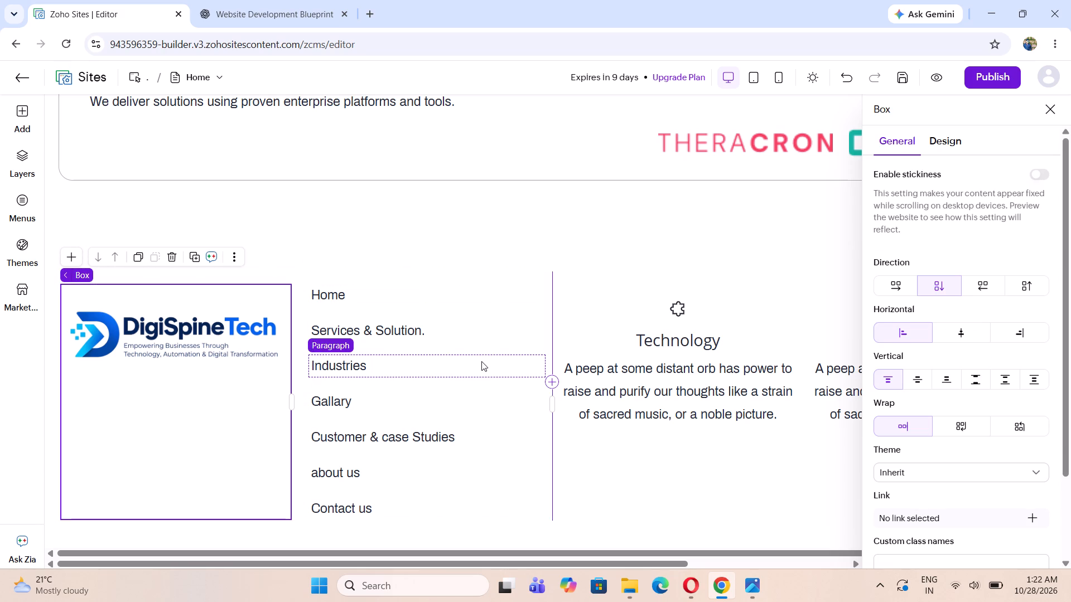
click(761, 596)
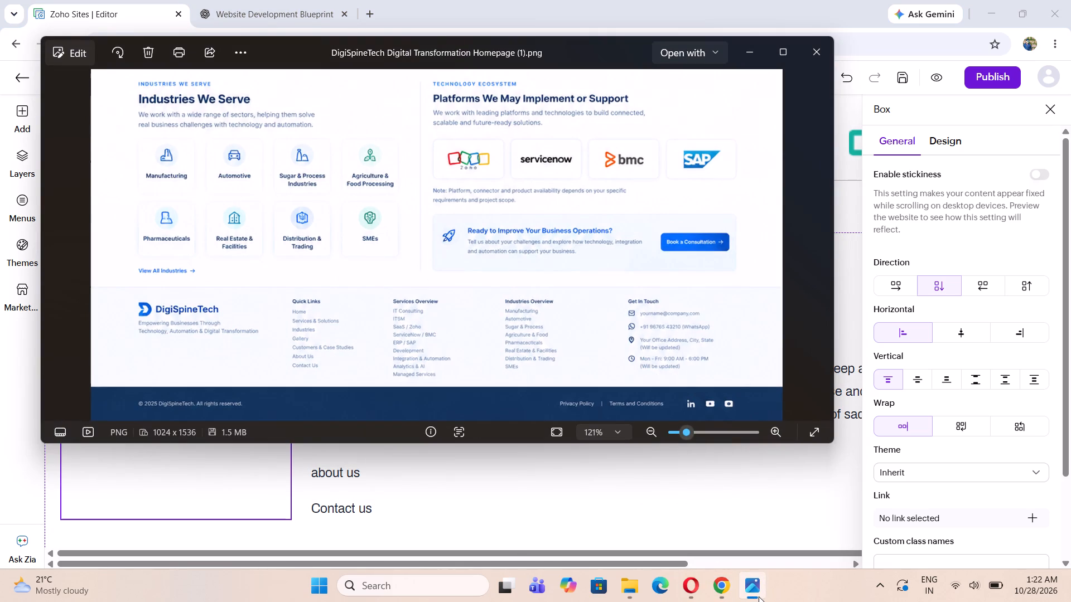
click(758, 596)
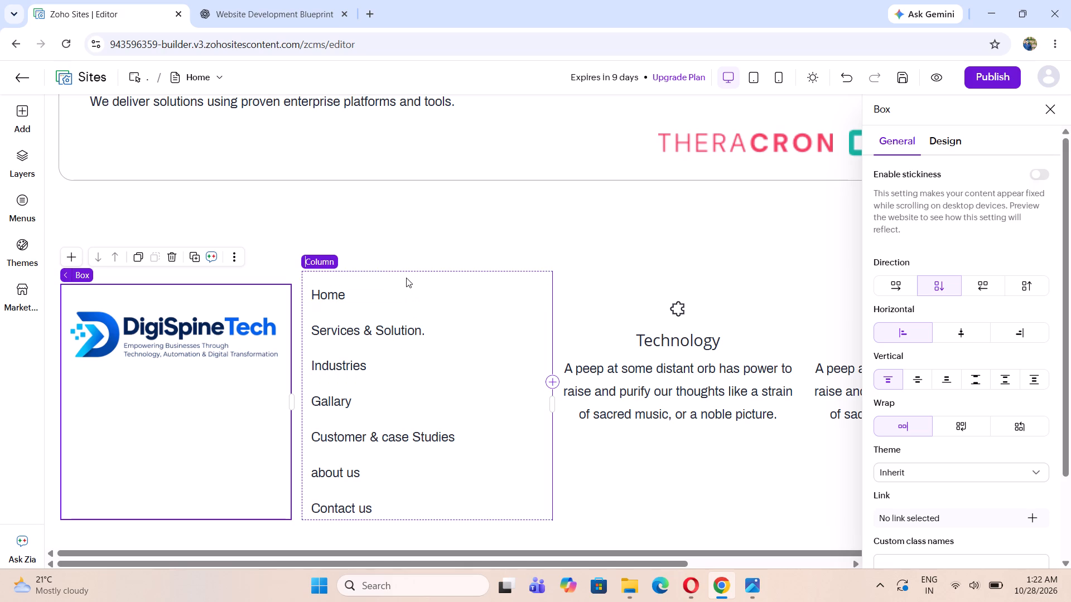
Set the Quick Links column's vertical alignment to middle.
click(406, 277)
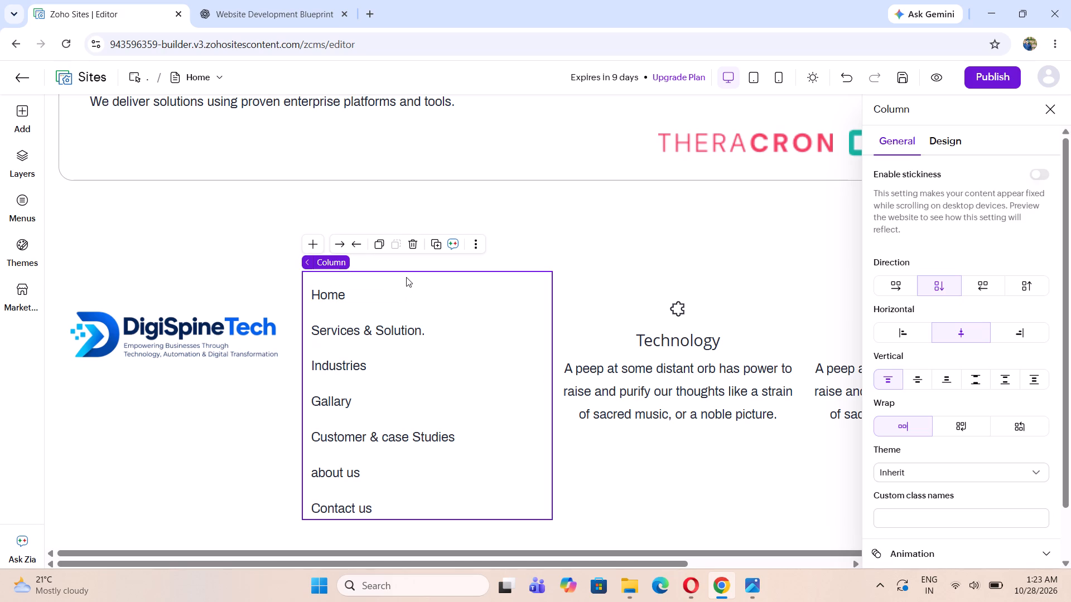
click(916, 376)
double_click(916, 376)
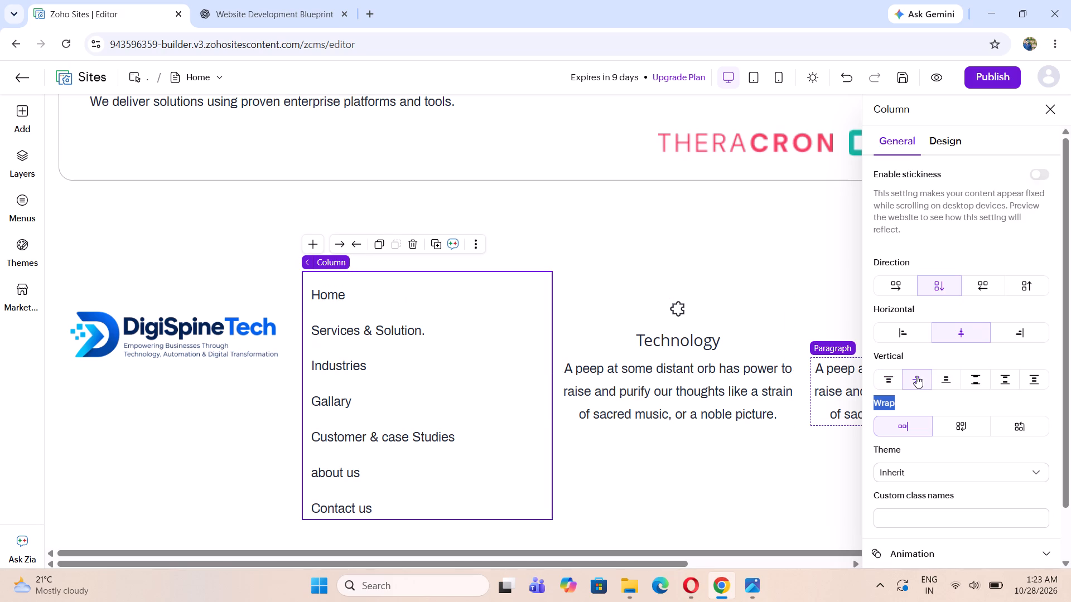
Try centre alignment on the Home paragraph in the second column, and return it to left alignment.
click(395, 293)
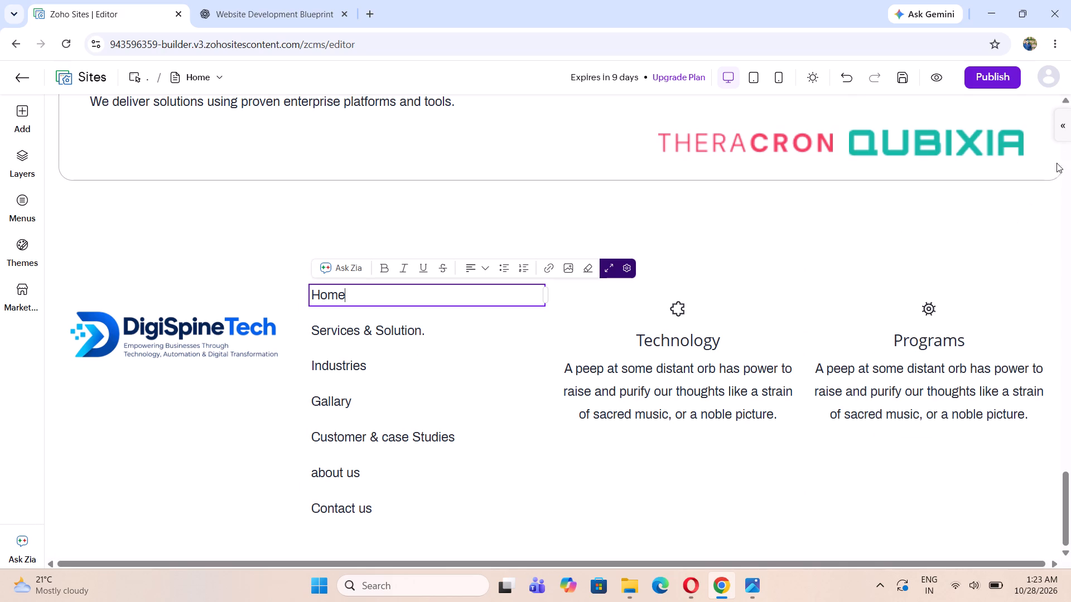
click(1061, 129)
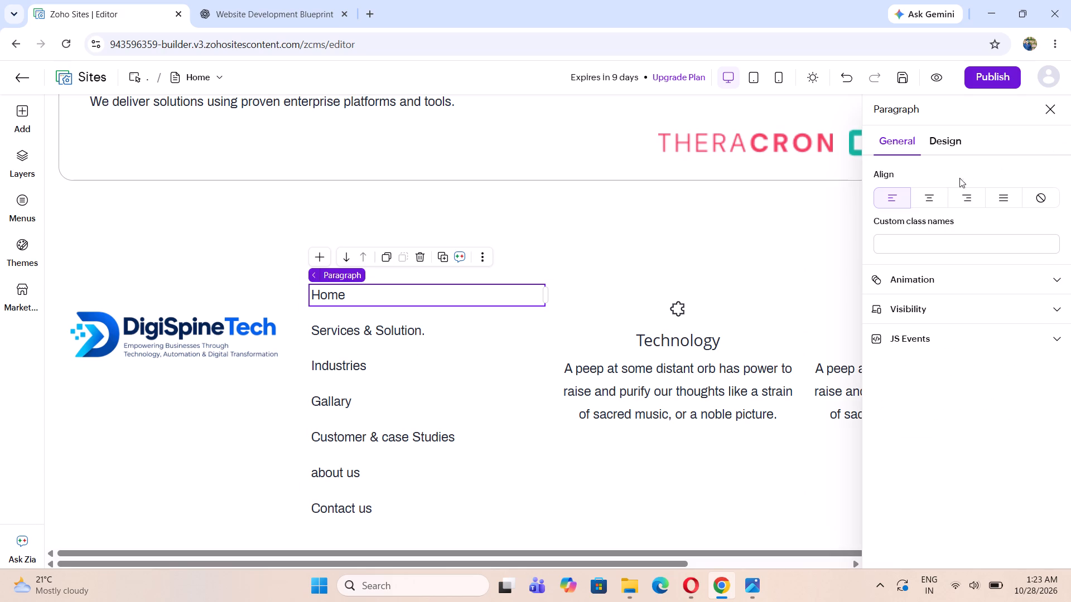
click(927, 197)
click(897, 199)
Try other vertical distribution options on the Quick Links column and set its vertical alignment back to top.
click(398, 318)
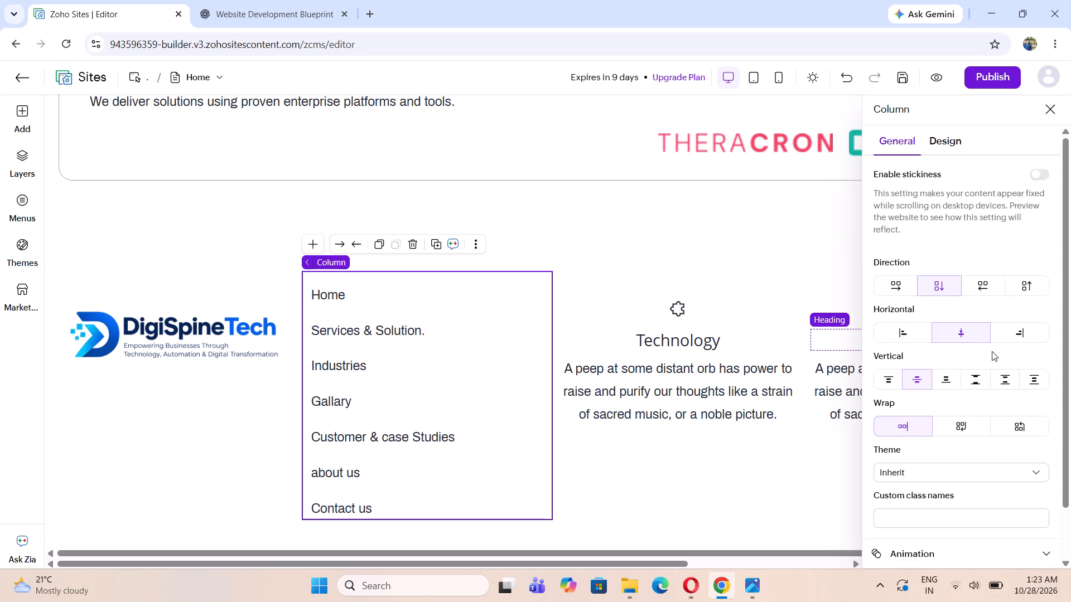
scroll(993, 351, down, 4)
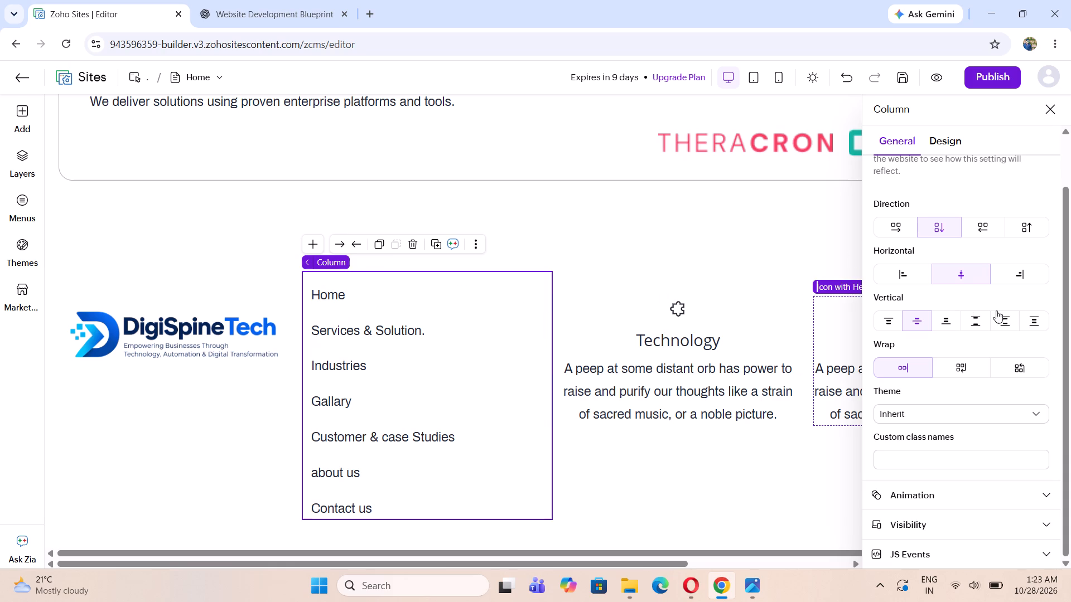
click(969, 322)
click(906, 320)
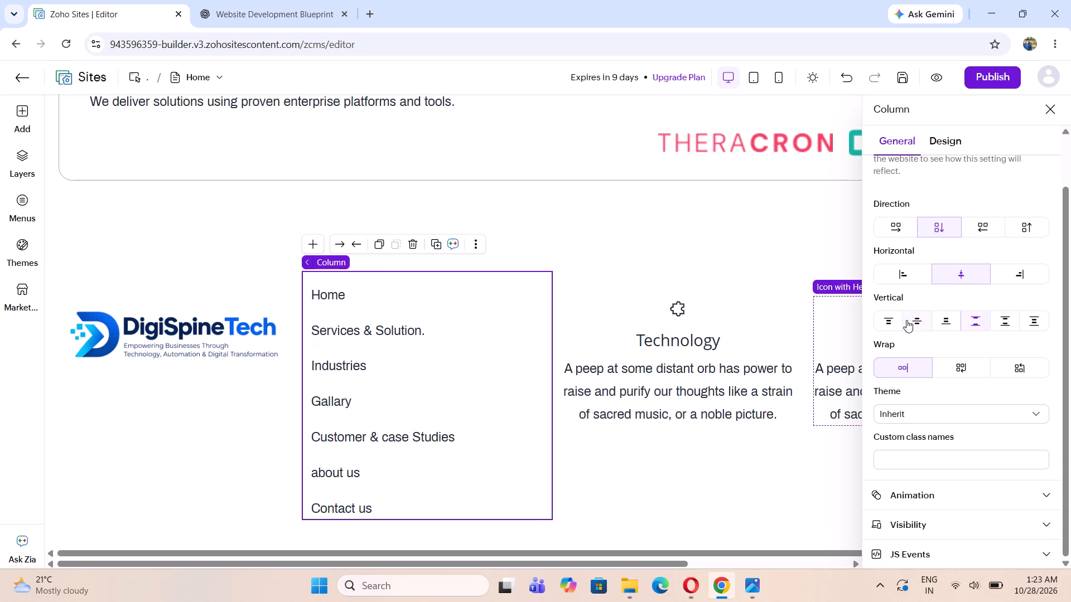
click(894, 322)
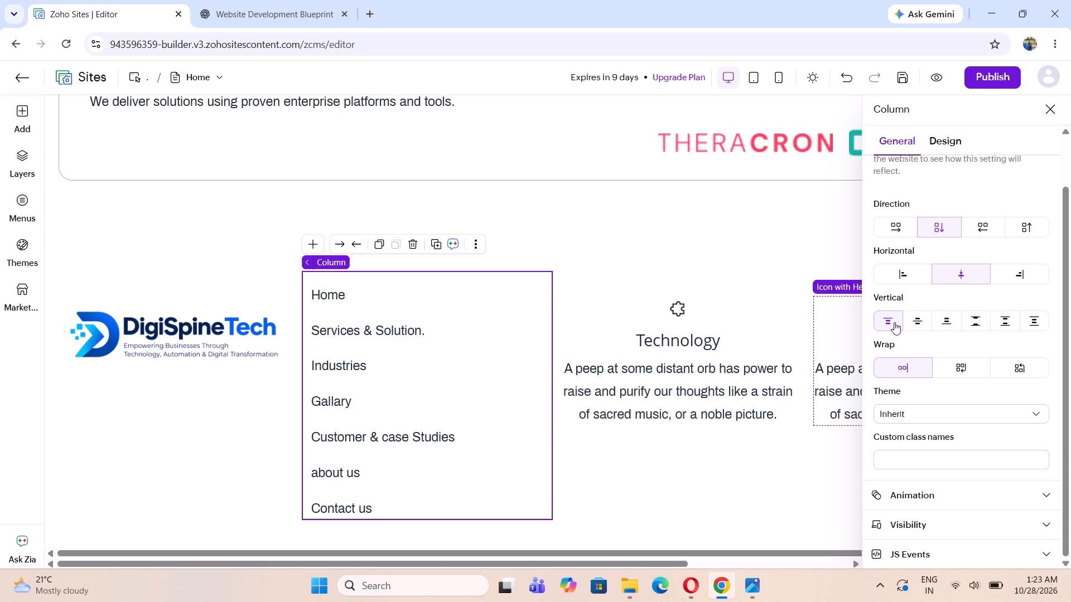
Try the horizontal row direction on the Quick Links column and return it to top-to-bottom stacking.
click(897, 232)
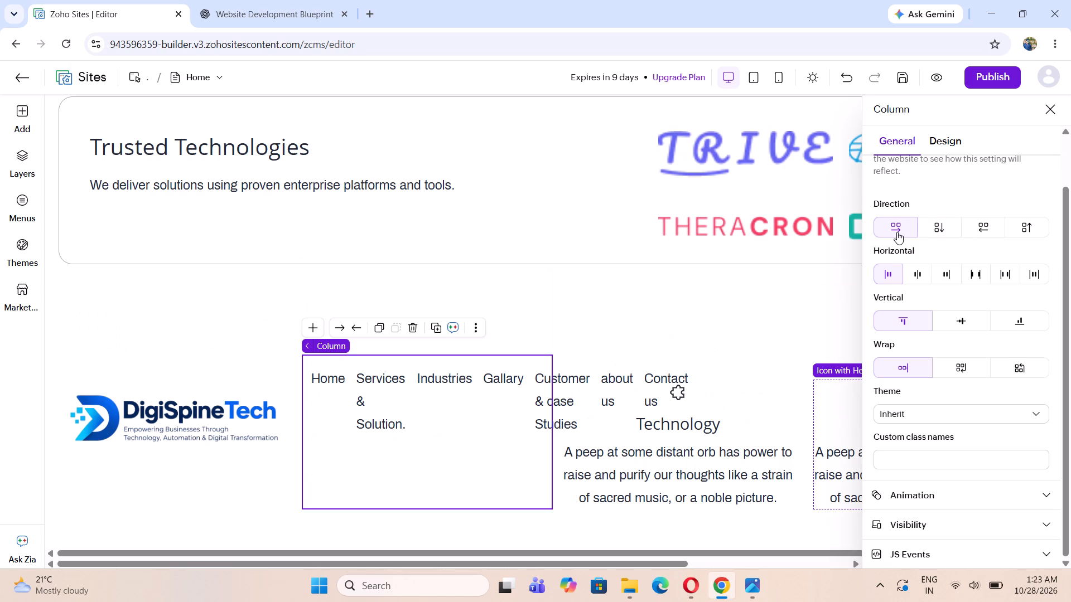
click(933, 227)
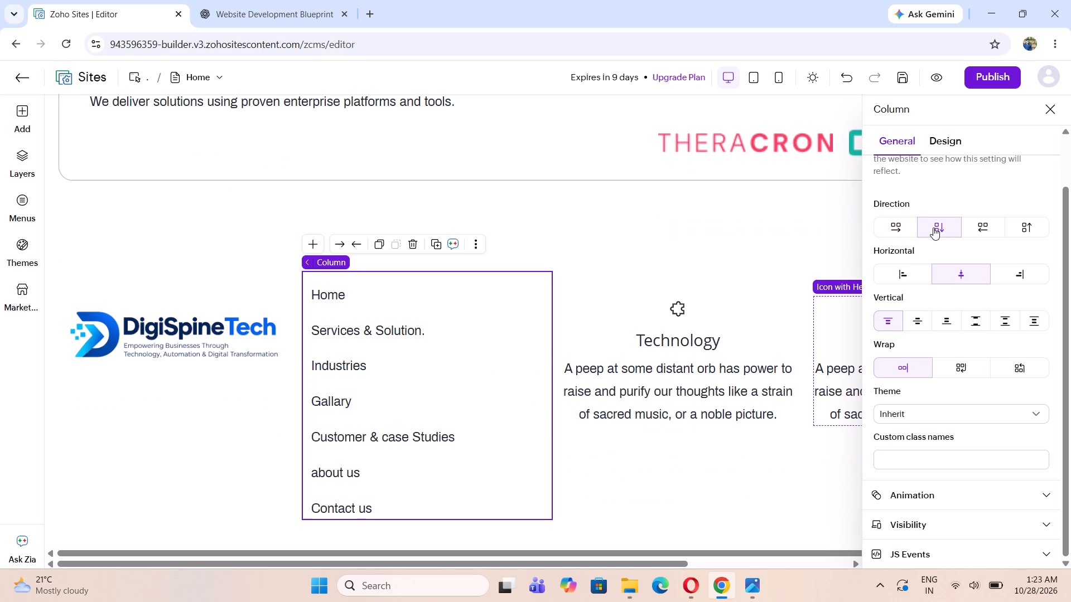
Try right horizontal alignment on the Quick Links column, and set its horizontal alignment to left.
click(1011, 269)
click(892, 281)
scroll(983, 302, down, 4)
scroll(788, 352, down, 1)
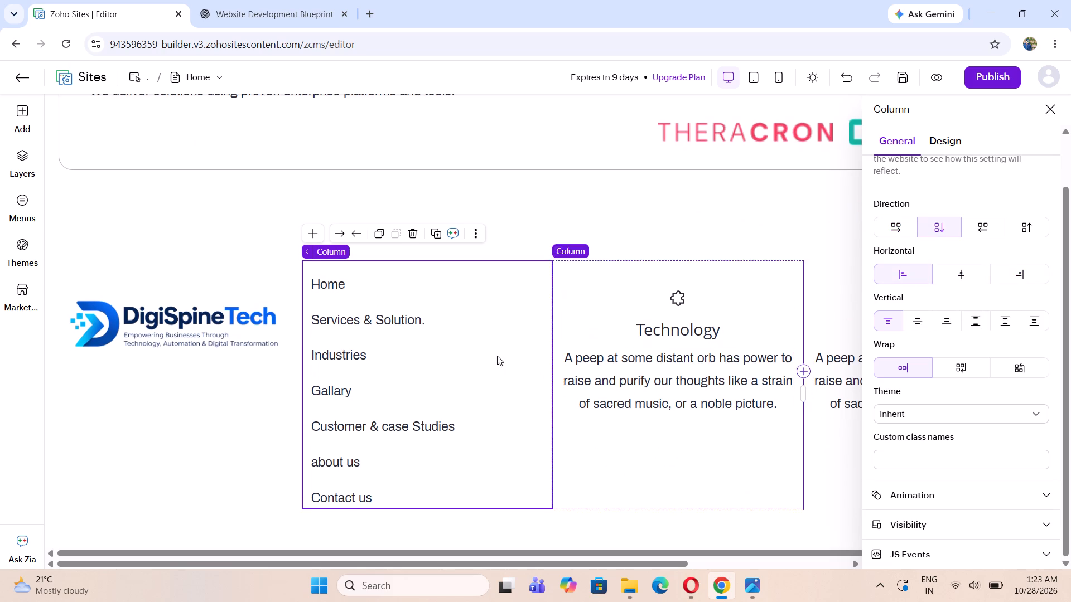
Switch off even margin in the spacing settings of the Home paragraph in the second footer column.
click(443, 285)
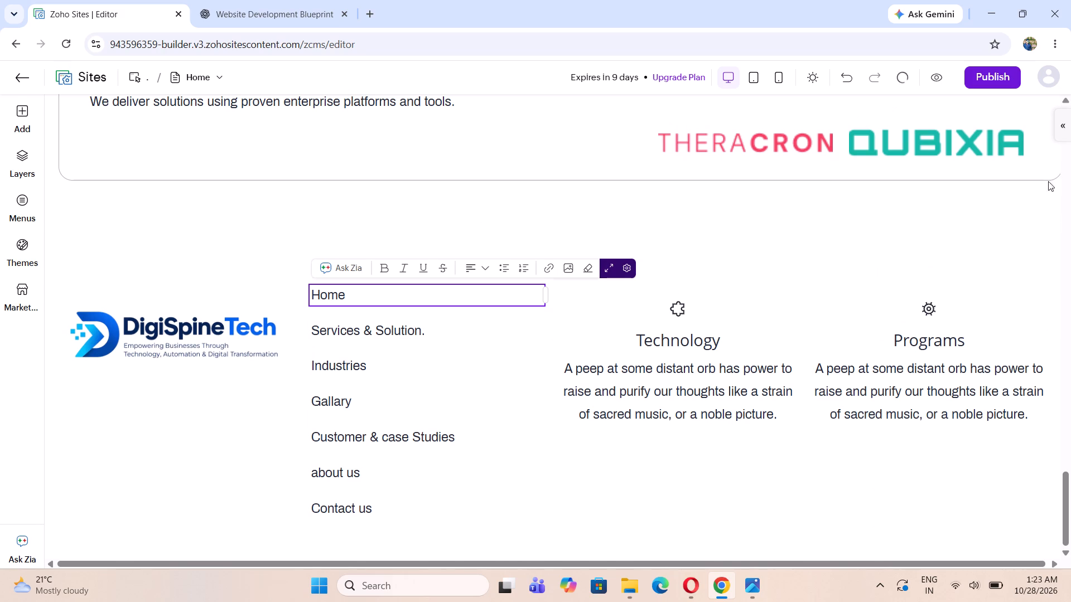
click(1066, 124)
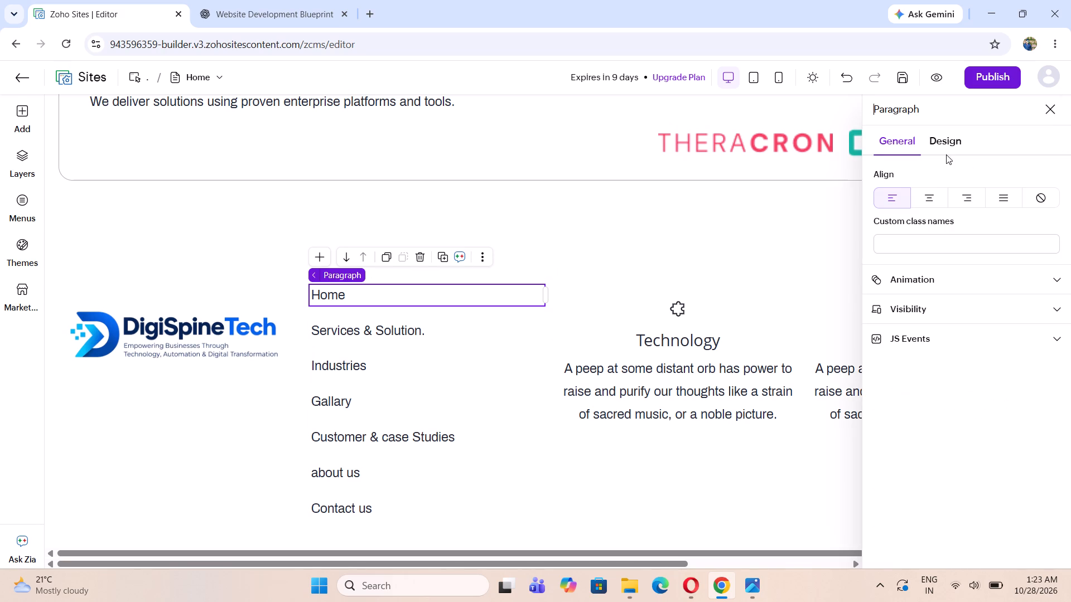
click(942, 144)
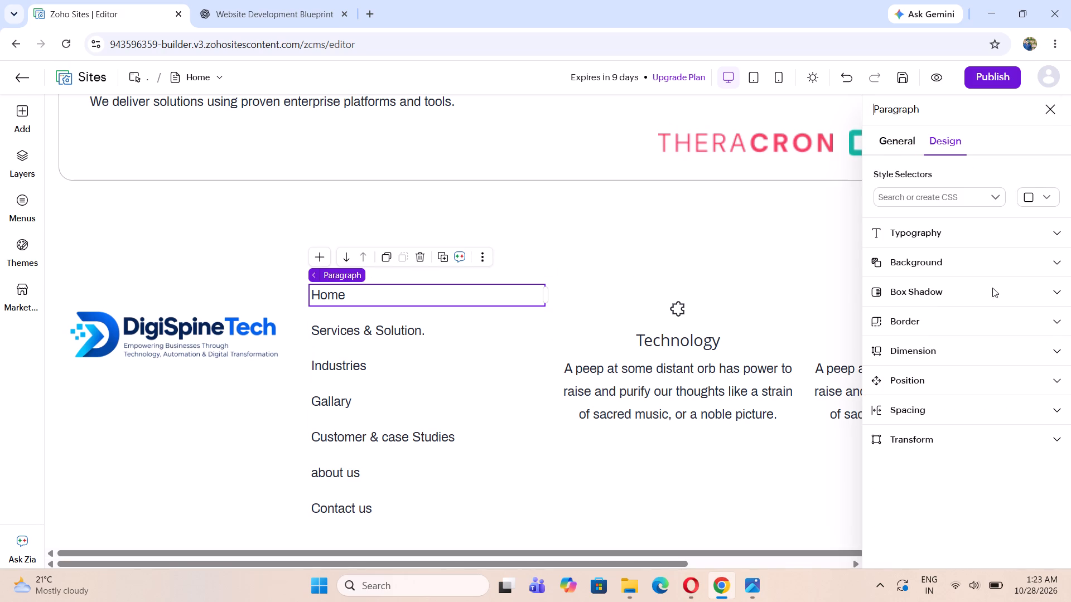
click(920, 410)
scroll(936, 405, down, 2)
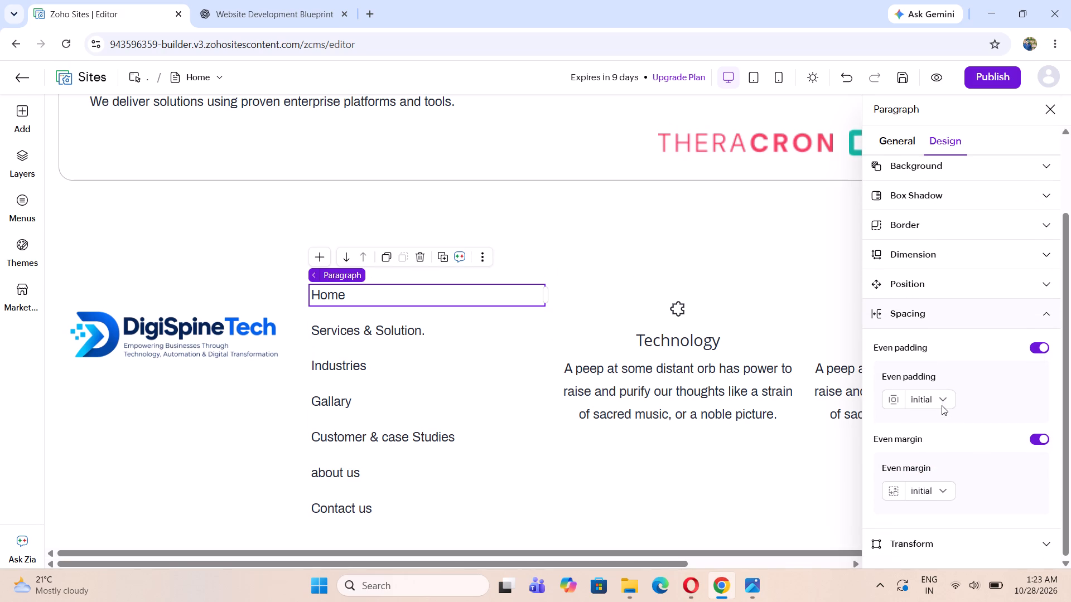
scroll(964, 455, down, 2)
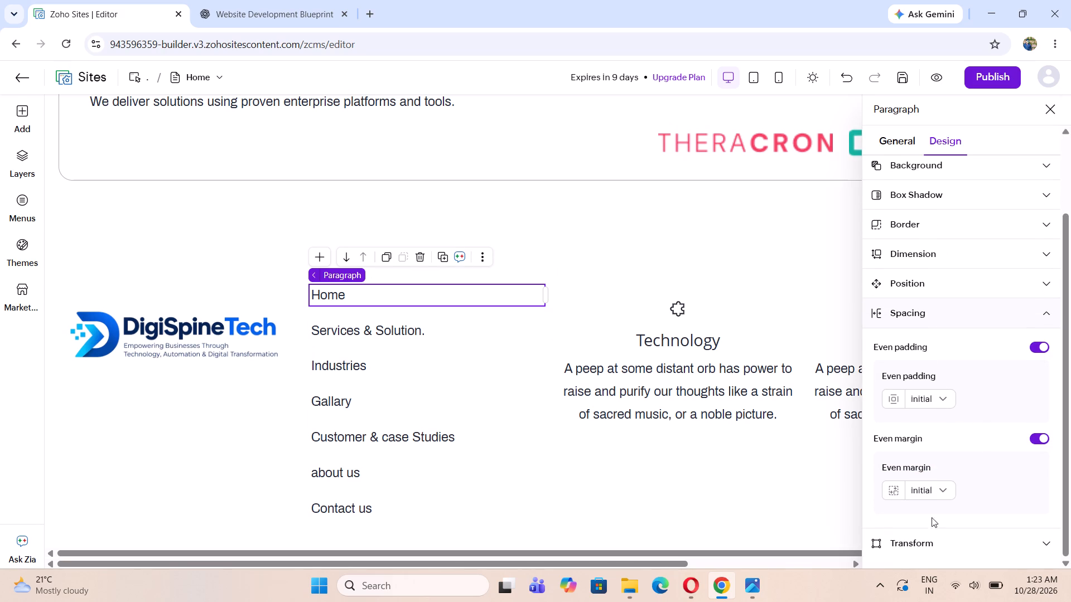
click(943, 497)
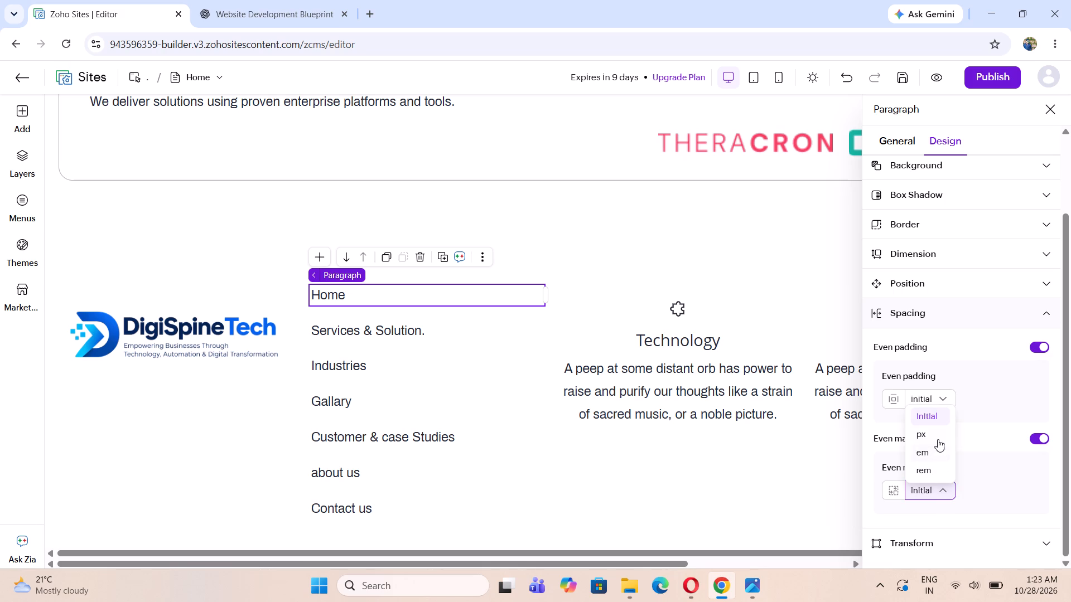
click(939, 432)
scroll(939, 431, down, 4)
click(1041, 441)
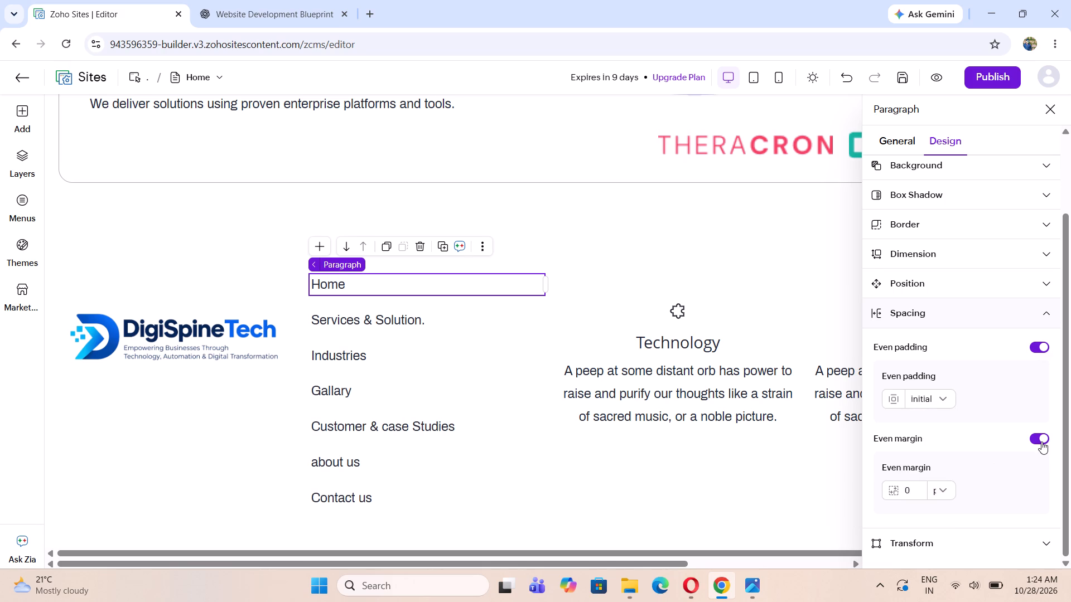
Set the Home paragraph's bottom margin to -10 px after trying smaller negative values.
scroll(1035, 460, down, 2)
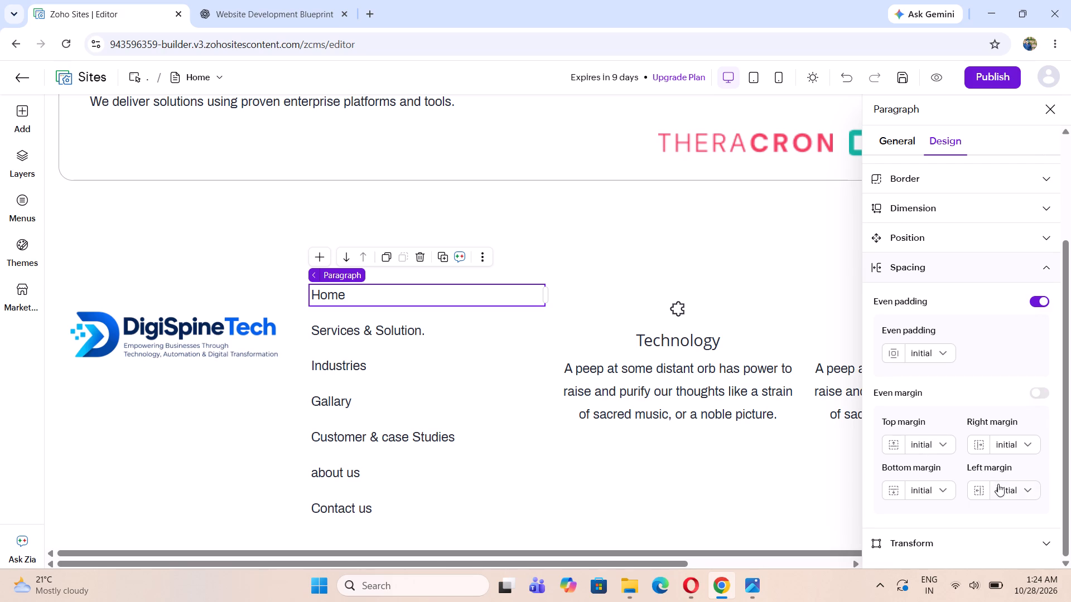
click(936, 494)
click(933, 439)
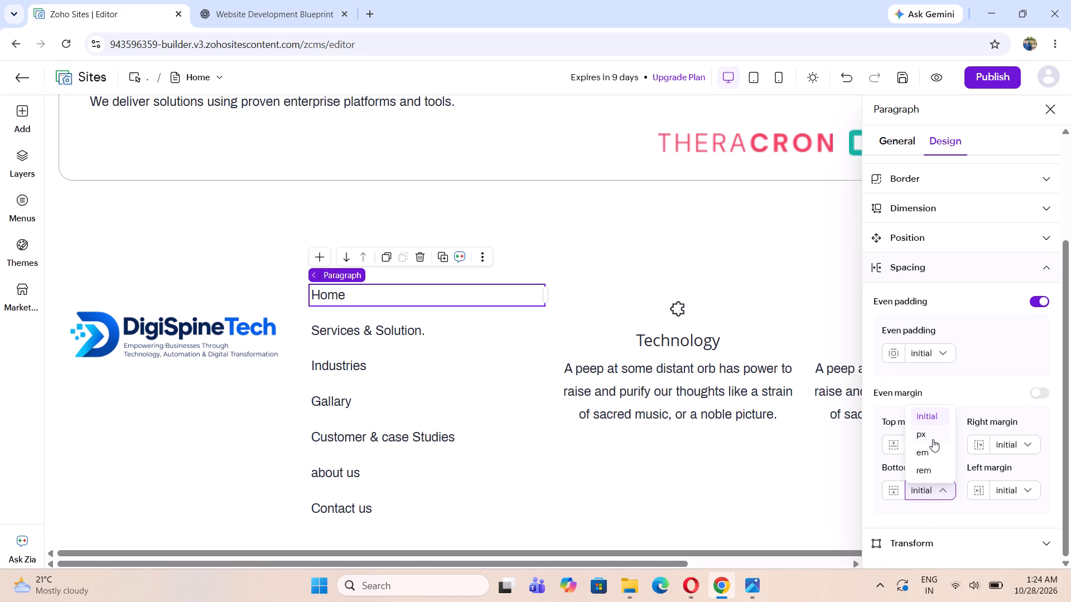
click(923, 490)
key(BackSpace)
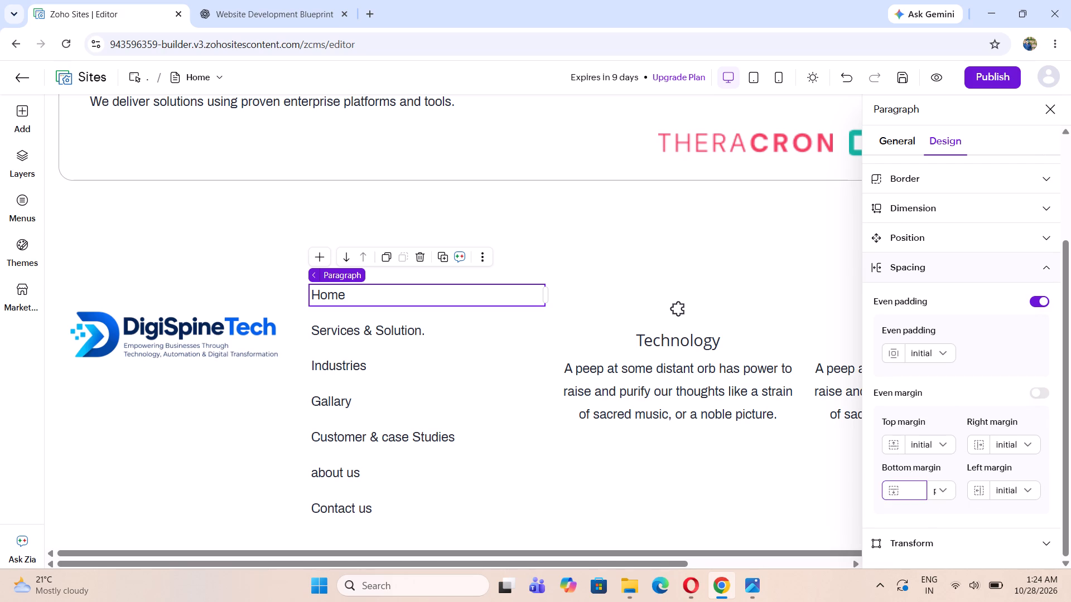
text(-2)
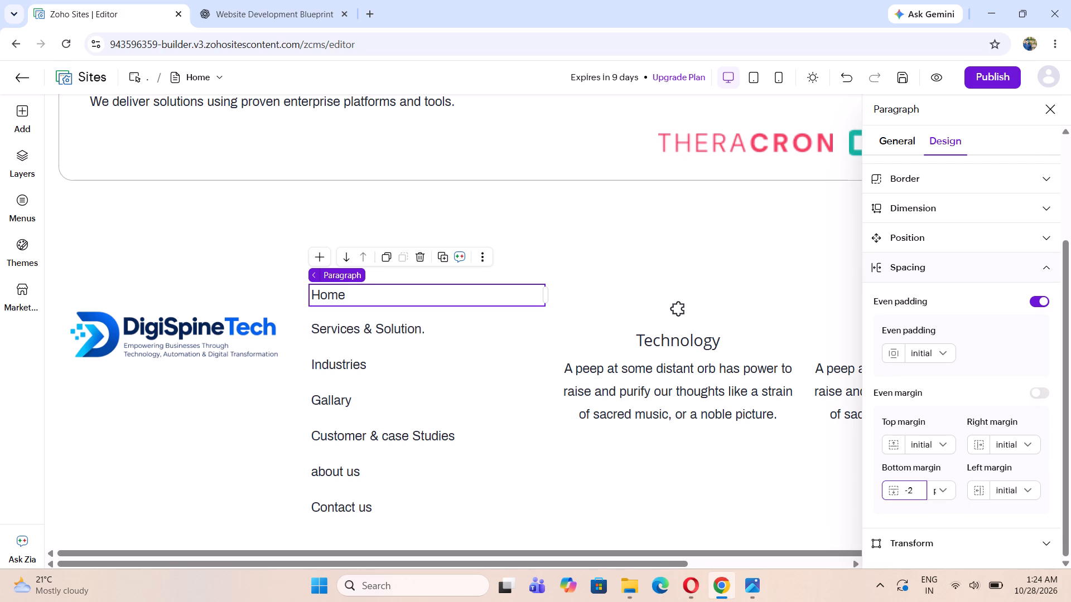
key(BackSpace)
key(5)
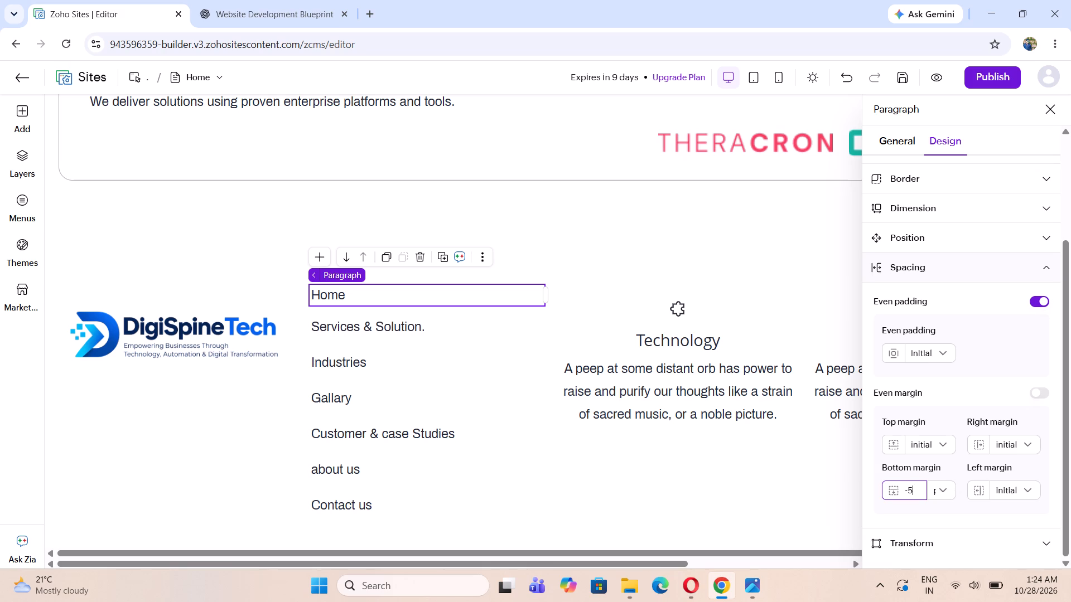
key(BackSpace)
key(7)
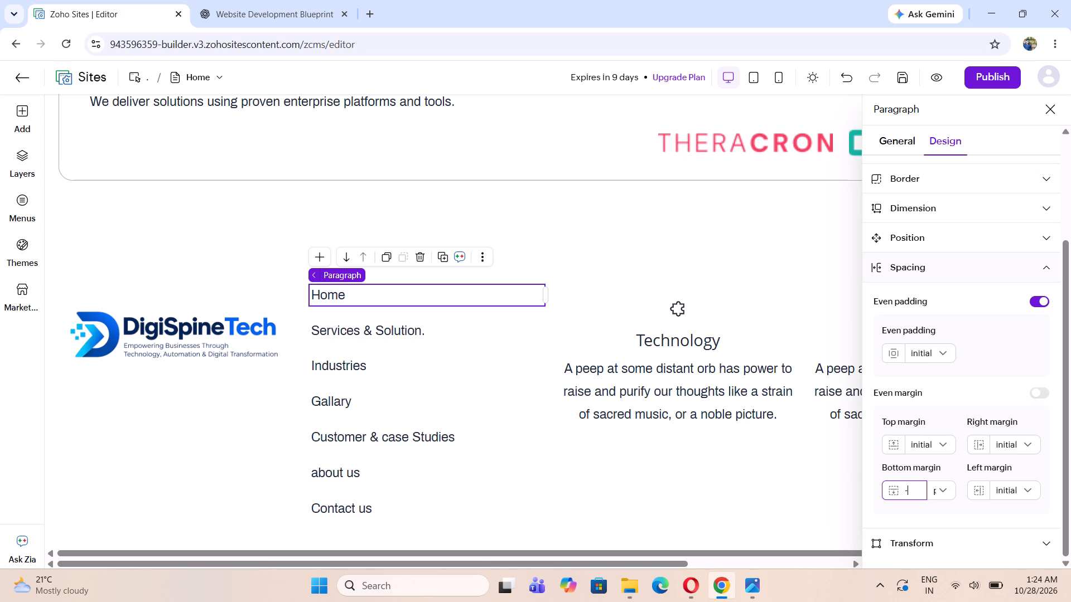
key(BackSpace)
text(10)
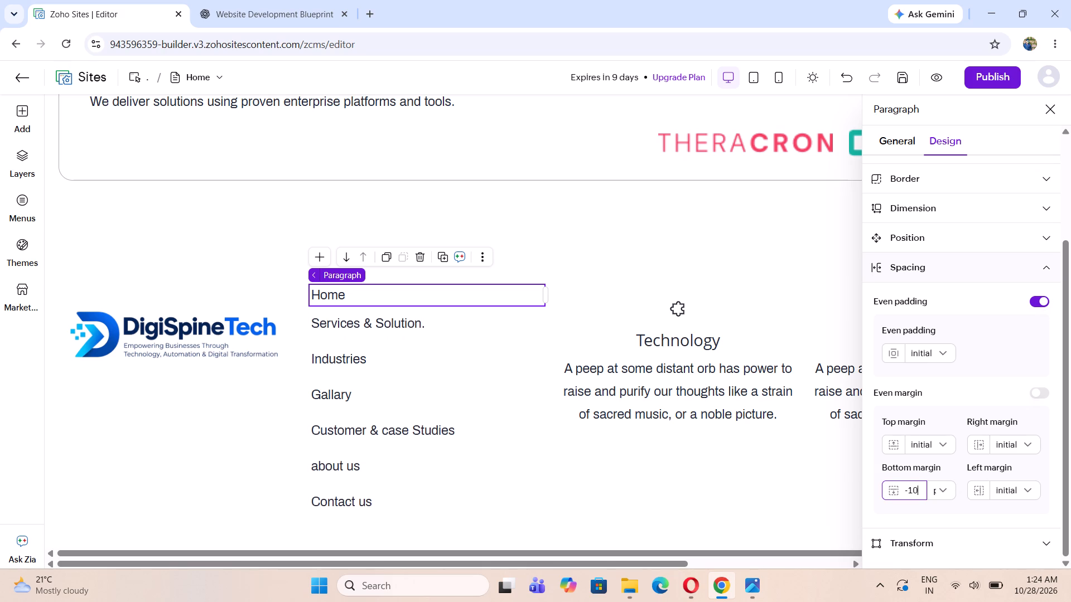
key(Return)
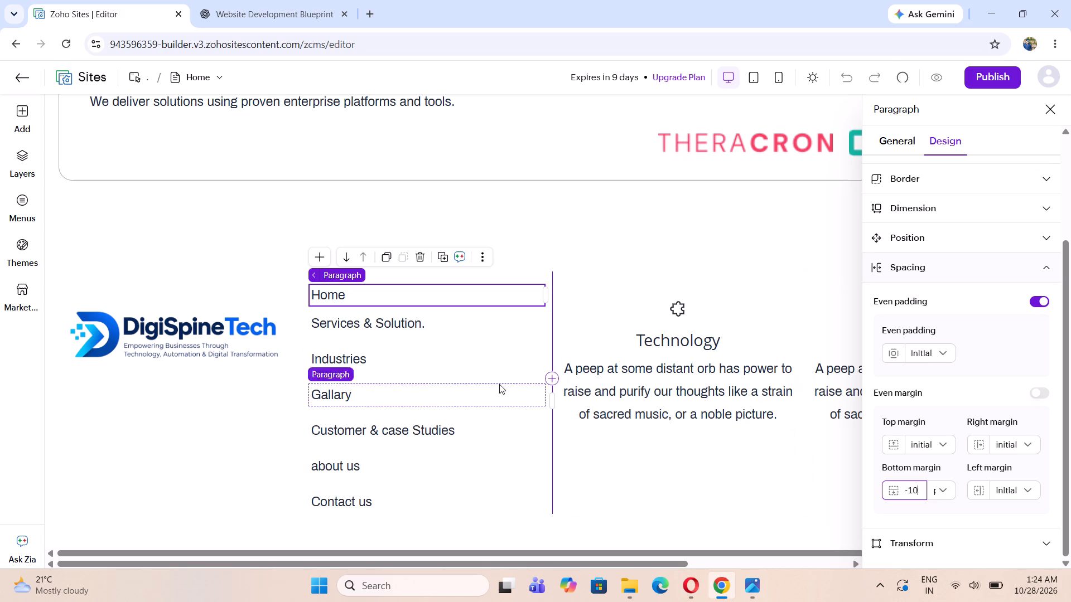
Switch off even margin for the Services & Solution paragraph and set its bottom margin to -10 px.
click(455, 324)
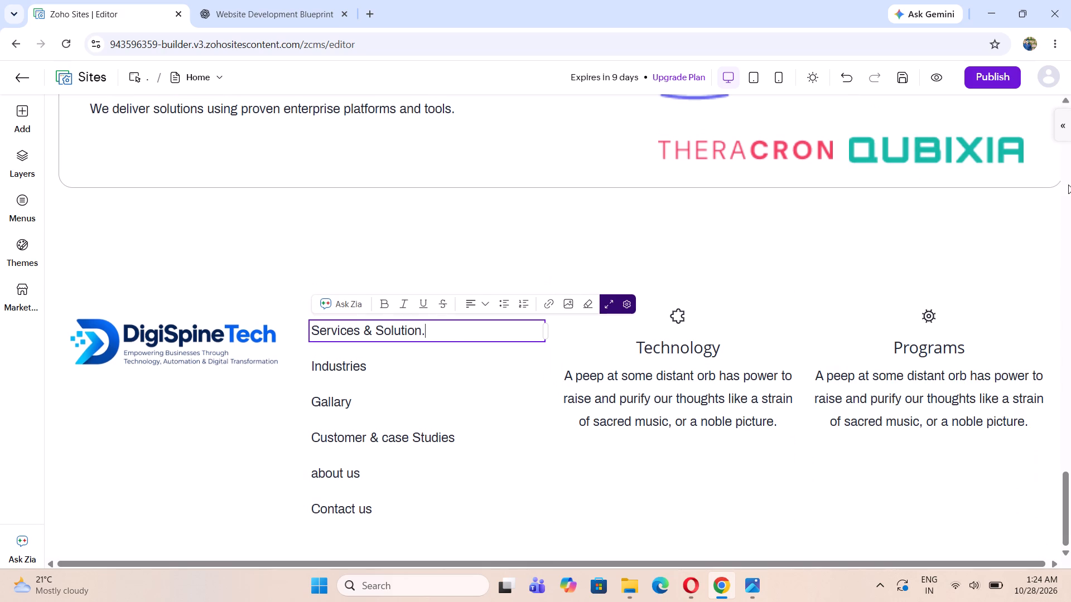
click(1065, 128)
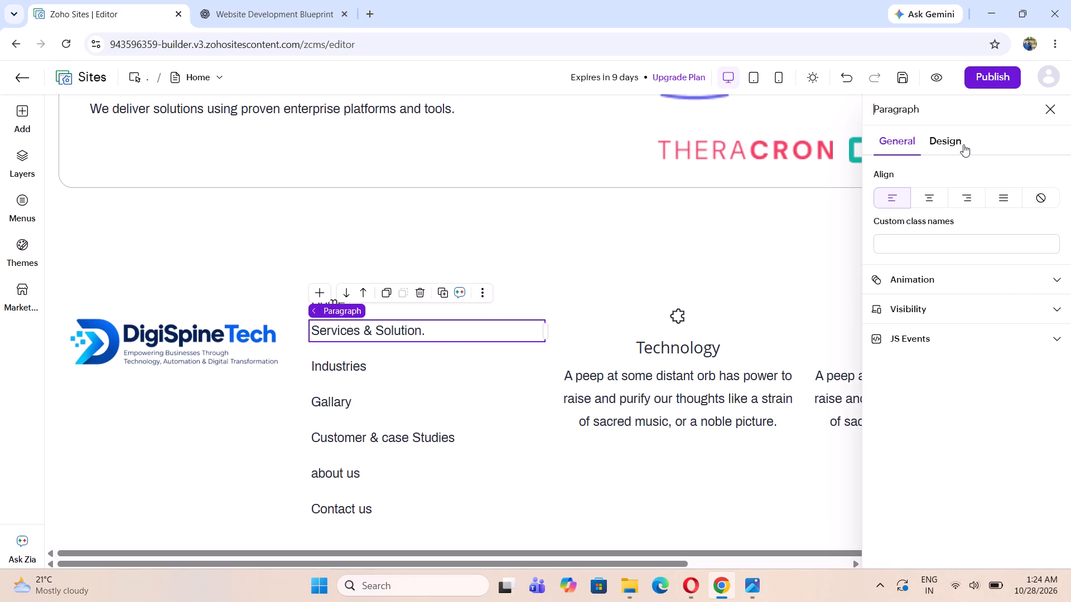
click(959, 142)
click(914, 407)
scroll(915, 409, down, 3)
click(1043, 438)
scroll(1002, 465, down, 3)
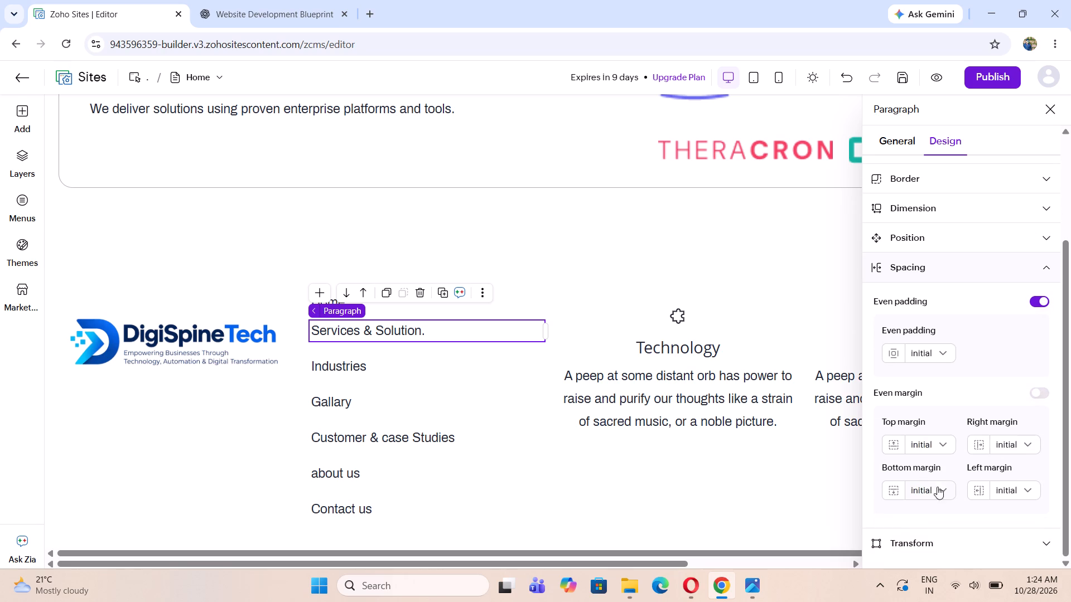
click(925, 487)
click(919, 435)
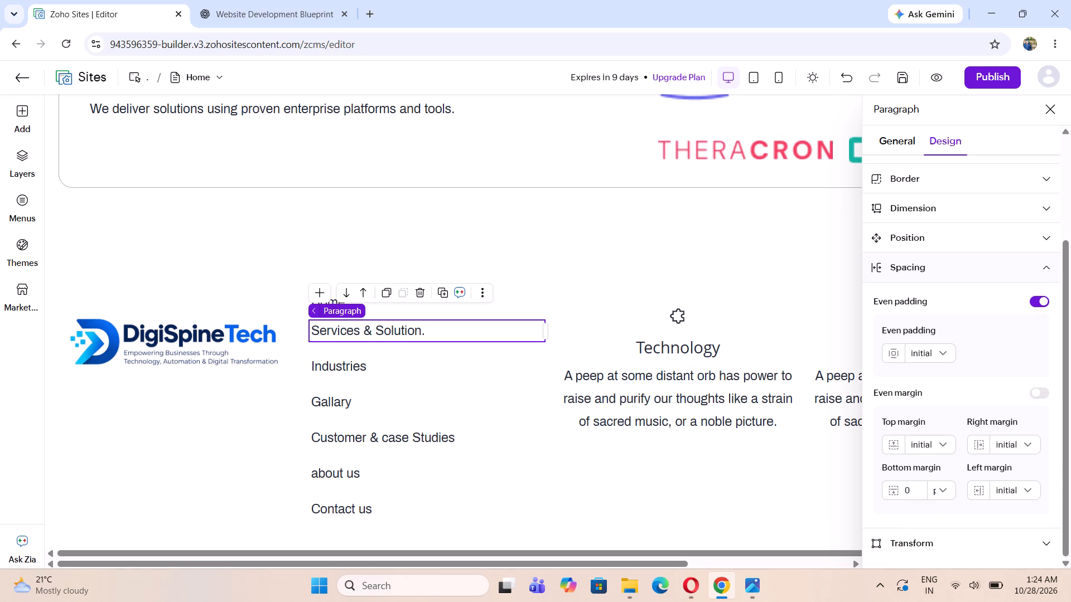
click(920, 493)
key(BackSpace)
text(-10)
key(Return)
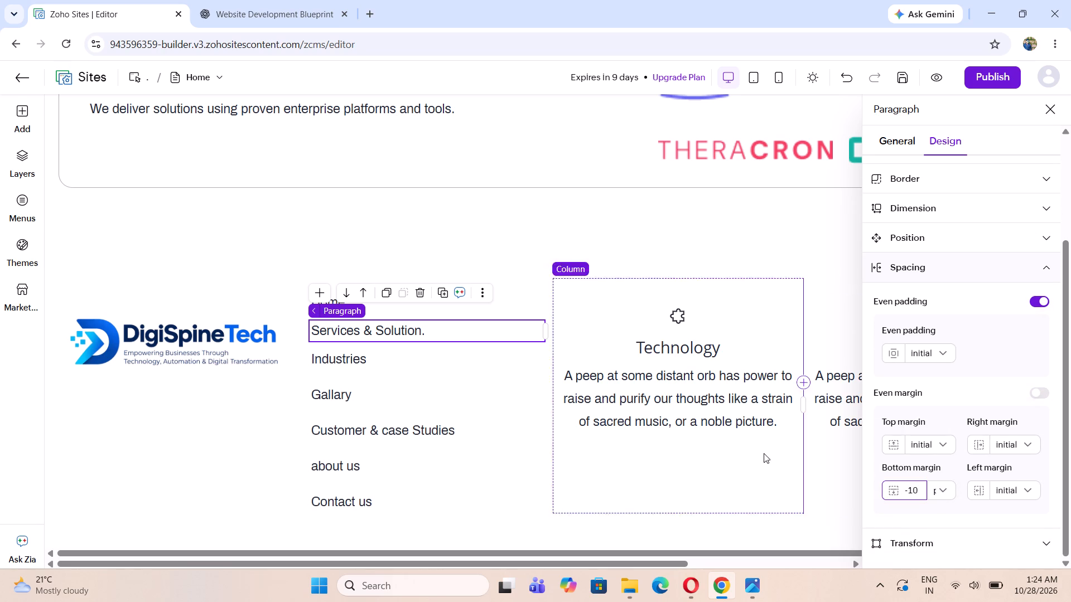
Switch off even margin for the Industries paragraph and set its bottom margin to -10 px.
click(422, 357)
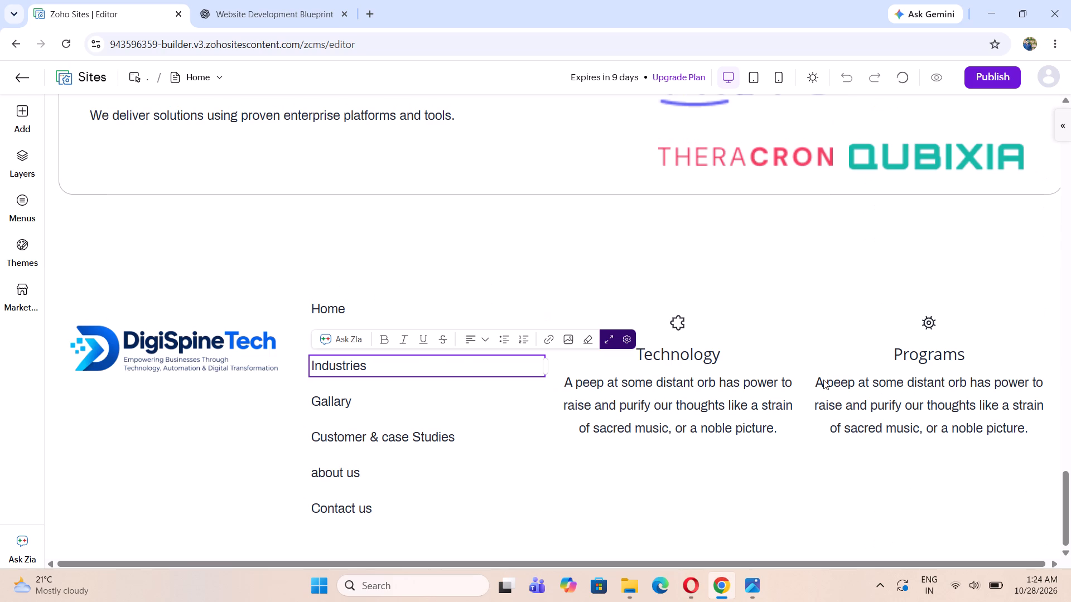
click(1065, 130)
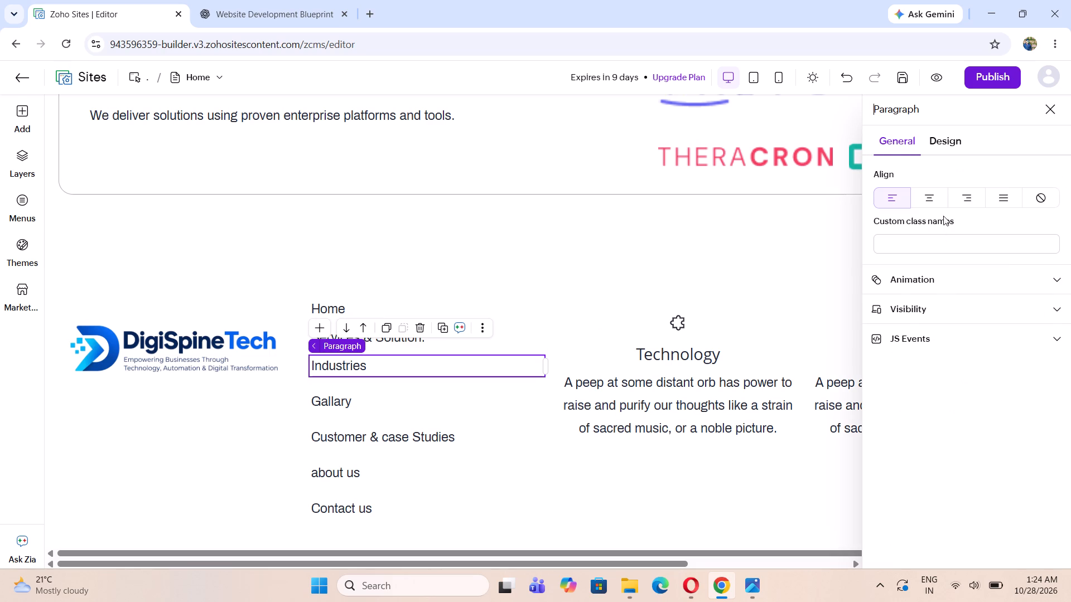
click(943, 138)
click(880, 412)
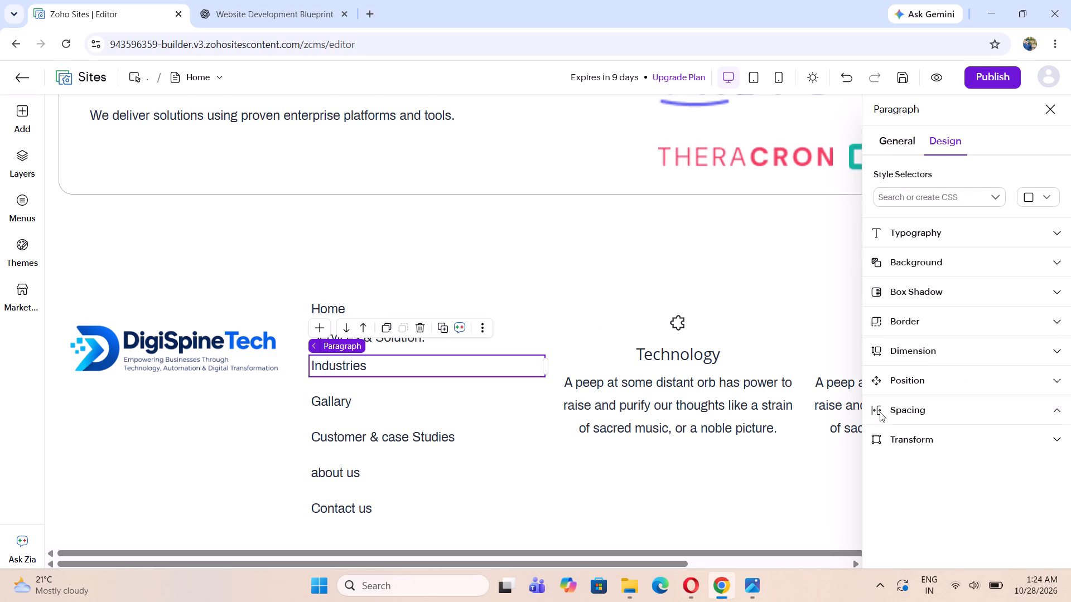
scroll(909, 424, down, 2)
click(1041, 443)
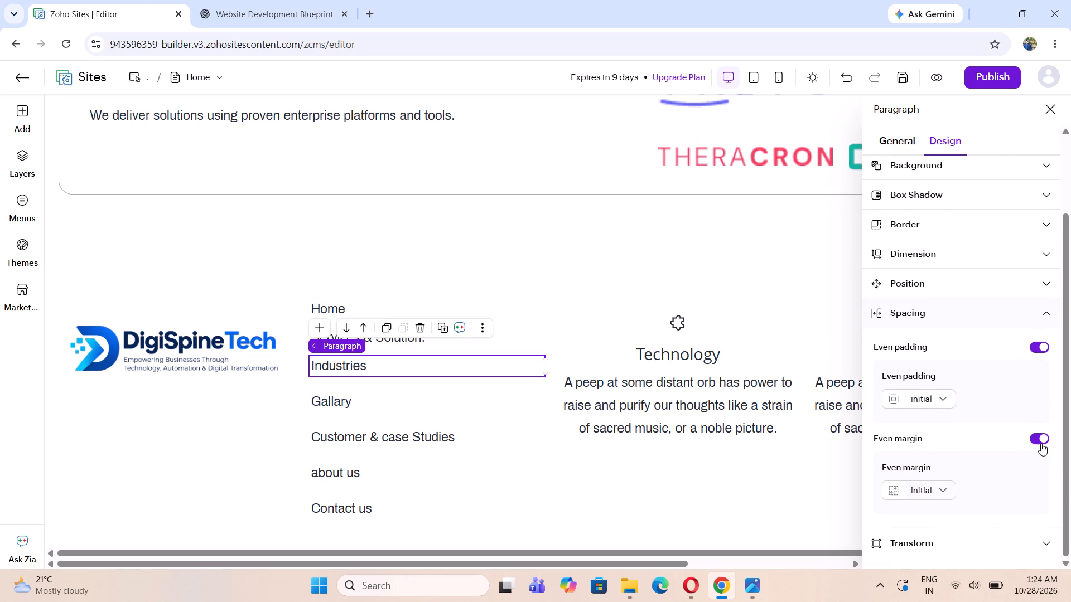
click(927, 536)
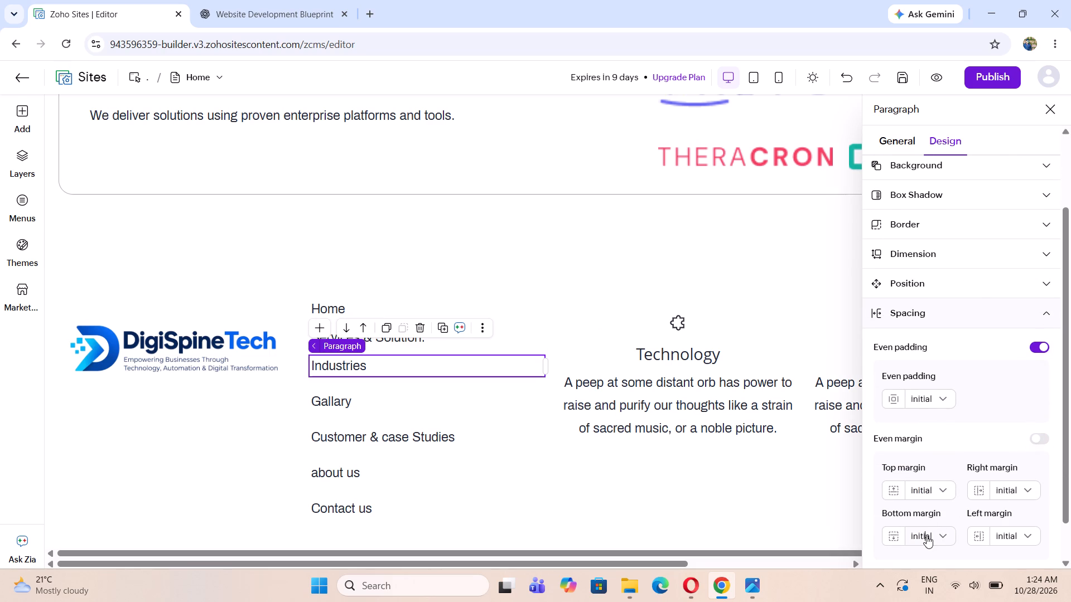
click(924, 482)
click(915, 538)
key(BackSpace)
text(-10)
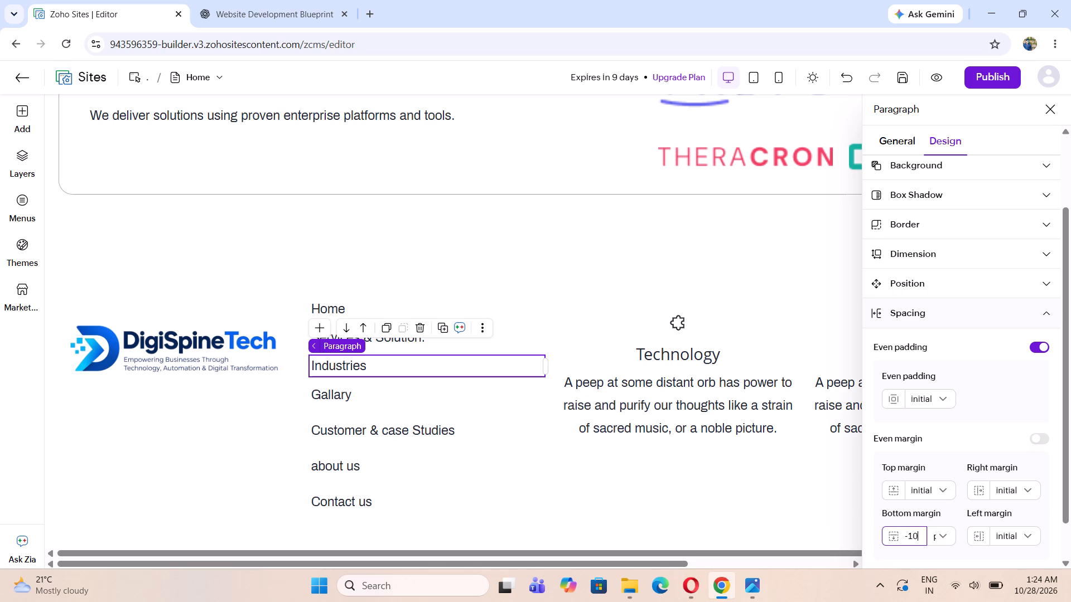
key(Return)
Switch off even margin for the Gallary paragraph and set its bottom margin to -10 px.
click(409, 399)
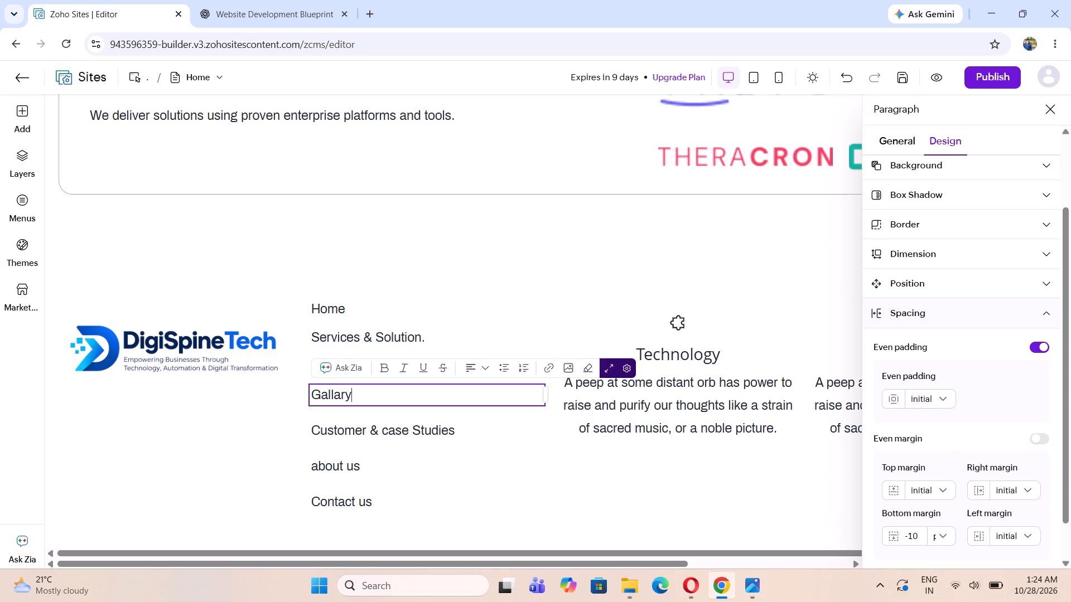
click(1061, 132)
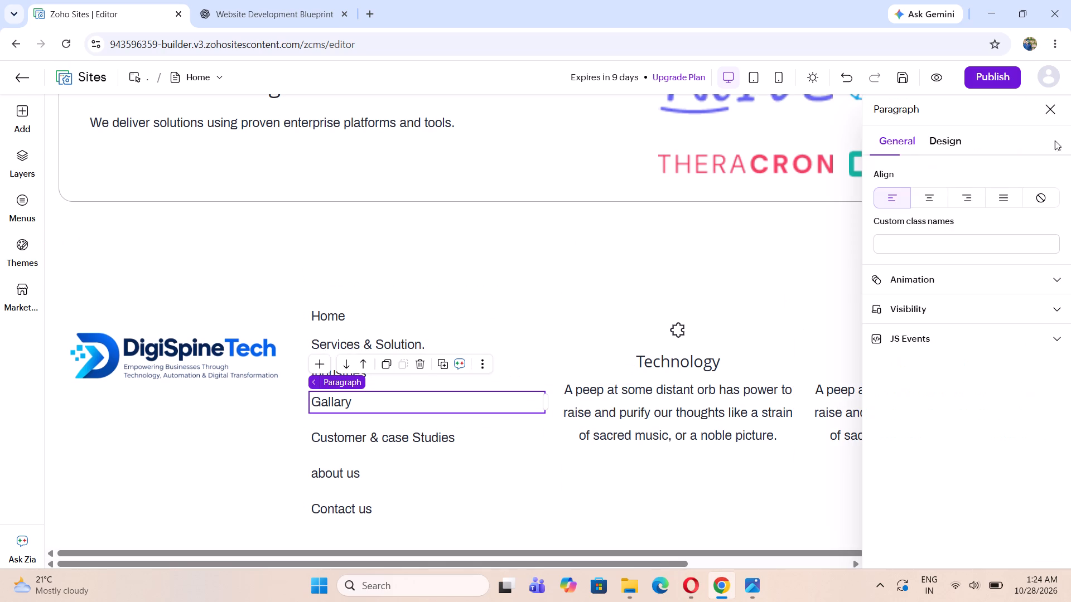
click(952, 139)
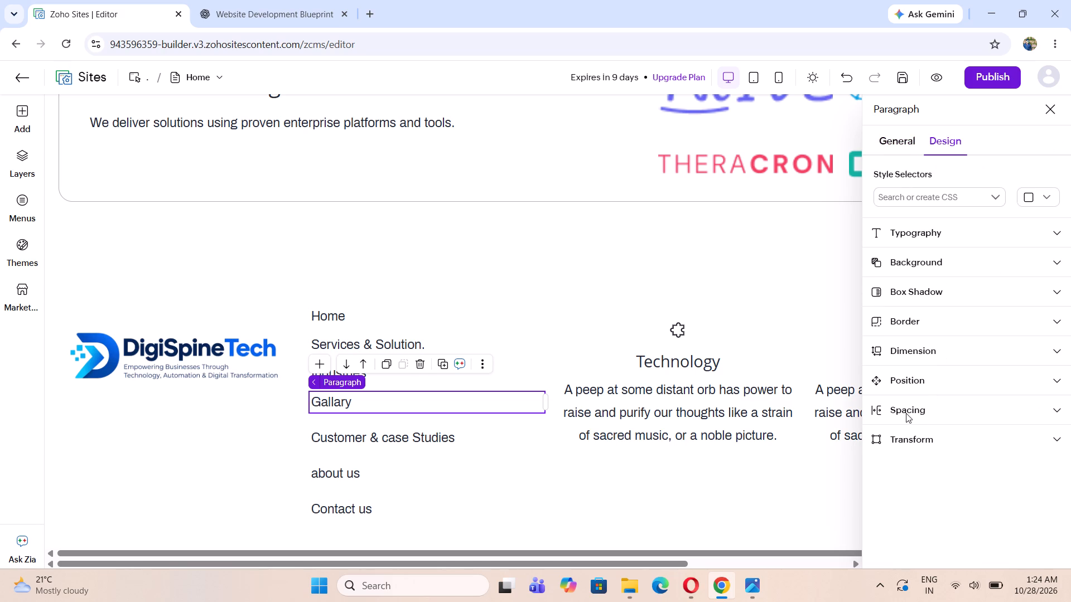
click(906, 413)
scroll(912, 418, down, 2)
click(1049, 436)
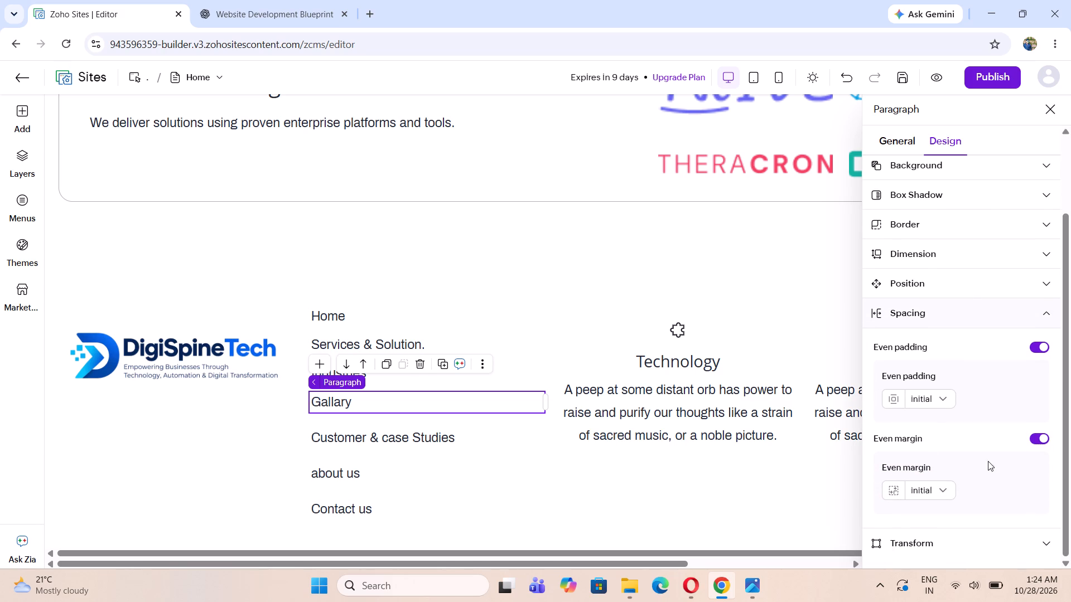
click(1030, 441)
click(1035, 437)
click(1036, 437)
scroll(1036, 437, down, 3)
click(916, 483)
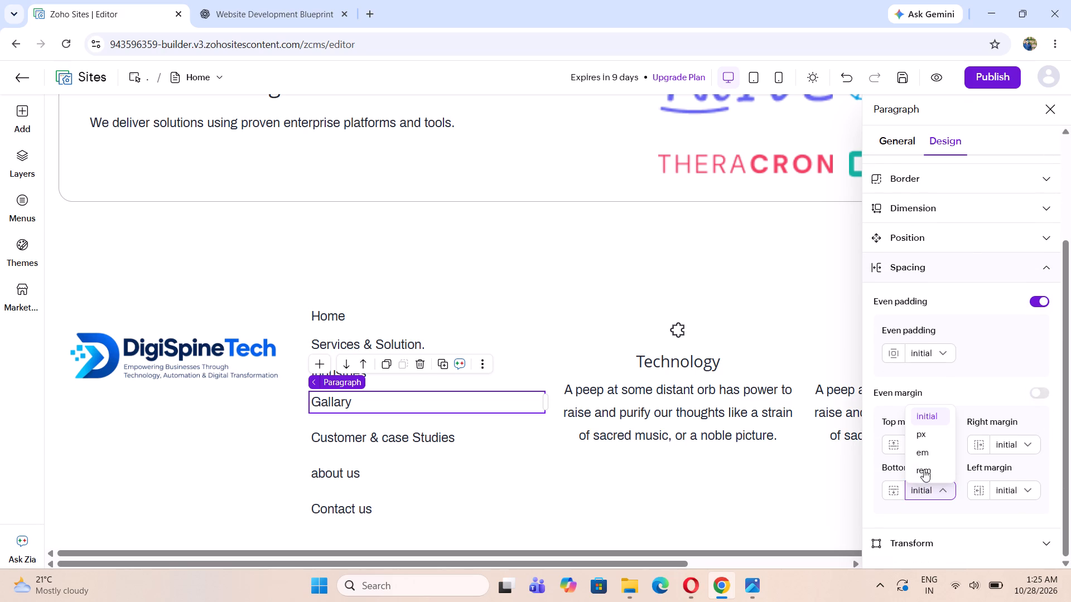
click(923, 438)
click(912, 494)
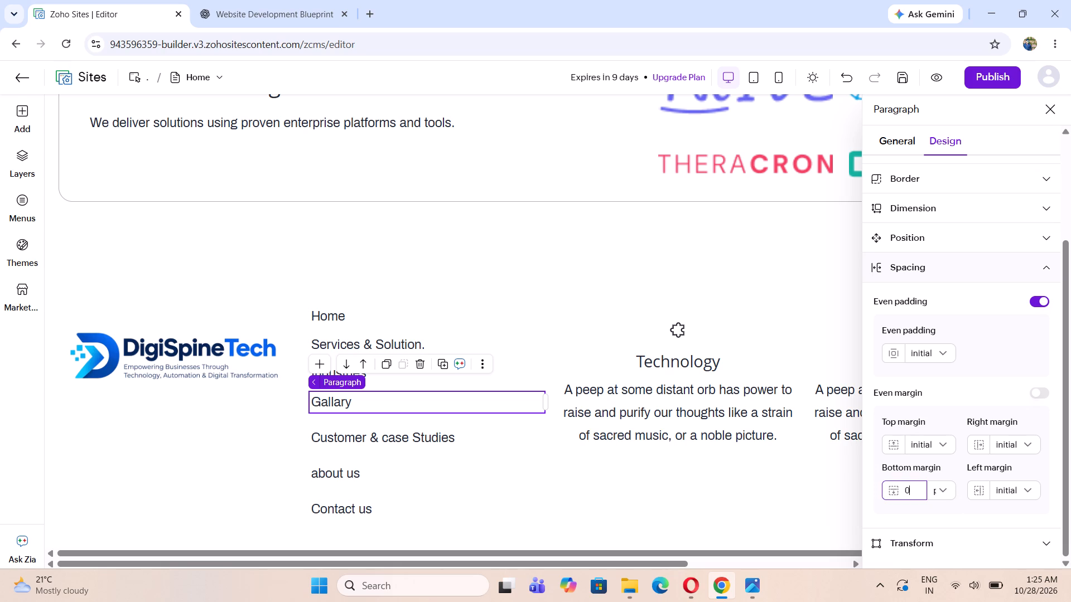
key(BackSpace)
text(-10)
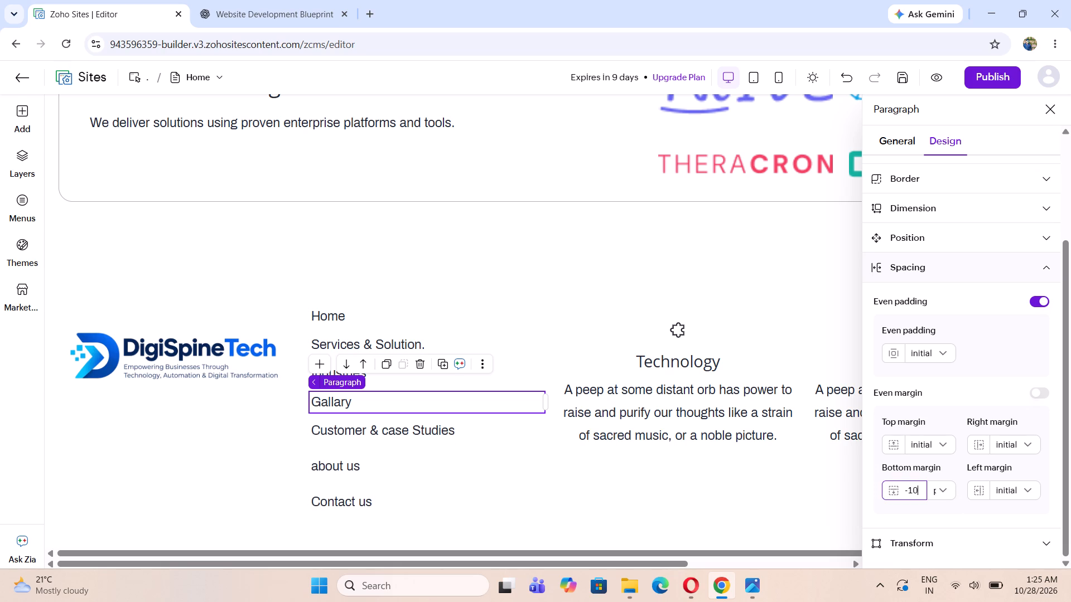
Switch off even margin for the Customer & case Studies paragraph and set its bottom margin to -10 px.
click(472, 435)
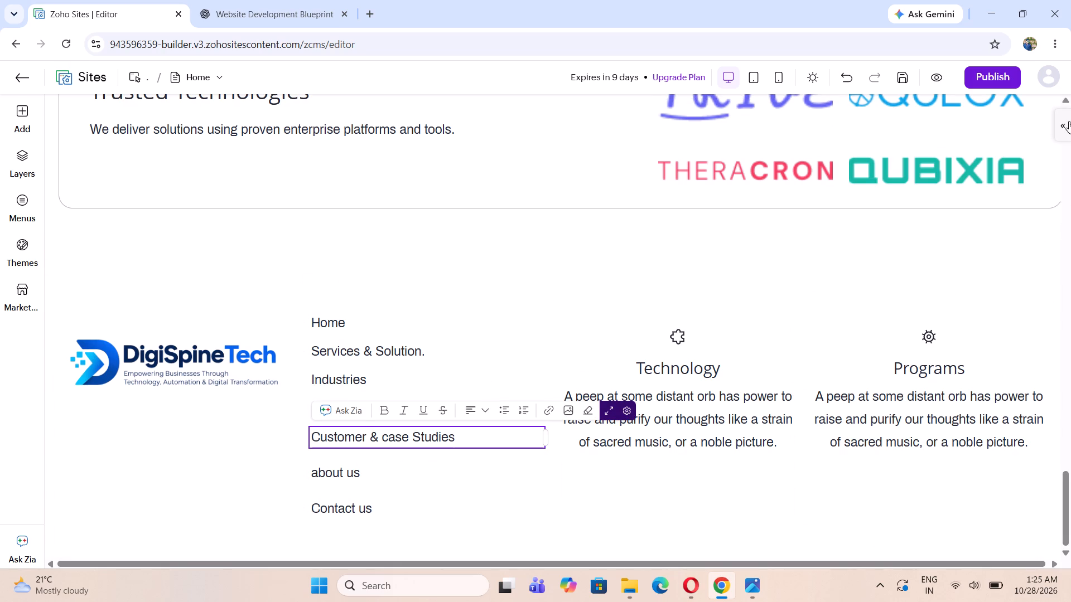
click(1069, 121)
click(961, 135)
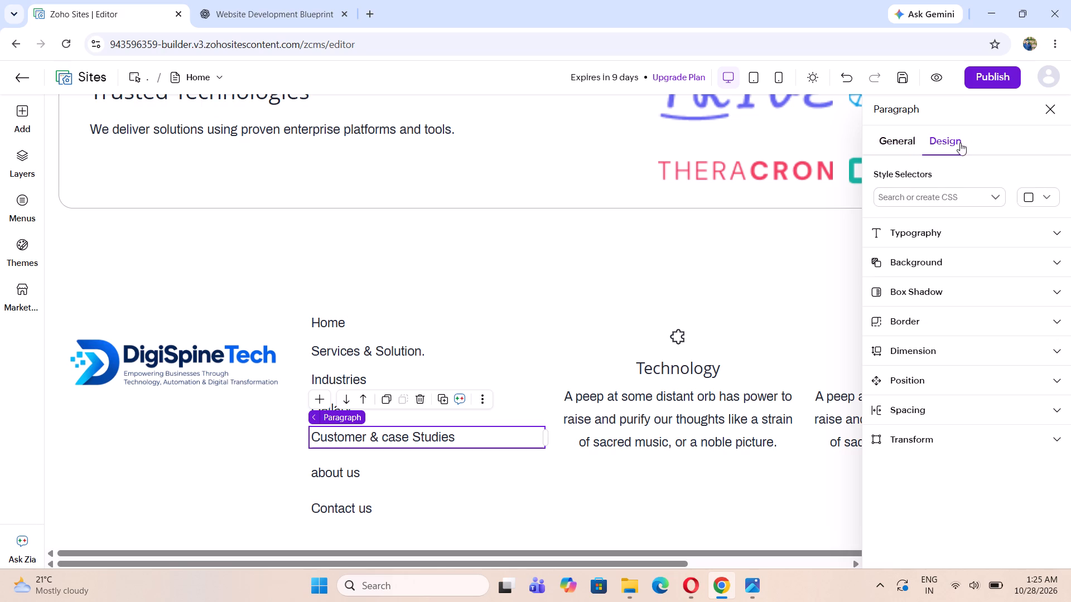
click(921, 406)
scroll(926, 419, down, 2)
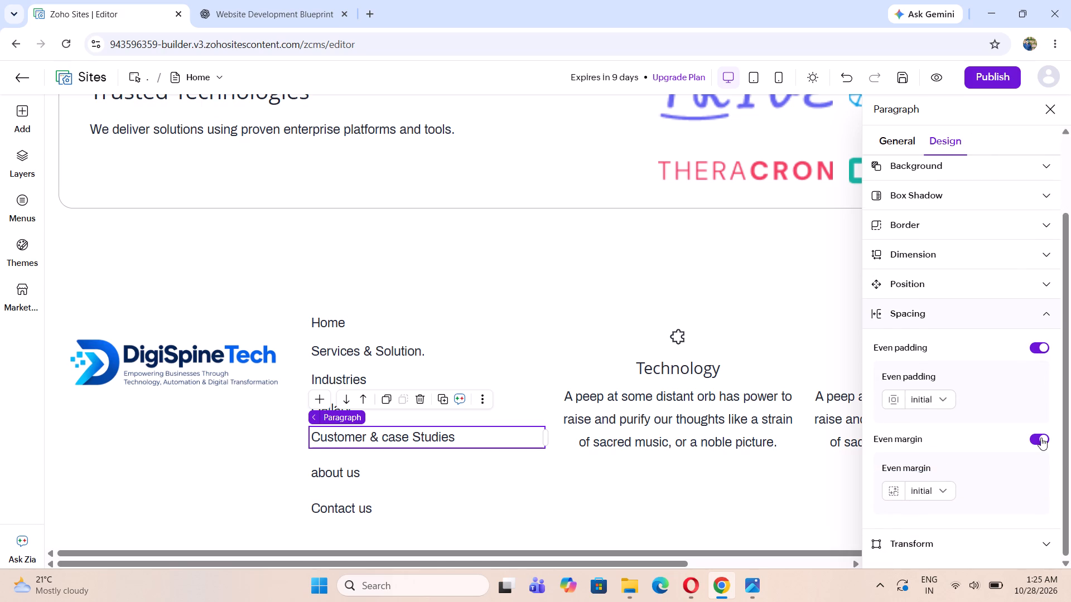
click(1041, 438)
scroll(995, 460, down, 2)
click(922, 486)
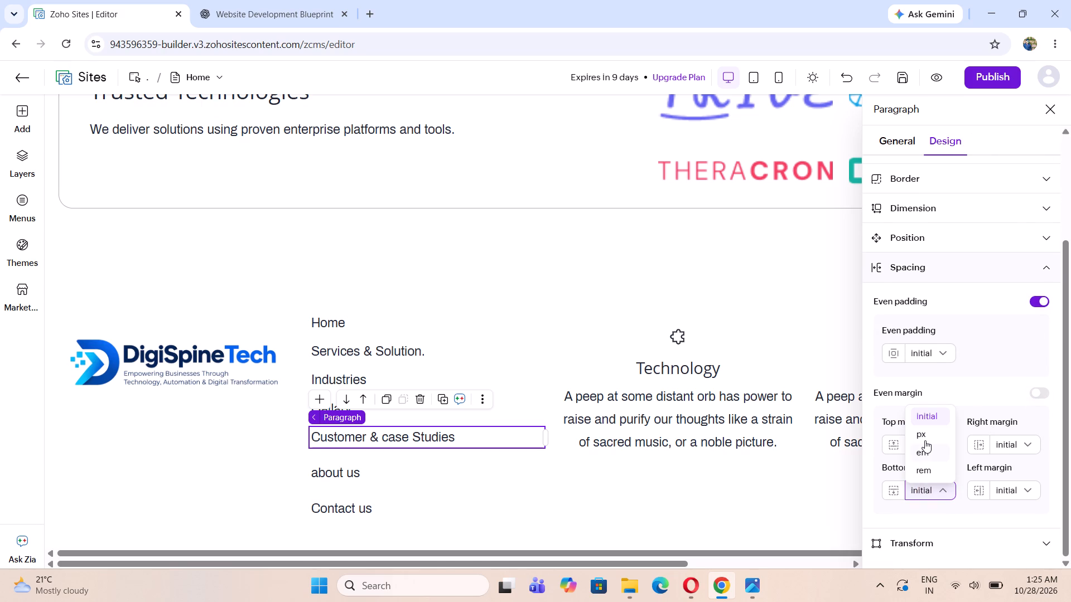
click(925, 436)
click(915, 495)
key(BackSpace)
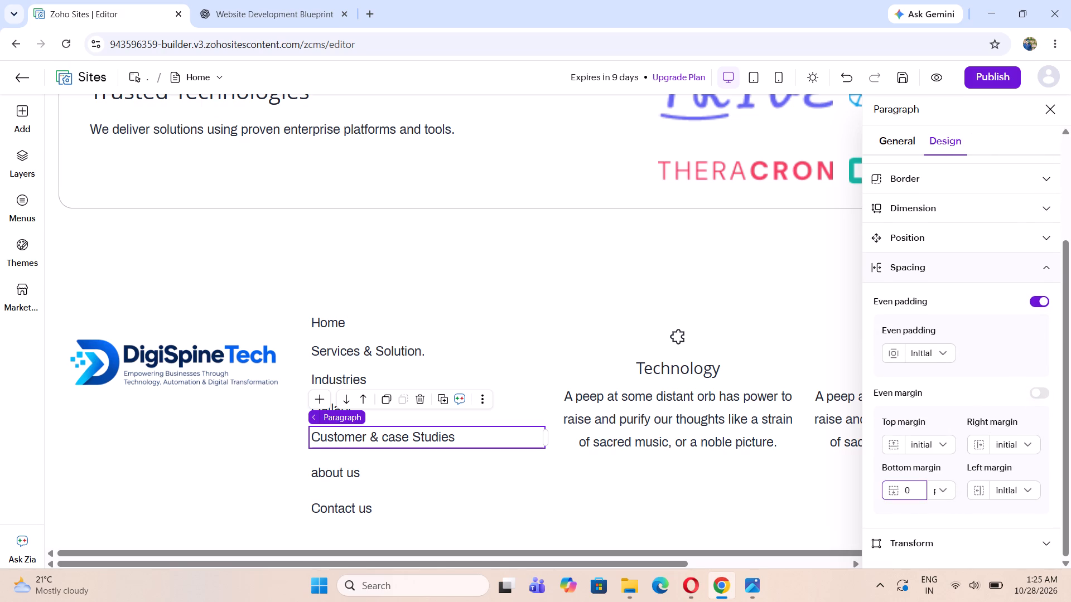
text(-10)
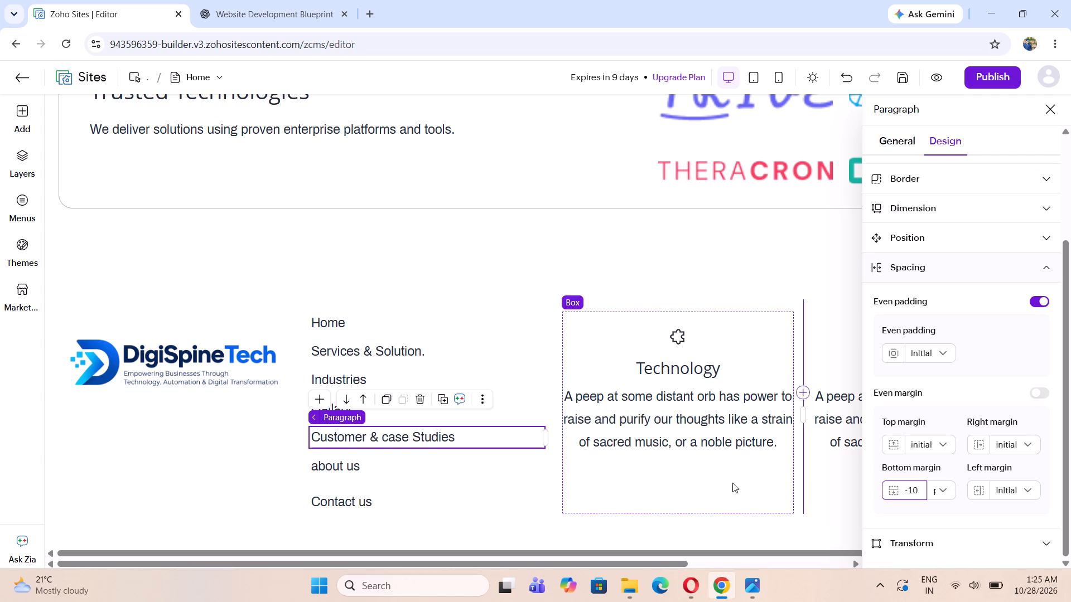
Switch off even margin for the about us paragraph and set its bottom margin to -10 px.
click(458, 460)
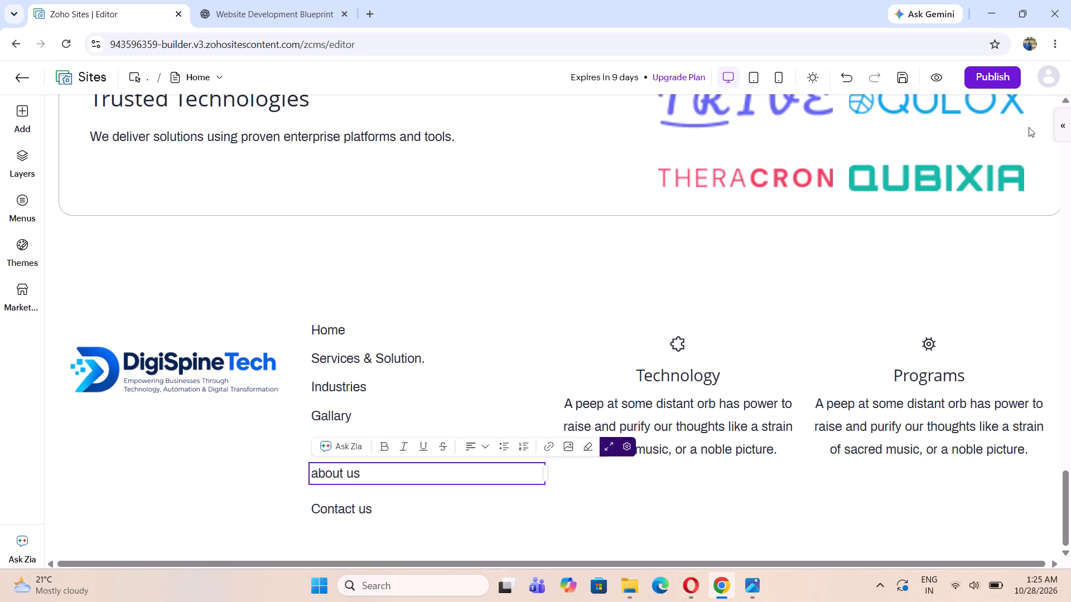
click(1059, 123)
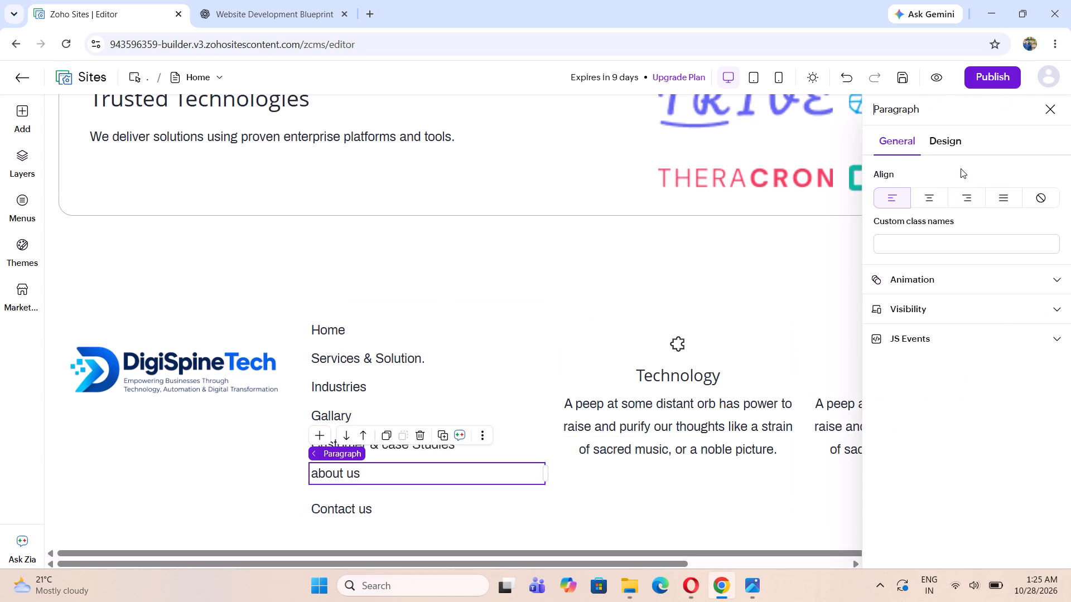
click(953, 136)
click(946, 413)
scroll(947, 431, down, 2)
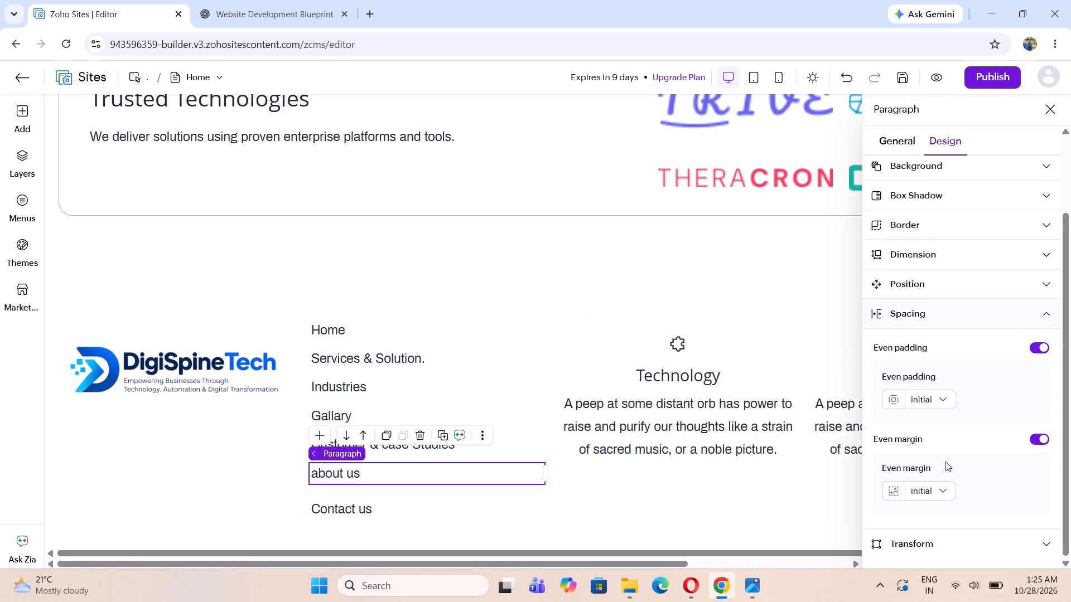
click(1043, 440)
scroll(993, 478, down, 2)
click(922, 490)
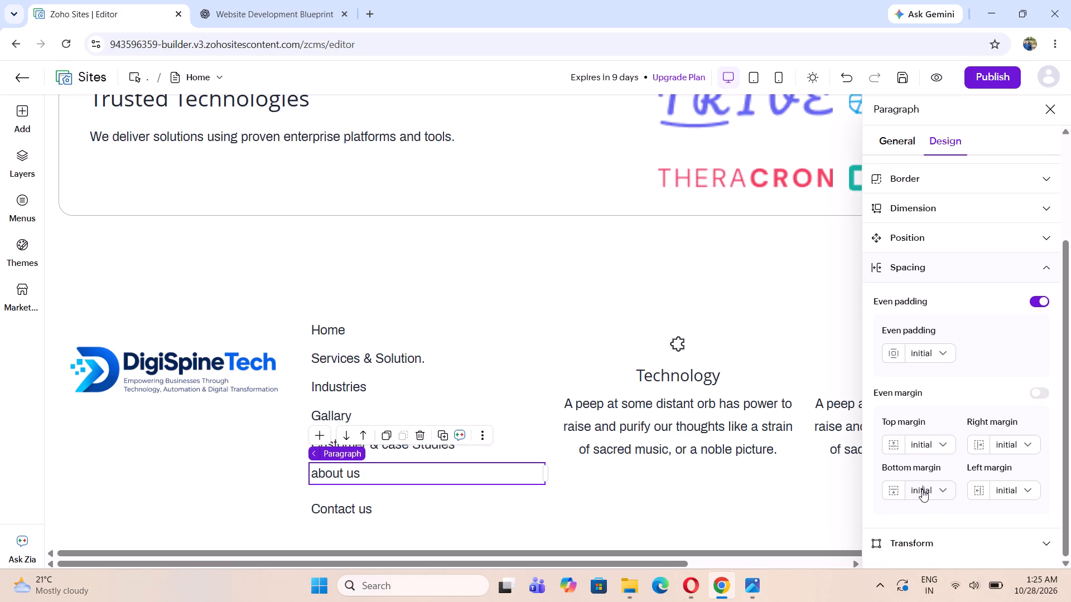
click(915, 435)
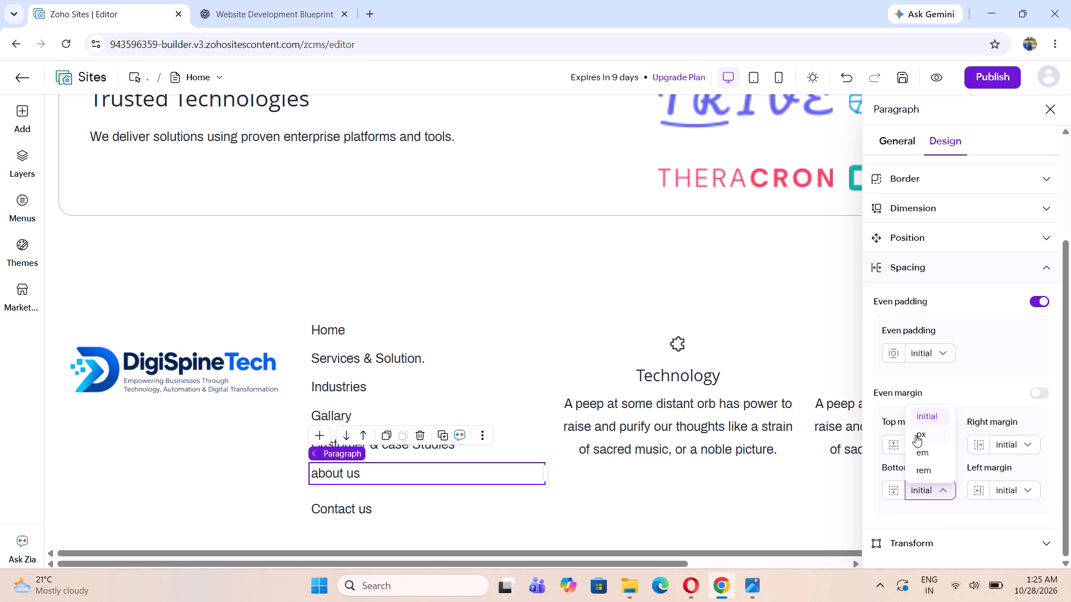
click(914, 496)
key(BackSpace)
text(-10)
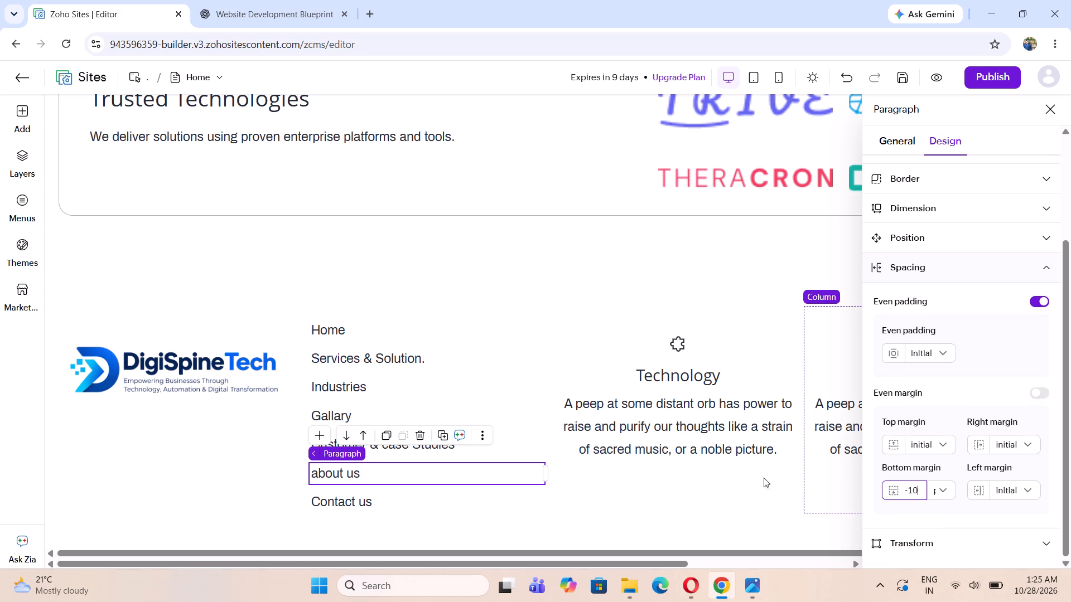
Center-align the Home, Services & Solution, Industries and Gallary paragraphs in the second footer column.
scroll(623, 471, down, 2)
click(416, 501)
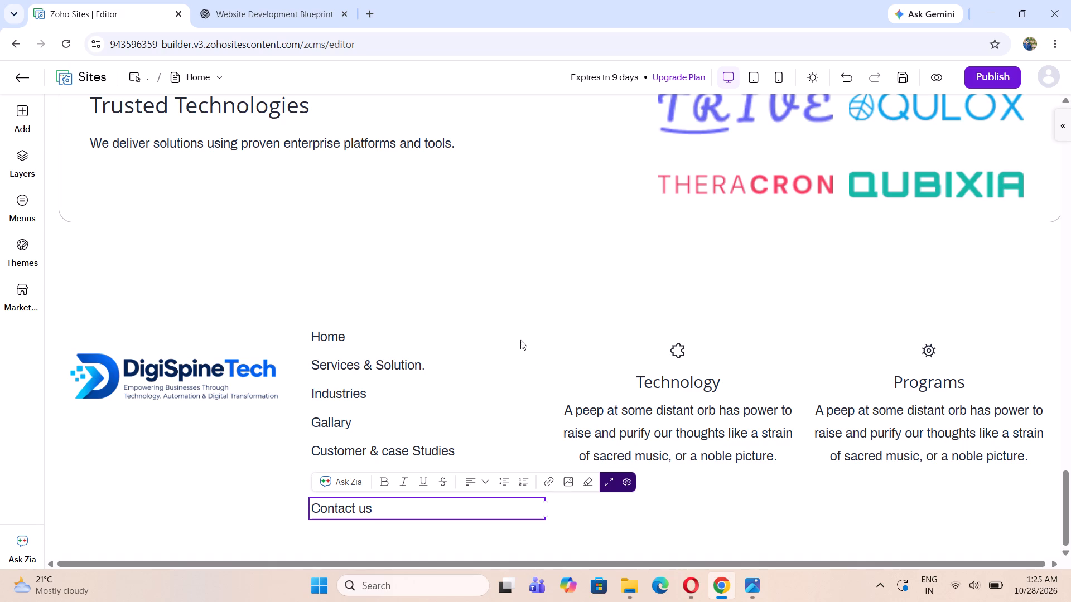
click(443, 329)
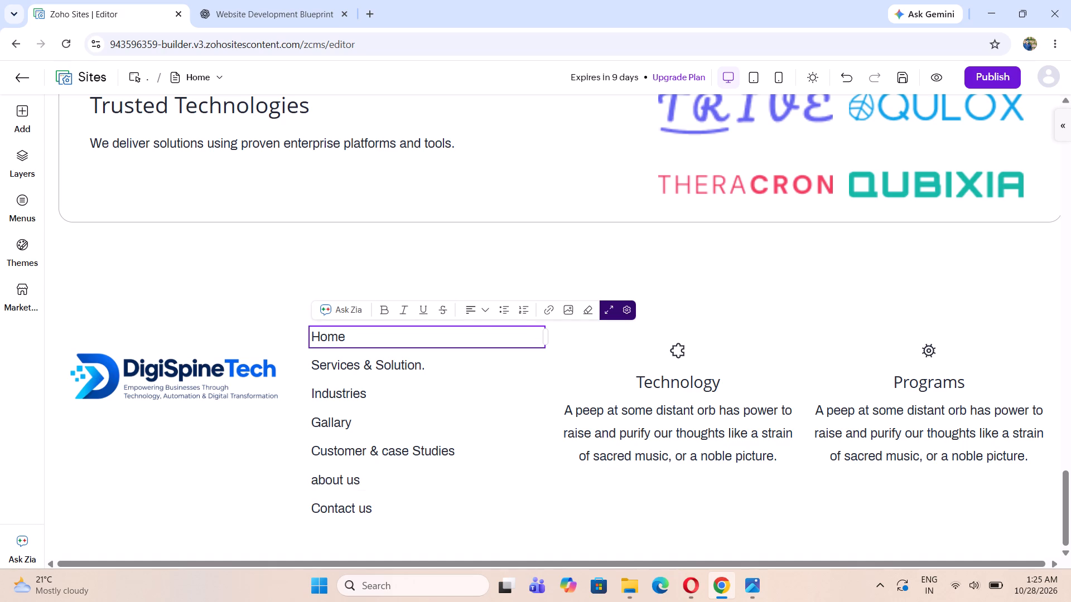
click(467, 308)
click(482, 348)
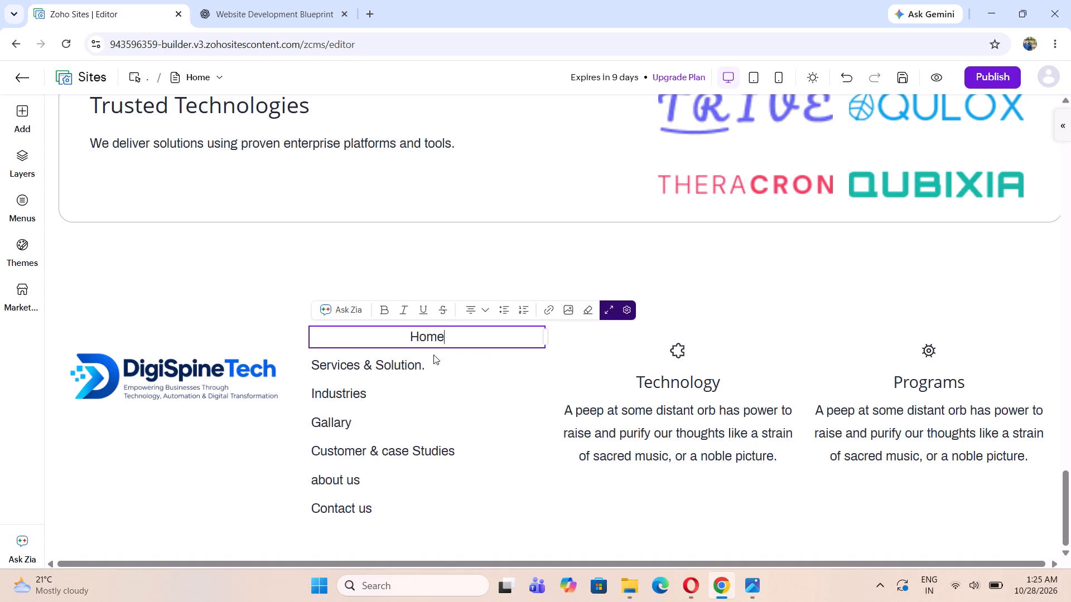
click(414, 369)
click(486, 339)
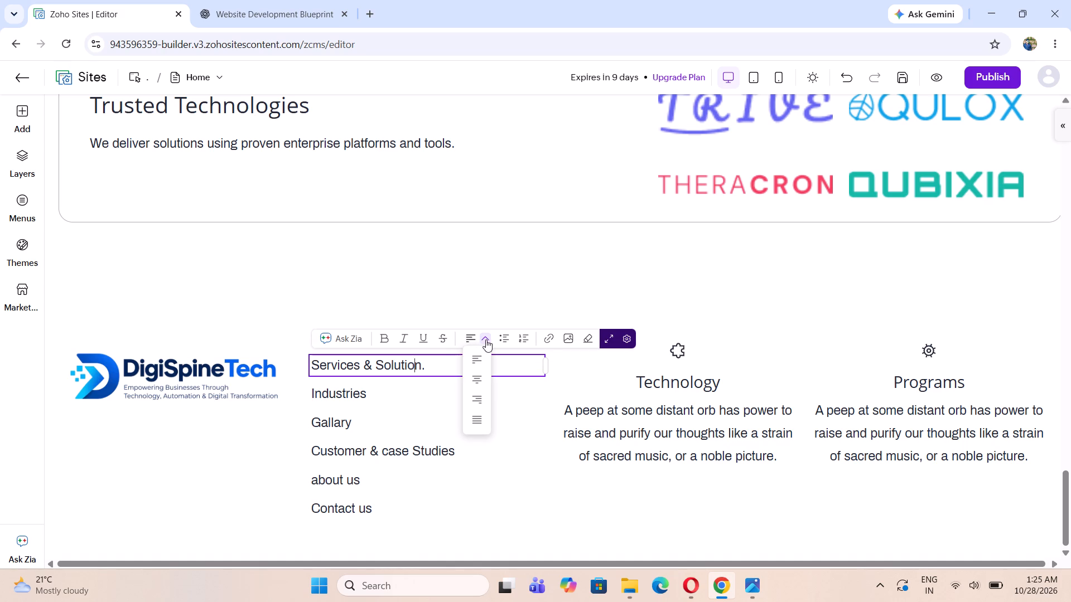
click(480, 376)
click(363, 395)
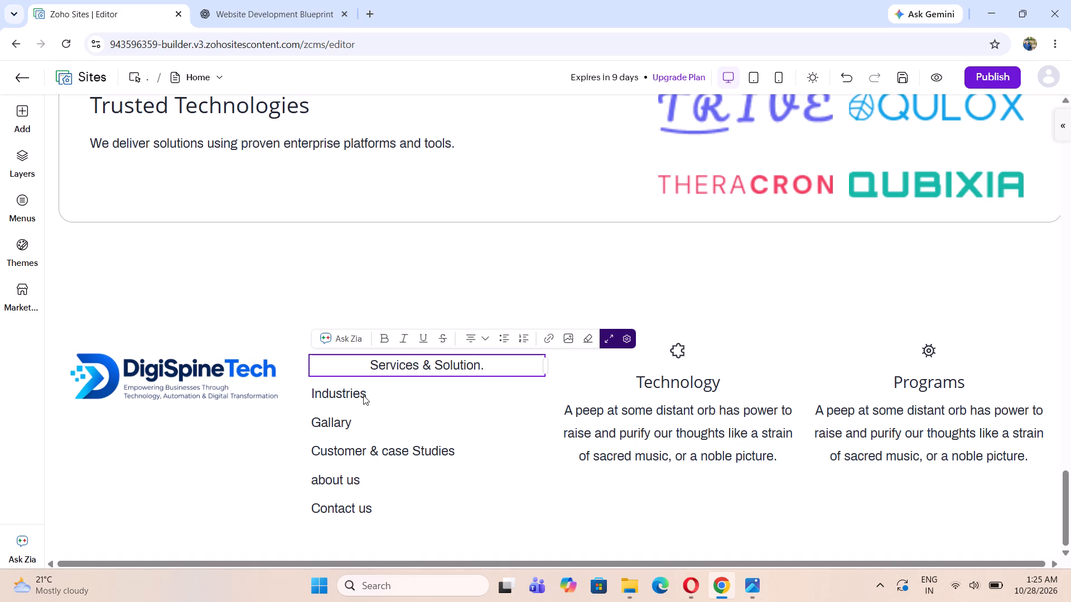
click(477, 371)
click(483, 406)
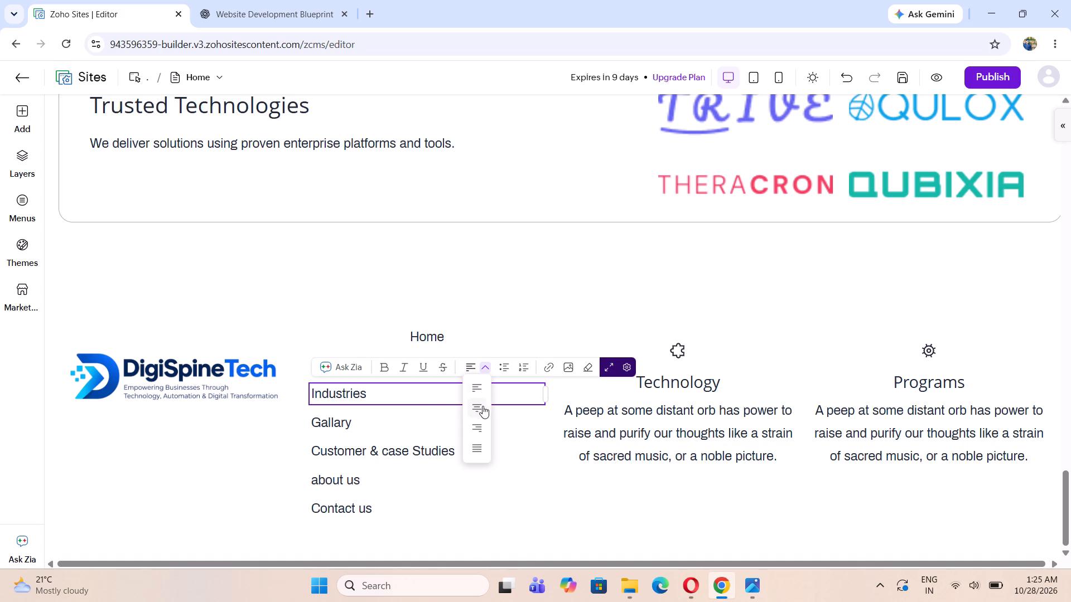
click(394, 421)
click(481, 397)
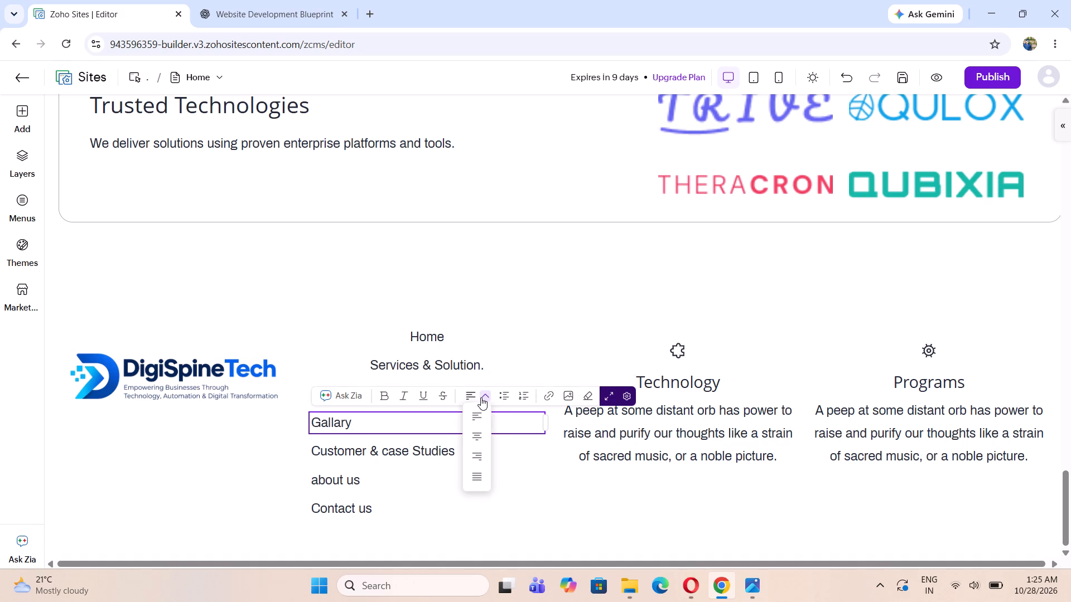
click(480, 434)
Center-align the Customer & case Studies, about us and Contact us paragraphs in the second footer column.
click(428, 446)
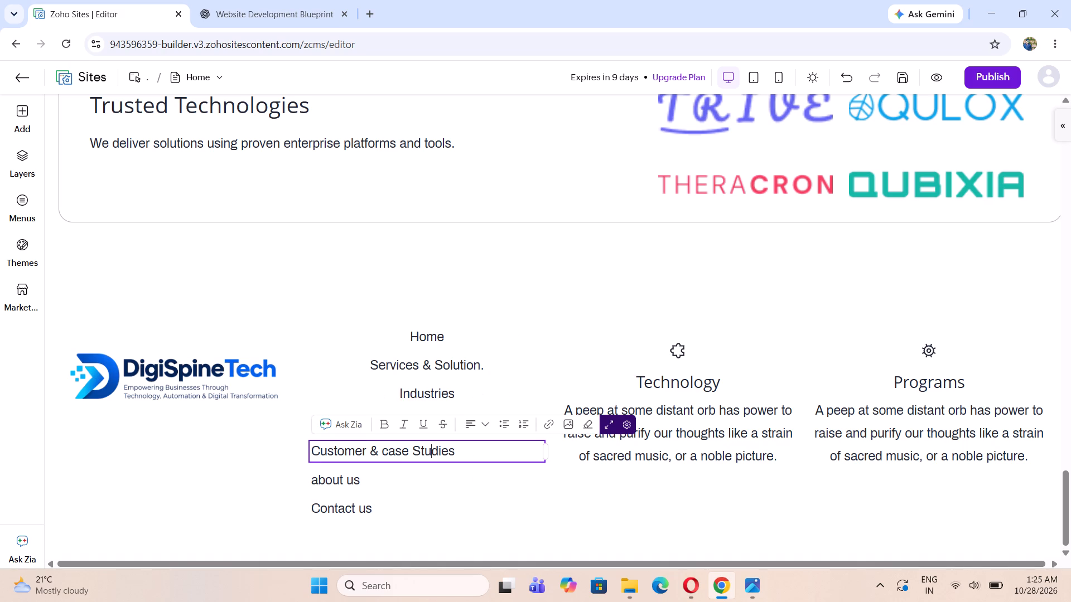
click(484, 427)
click(483, 462)
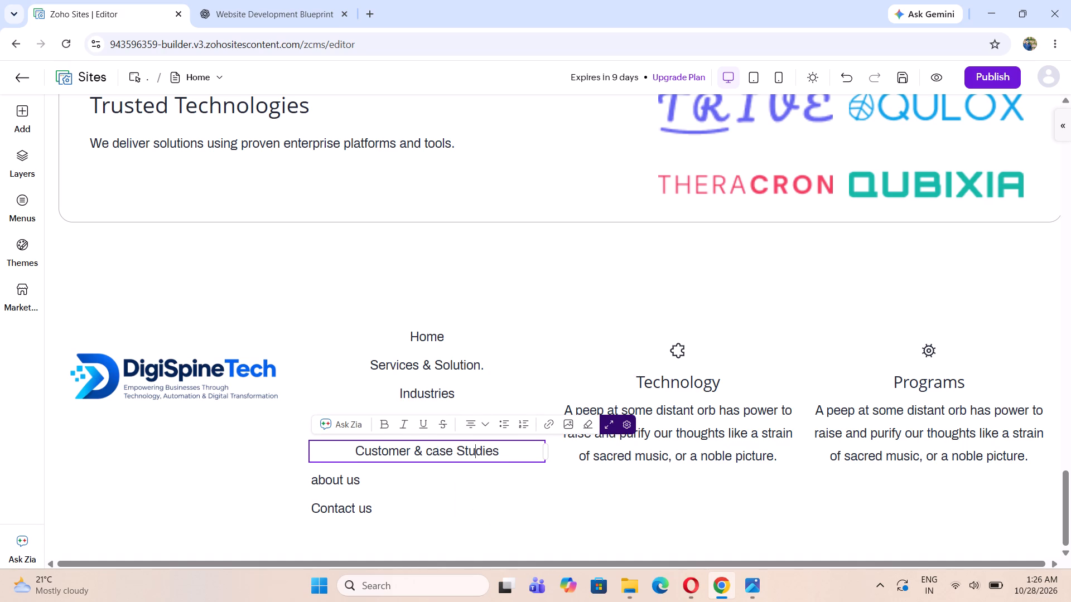
click(427, 486)
click(486, 453)
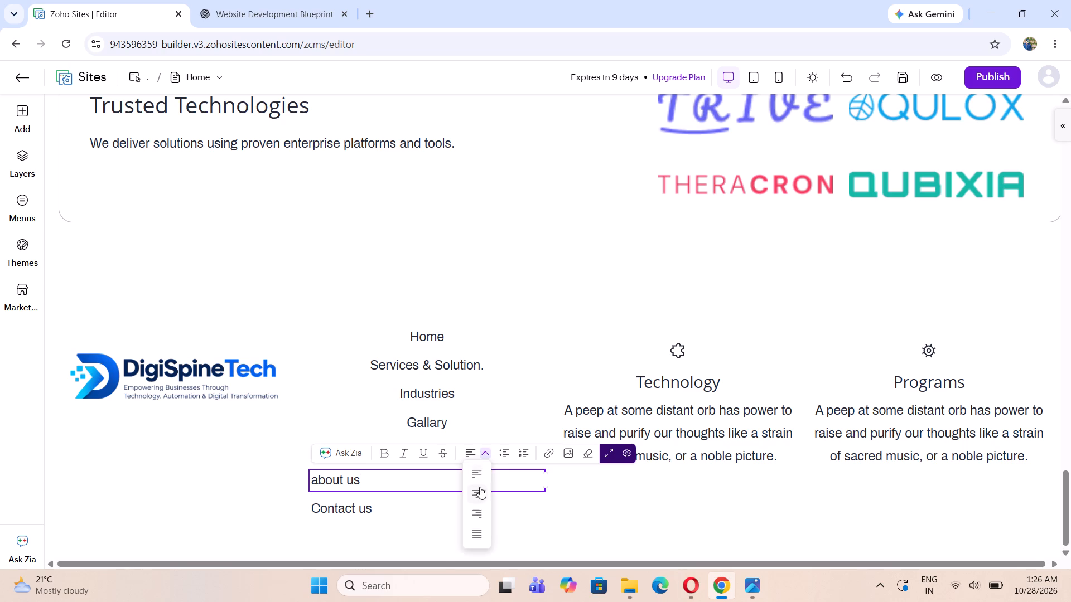
click(480, 488)
click(433, 504)
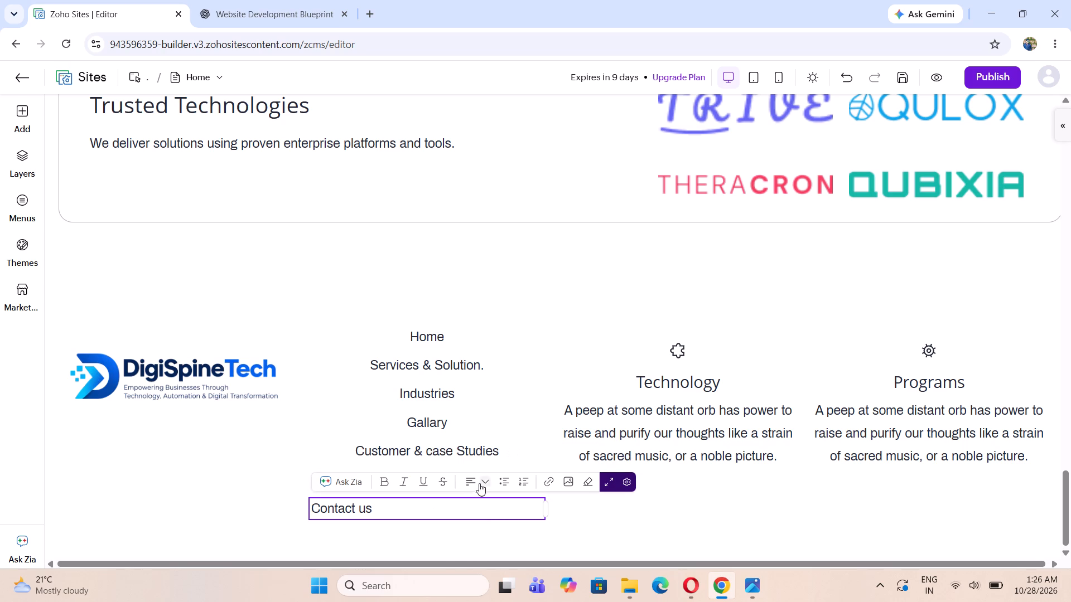
click(480, 483)
click(481, 519)
click(715, 514)
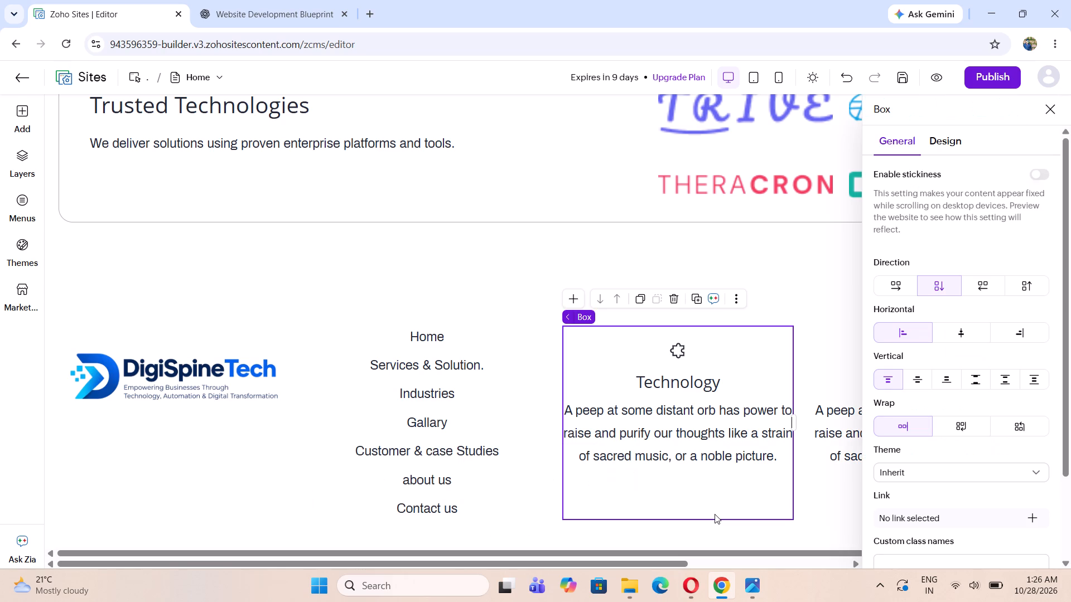
Check the footer layout in the homepage mockup image in Photos and return to the site editor.
click(755, 599)
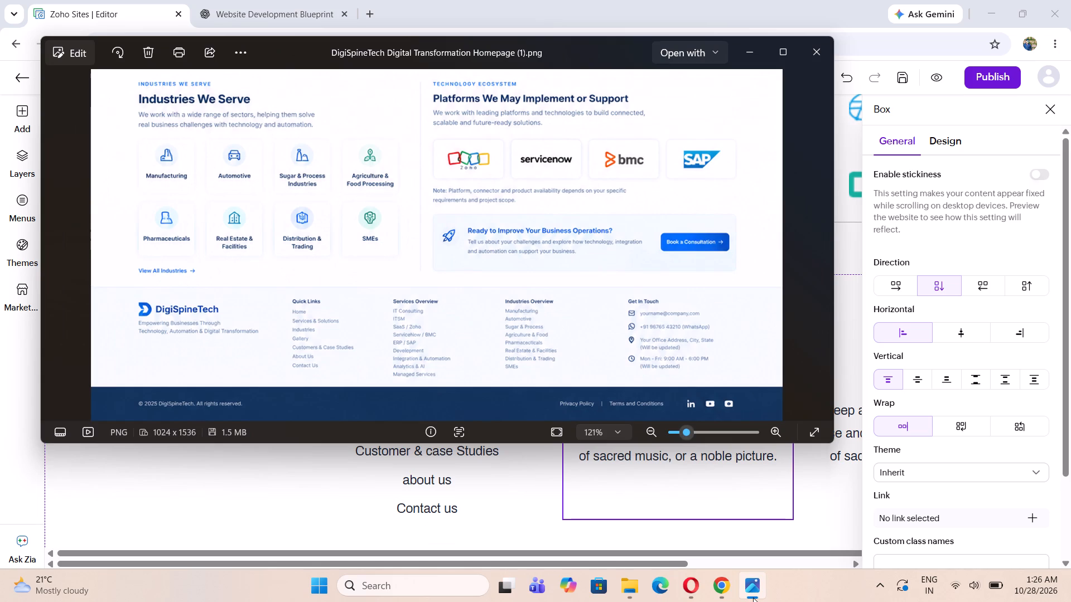
click(753, 598)
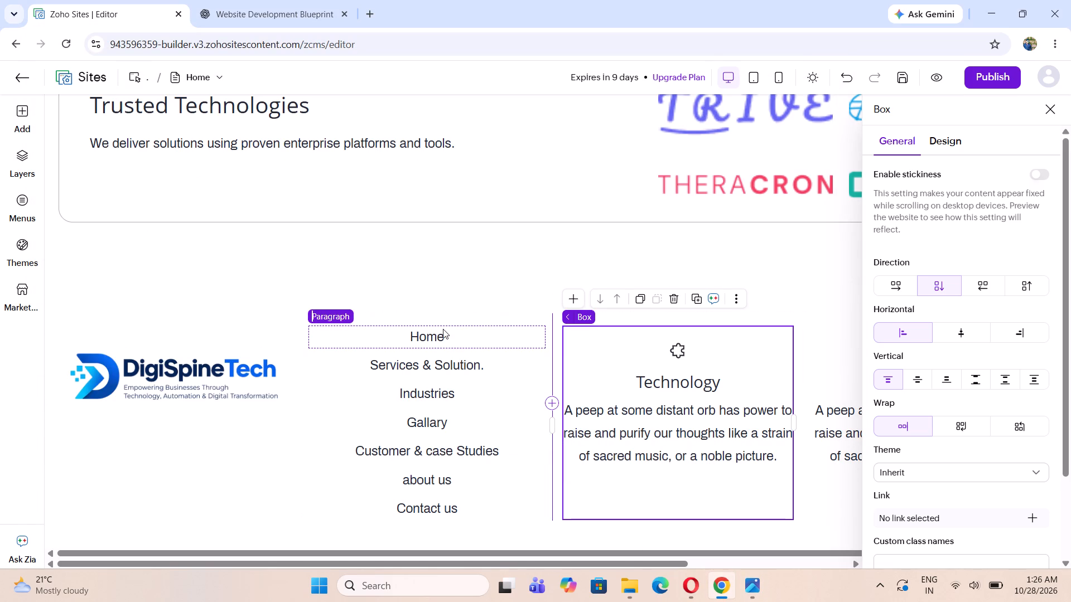
Add a paragraph at the bottom of the second footer column and clear its placeholder text.
click(451, 332)
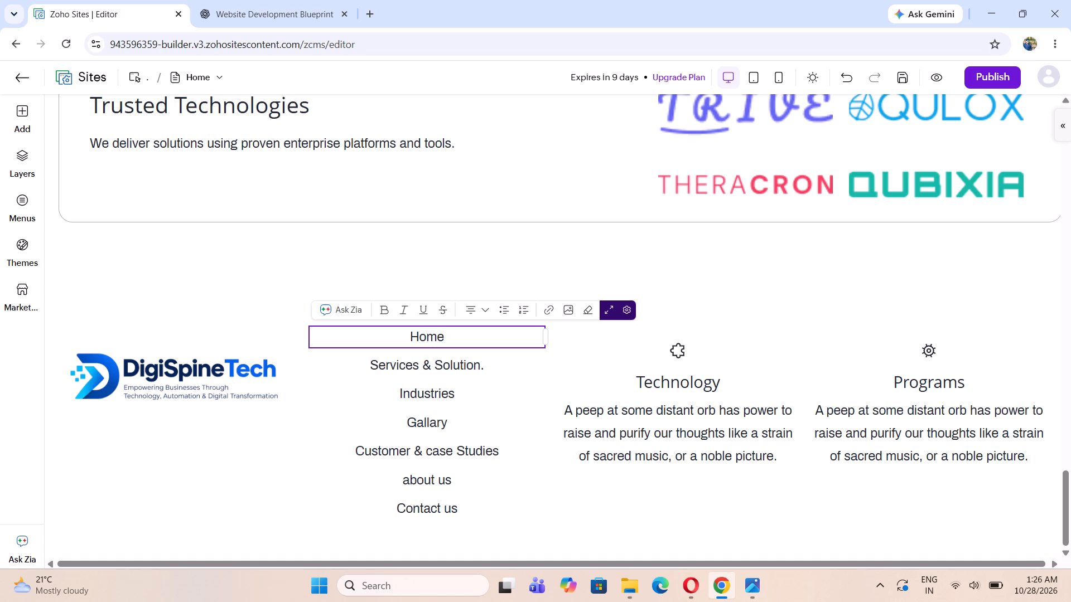
click(446, 279)
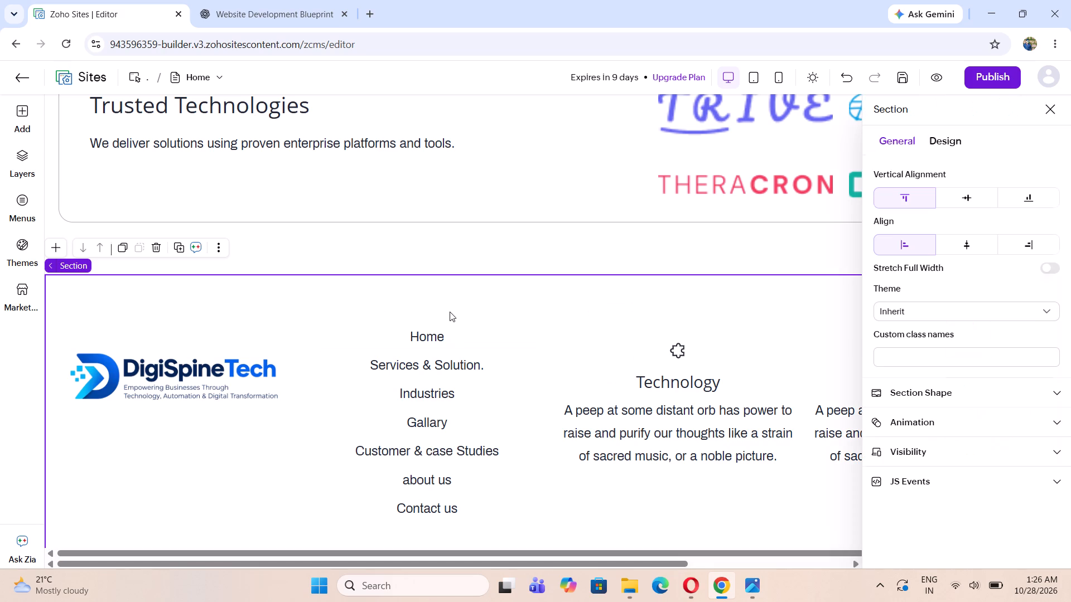
click(437, 323)
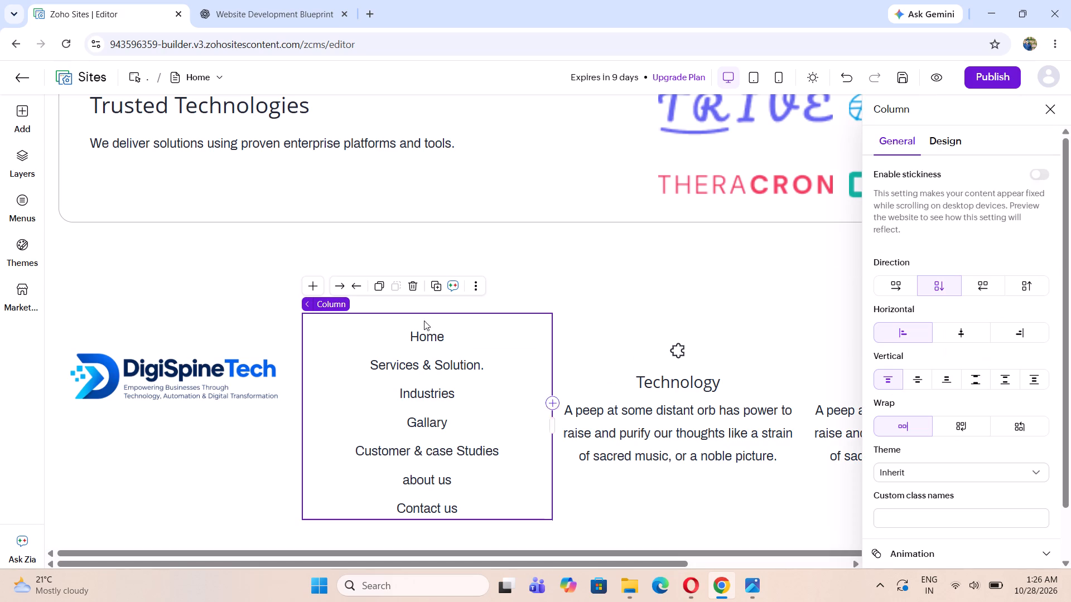
click(313, 287)
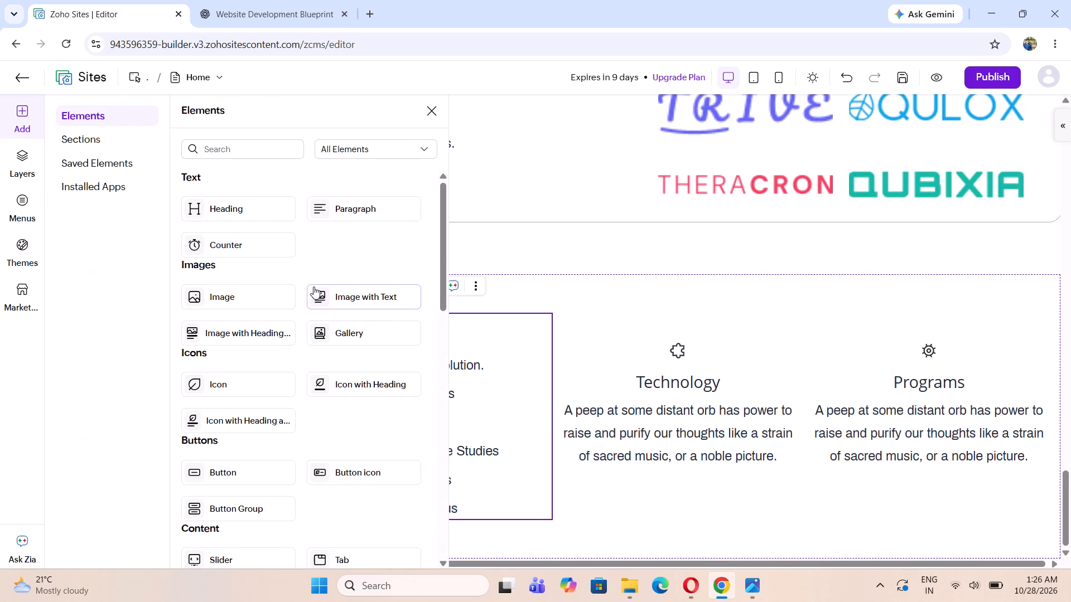
click(341, 212)
scroll(491, 372, down, 5)
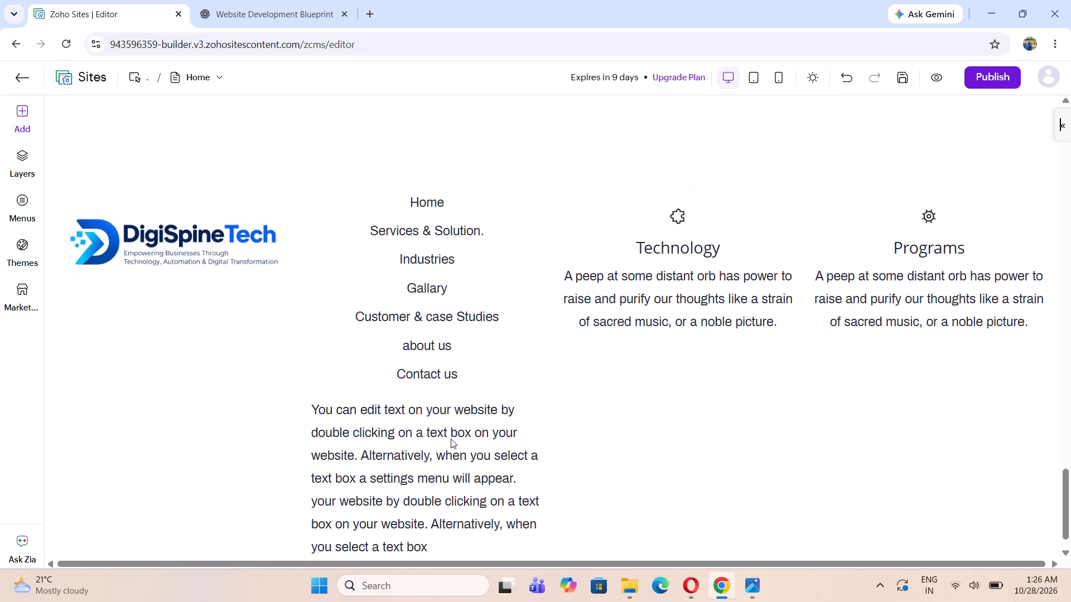
drag(432, 543, 309, 418)
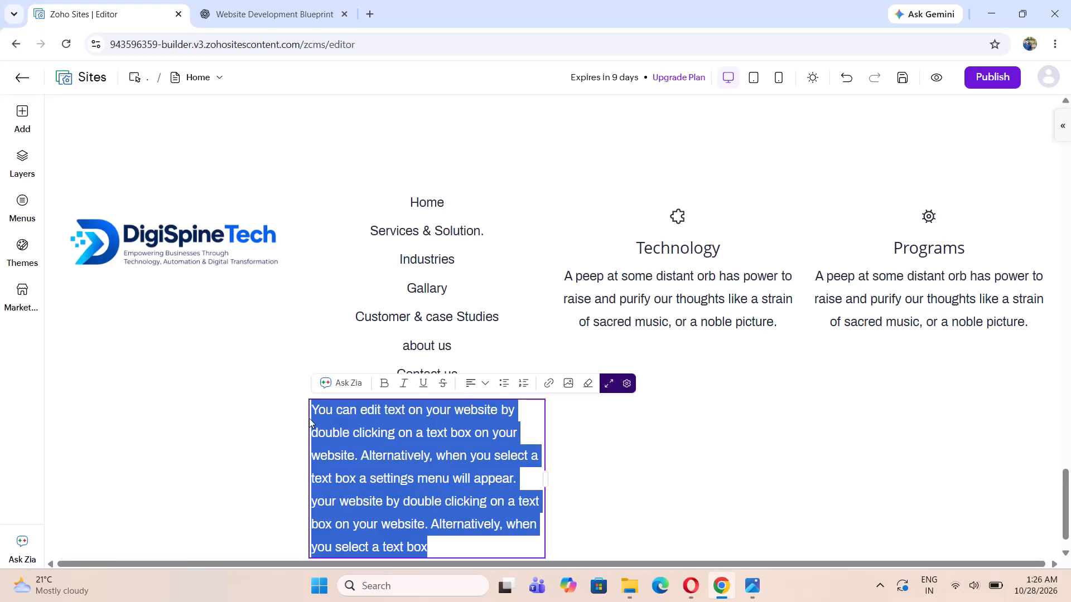
key(Return)
key(BackSpace)
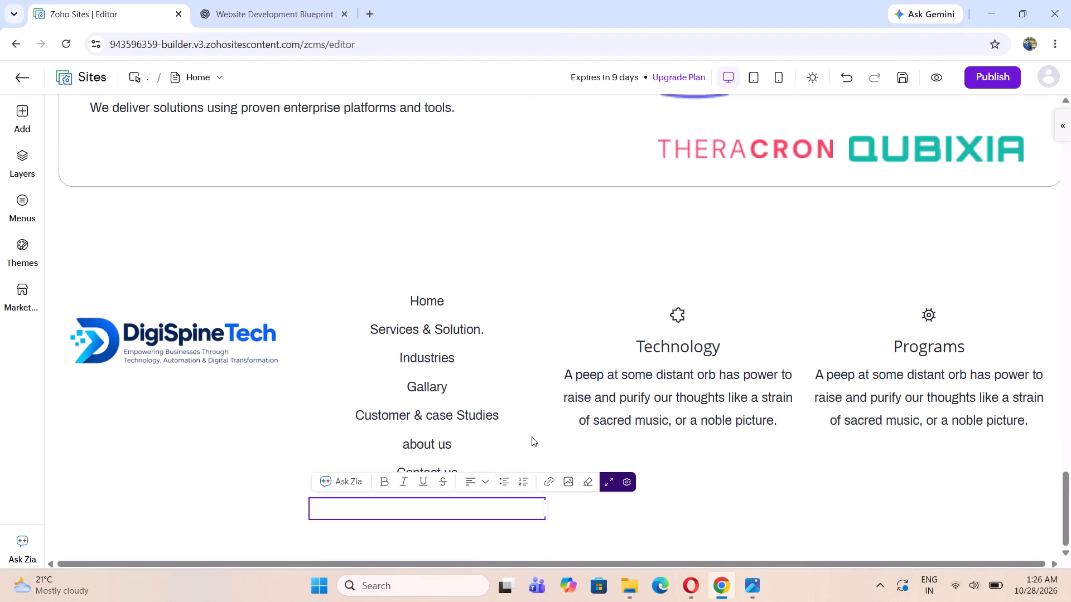
Copy the Contact us text into the new empty paragraph at the bottom of the second footer column.
click(465, 468)
click(460, 509)
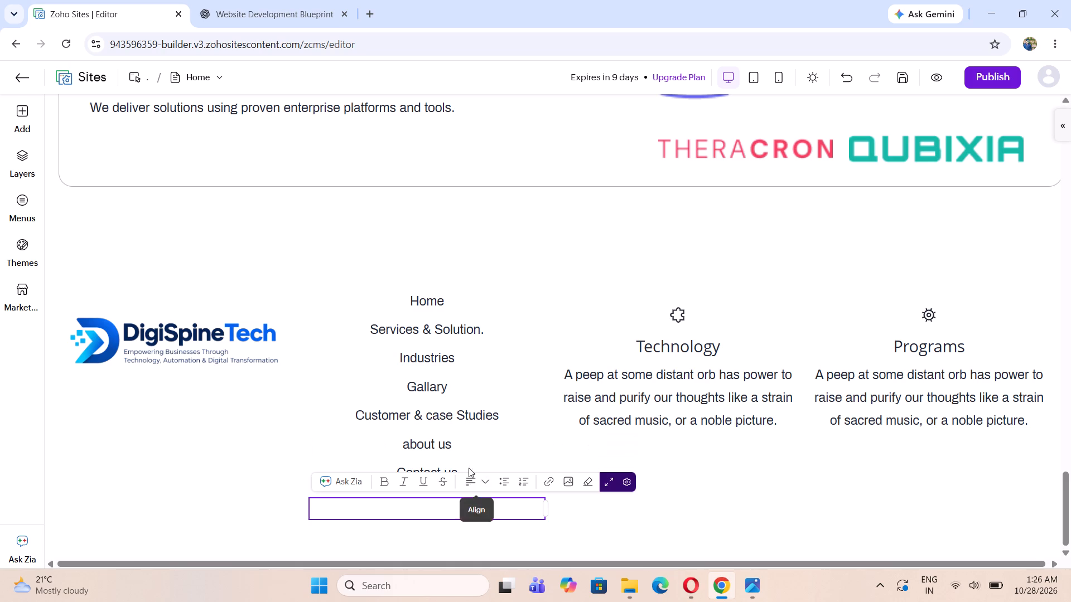
click(472, 460)
drag(468, 473, 407, 468)
click(436, 470)
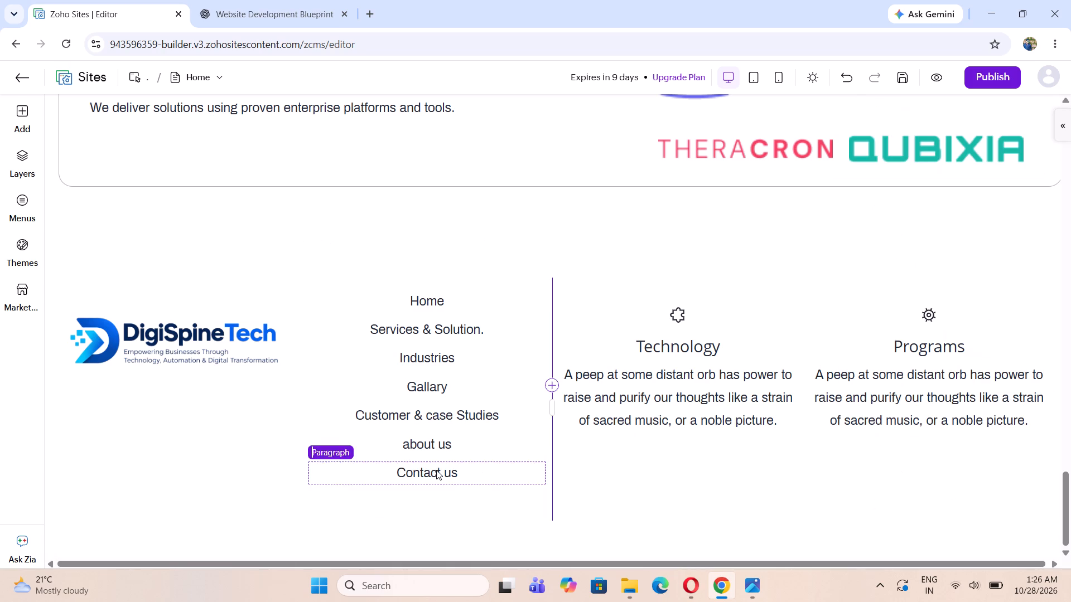
drag(463, 480, 397, 474)
key(ctrl+c)
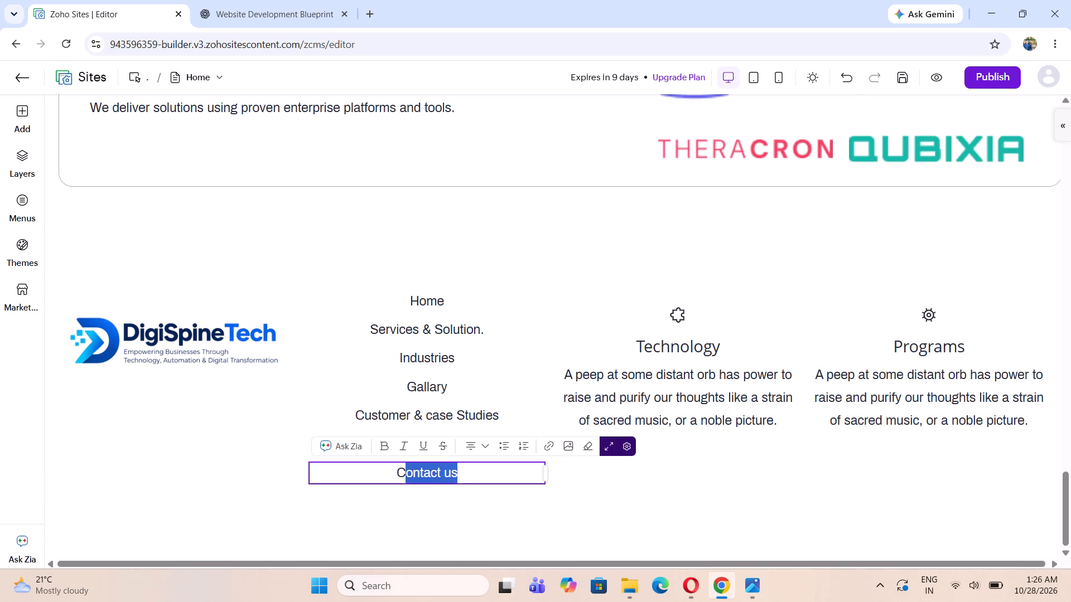
click(423, 508)
key(ctrl+v)
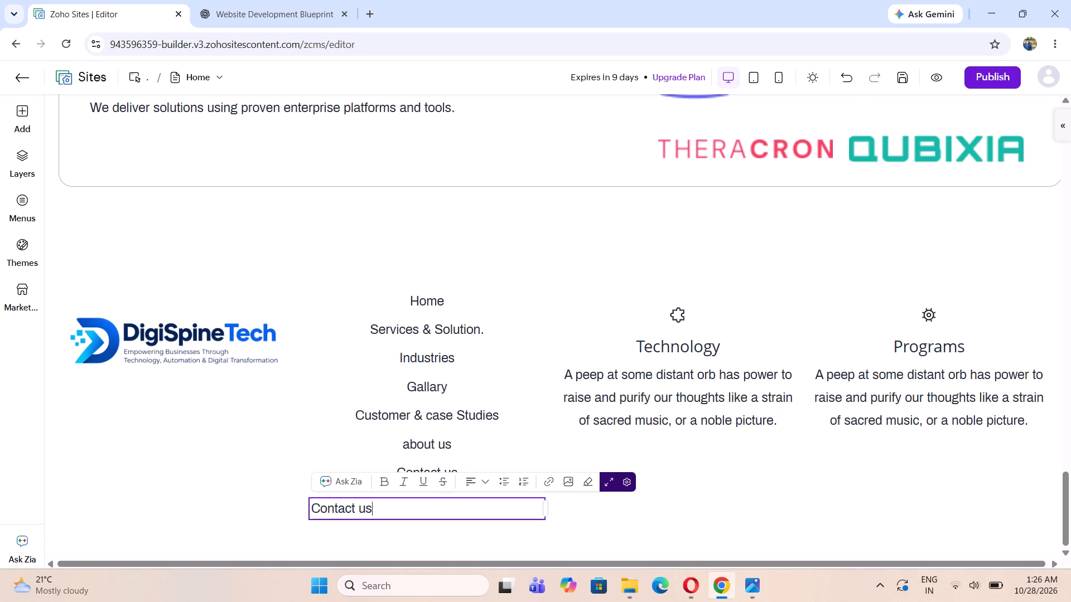
Move the about us text down one paragraph, replacing the original centered Contact us text.
click(455, 458)
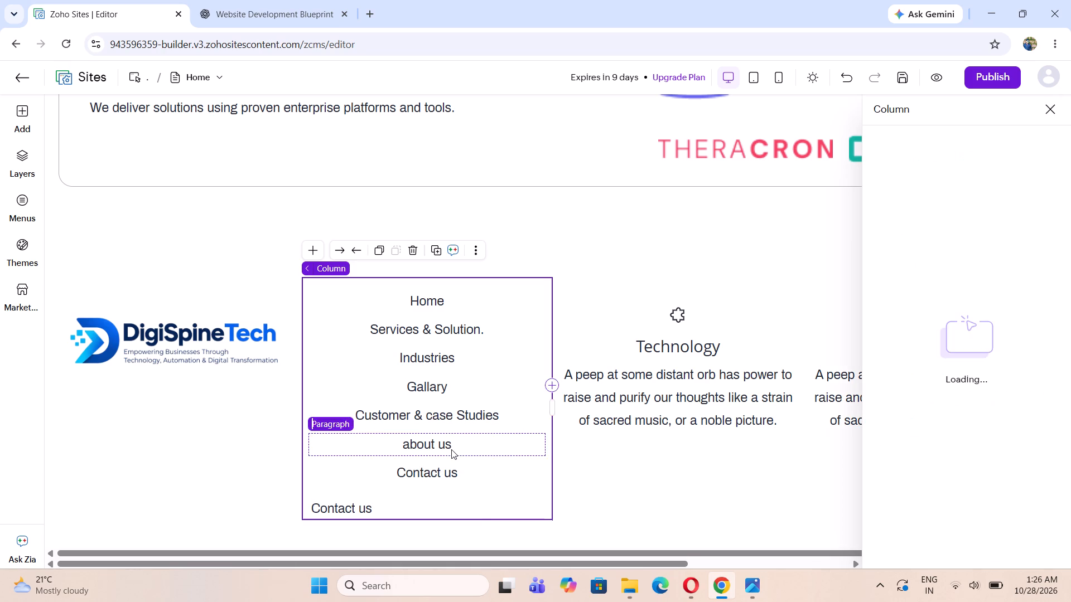
click(451, 449)
drag(451, 449, 408, 445)
click(451, 445)
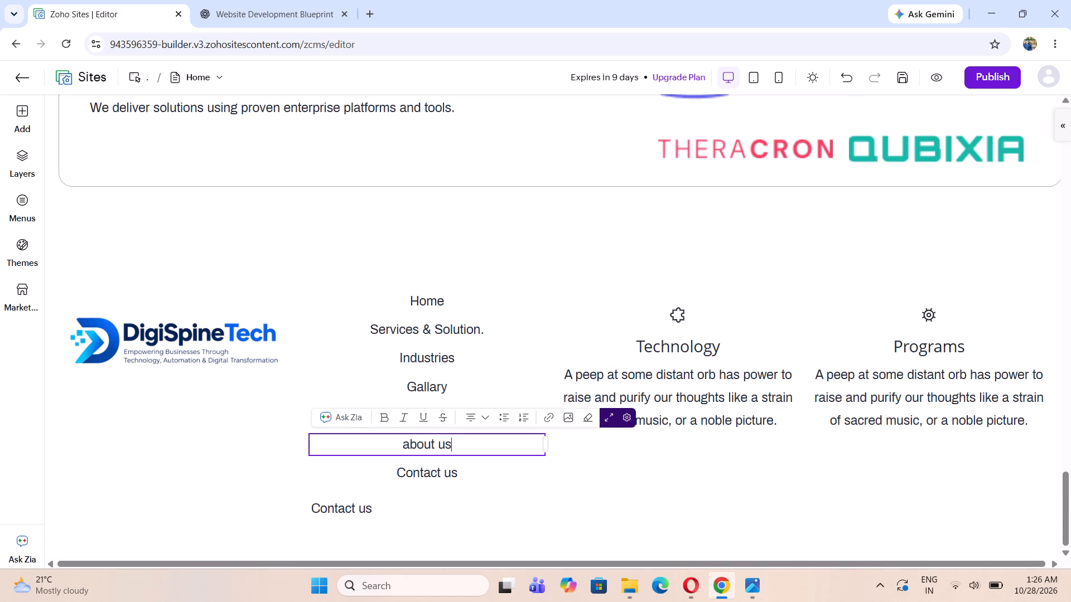
drag(452, 446, 398, 440)
key(ctrl+x)
click(432, 474)
drag(457, 478, 395, 470)
key(ctrl+v)
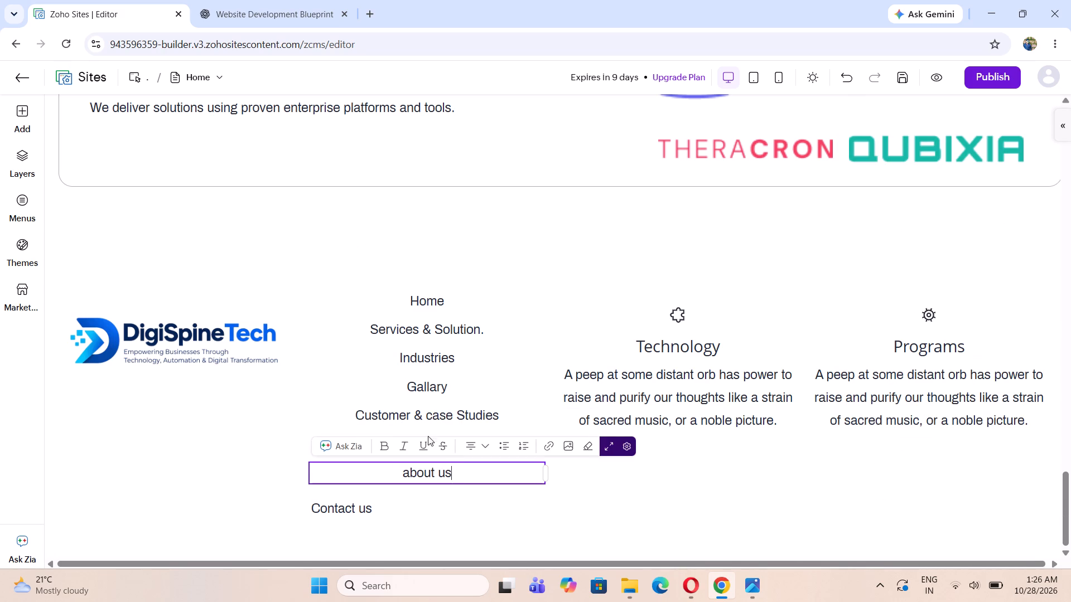
Shift the Customer & case Studies and Gallary texts down one paragraph each in the second footer column.
click(429, 419)
drag(498, 419, 383, 415)
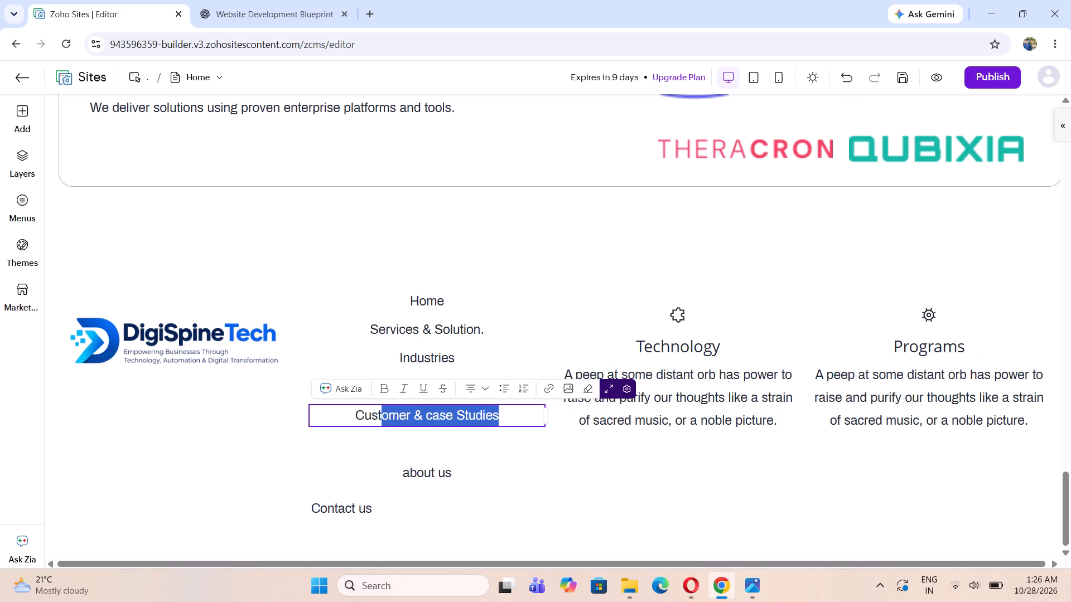
drag(383, 415, 357, 414)
key(ctrl+x)
click(402, 448)
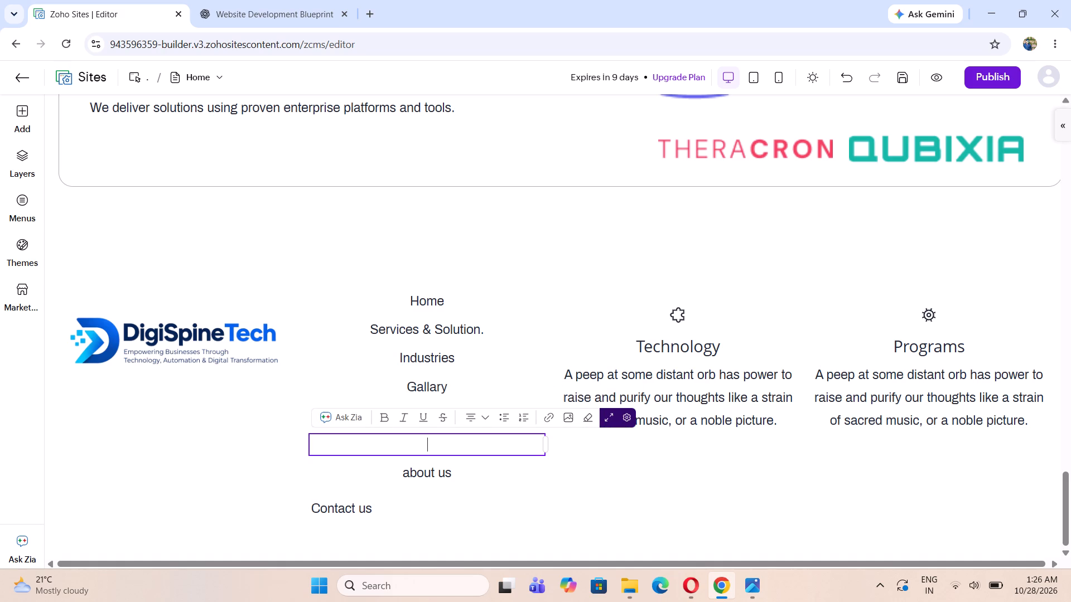
key(ctrl+v)
click(434, 390)
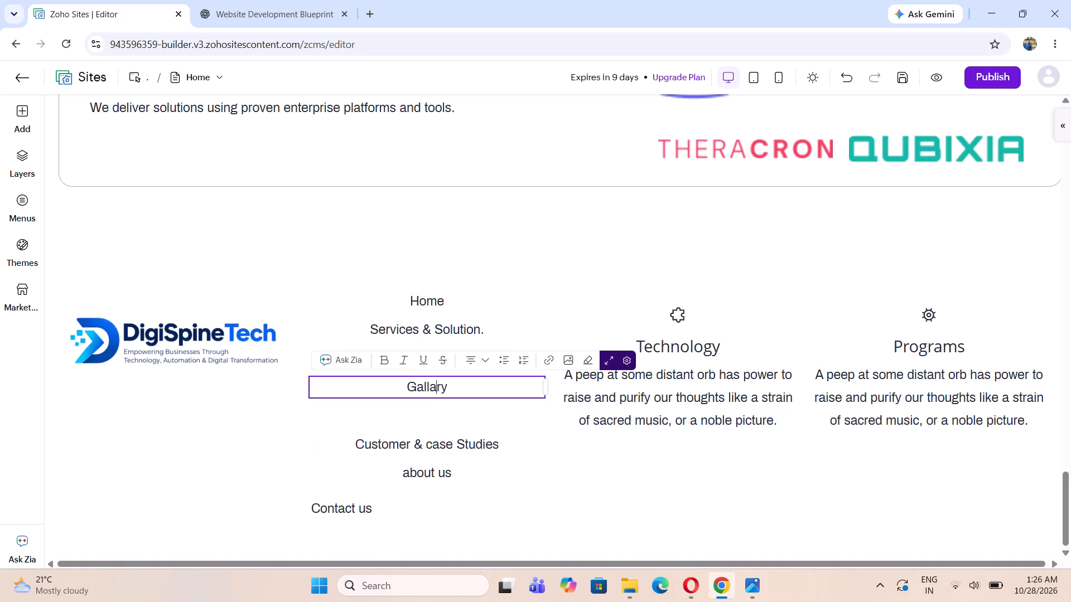
drag(456, 390, 398, 389)
key(ctrl+x)
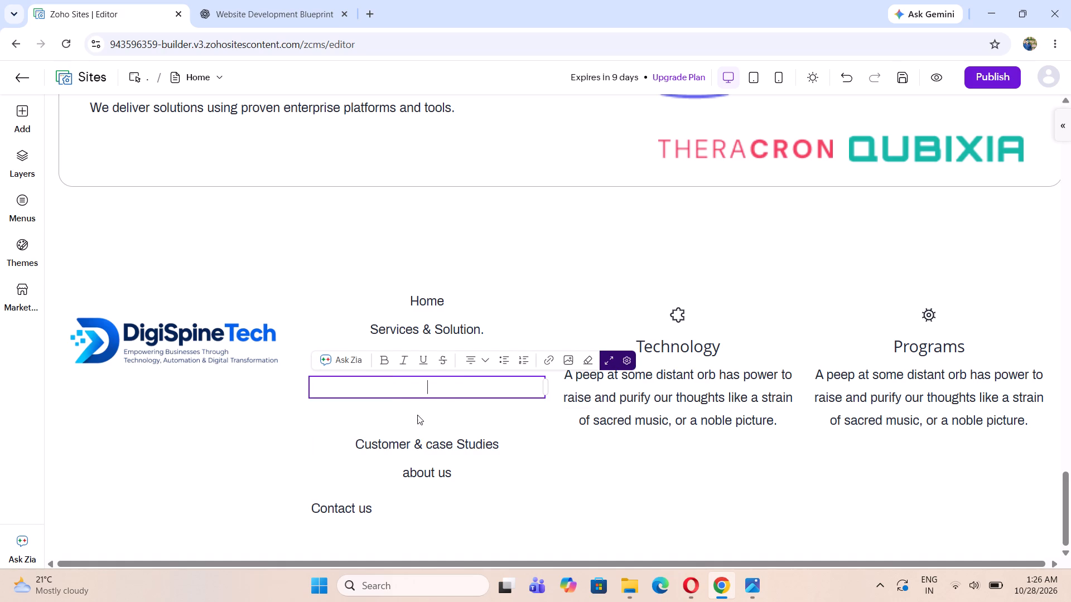
click(418, 416)
key(ctrl+v)
Shift the Industries and Services & Solution. texts down one paragraph each in the second footer column.
click(421, 362)
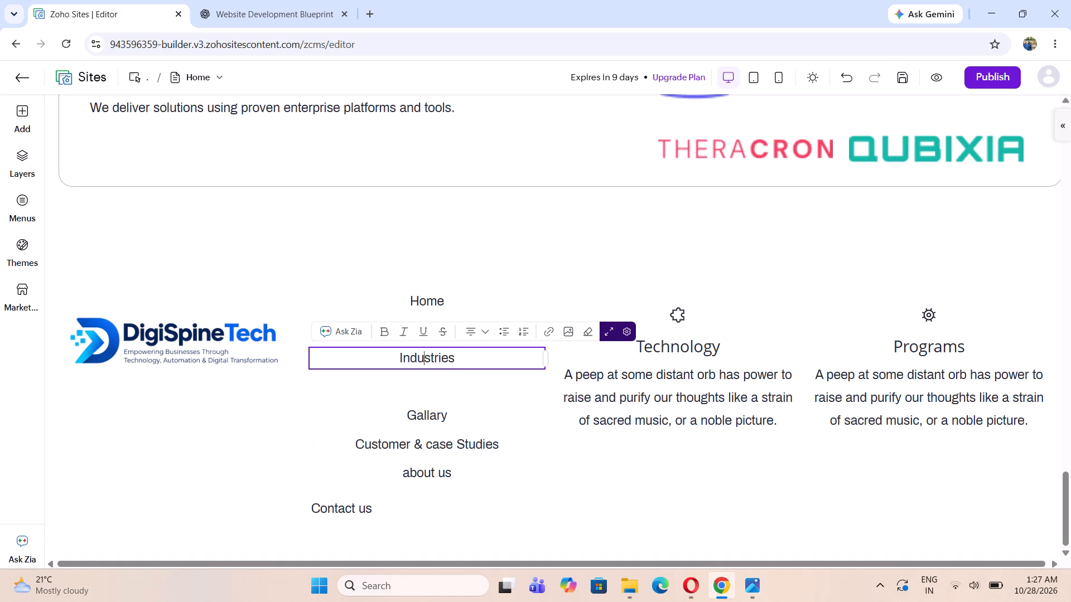
drag(456, 362, 390, 362)
key(ctrl+x)
click(408, 399)
click(427, 396)
click(426, 387)
key(ctrl+v)
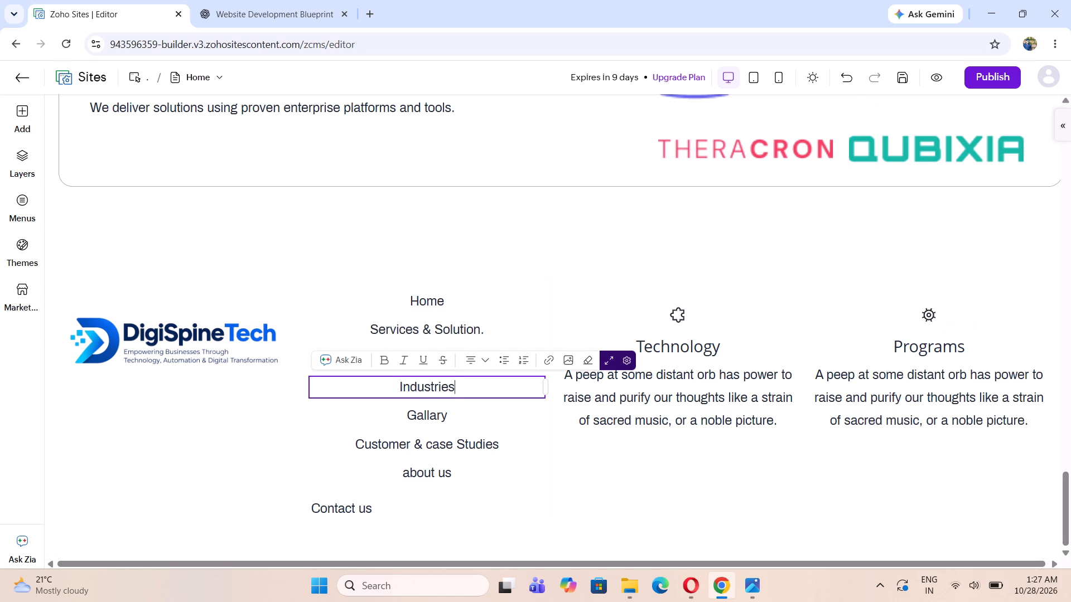
click(432, 323)
drag(483, 331, 395, 331)
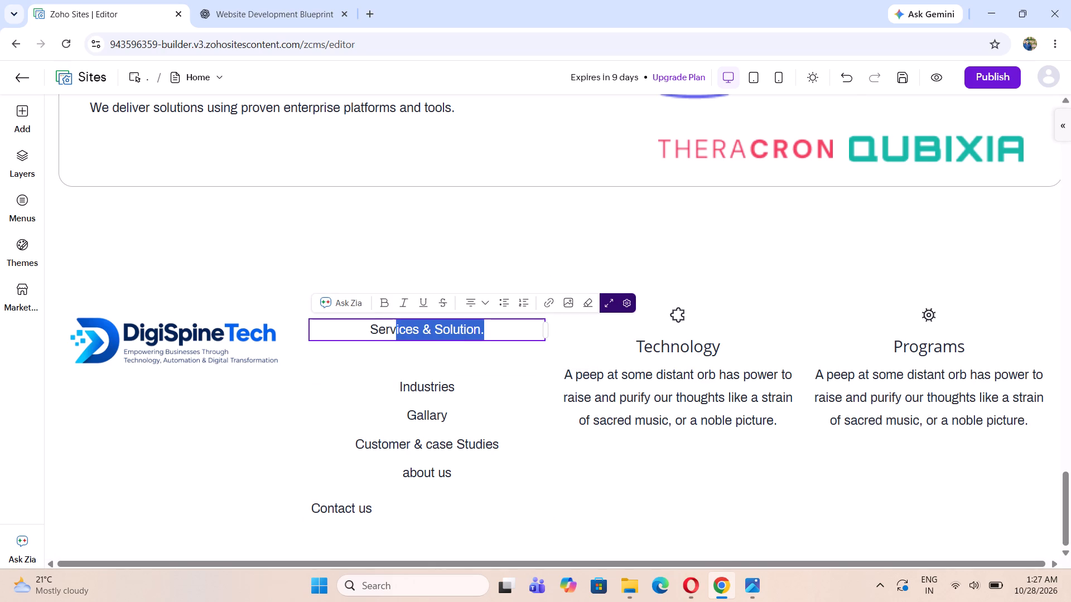
drag(395, 331, 369, 331)
key(ctrl+x)
click(400, 366)
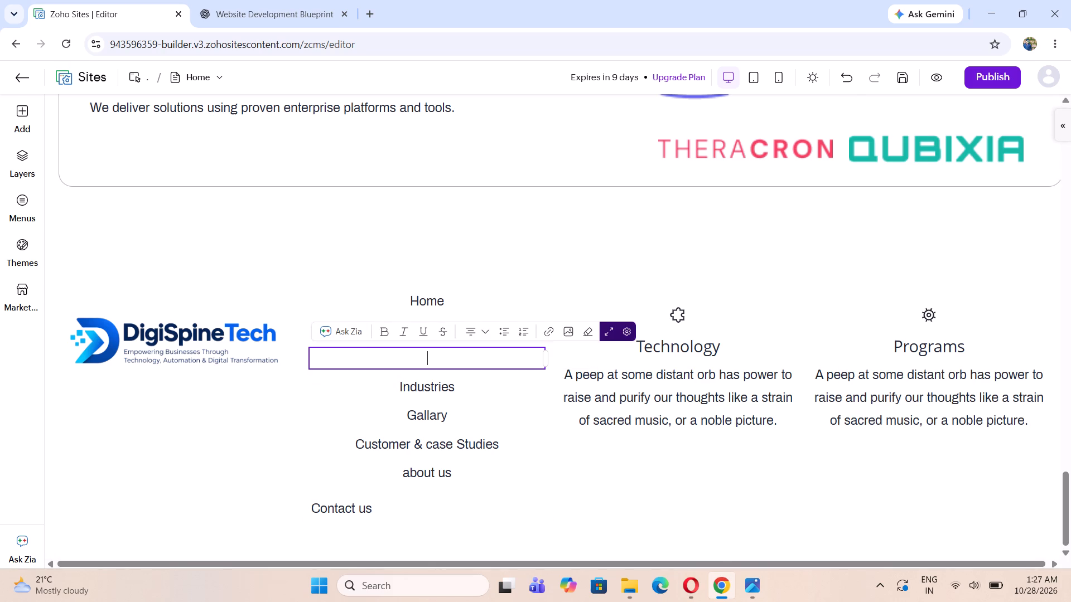
key(ctrl+v)
Copy the Home text from the first paragraph into the empty paragraph directly below it.
click(427, 295)
drag(448, 305, 407, 305)
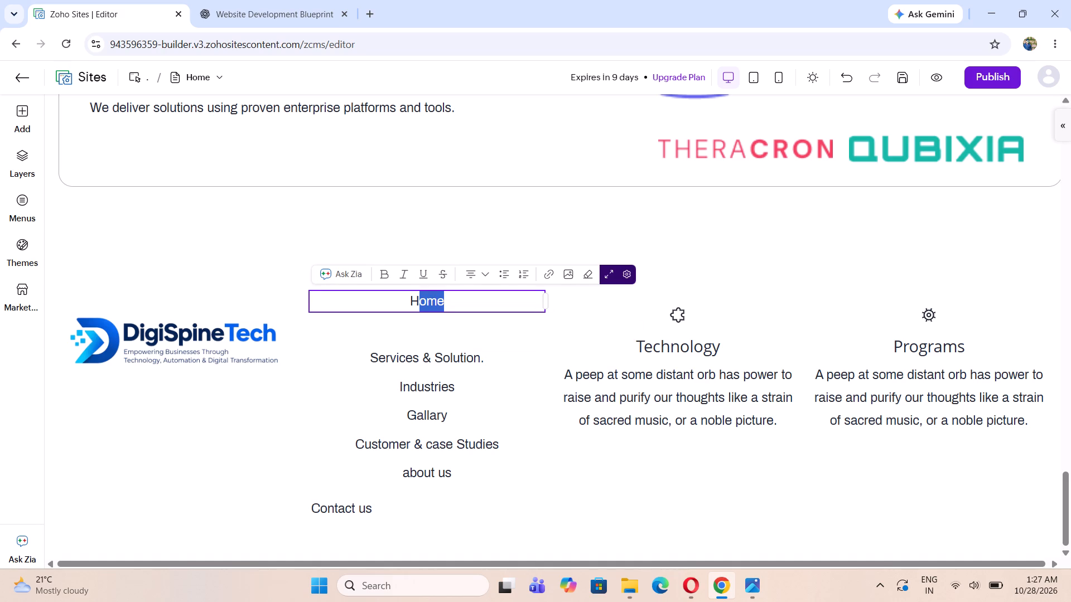
drag(407, 305, 402, 305)
key(ctrl+c)
click(421, 332)
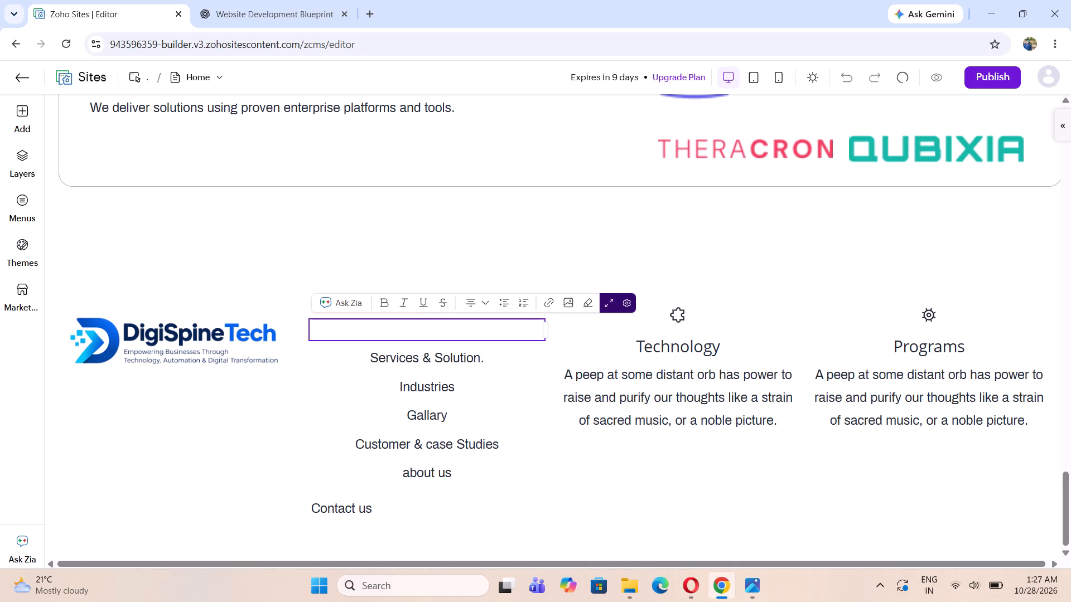
key(ctrl+v)
Replace the first paragraph's Home text with Quick Links as the second footer column's title.
click(410, 286)
click(430, 302)
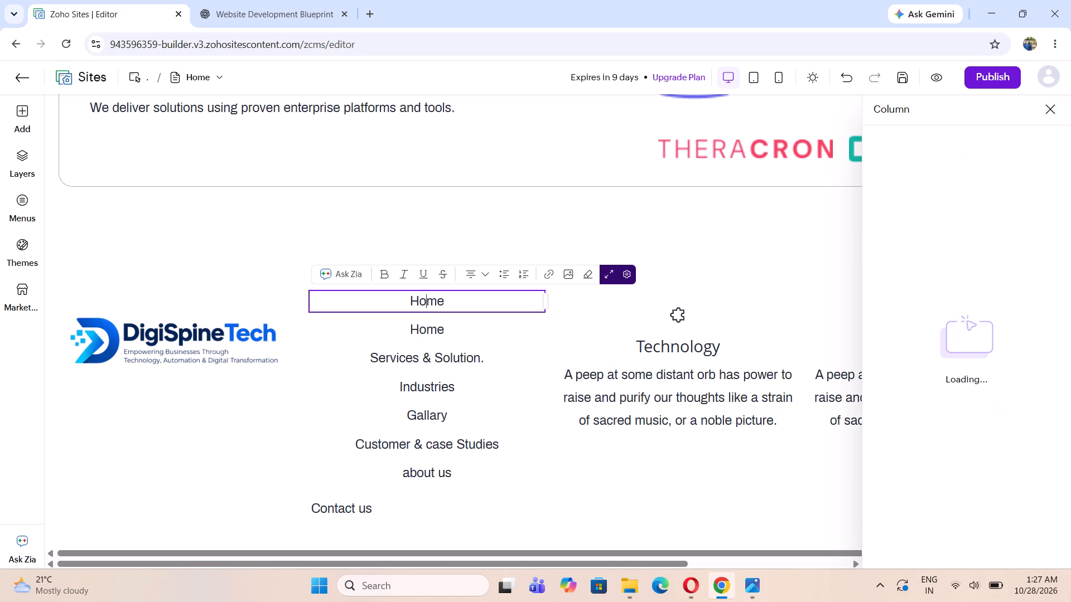
click(442, 302)
key(BackSpace)
key(BackSpace)
key(BackSpace)
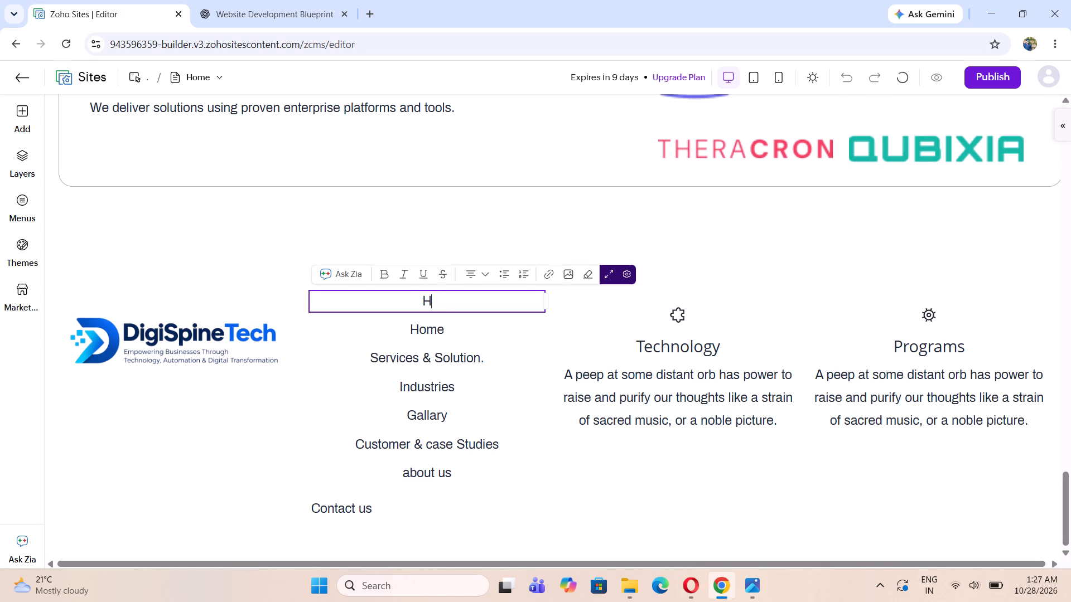
key(BackSpace)
text(Quick)
key(space)
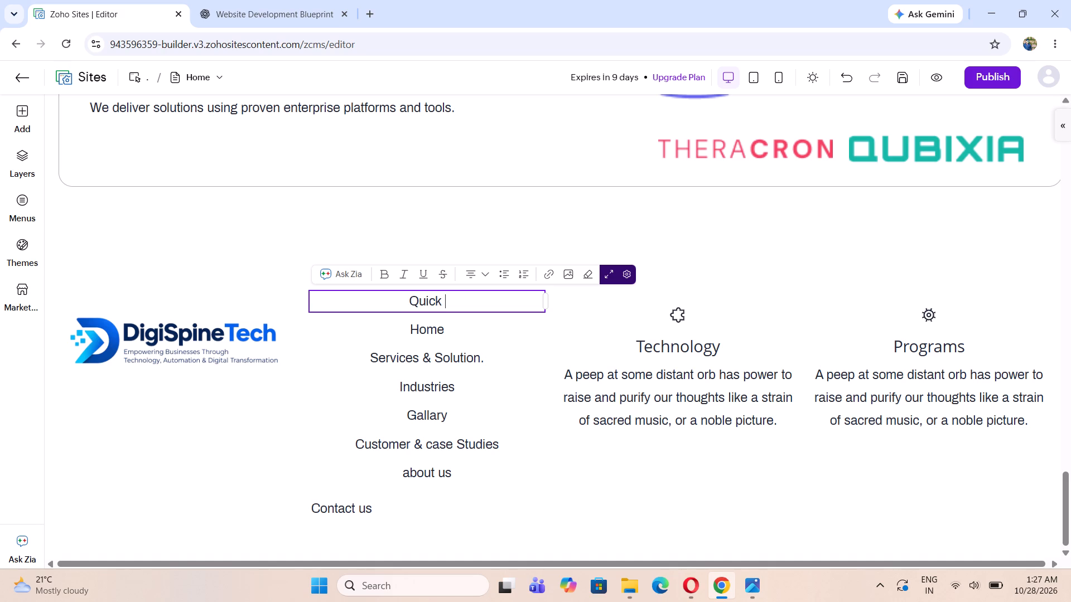
text(Links)
Turn off even margin for the about us paragraph in the second footer column and set its bottom margin to -10.
click(436, 477)
click(455, 476)
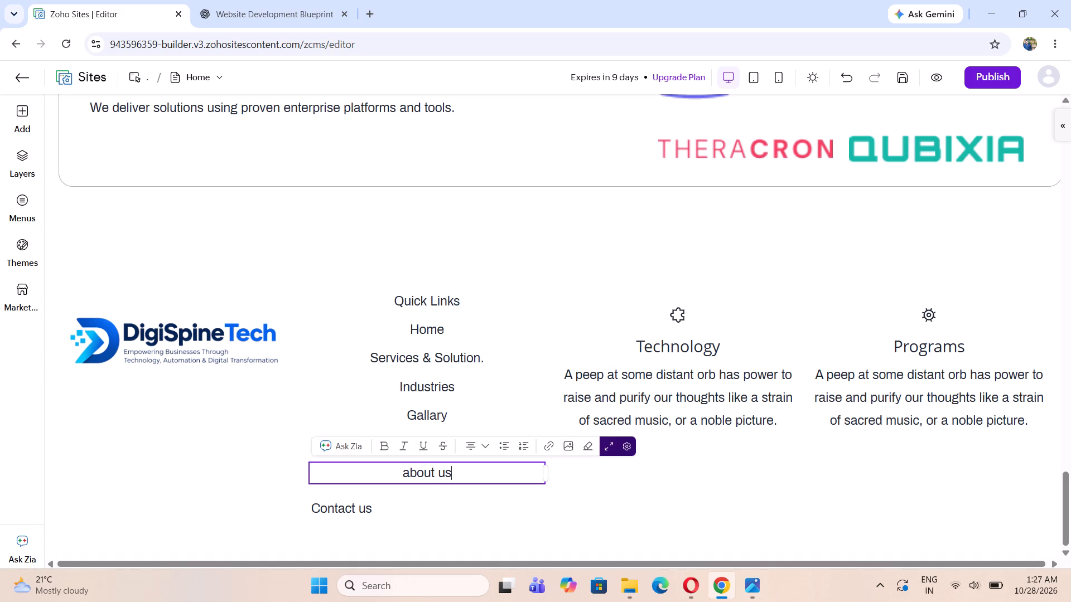
drag(454, 476, 411, 477)
click(407, 477)
click(1063, 118)
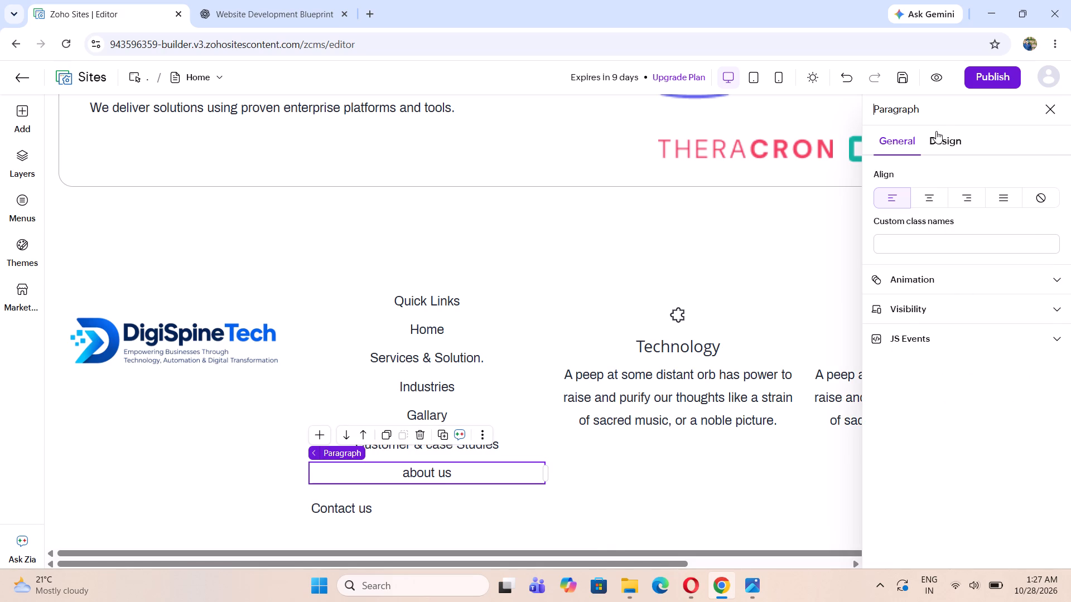
click(944, 150)
click(908, 409)
scroll(911, 415, down, 1)
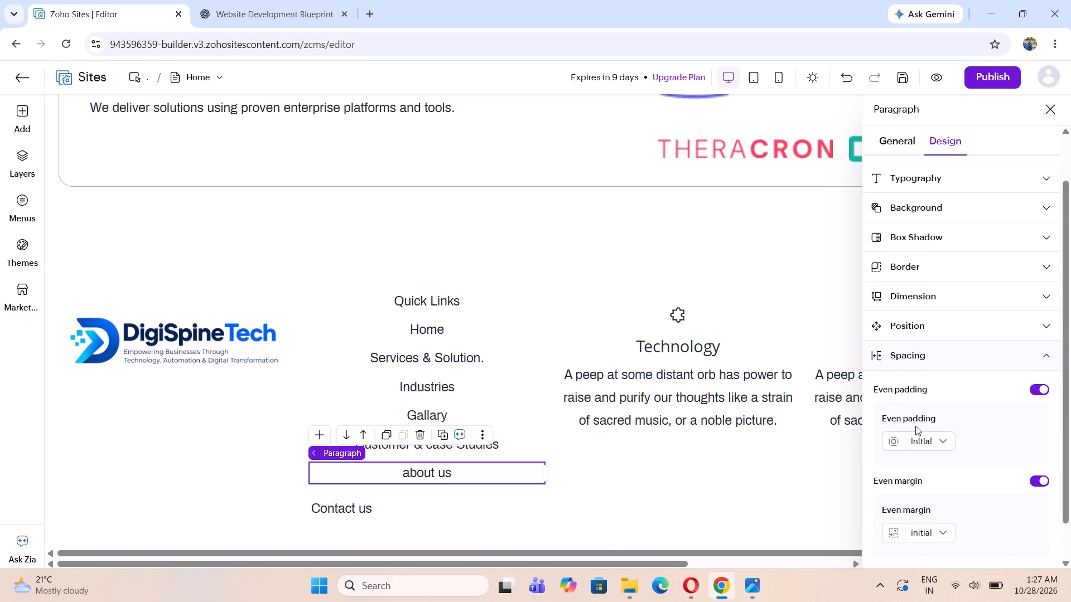
scroll(915, 426, down, 1)
click(1044, 433)
scroll(980, 466, down, 2)
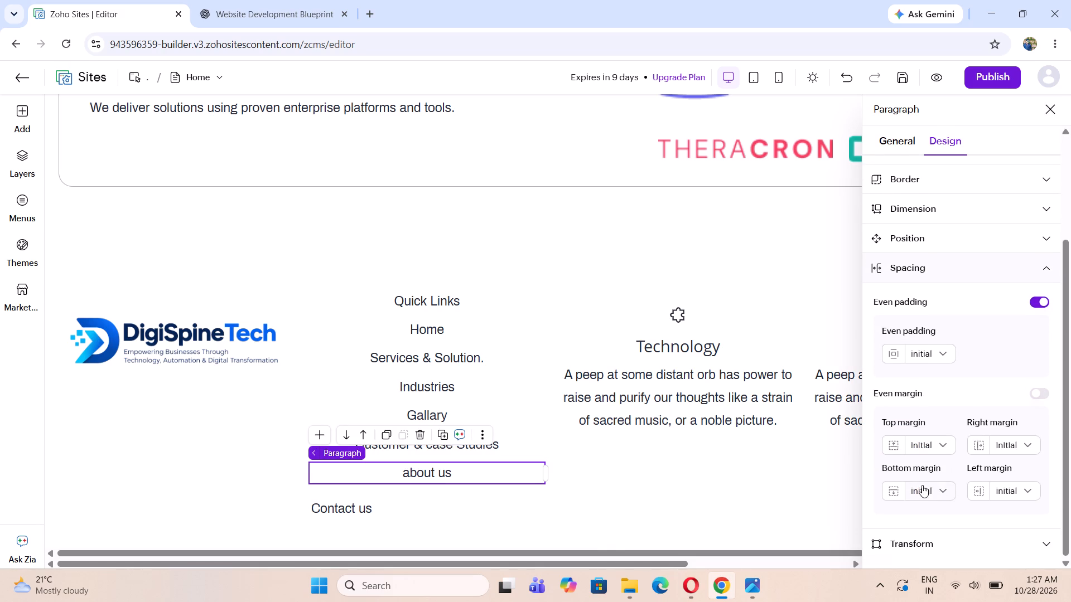
click(922, 485)
click(927, 438)
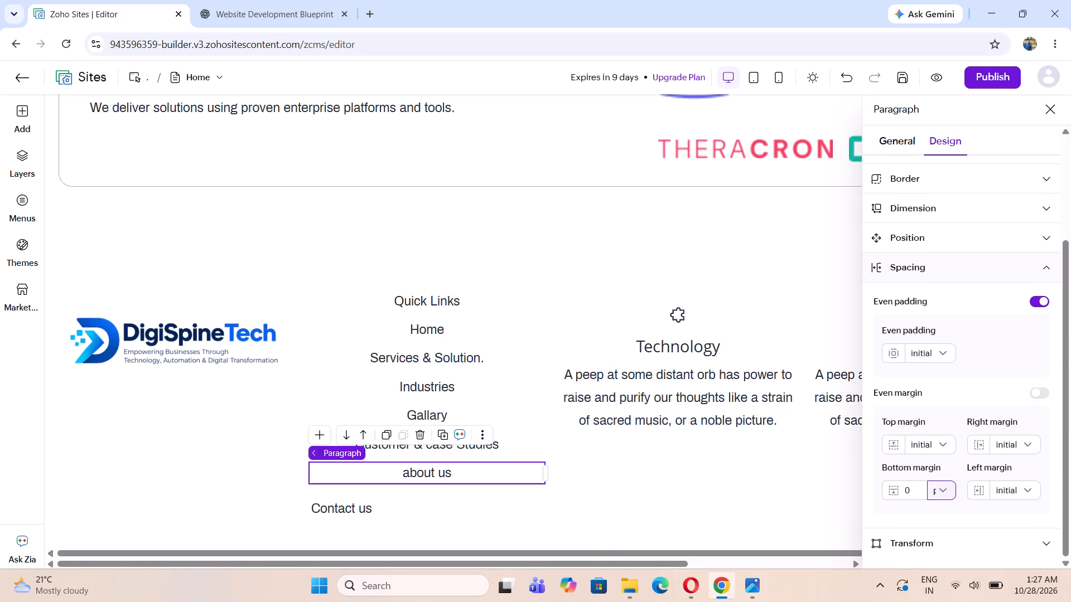
click(916, 494)
key(BackSpace)
text(-10)
scroll(904, 494, down, 1)
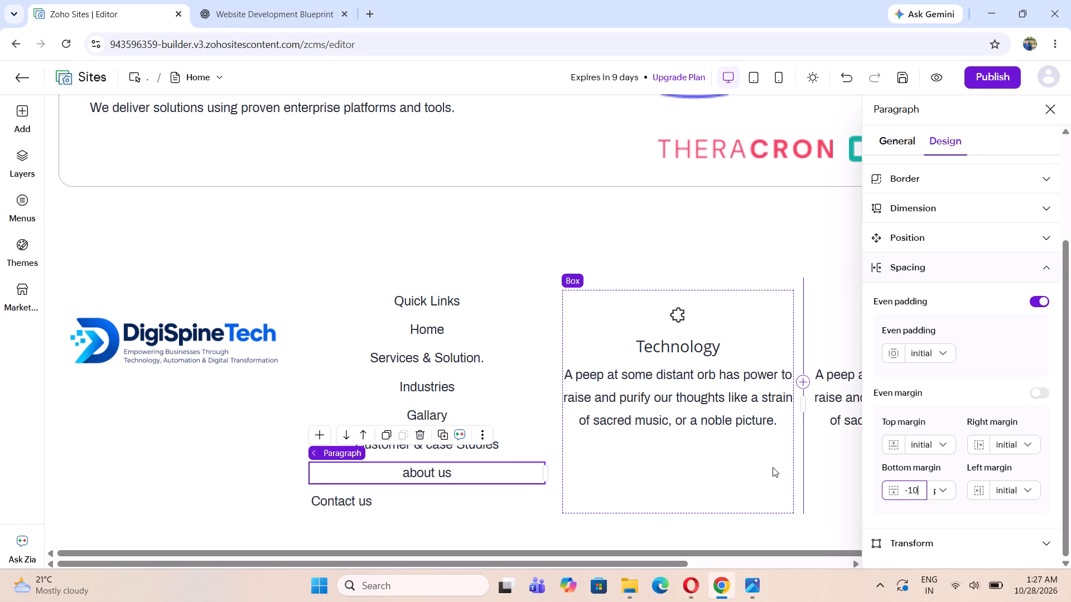
Left-align the about us, Gallary, Customer & case Studies and Industries paragraphs in the second footer column.
click(467, 477)
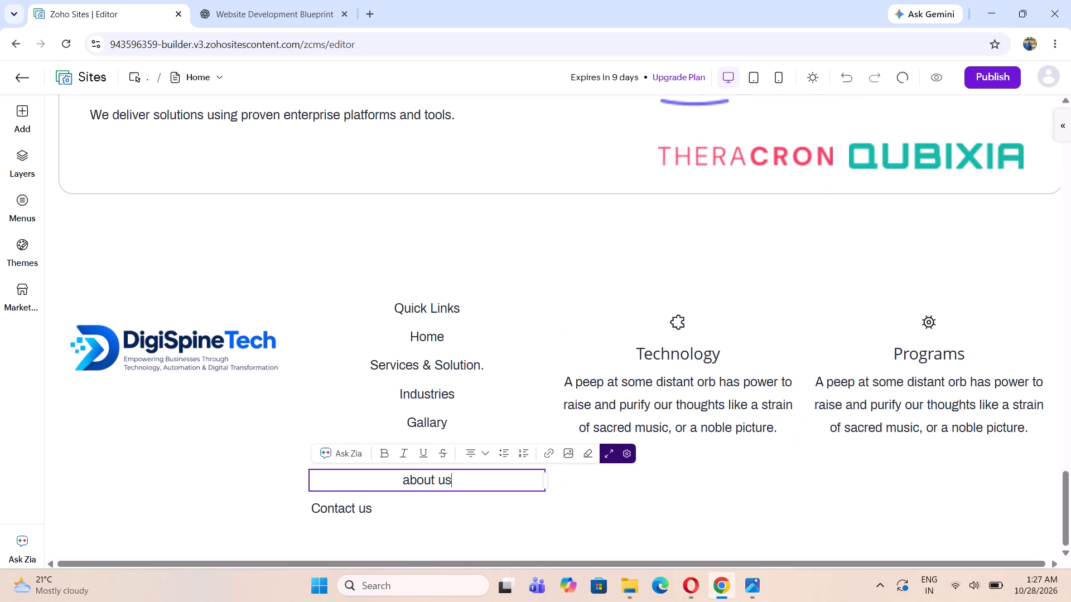
click(486, 455)
click(486, 473)
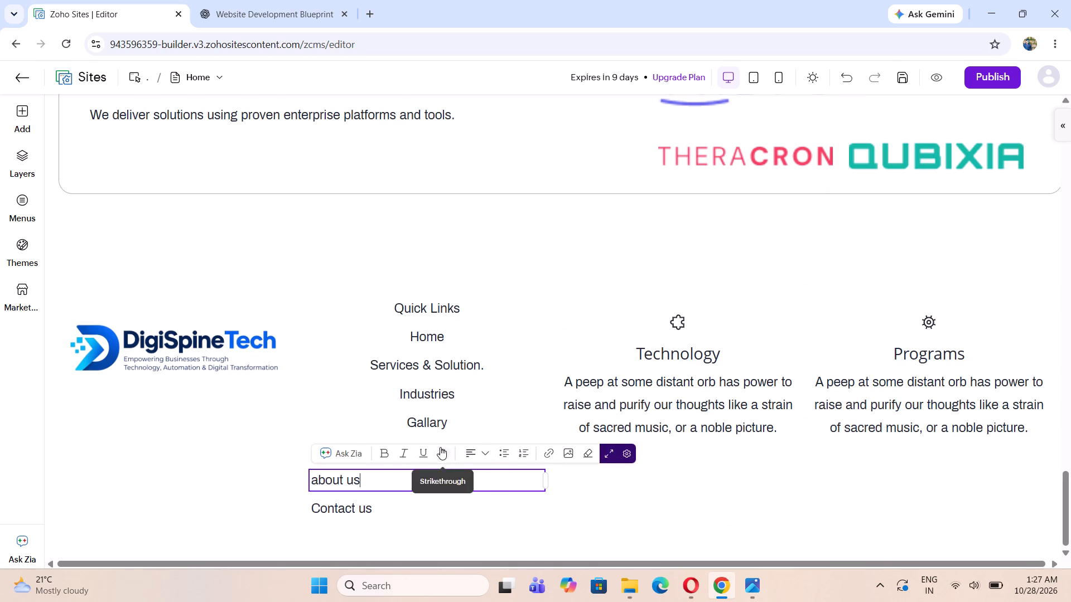
click(437, 419)
click(489, 397)
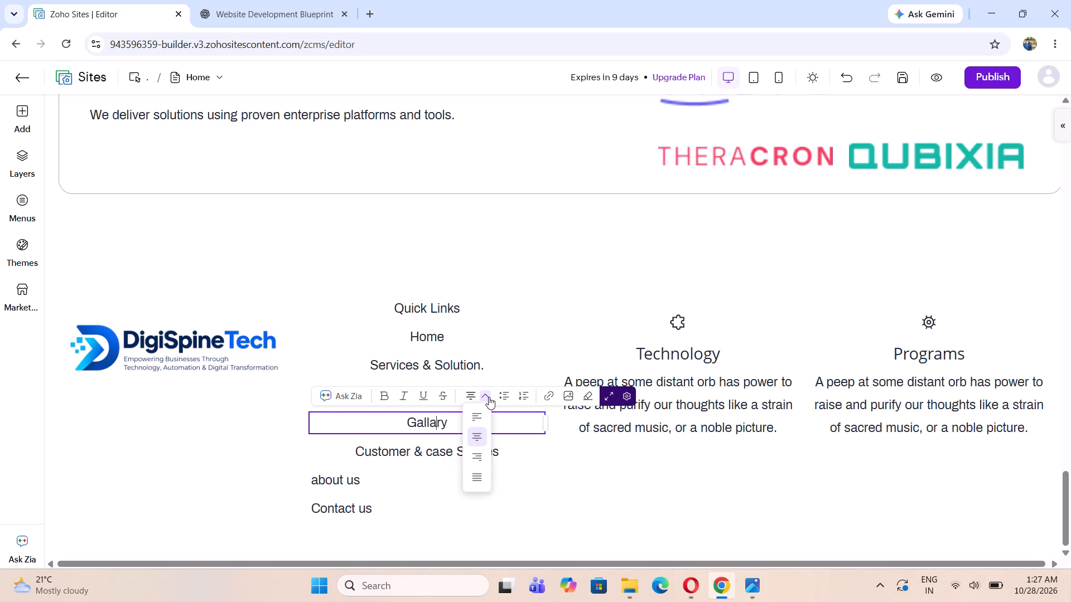
click(479, 416)
click(433, 462)
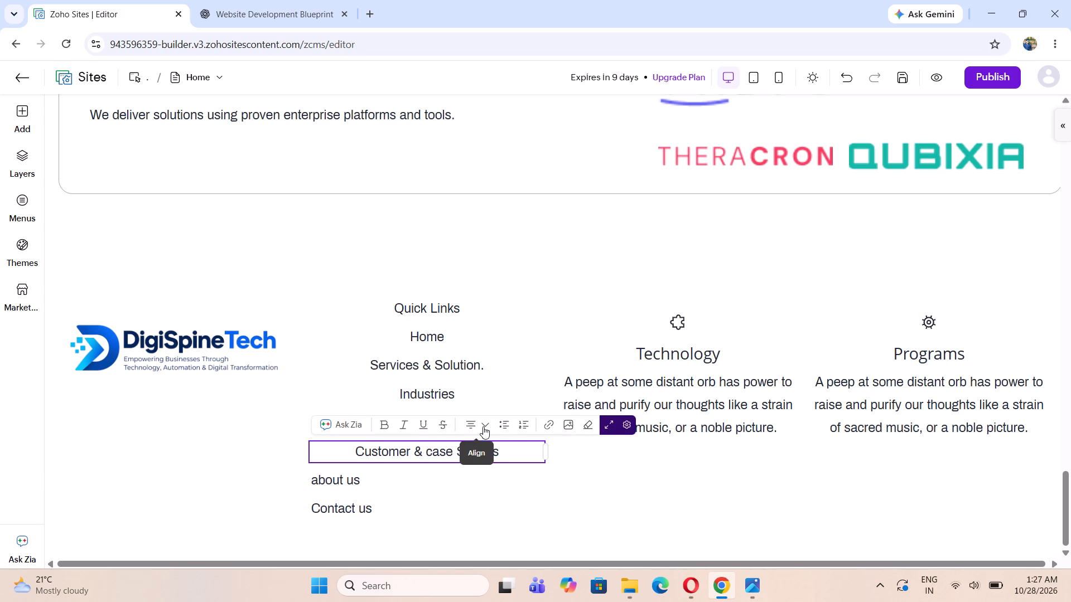
click(485, 426)
click(479, 436)
click(448, 392)
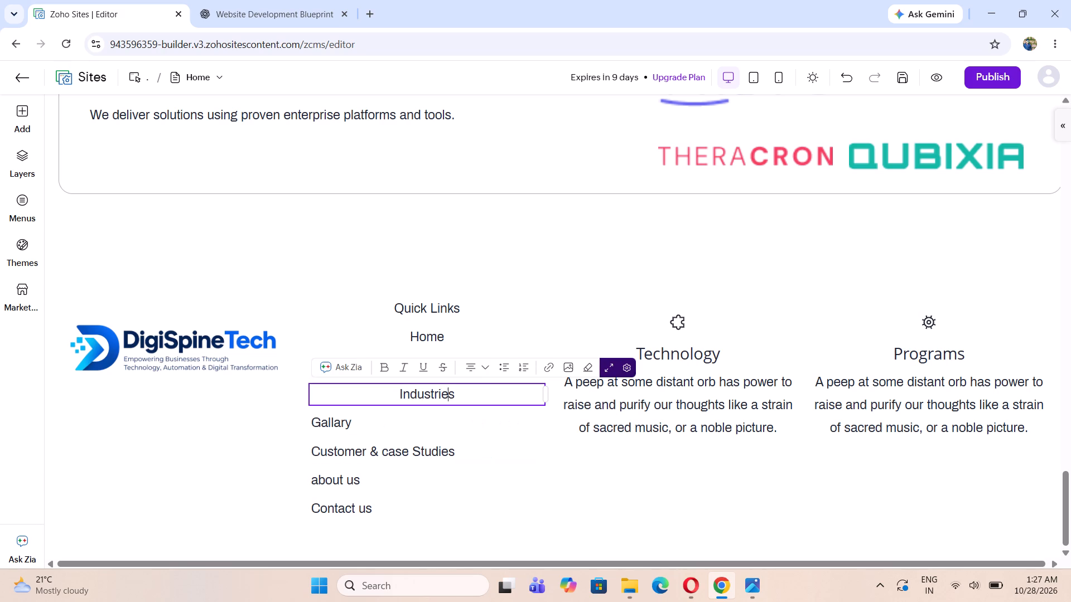
click(486, 368)
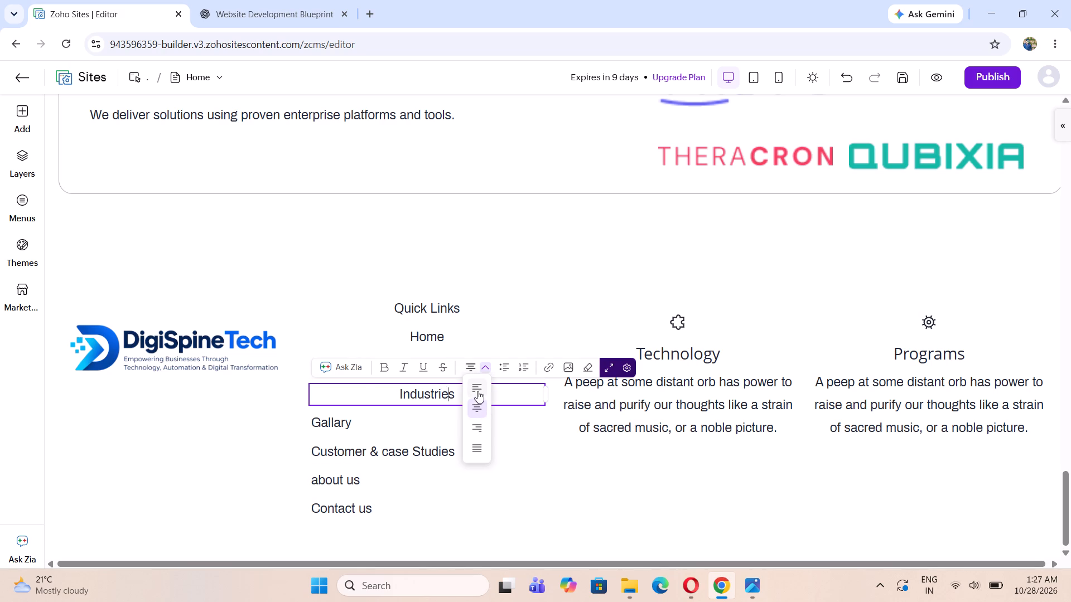
click(477, 390)
Left-align the Home, Services & Solution. and Quick Links paragraphs in the second footer column.
click(426, 334)
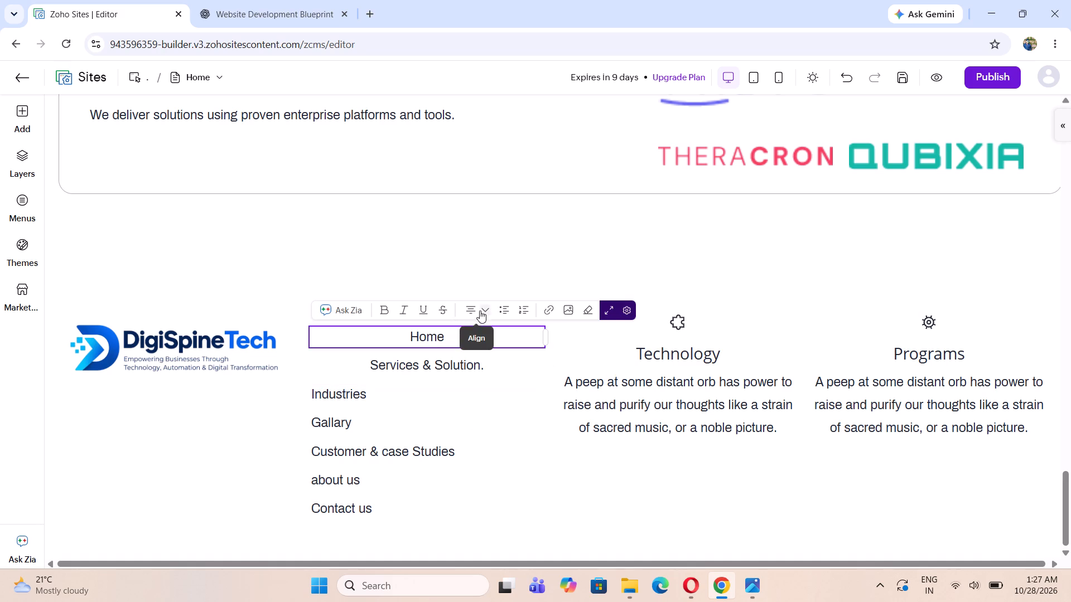
click(480, 310)
click(477, 330)
click(437, 369)
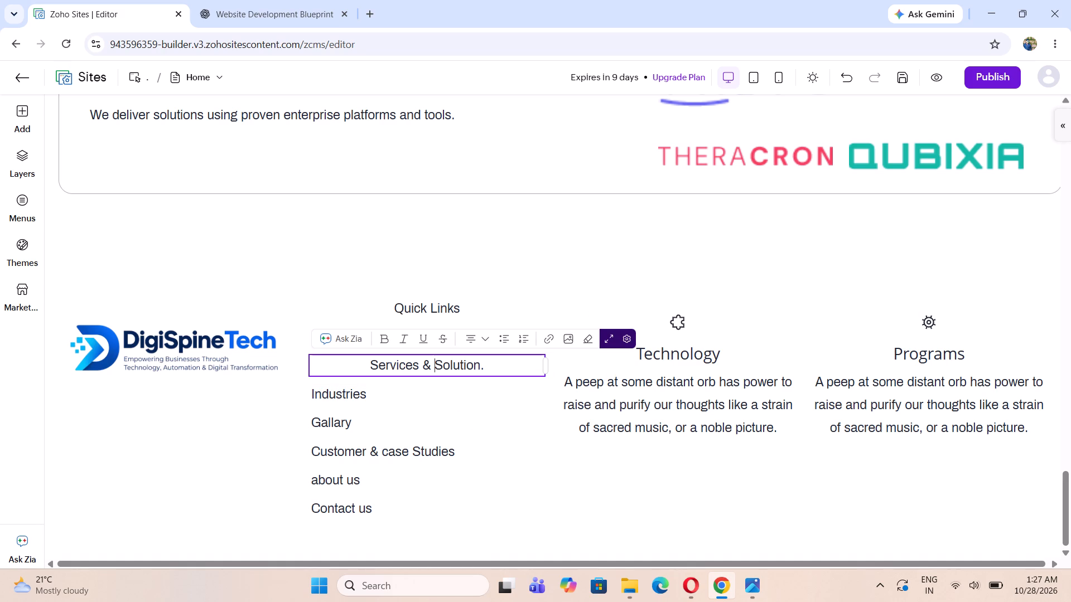
click(478, 340)
click(477, 355)
click(436, 308)
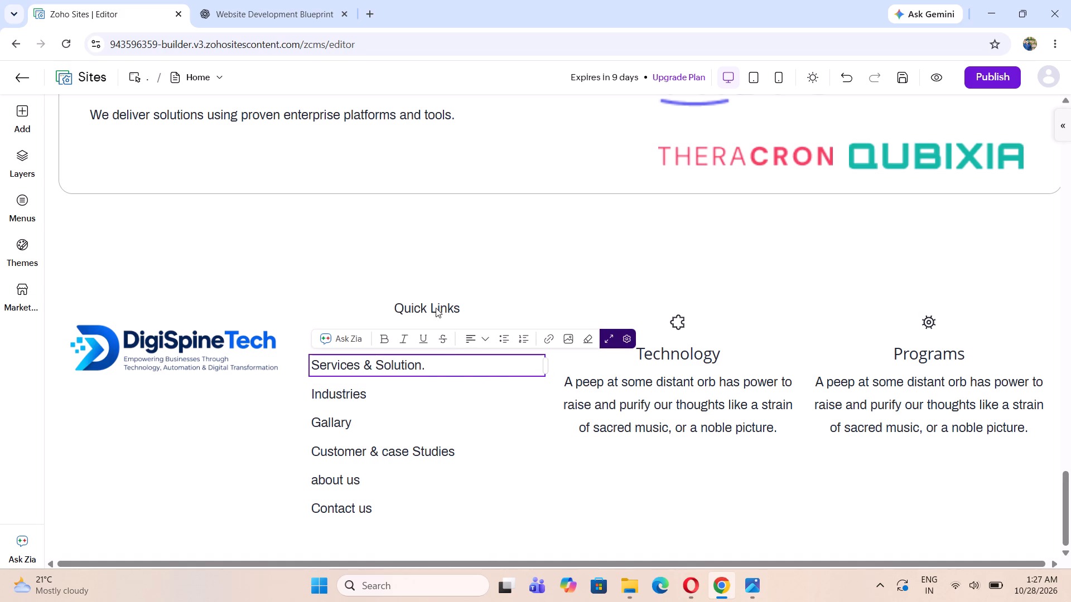
click(487, 285)
click(477, 305)
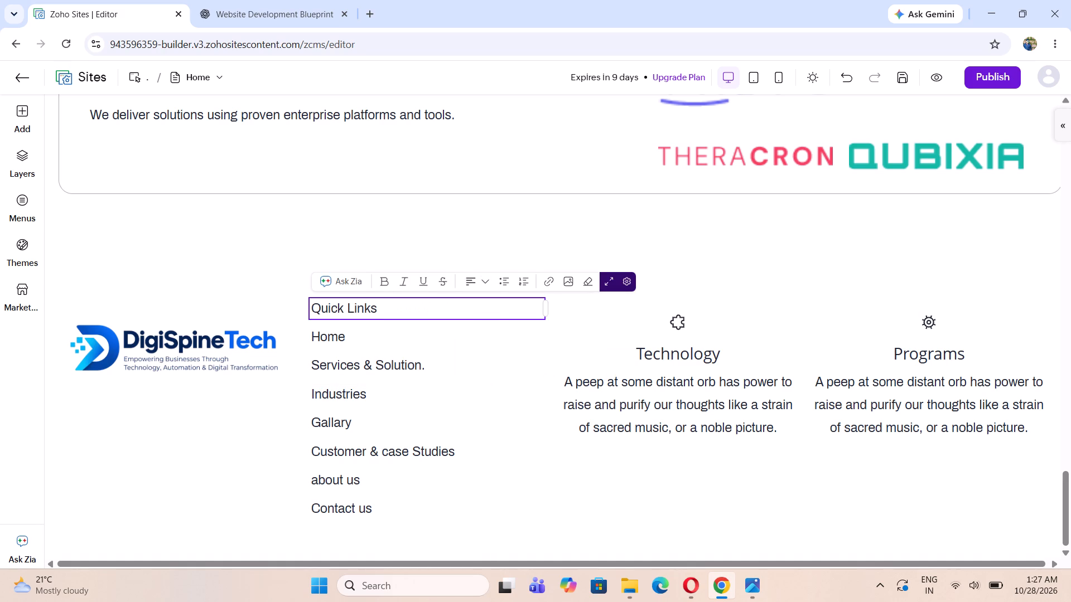
click(480, 411)
click(625, 489)
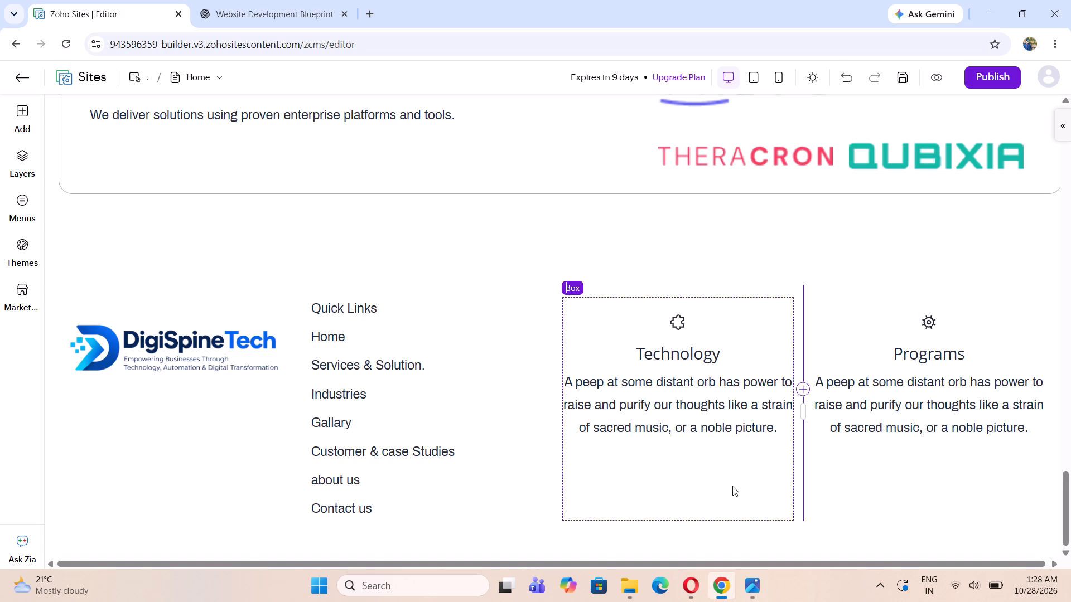
After checking the homepage mockup's footer, delete the Technology icon block and its empty box from the third footer column.
click(745, 586)
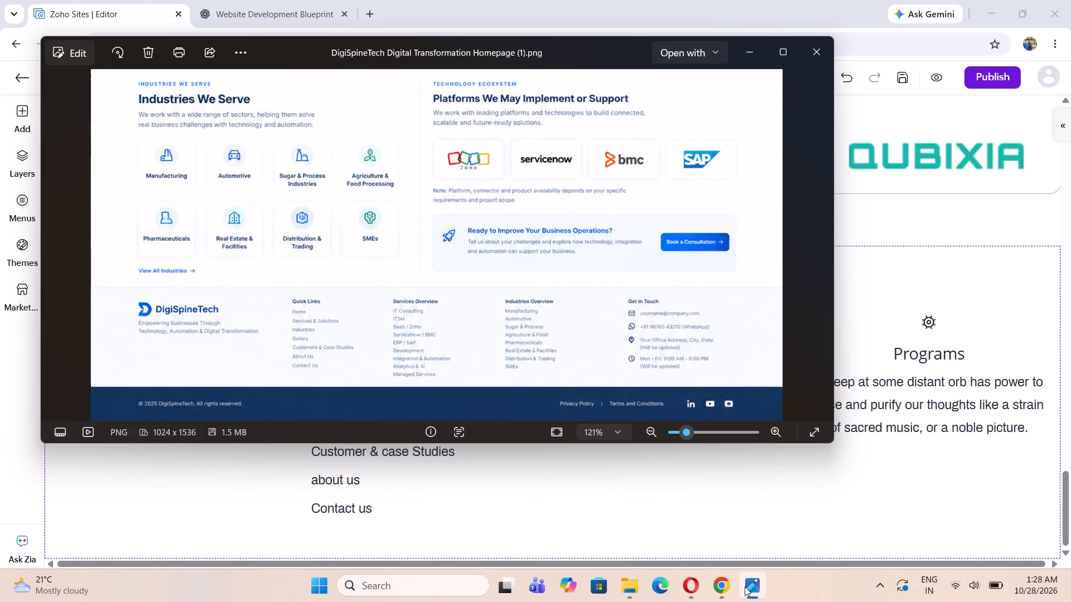
click(745, 586)
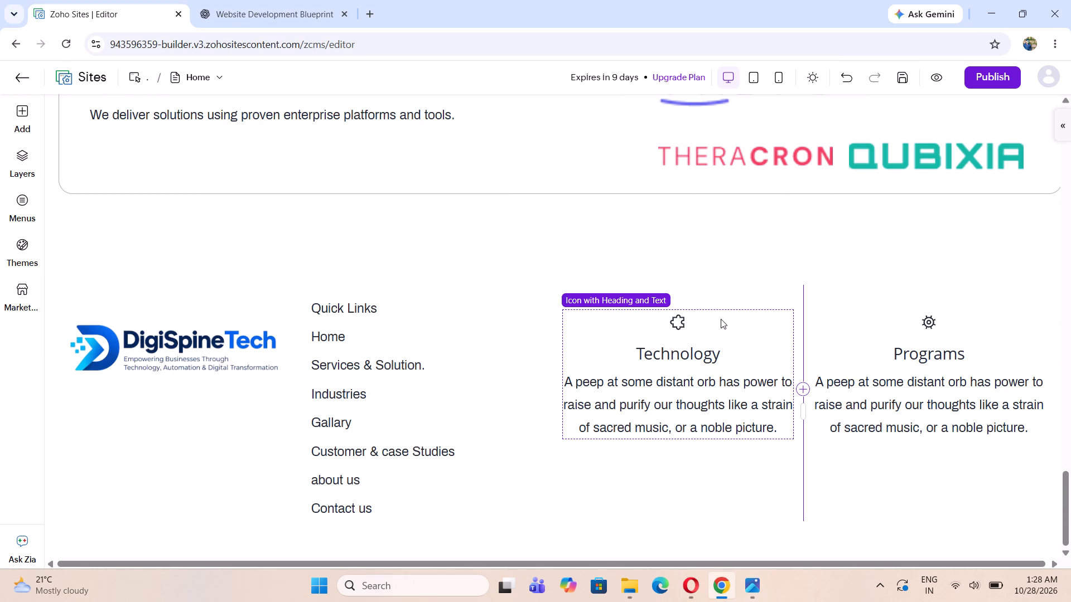
click(737, 317)
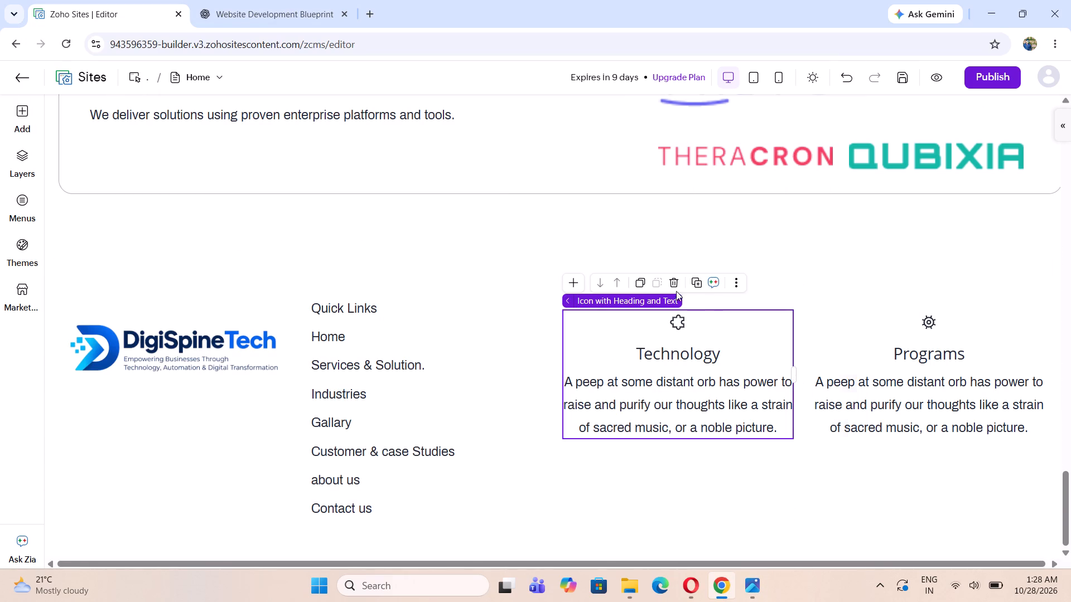
click(672, 285)
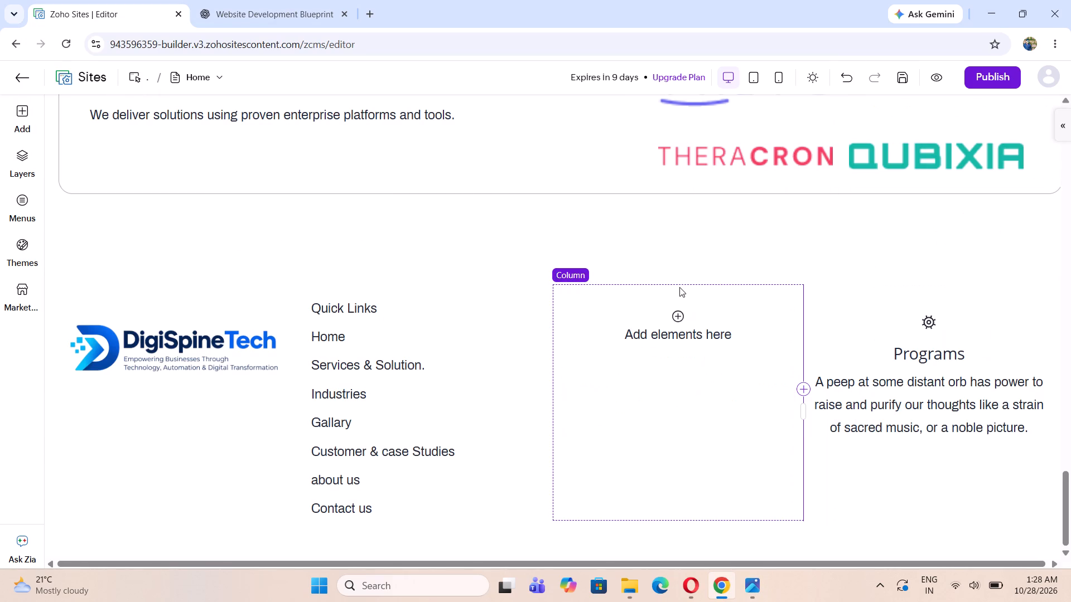
click(688, 304)
click(676, 273)
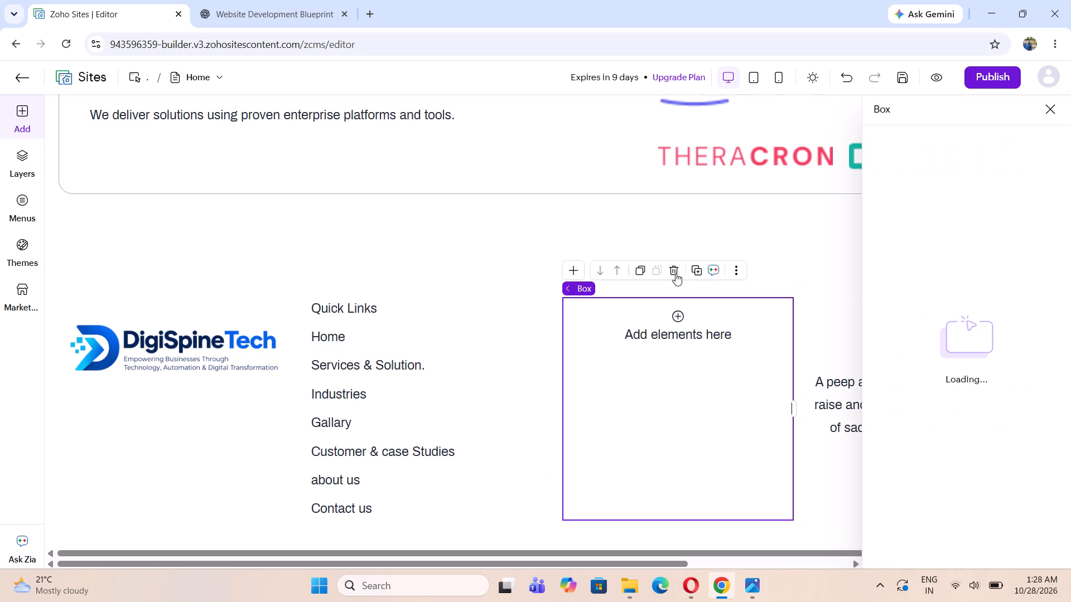
Add a paragraph to the third footer column and replace its placeholder text with Services Overview, the mockup's column title.
click(649, 284)
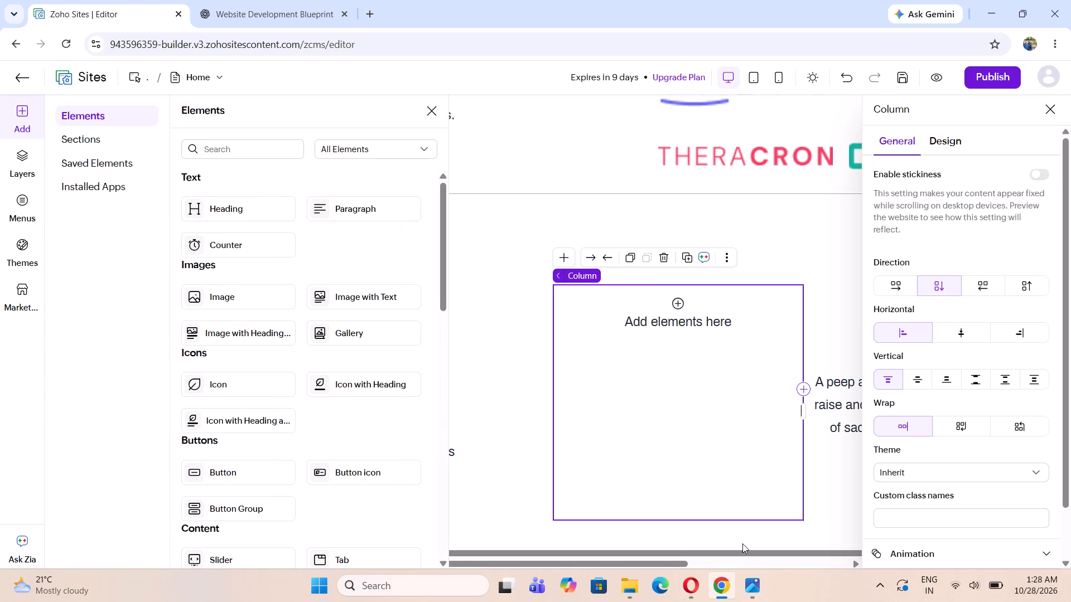
click(750, 580)
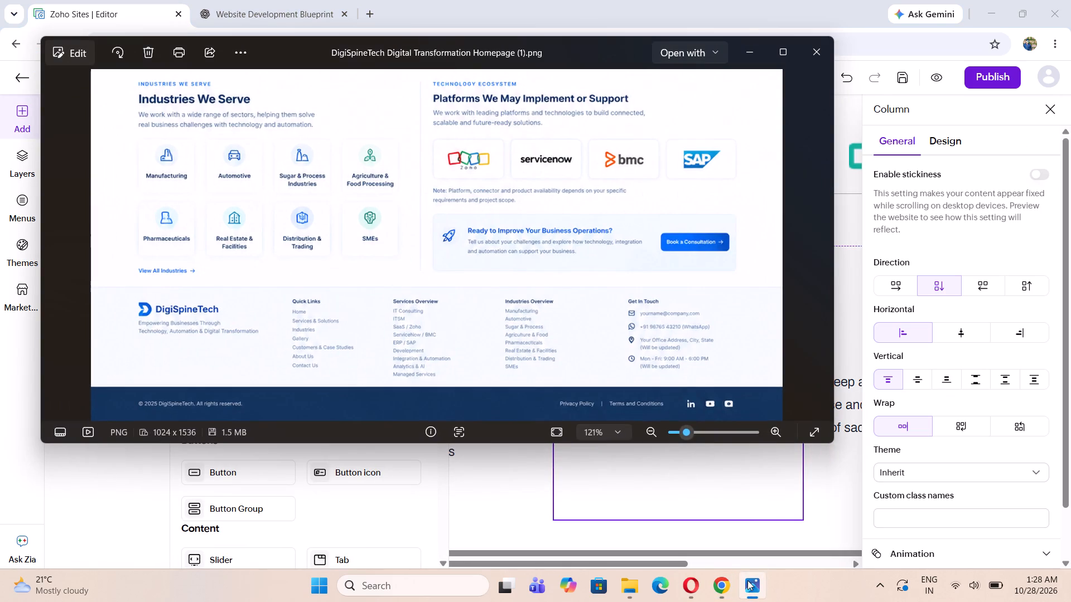
click(747, 580)
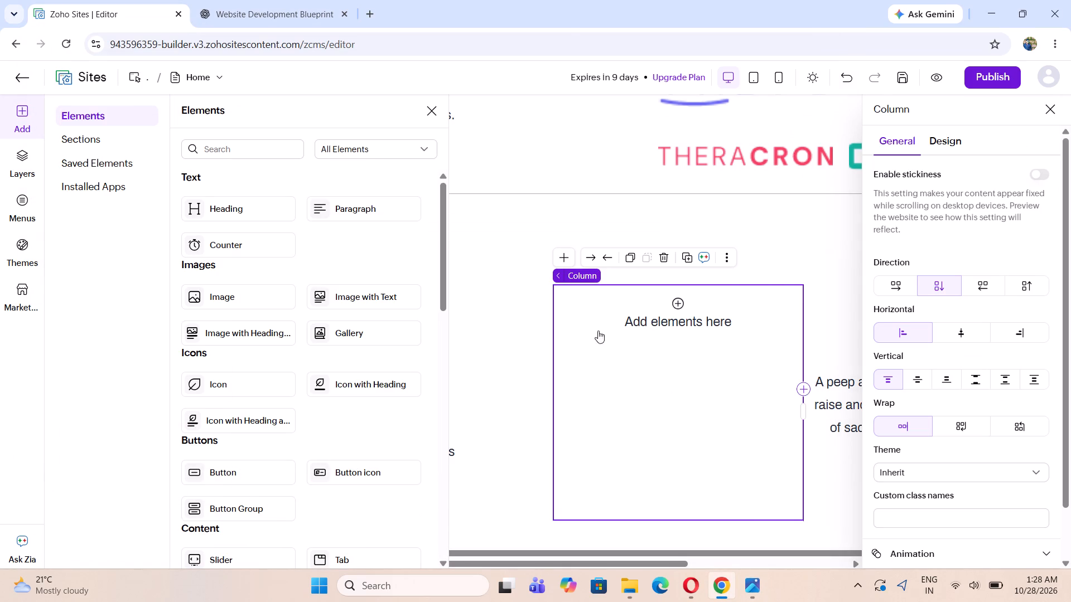
click(360, 211)
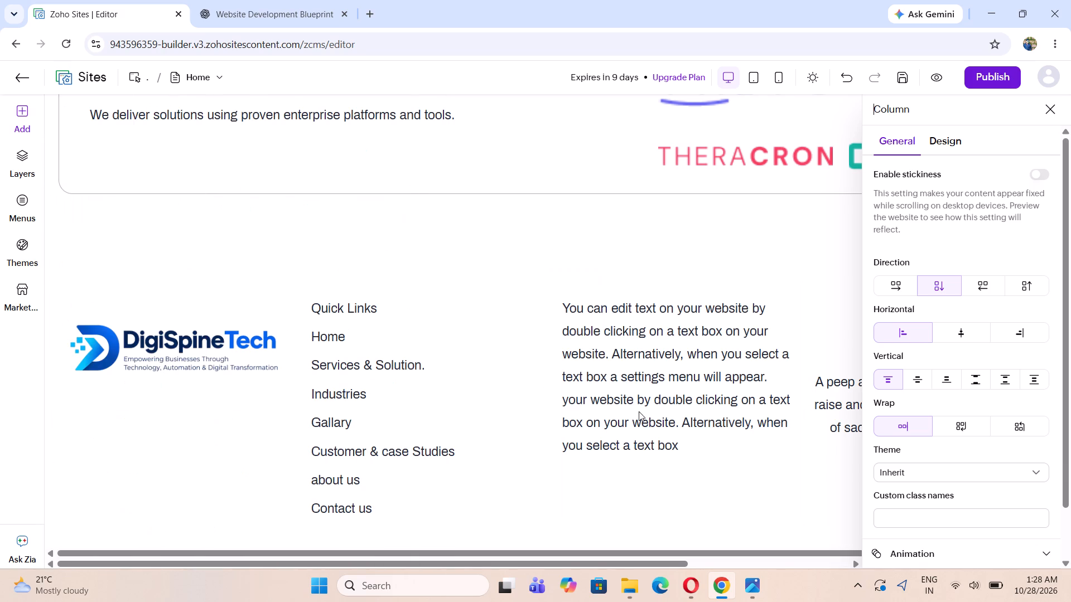
drag(682, 445, 562, 314)
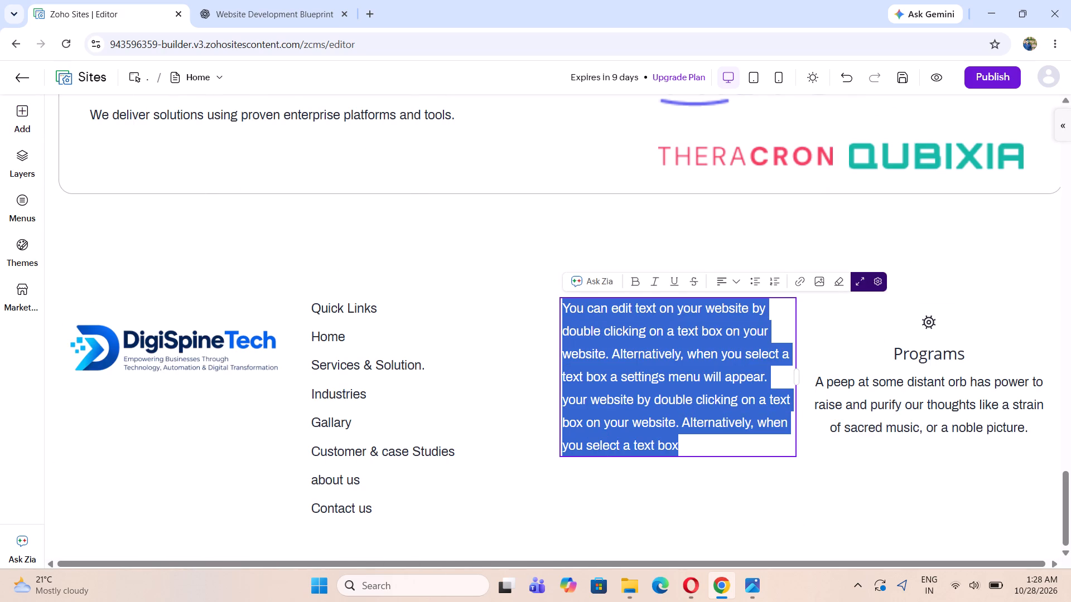
key(BackSpace)
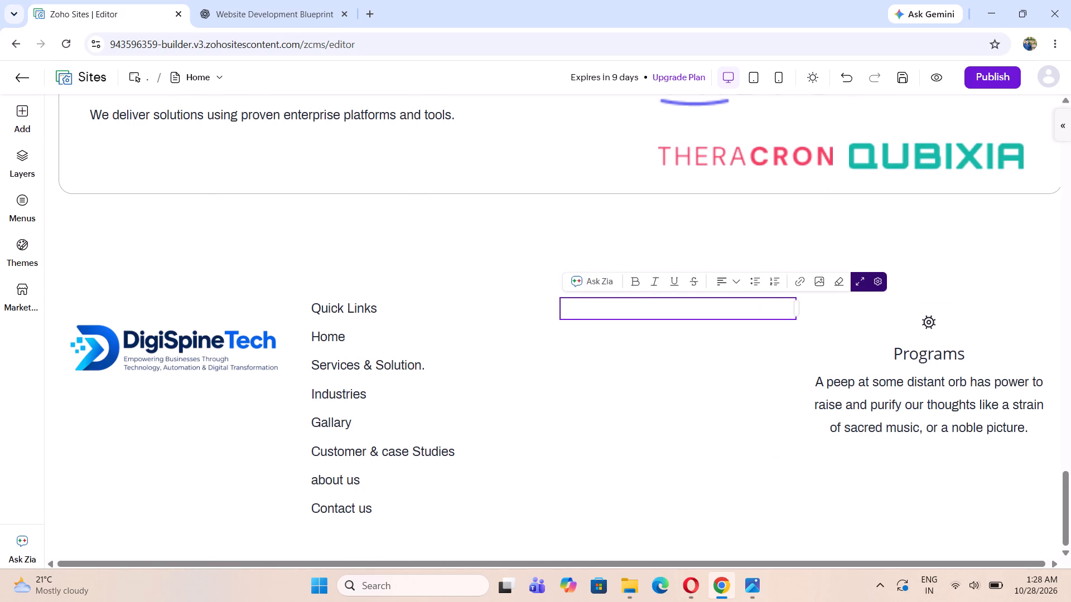
text(Services)
key(space)
text(Overview)
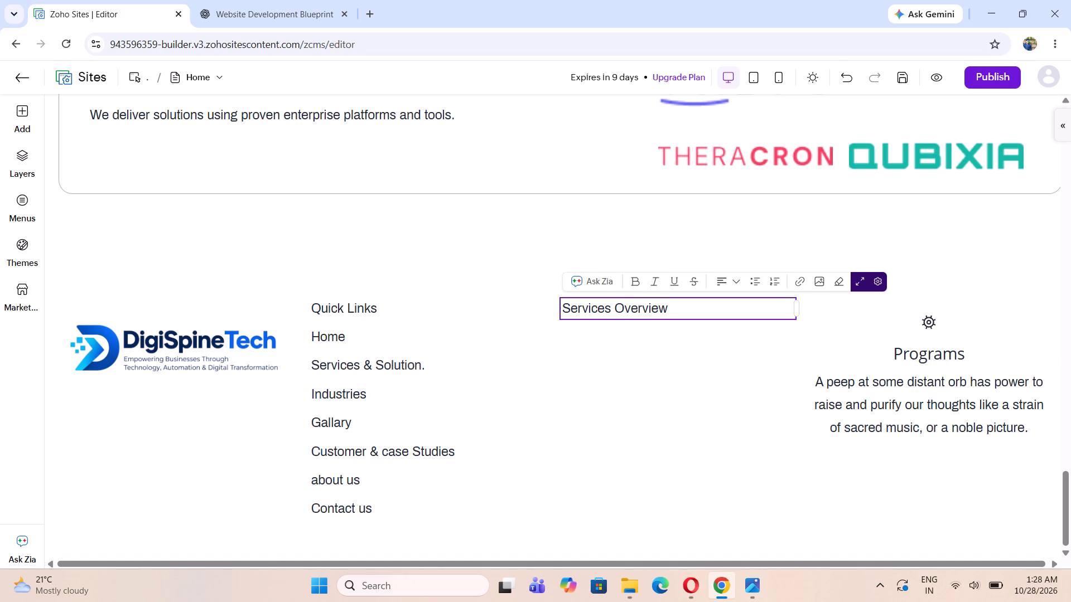
click(677, 342)
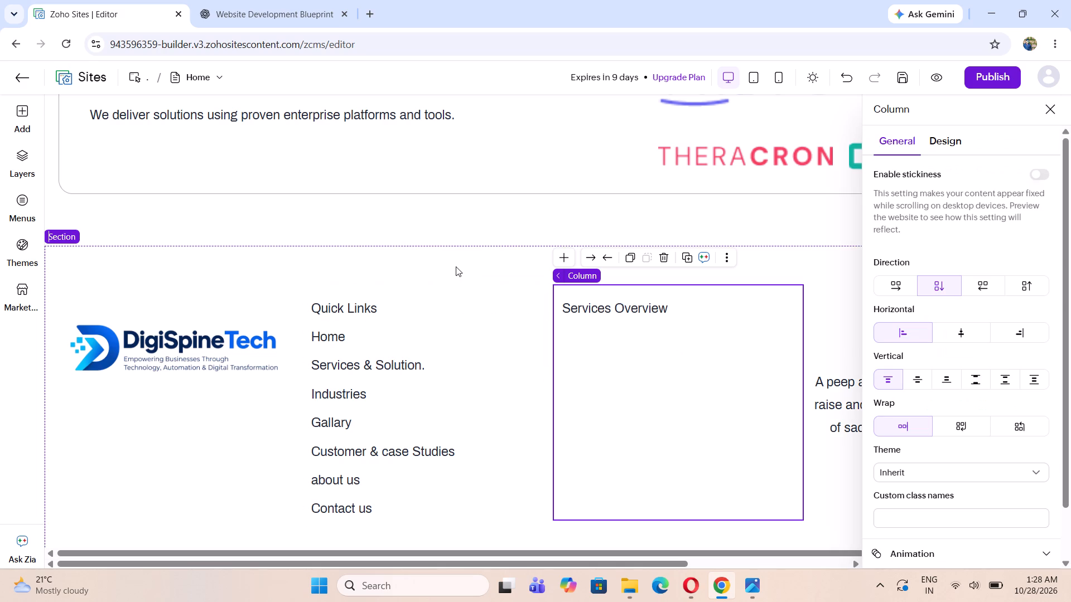
click(456, 245)
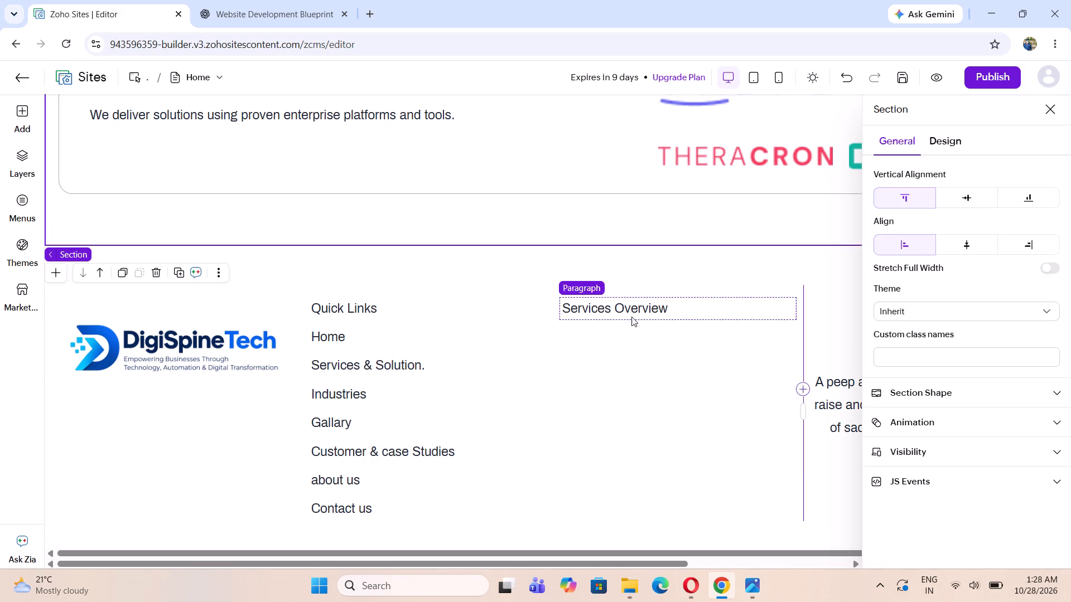
Make the Quick Links title in the second footer column bold.
click(355, 310)
drag(382, 307, 311, 305)
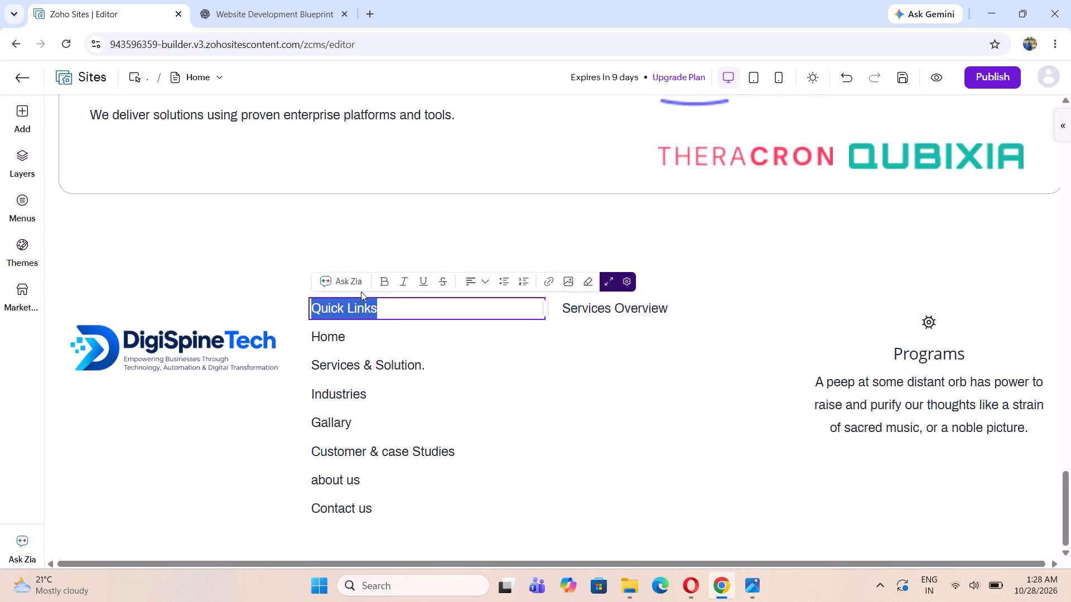
click(379, 282)
Make the Services Overview title in the third footer column bold.
click(580, 310)
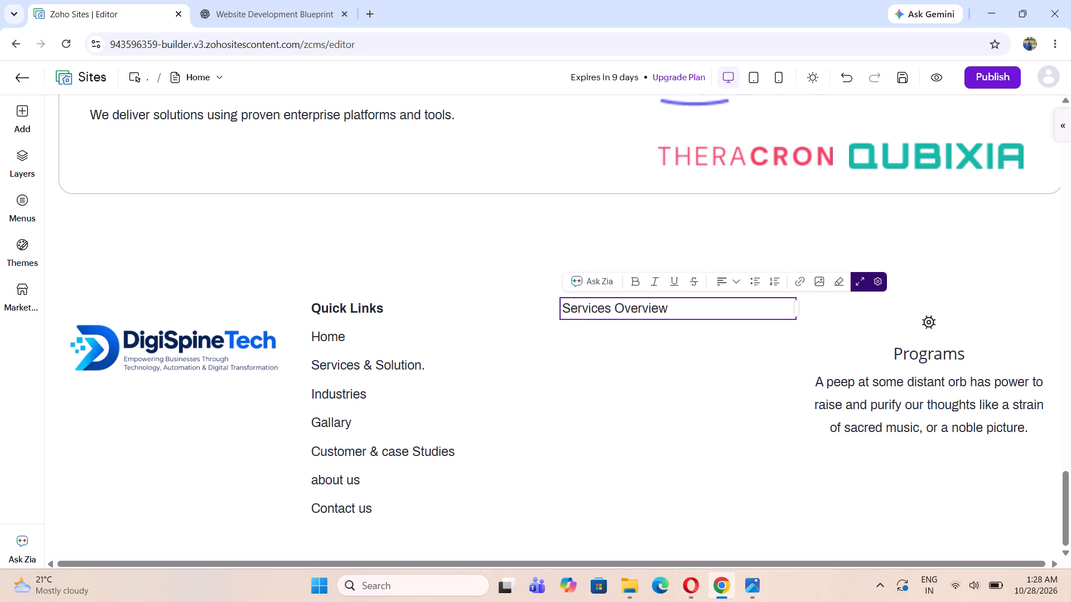
drag(672, 309, 565, 310)
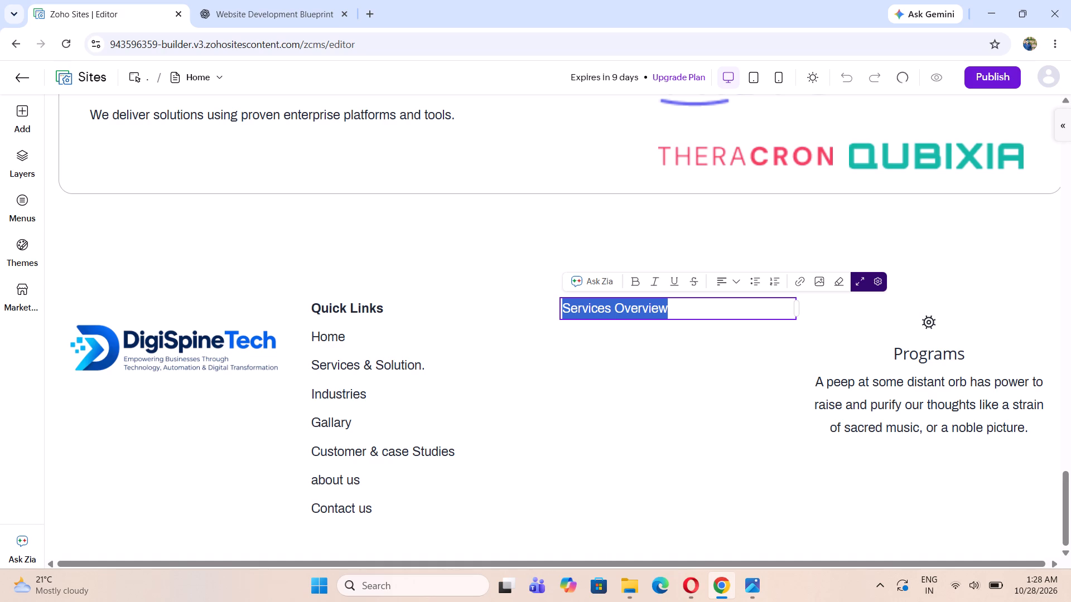
click(637, 281)
click(628, 337)
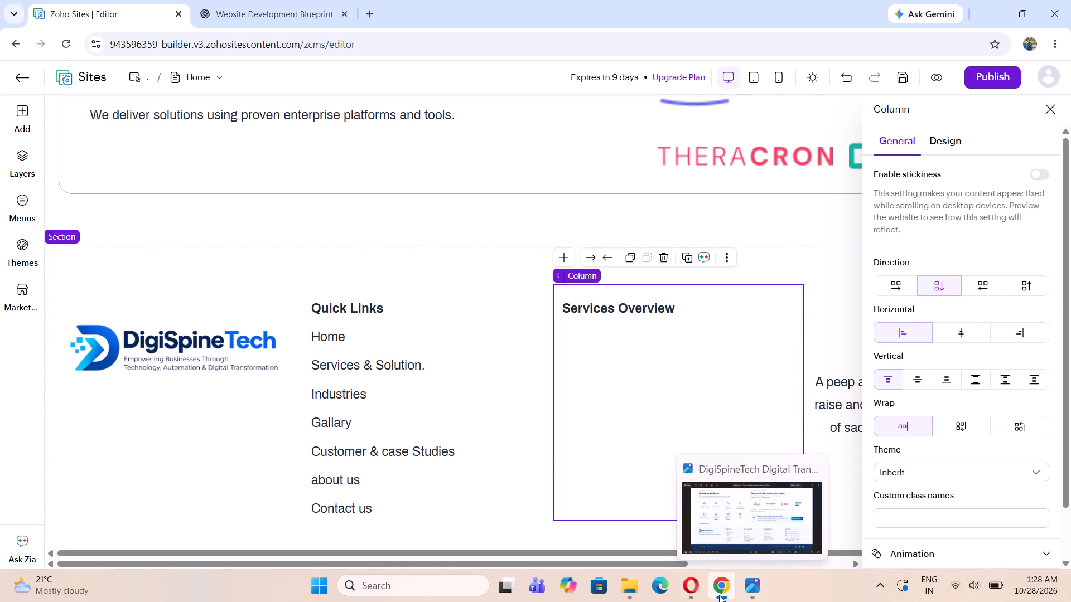
After checking the mockup's footer, add a paragraph under the Services Overview title and replace its placeholder text with IT Consulting.
click(759, 592)
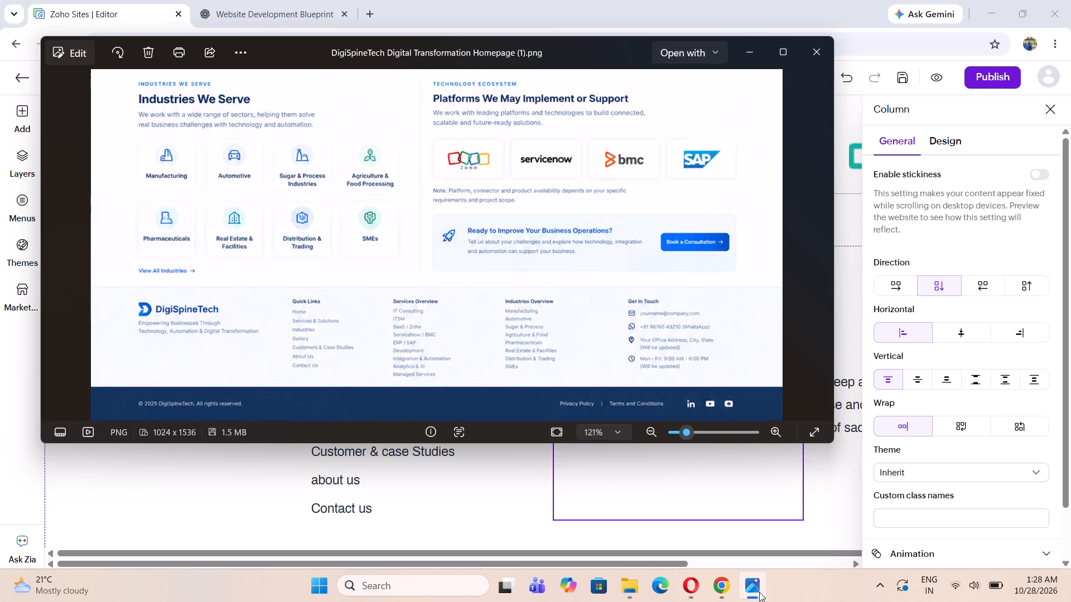
click(759, 592)
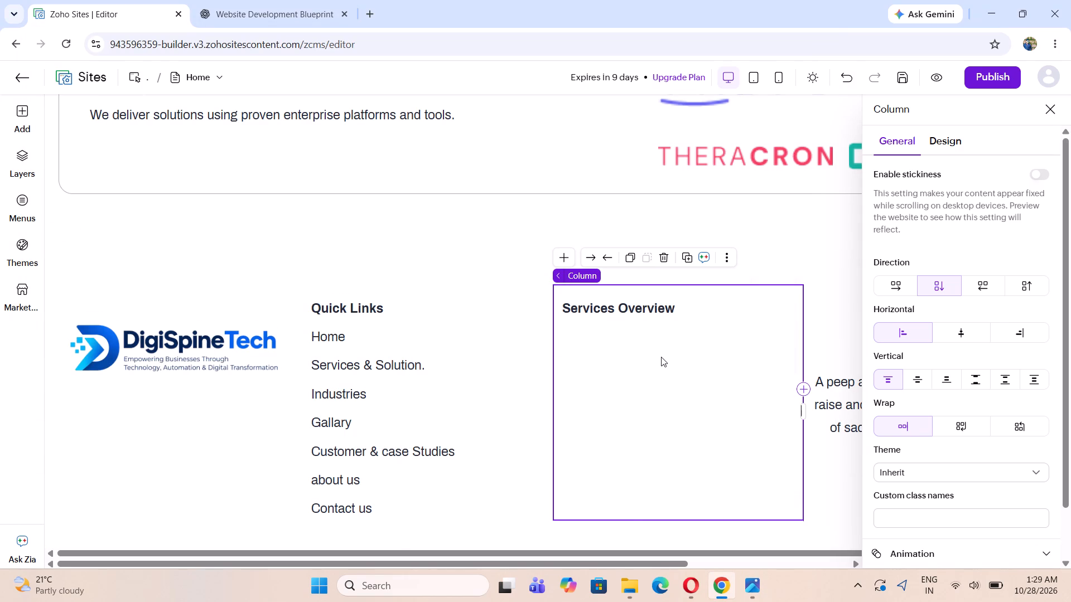
click(568, 260)
click(378, 208)
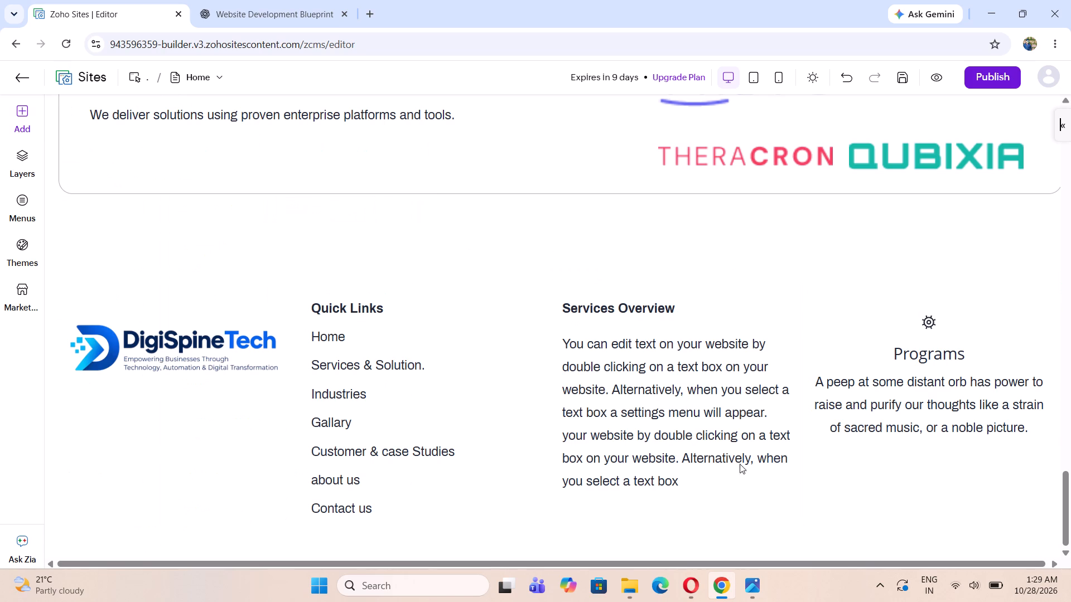
click(686, 487)
drag(682, 484, 548, 348)
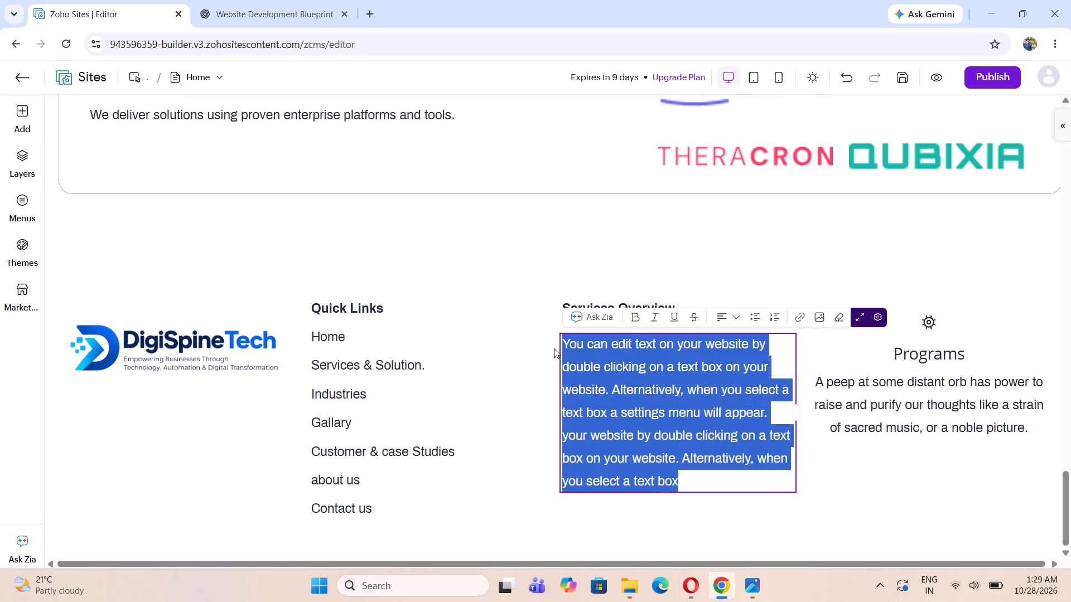
key(BackSpace)
text(IT Consulting)
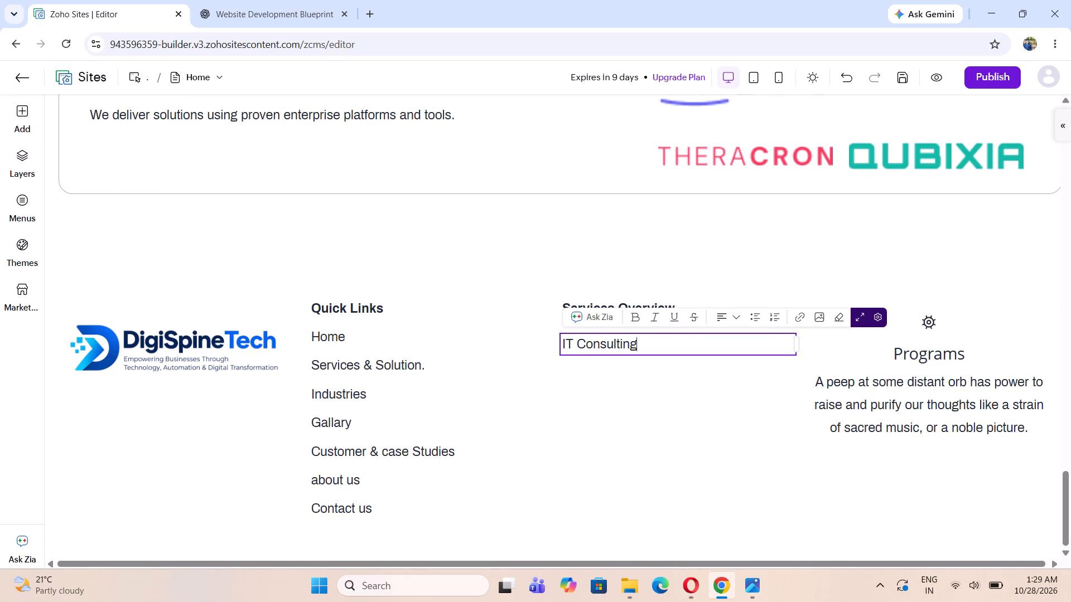
click(678, 376)
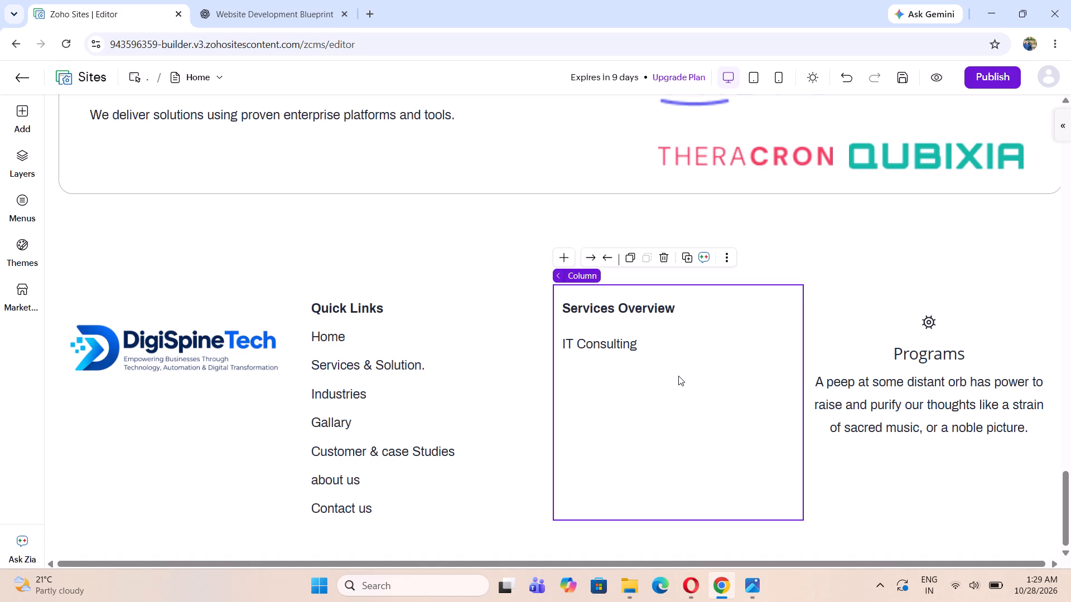
Add a paragraph below IT Consulting in the third footer column and replace its placeholder text with ITSM, following the mockup.
click(566, 256)
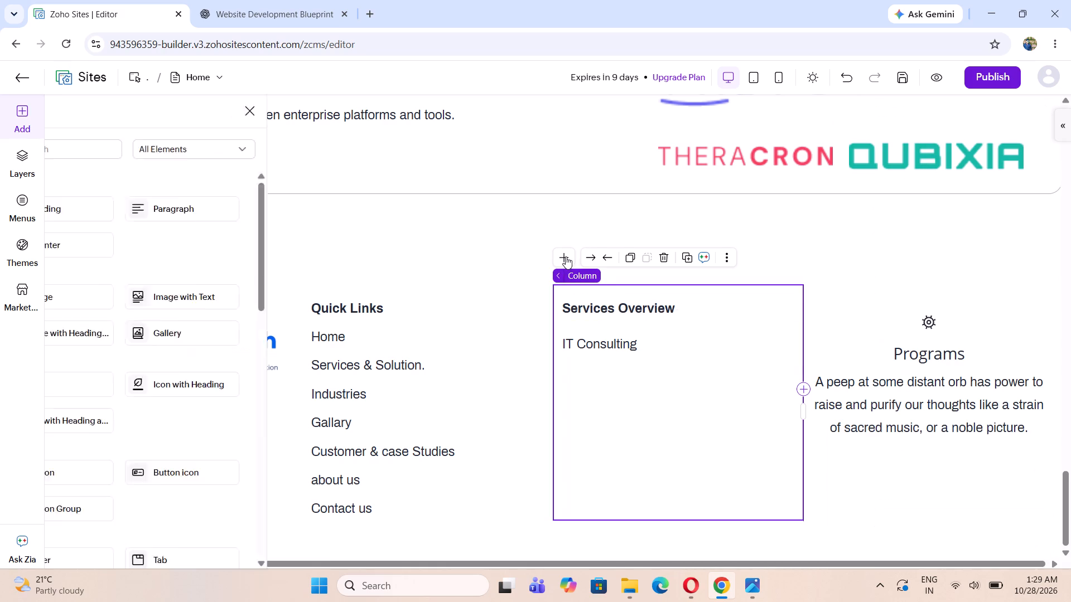
click(379, 210)
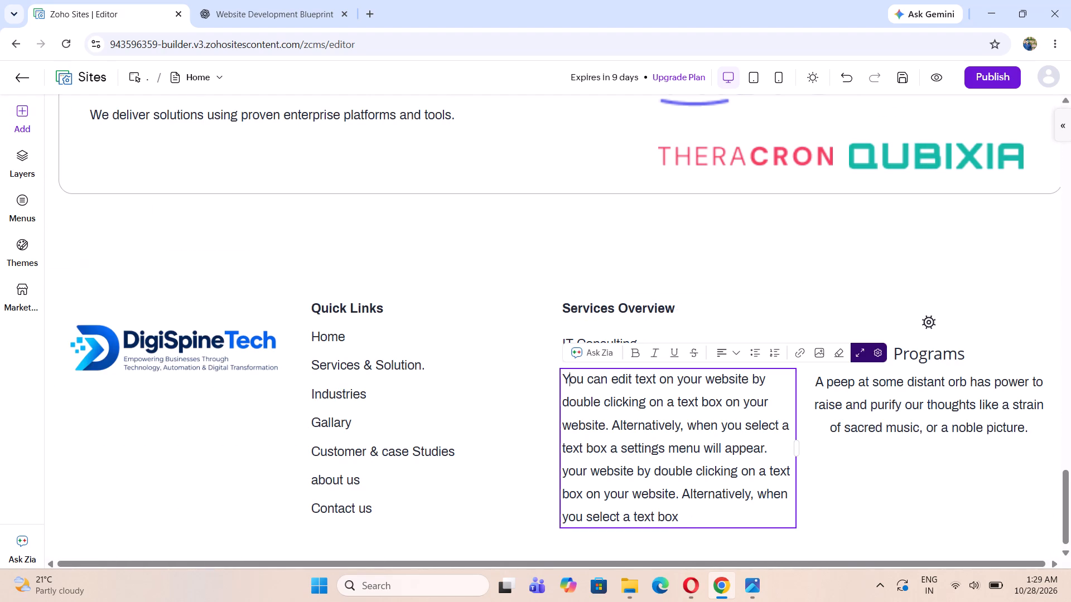
drag(685, 516, 571, 386)
key(BackSpace)
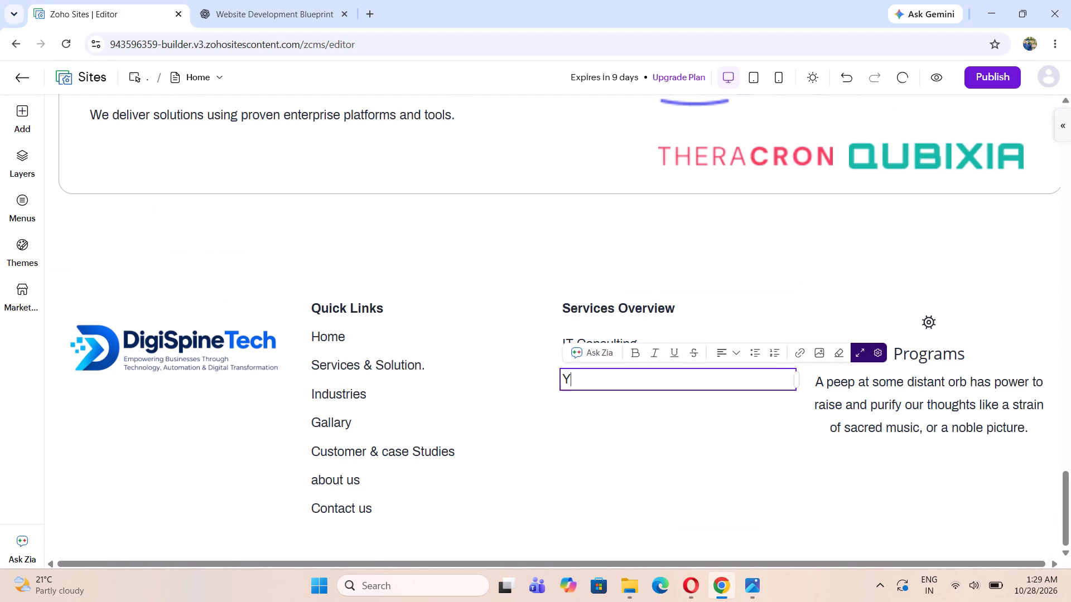
click(753, 592)
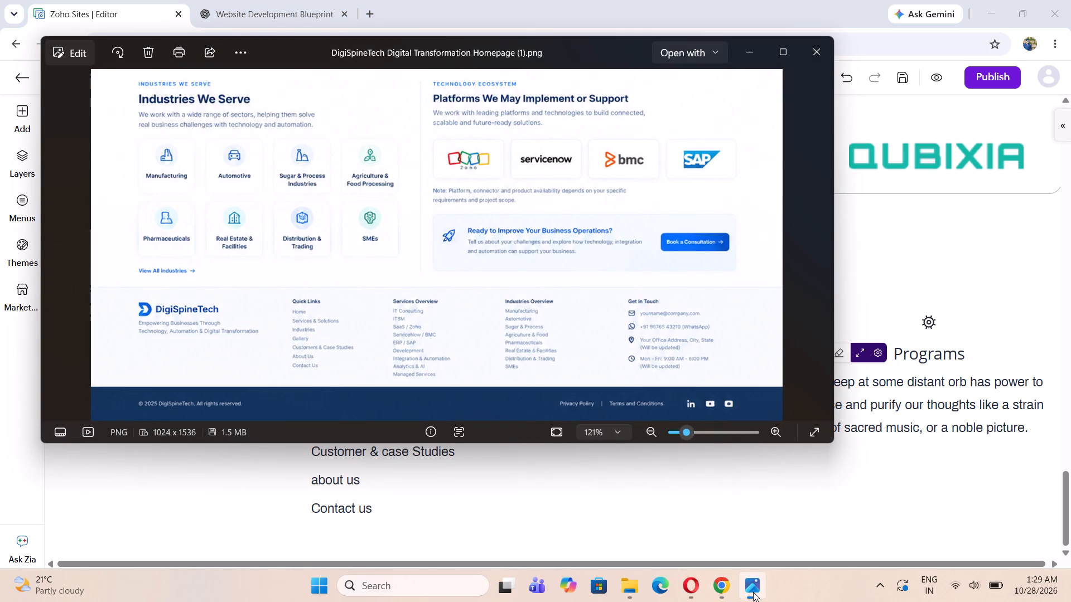
click(754, 593)
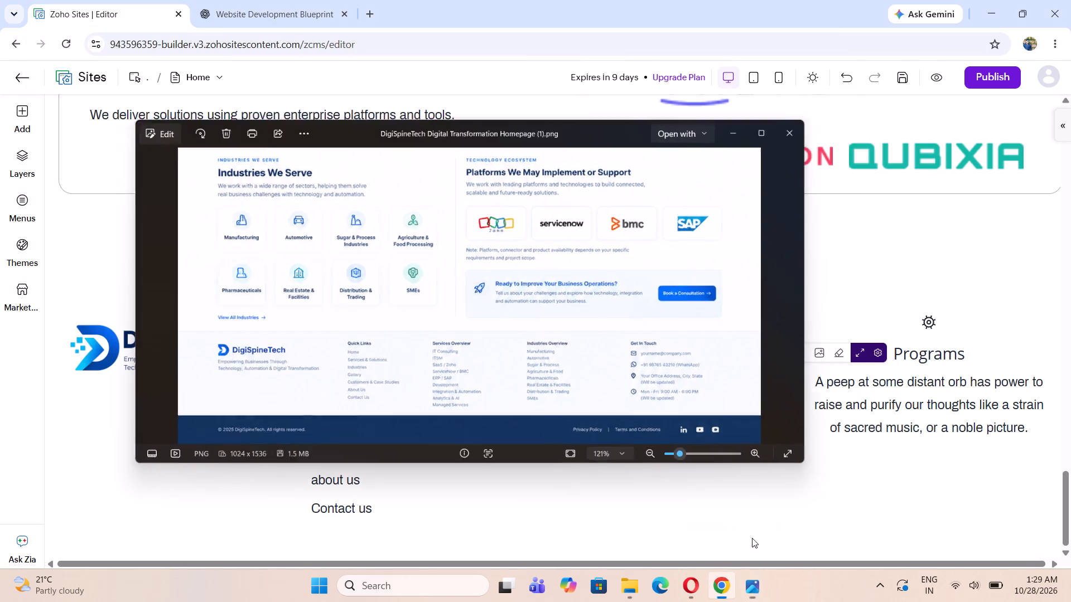
key(BackSpace)
text(ITSM)
click(649, 409)
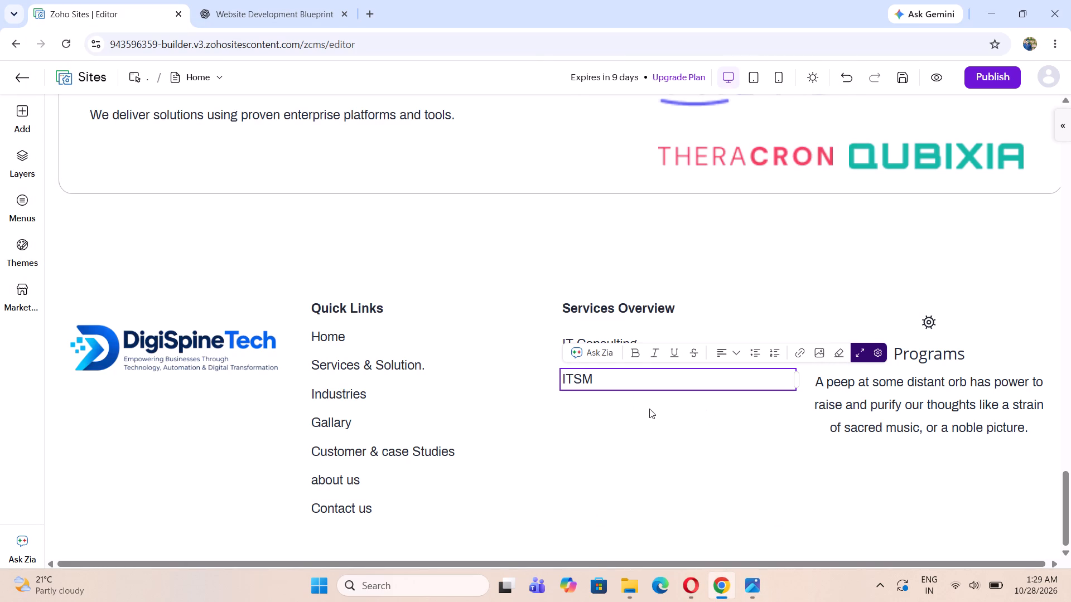
Add a paragraph below ITSM in the third footer column and replace its placeholder text with Saas/Zoho, following the mockup.
click(564, 251)
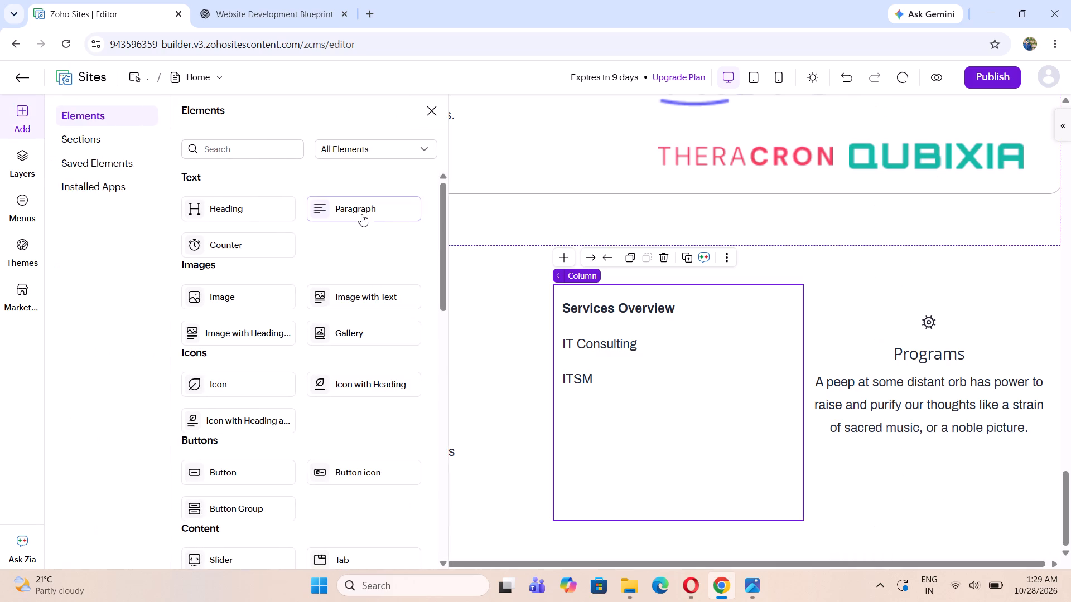
click(360, 212)
scroll(655, 457, down, 2)
click(758, 593)
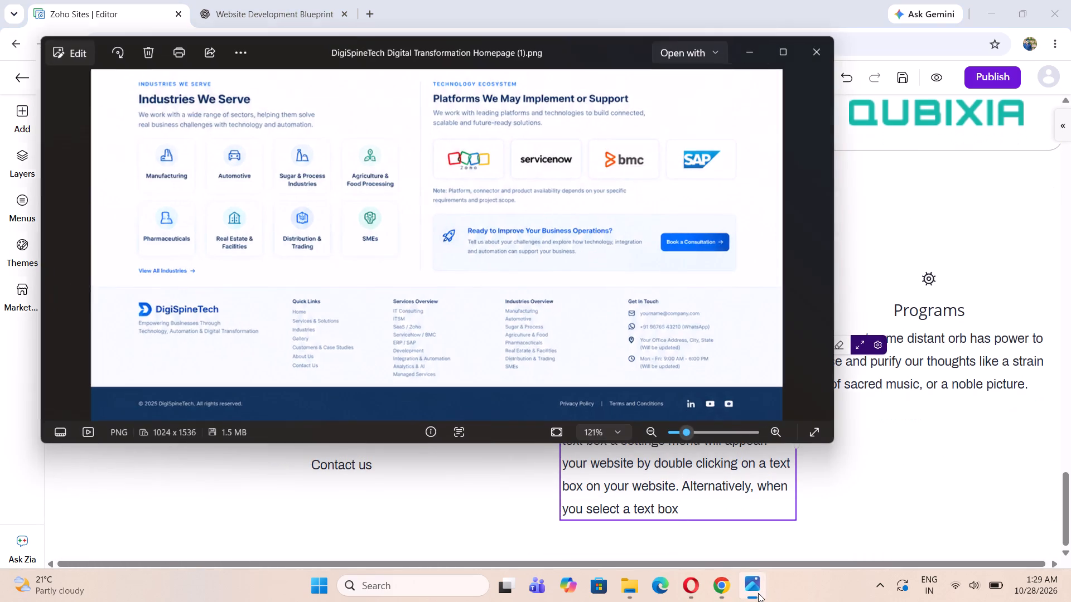
click(758, 593)
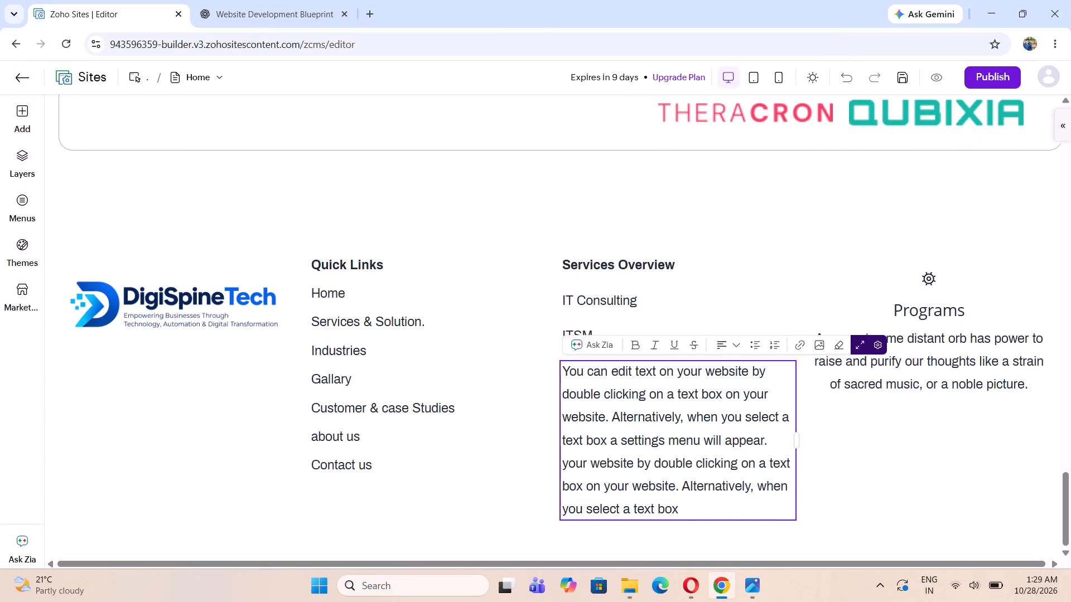
drag(682, 504, 551, 376)
key(BackSpace)
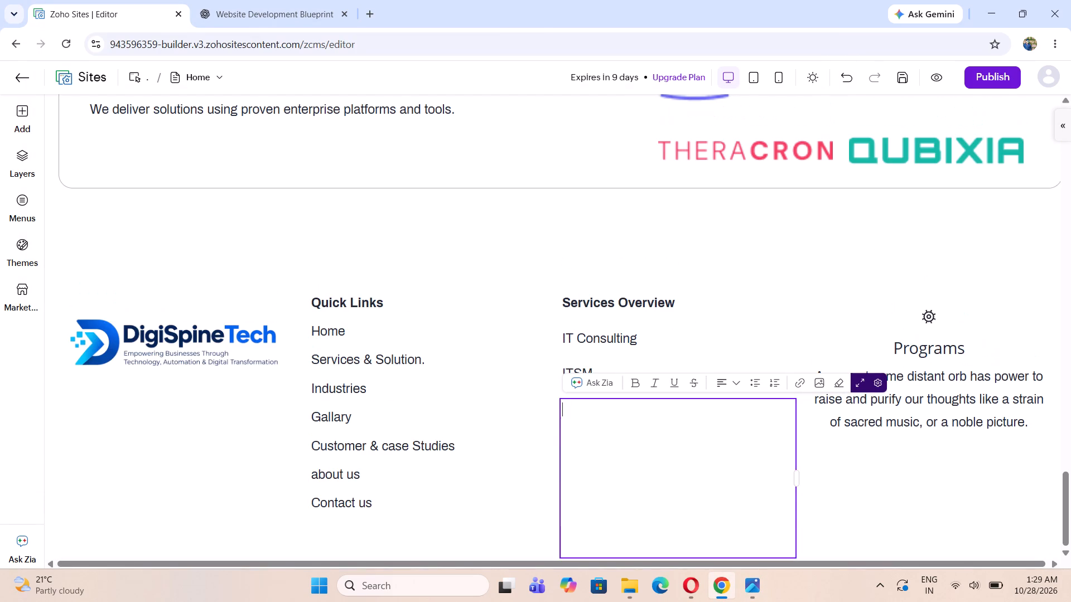
text(Saas)
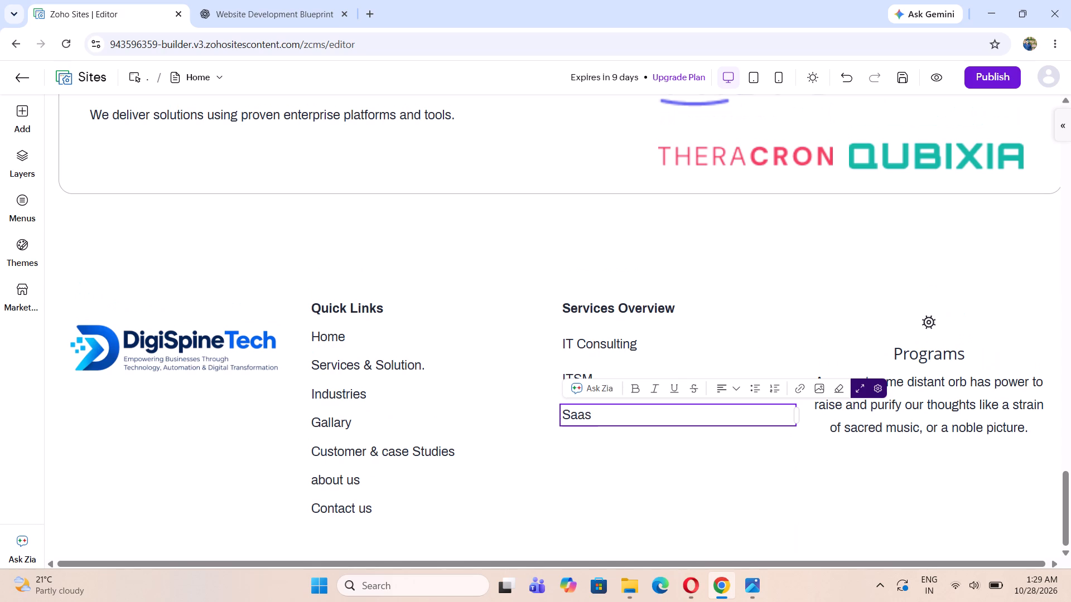
key(space)
key(BackSpace)
key(slash)
text(Zooho)
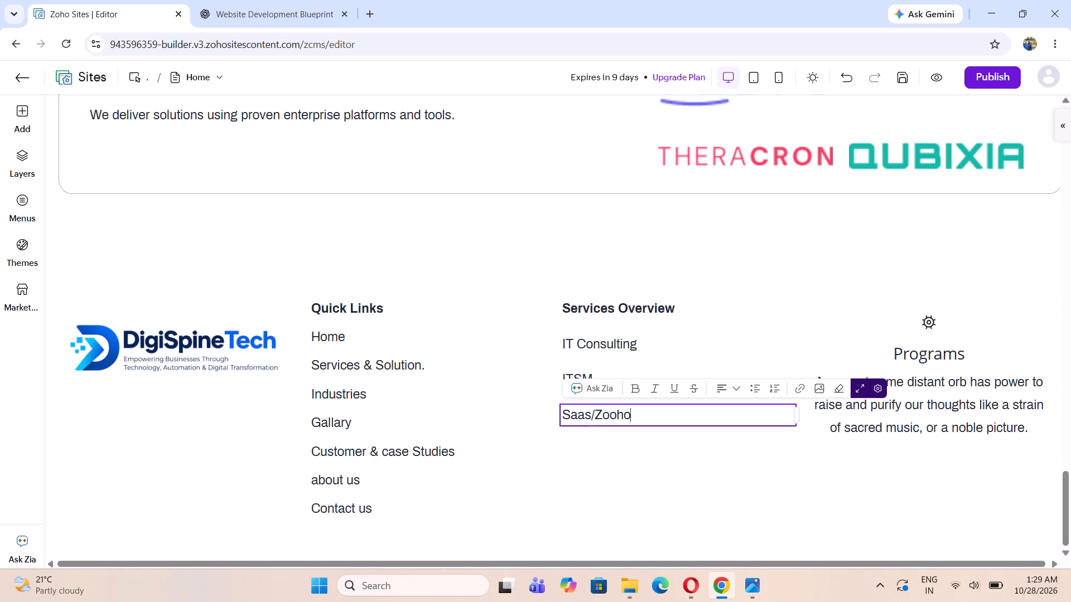
click(752, 586)
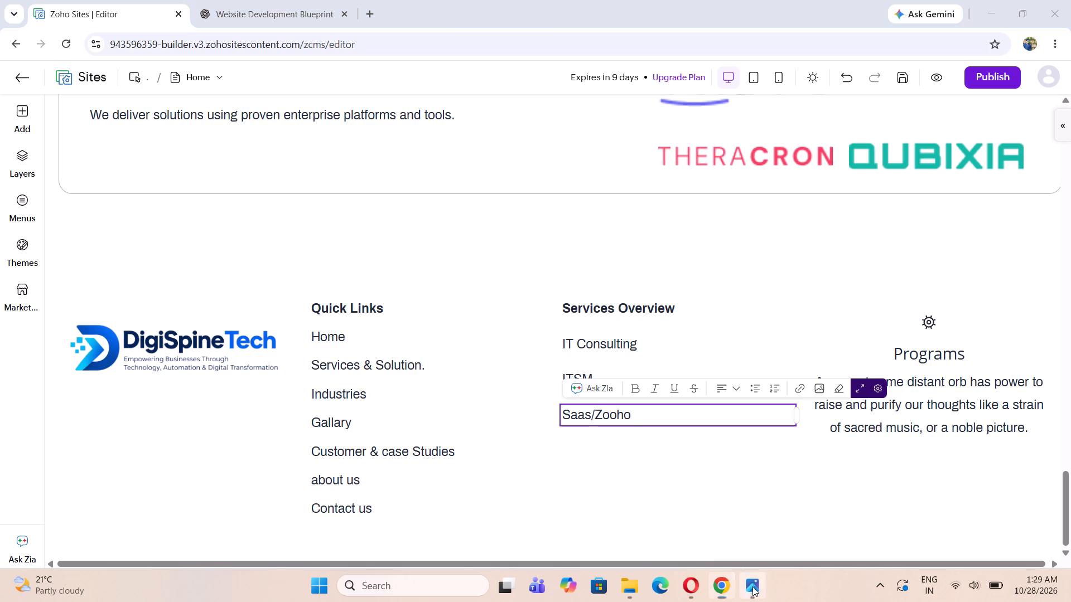
click(754, 586)
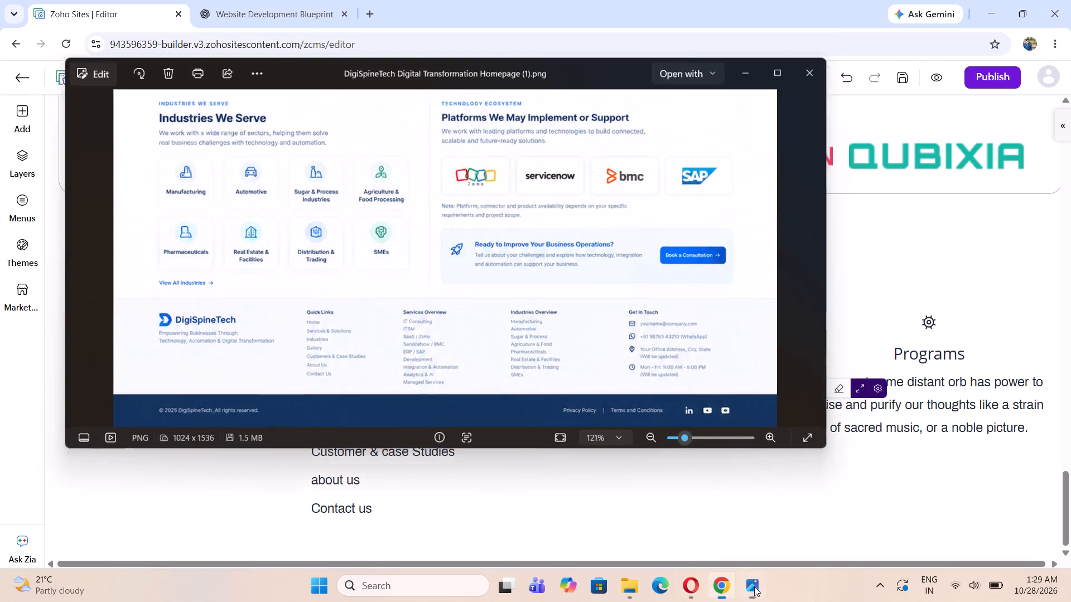
click(614, 415)
key(BackSpace)
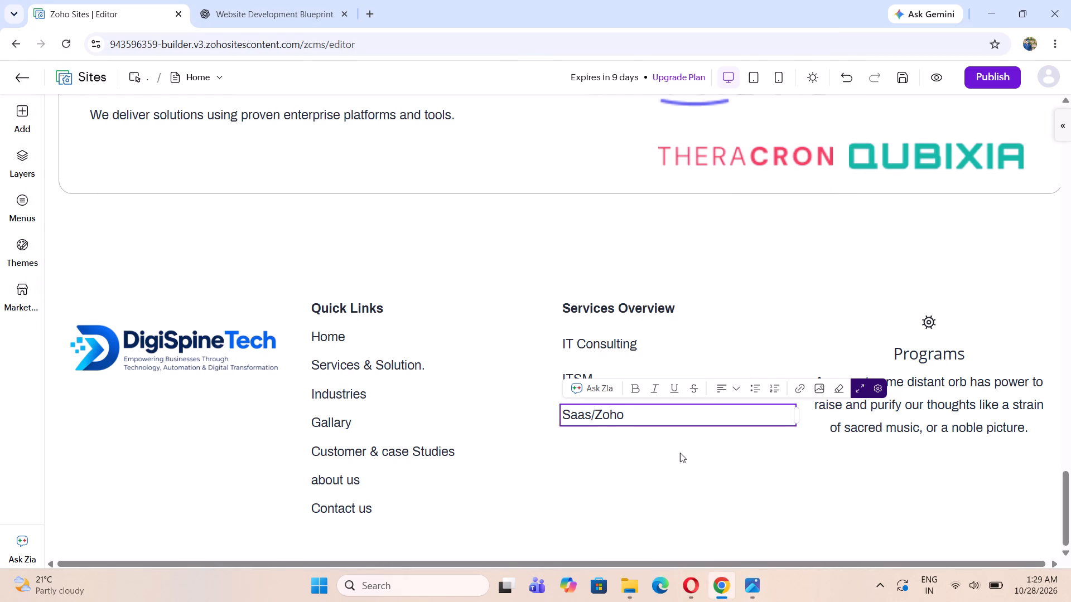
After checking the mockup's services list, add a paragraph below Saas/Zoho and replace its placeholder text with Servicenow / BMC.
click(749, 591)
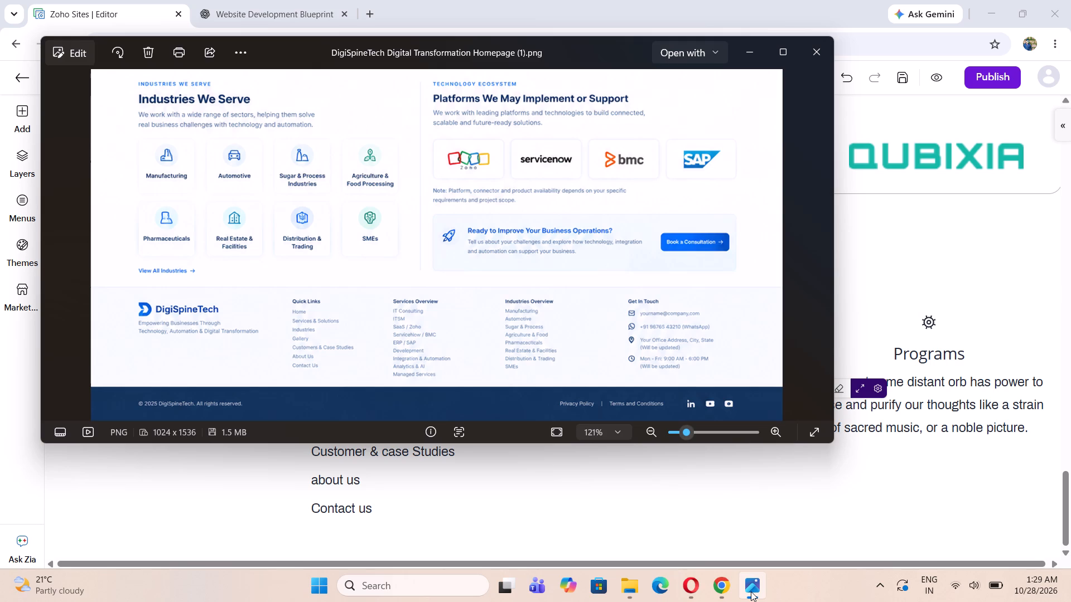
click(751, 591)
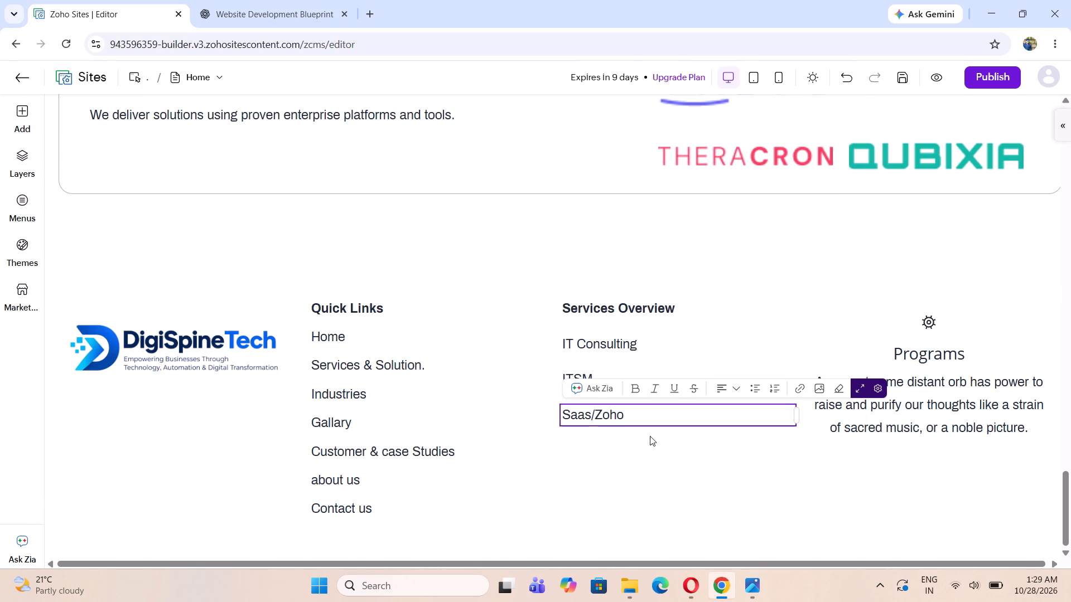
click(620, 465)
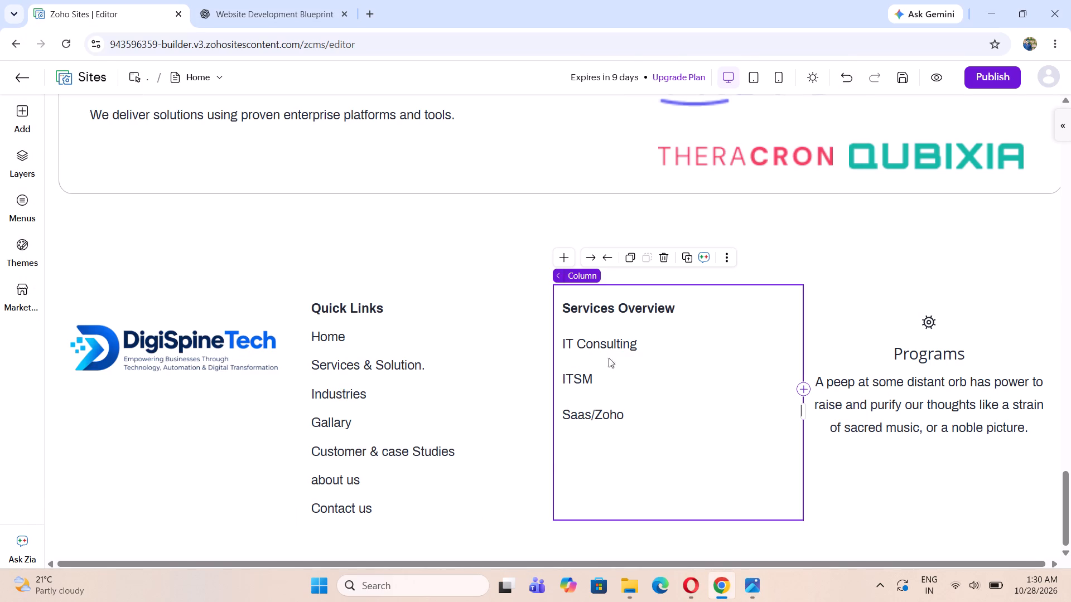
click(564, 258)
click(344, 205)
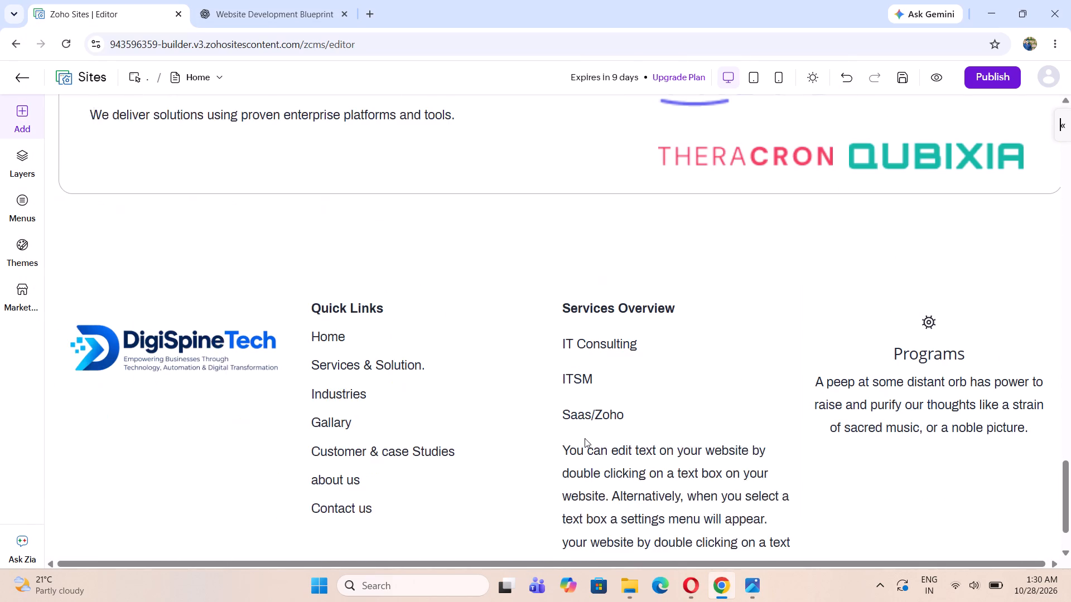
scroll(656, 480, down, 2)
scroll(675, 530, down, 2)
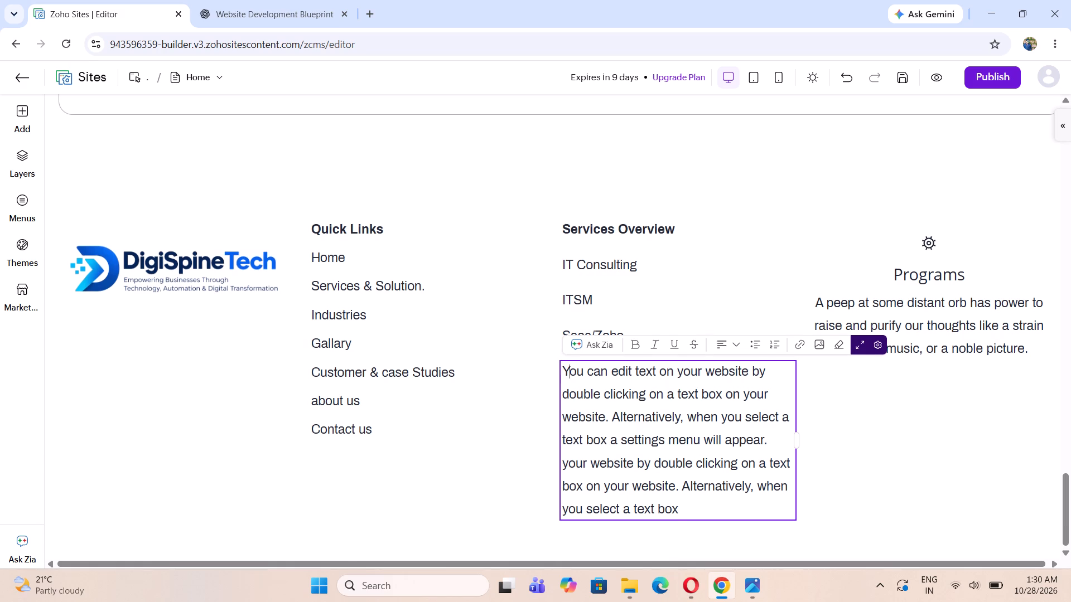
drag(684, 512, 562, 375)
key(BackSpace)
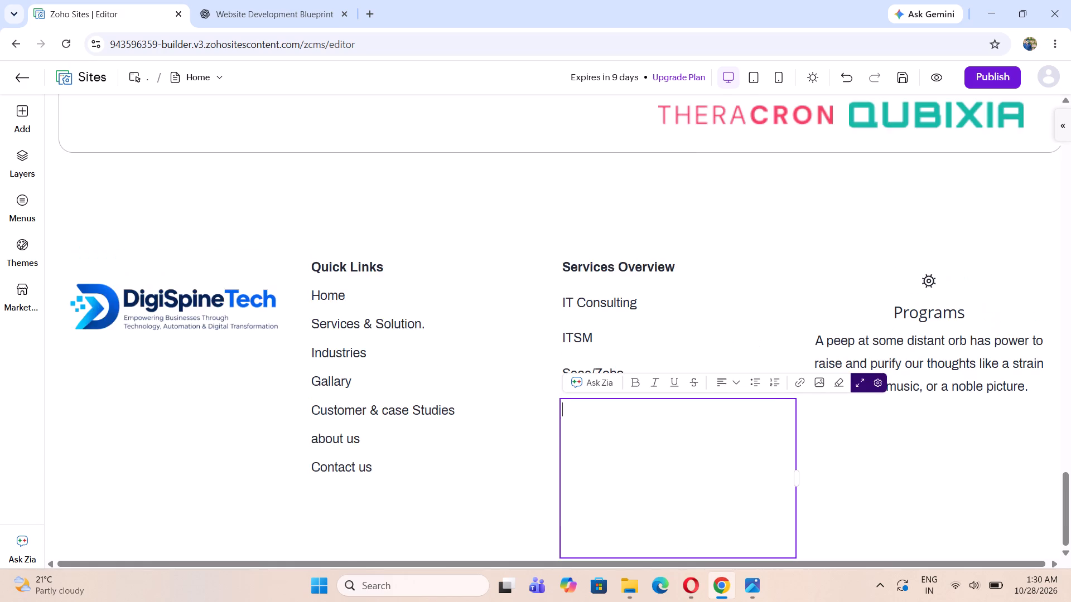
text(Servicenow /)
key(space)
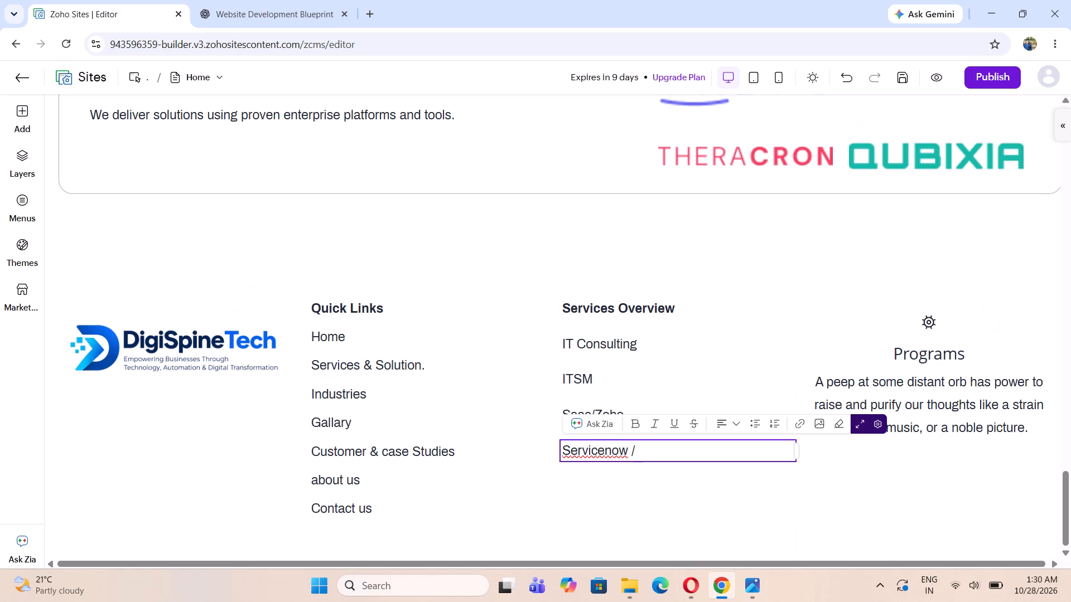
text(BMC)
click(653, 492)
Add a paragraph below Servicenow / BMC in the third footer column and replace its placeholder text with ERP / SAP, following the mockup.
click(565, 255)
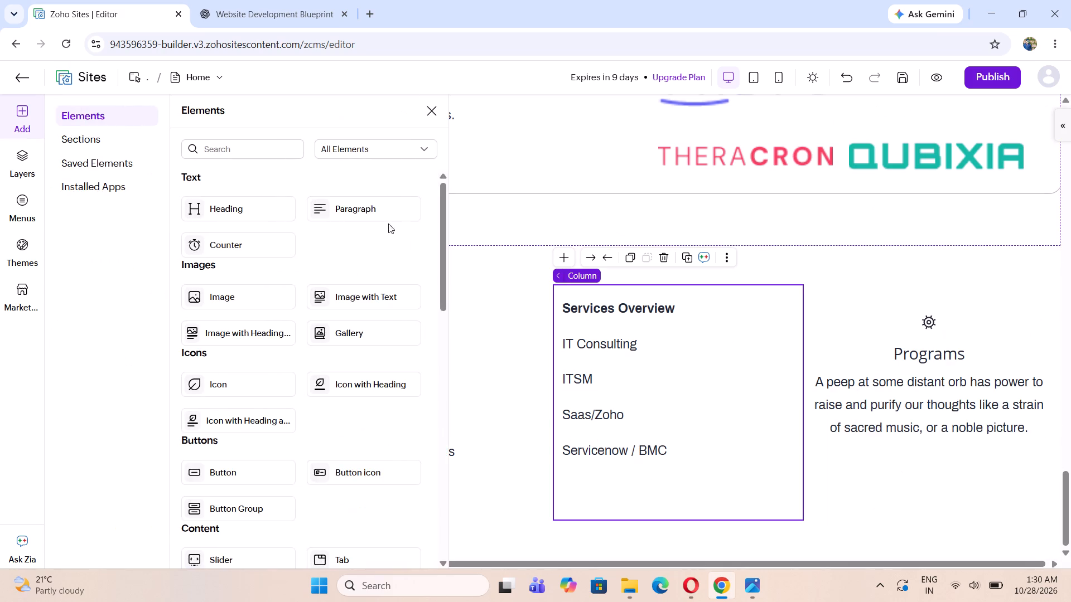
click(367, 208)
click(764, 601)
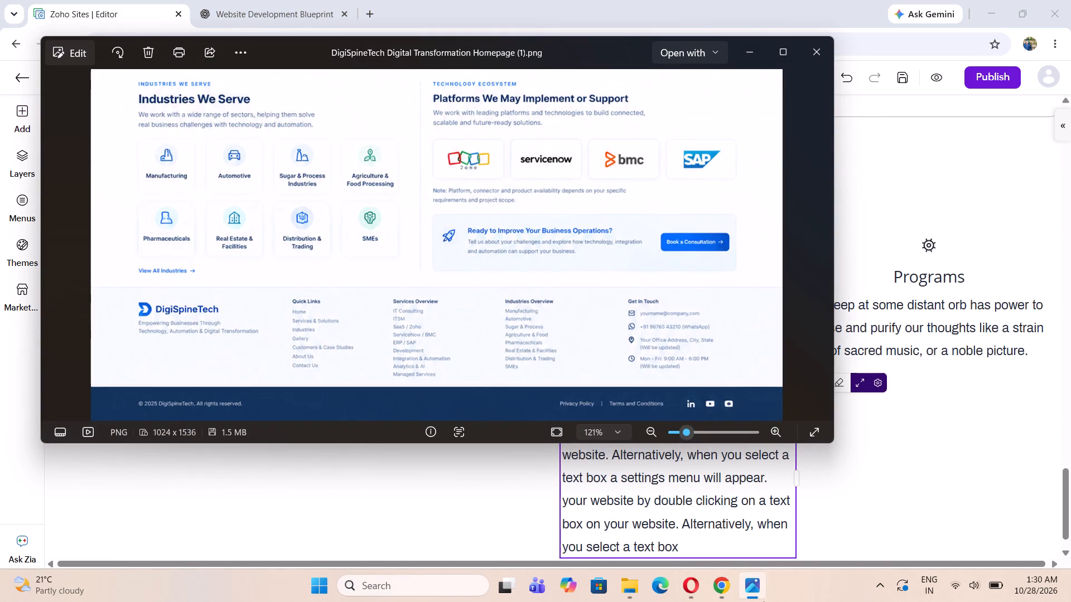
click(764, 601)
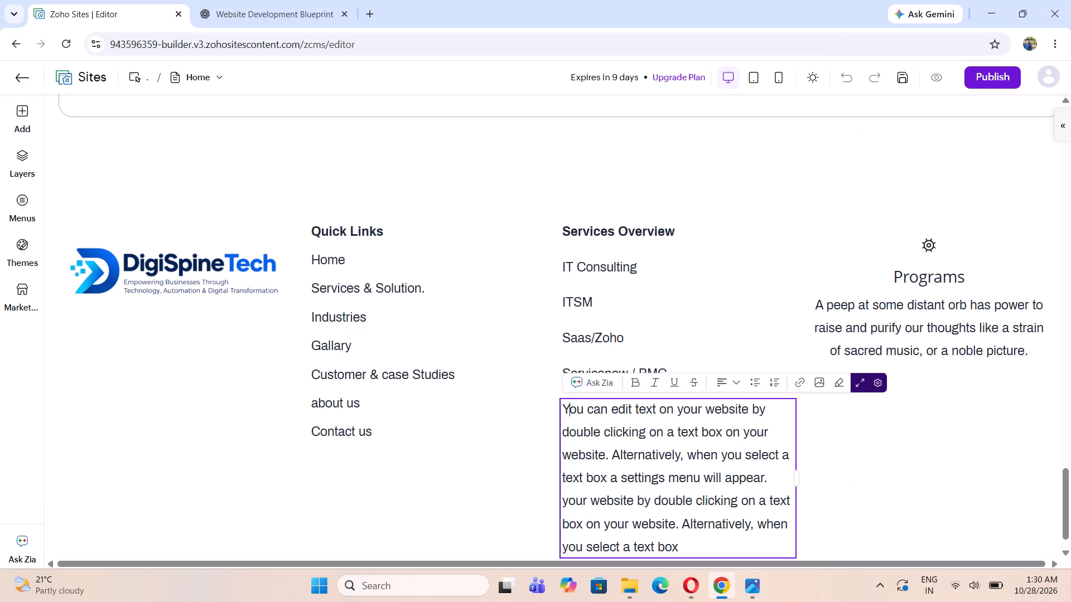
drag(701, 550, 544, 413)
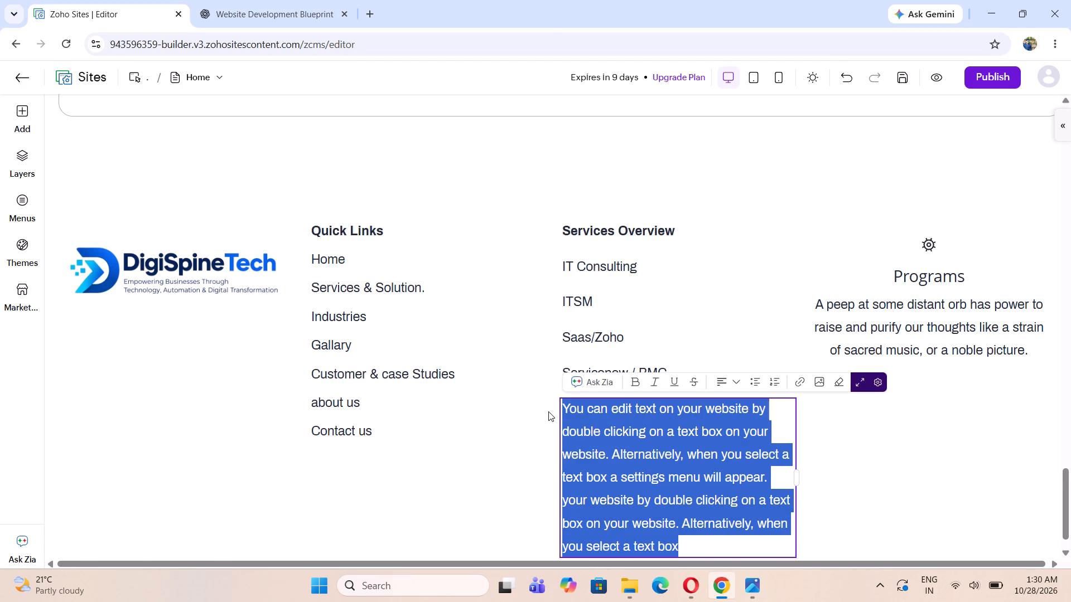
key(BackSpace)
text(ERP)
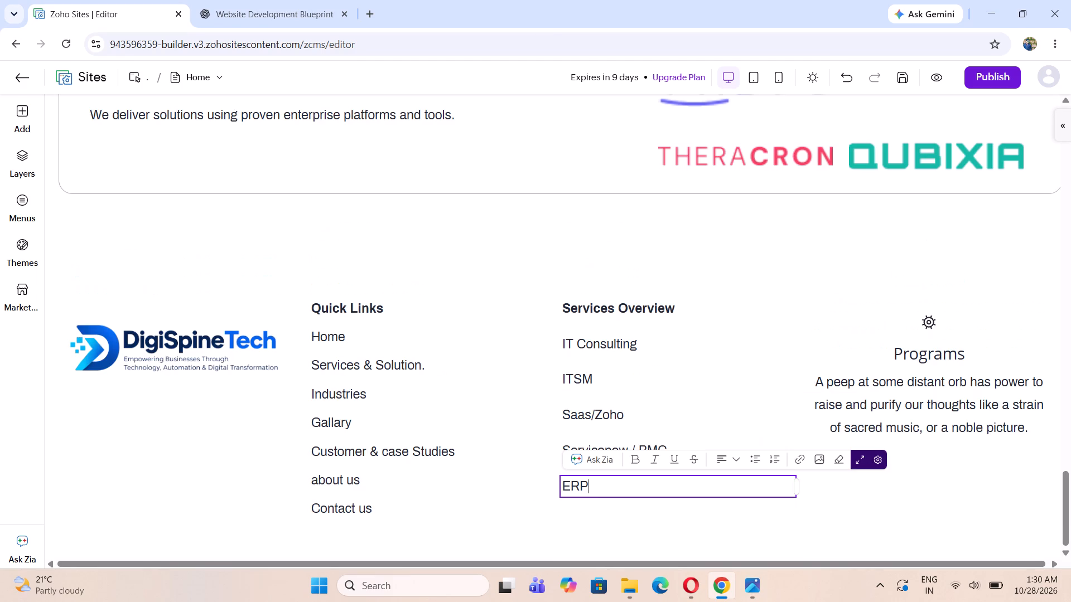
key(space)
text(/ SAP)
key(space)
After checking the mockup's services list, add a paragraph below ERP / SAP and replace its placeholder text with Development.
click(765, 588)
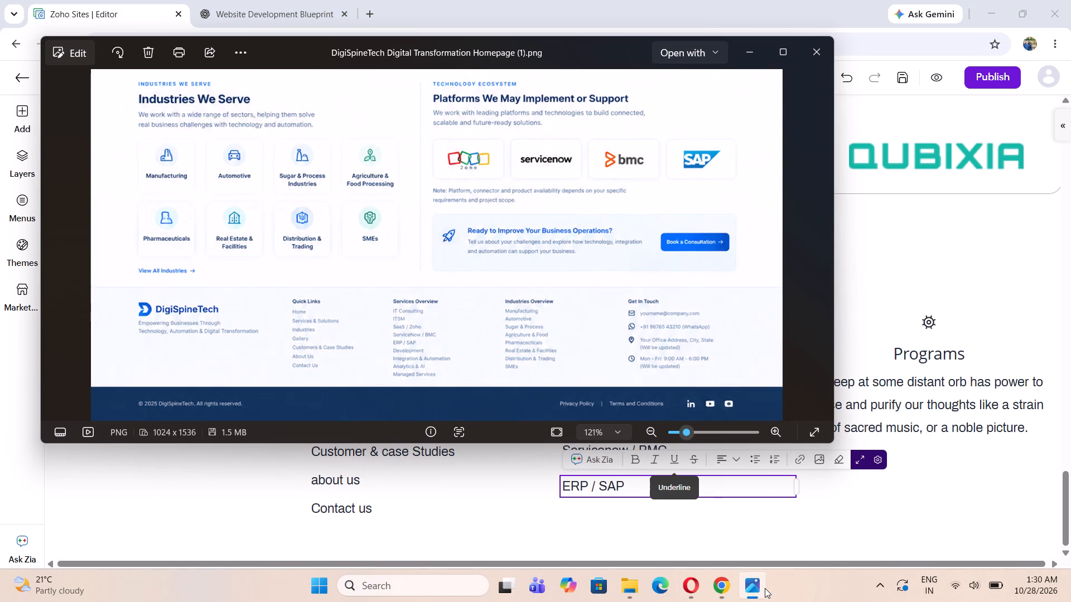
click(765, 588)
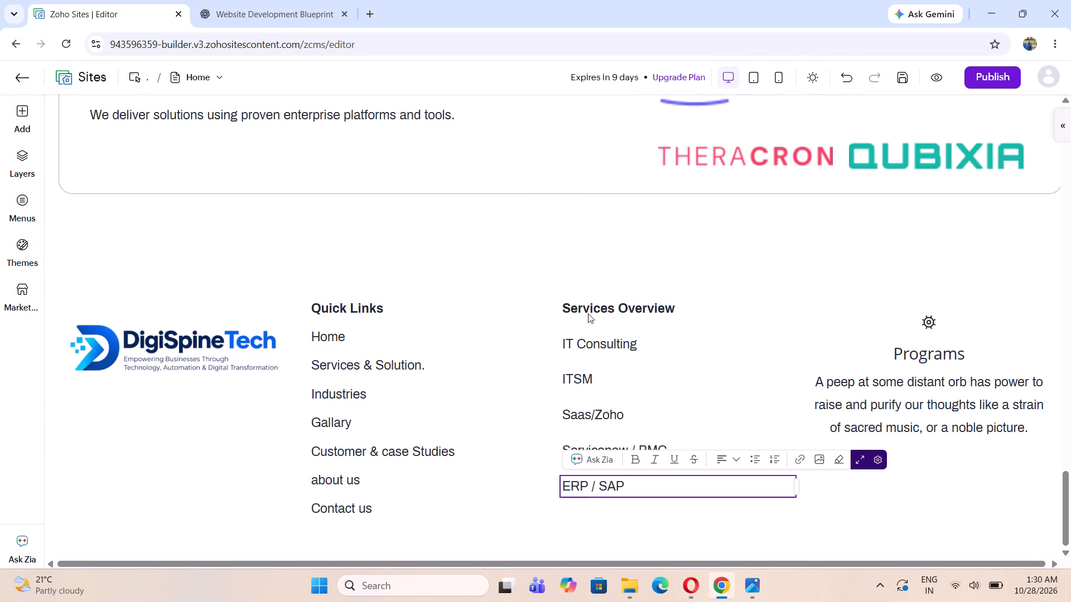
click(656, 372)
click(635, 315)
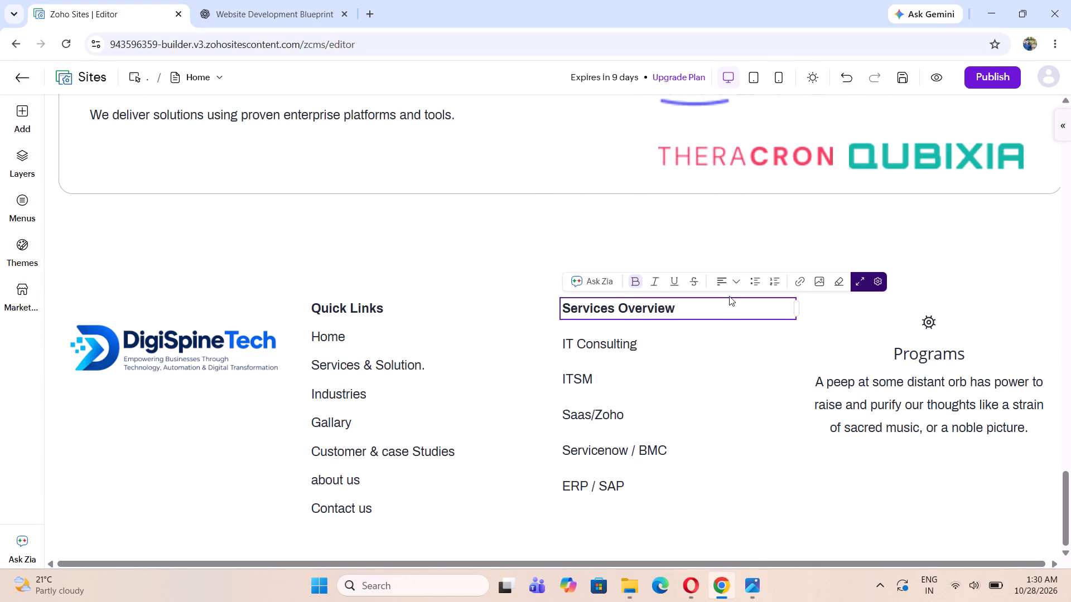
click(727, 294)
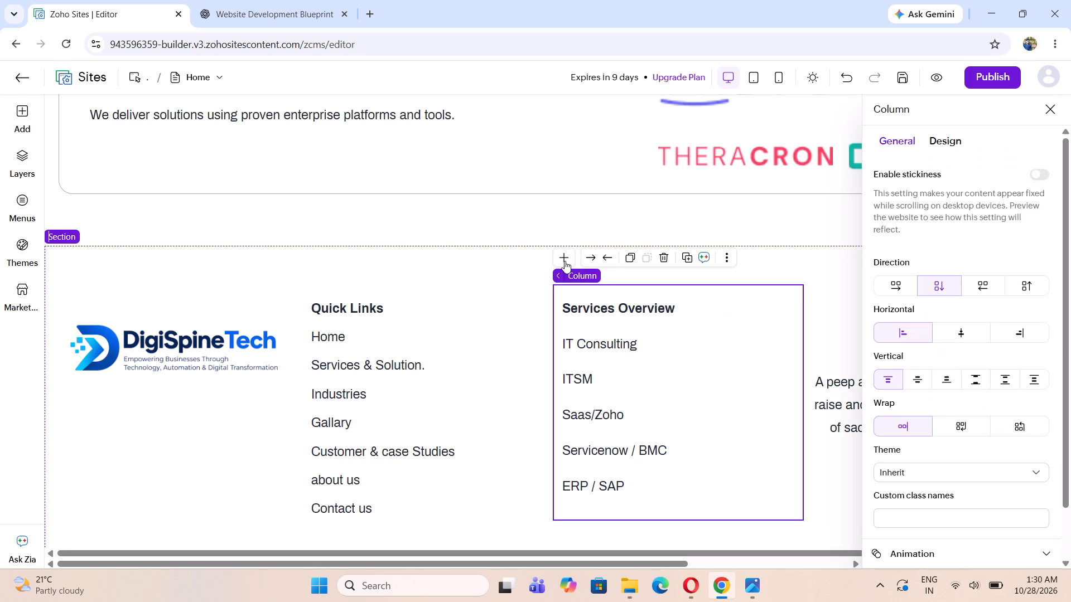
click(565, 261)
click(388, 211)
scroll(643, 511, down, 2)
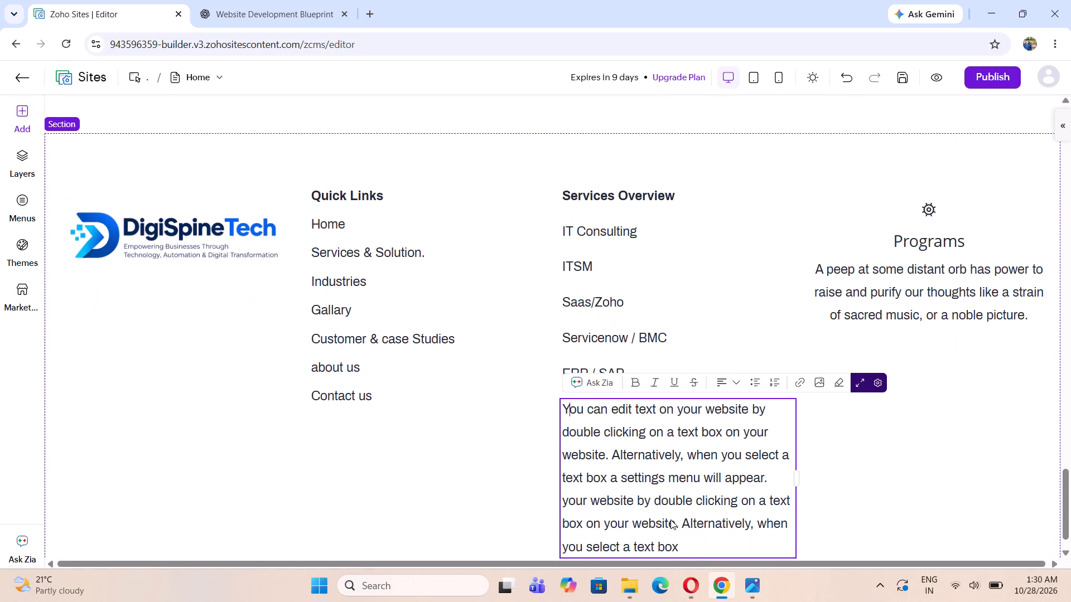
drag(682, 544, 567, 416)
key(BackSpace)
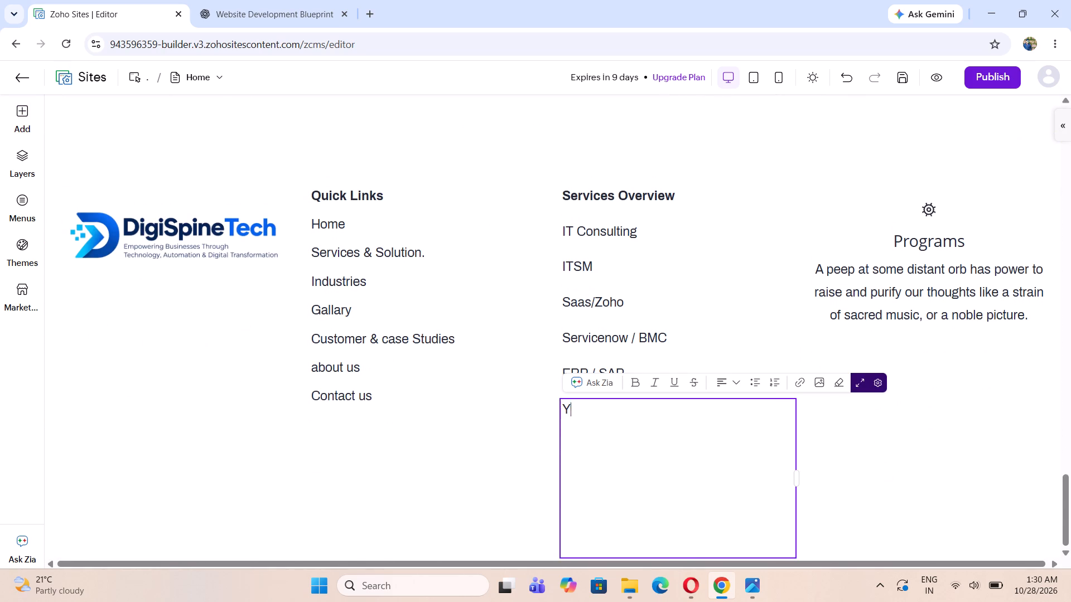
key(BackSpace)
text(Development)
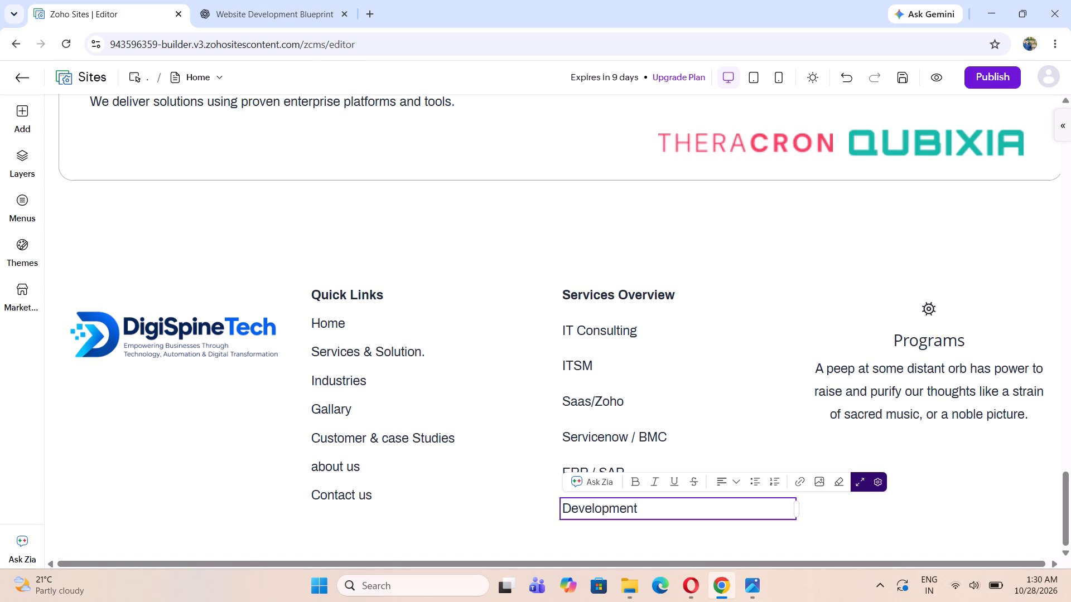
After checking the mockup's services list, add a paragraph below Development and replace its placeholder text with Integration & Automation.
scroll(649, 439, down, 2)
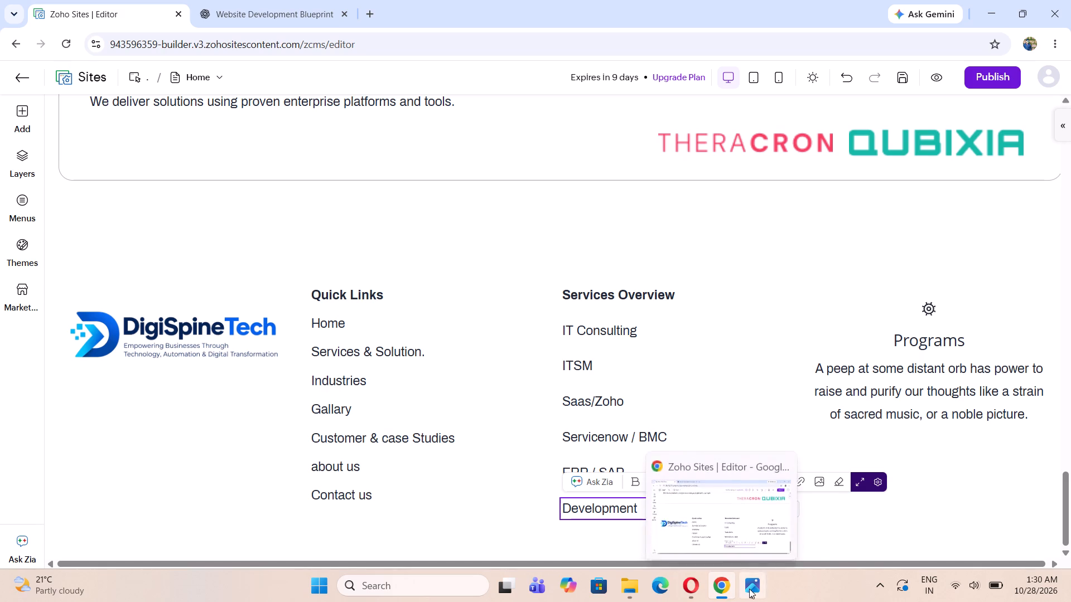
click(750, 589)
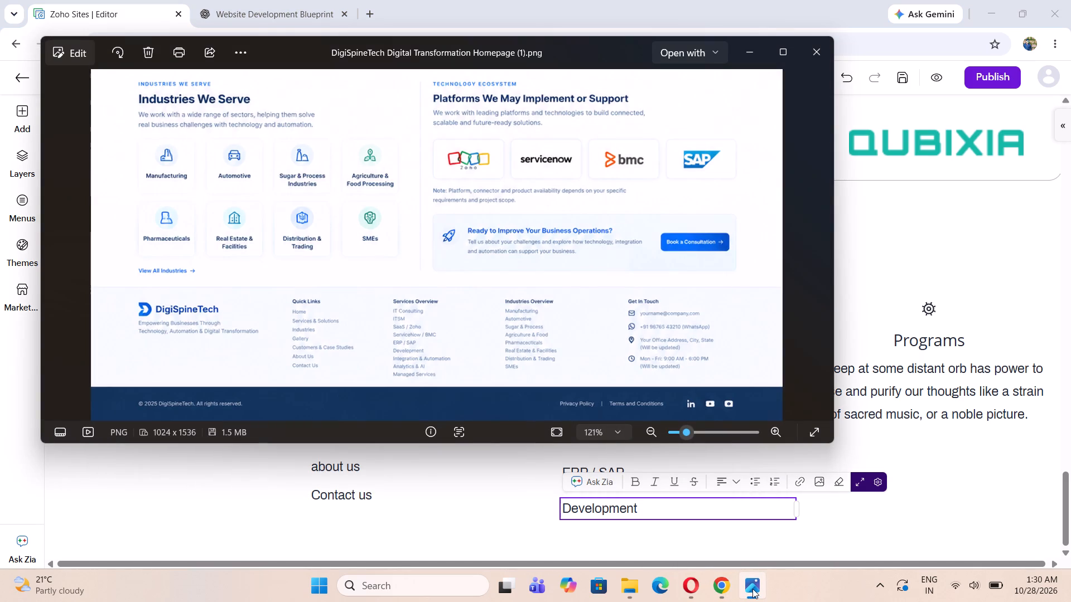
click(754, 589)
scroll(726, 516, down, 2)
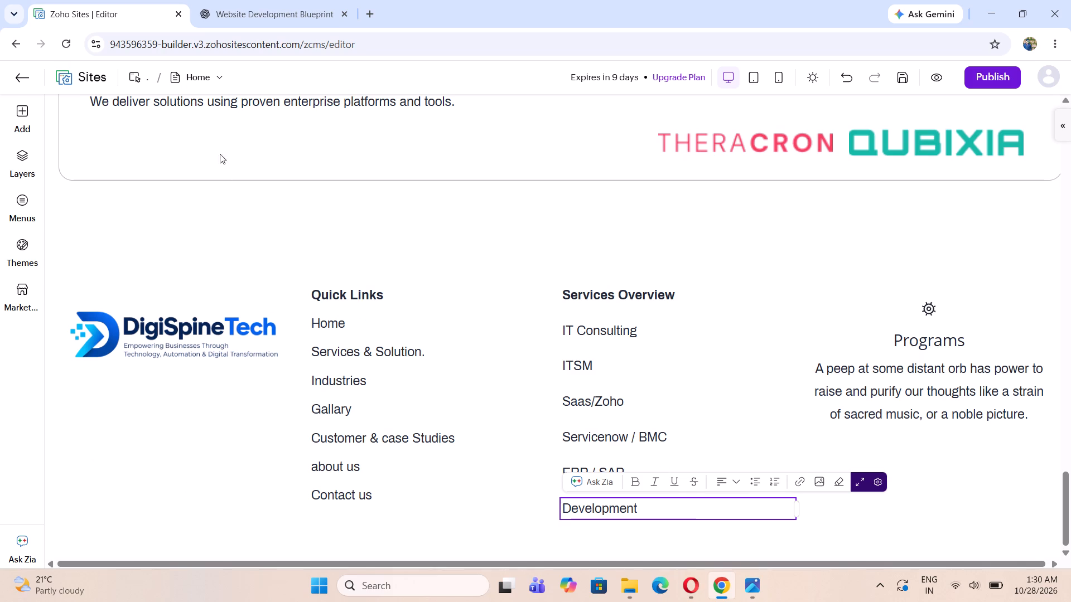
click(751, 585)
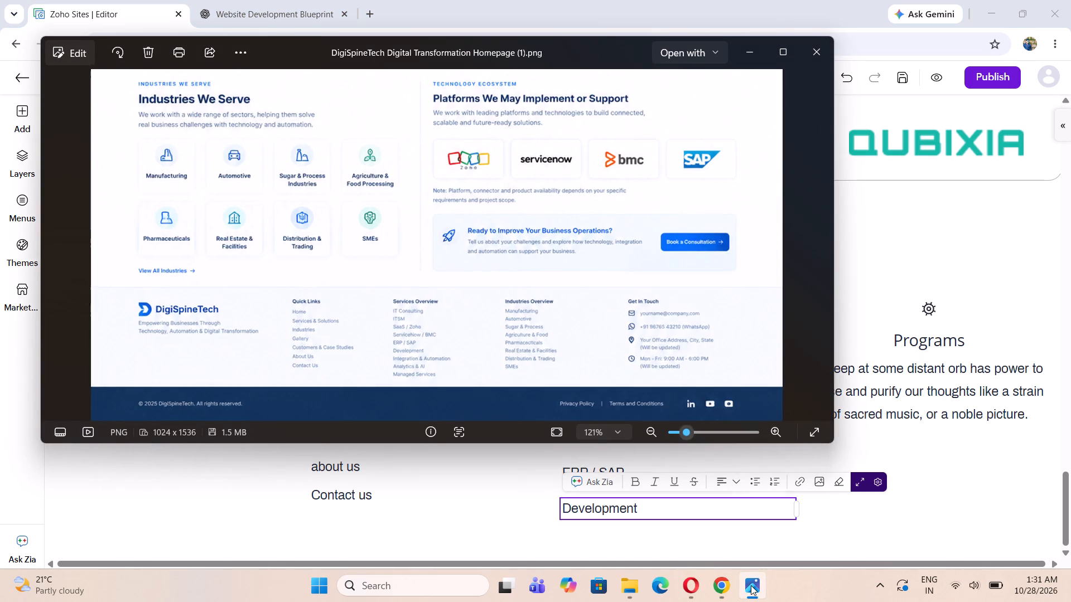
click(751, 585)
click(592, 274)
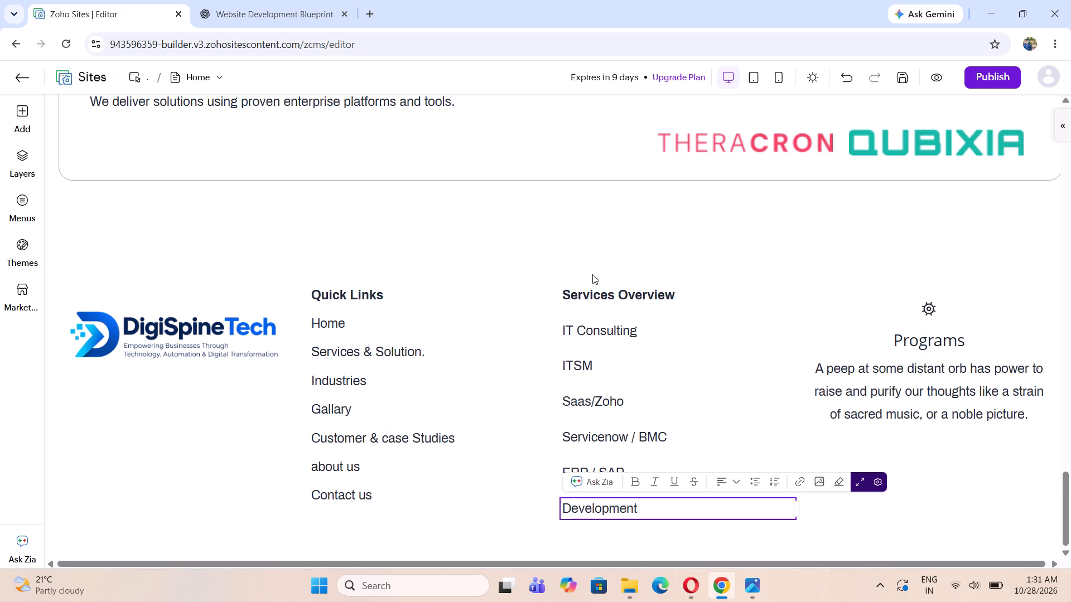
click(568, 241)
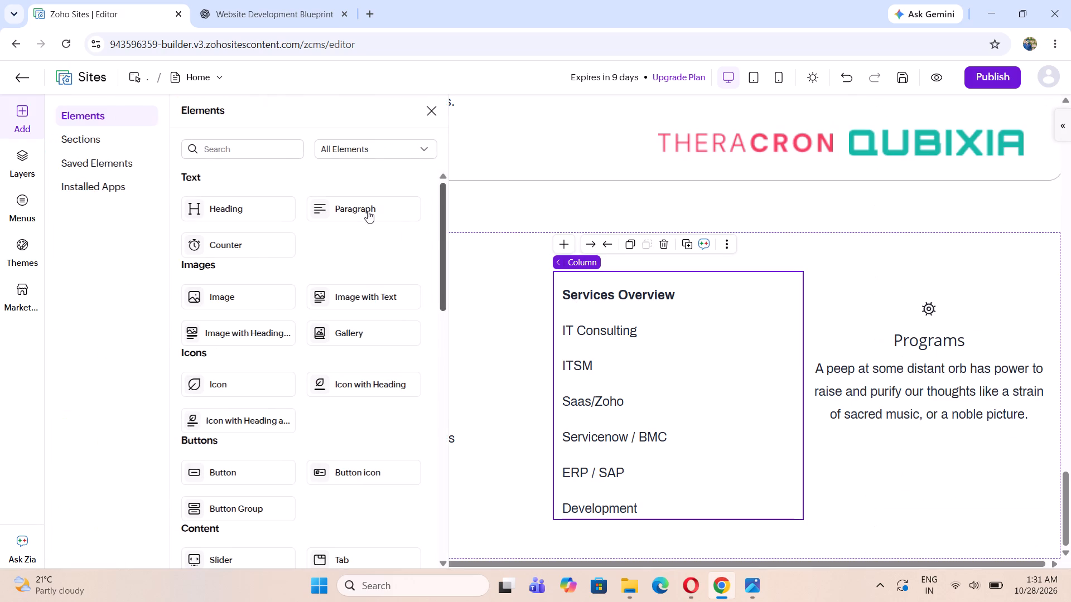
click(360, 211)
scroll(663, 503, down, 3)
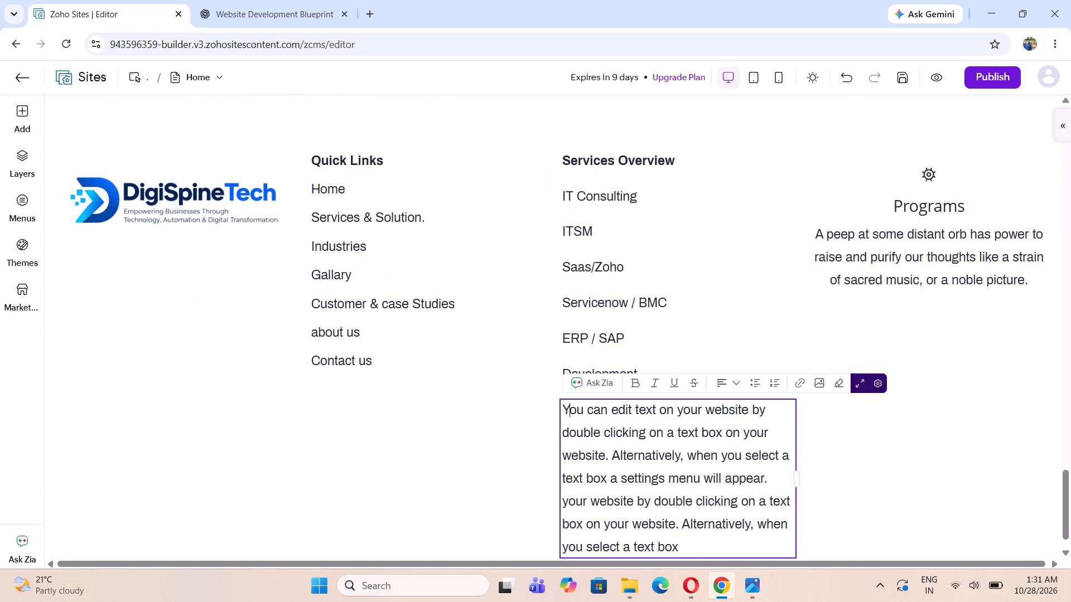
drag(683, 545, 558, 414)
key(BackSpace)
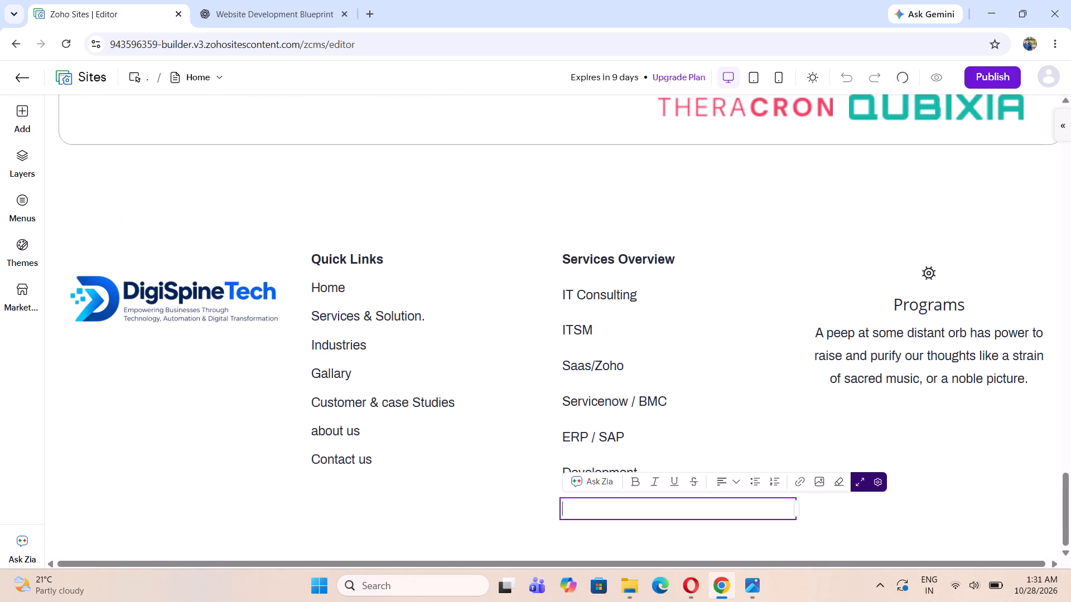
text(Integration)
key(space)
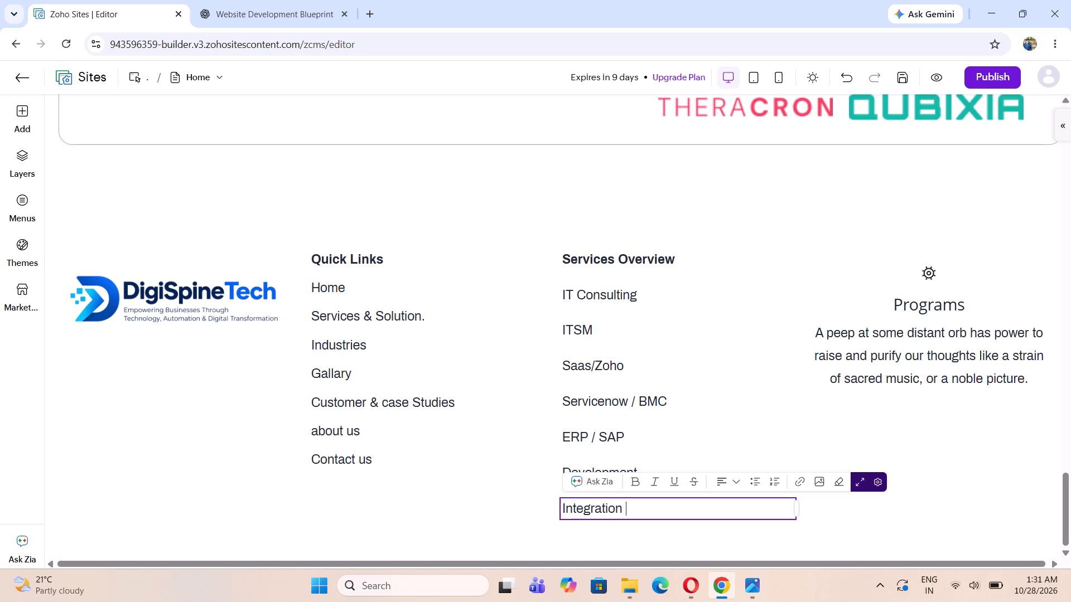
text(& Automation)
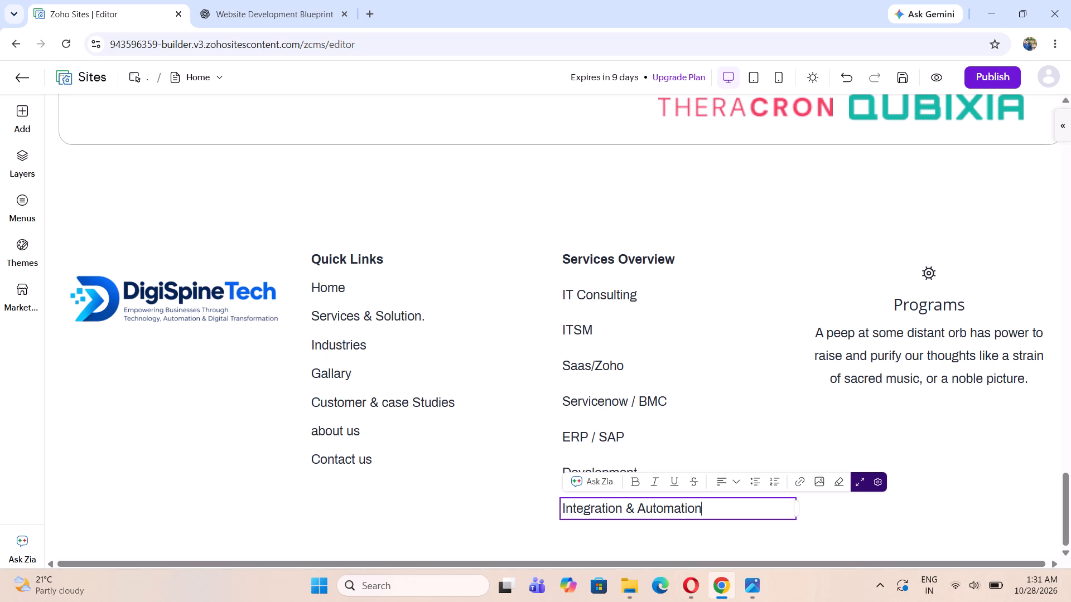
Turn off even margin for the Services Overview title and set its bottom margin to -10 px.
click(633, 259)
click(679, 263)
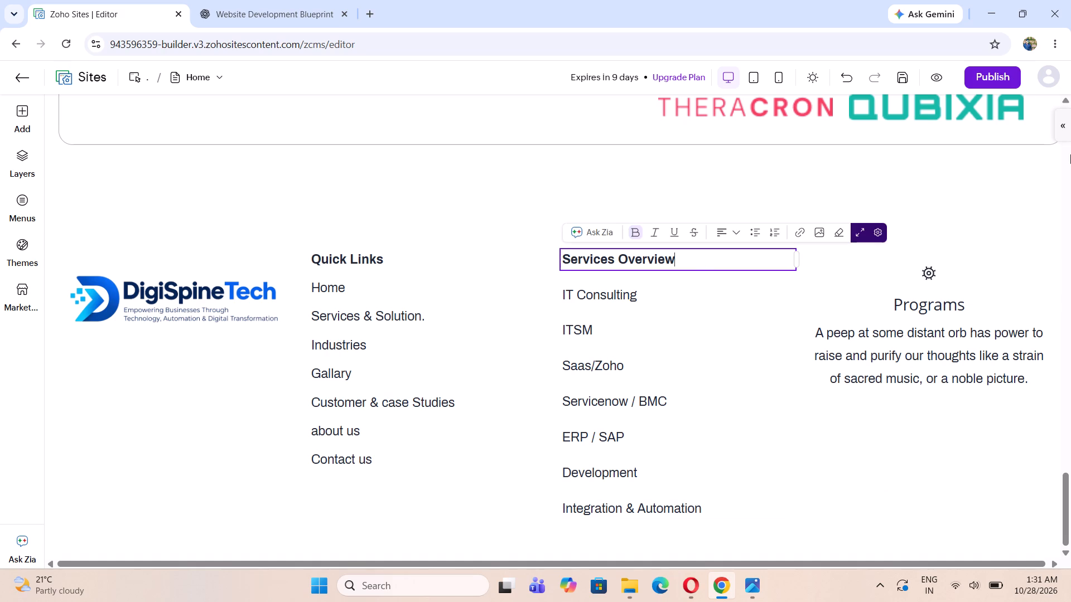
click(1064, 123)
click(935, 143)
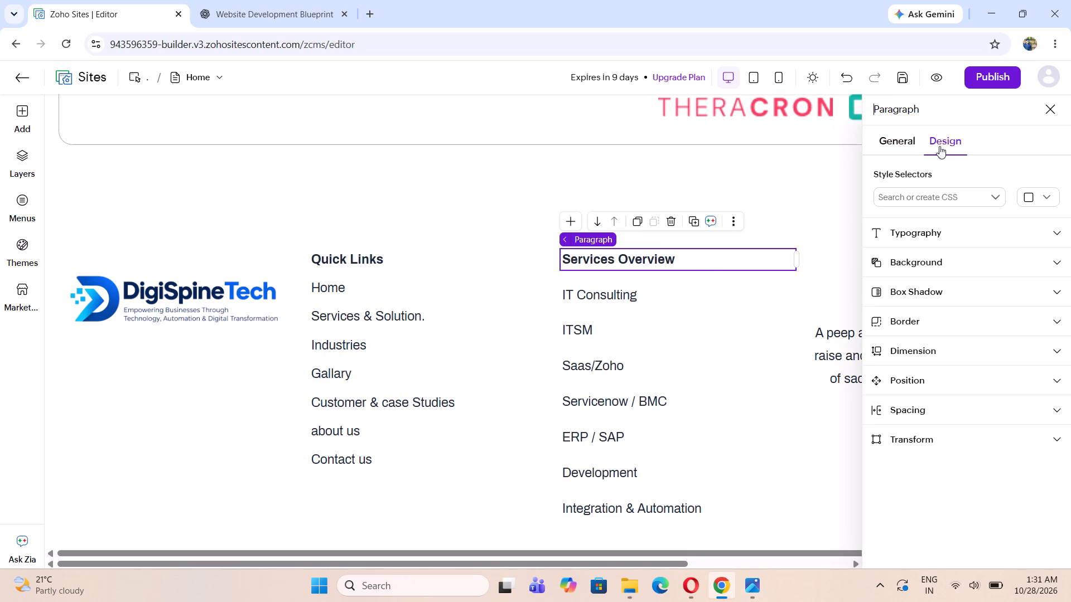
click(909, 410)
scroll(914, 416, down, 2)
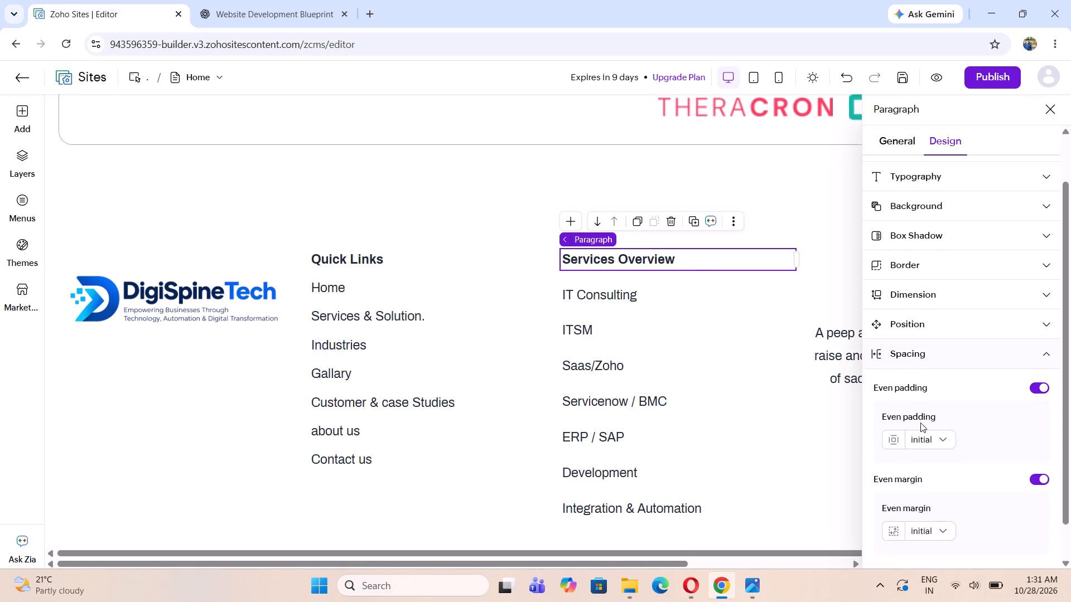
click(1043, 434)
scroll(1040, 436, down, 2)
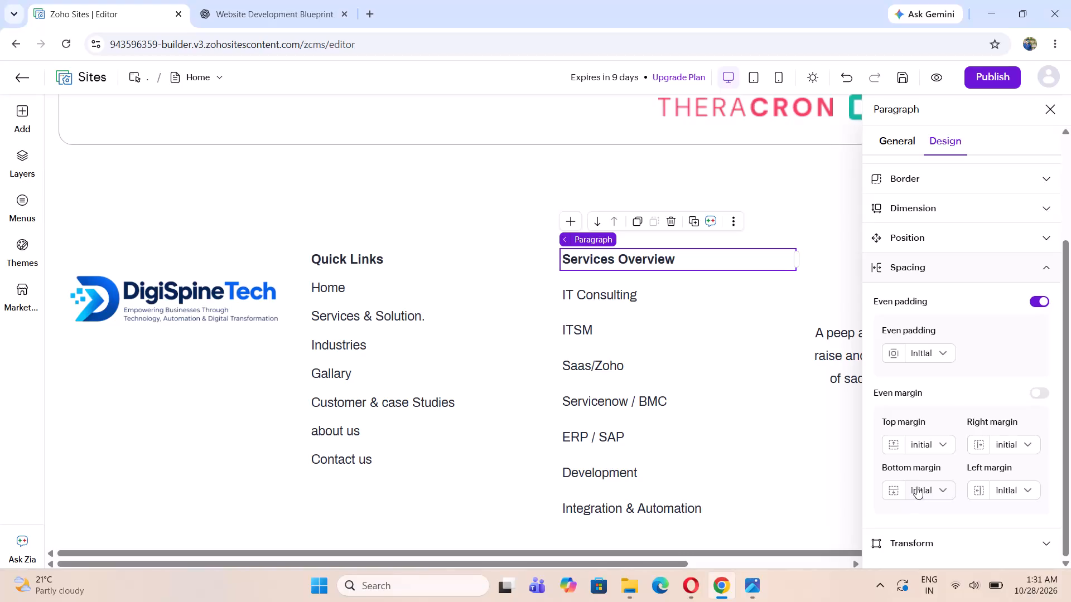
click(918, 486)
click(923, 435)
click(918, 494)
key(BackSpace)
text(-10)
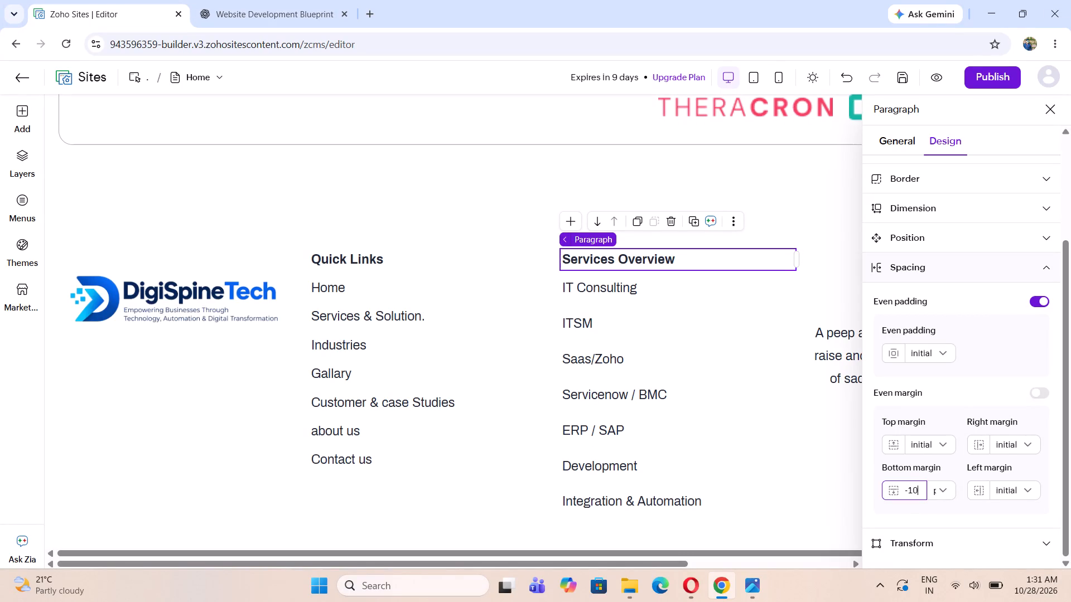
Copy the title's -10 bottom margin value, turn off even margin for the IT Consulting paragraph and set its bottom margin to -10 px.
drag(924, 493, 906, 493)
key(ctrl+c)
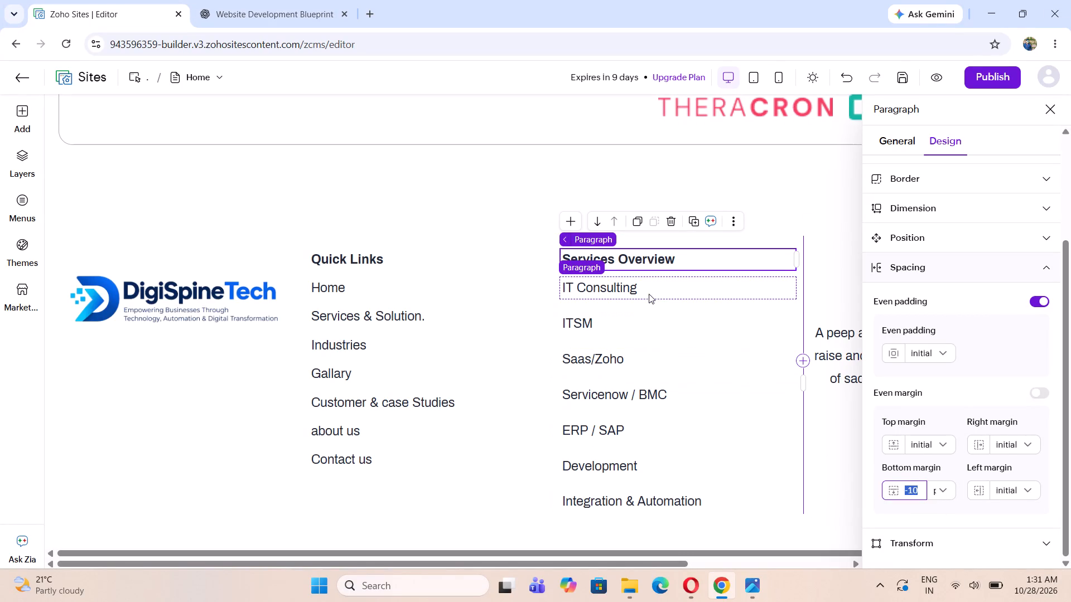
click(649, 294)
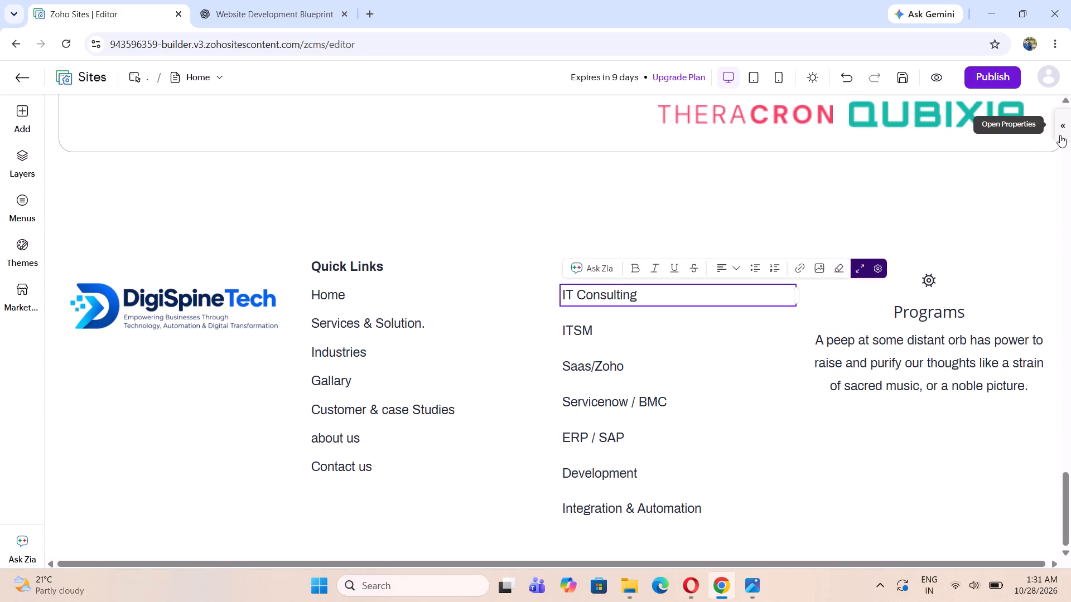
click(1060, 135)
click(954, 144)
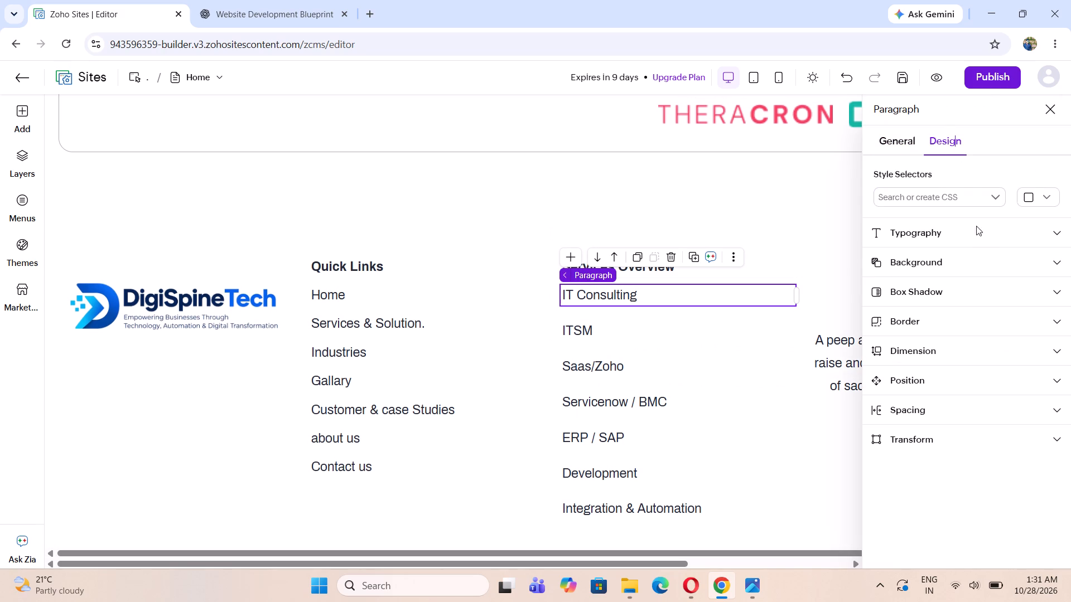
click(932, 406)
scroll(930, 406, down, 3)
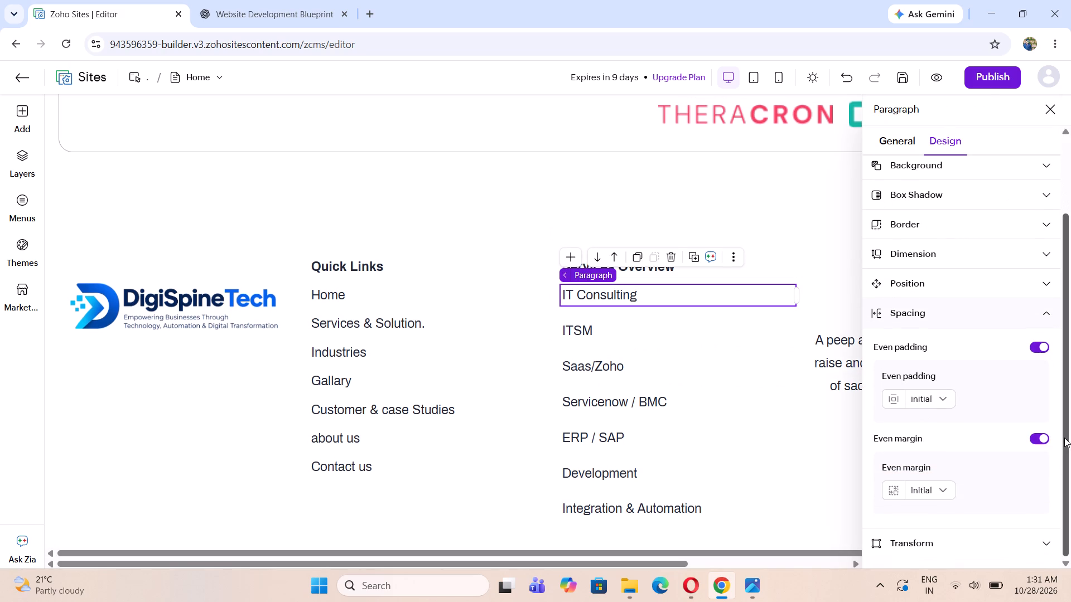
click(1040, 434)
scroll(1031, 439, down, 2)
click(917, 490)
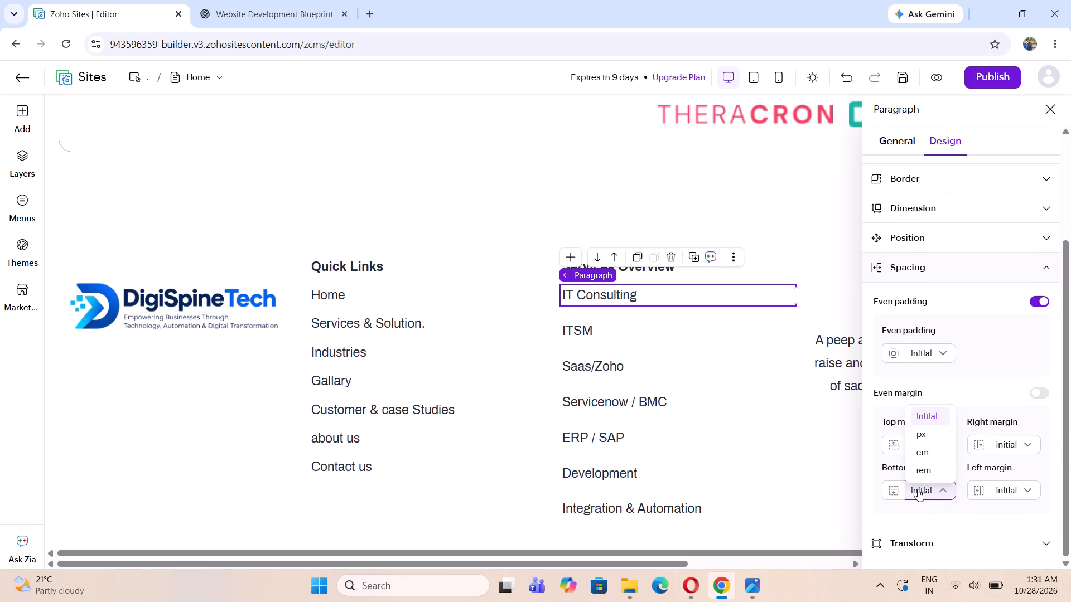
click(921, 435)
click(920, 490)
drag(920, 490, 899, 490)
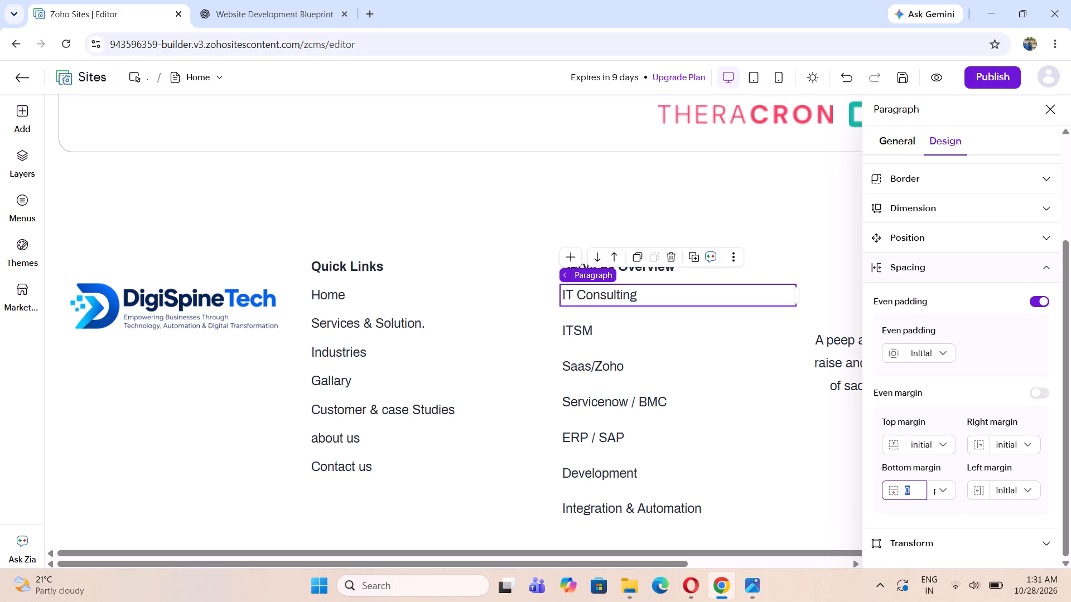
key(ctrl+v)
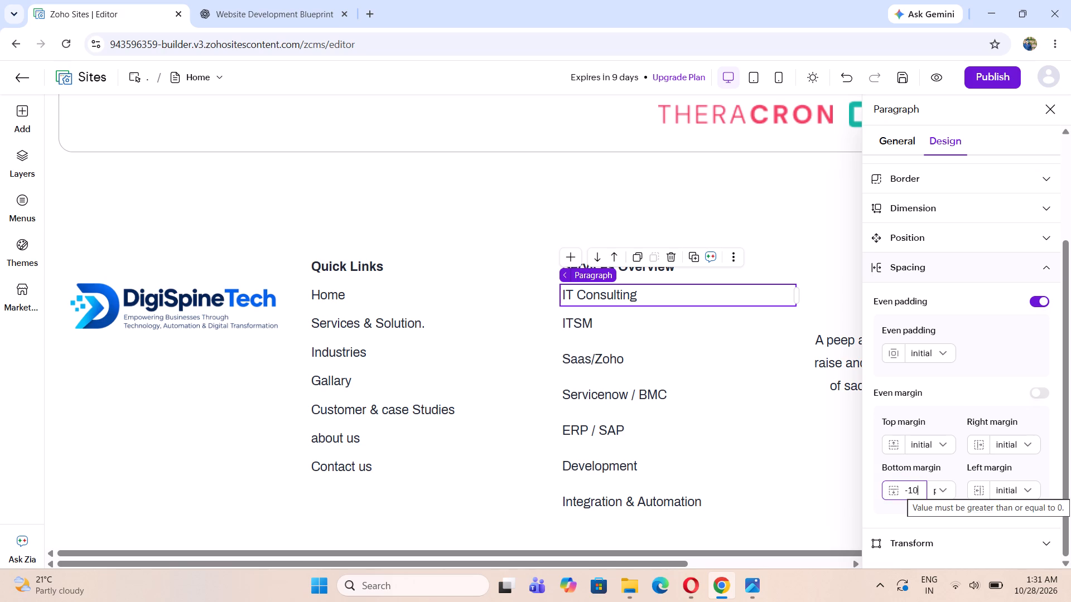
Turn off even margin for the ITSM paragraph in the Services Overview column and set its bottom margin to -10 px.
click(654, 333)
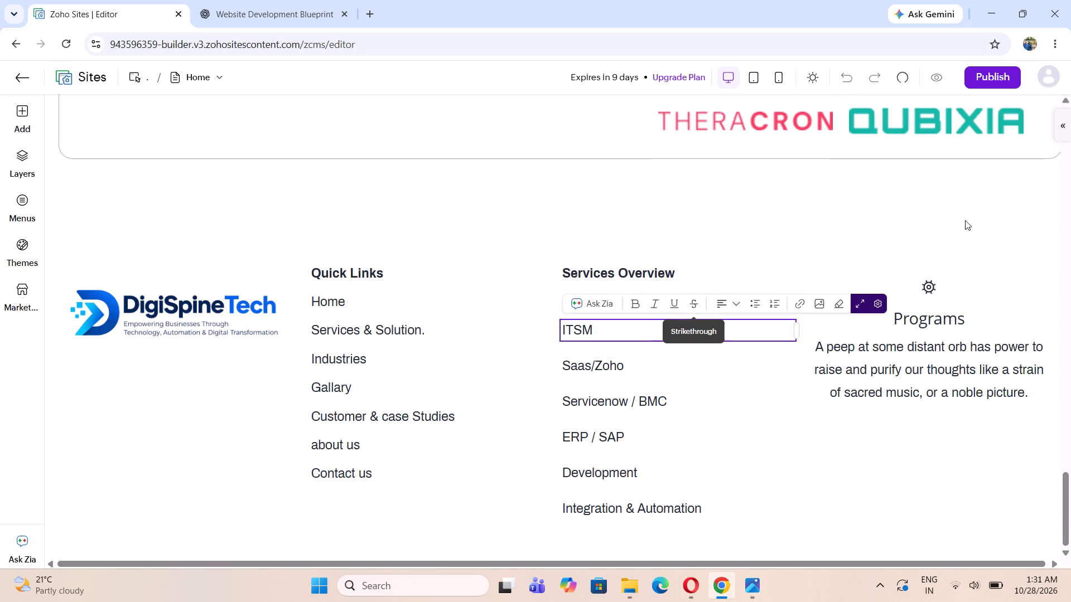
click(1067, 129)
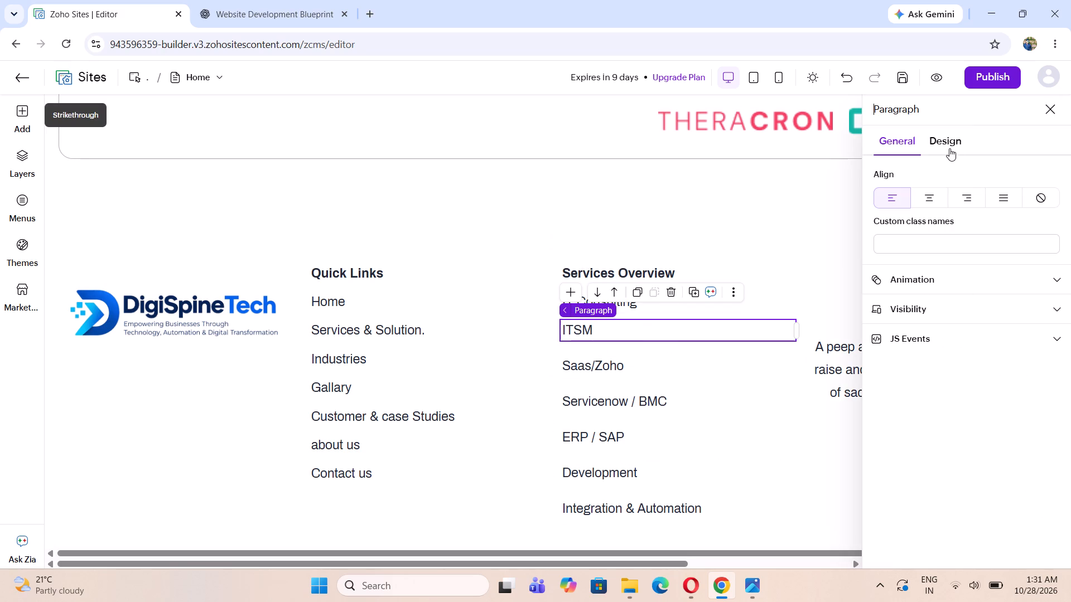
click(948, 136)
click(916, 412)
scroll(918, 412, down, 1)
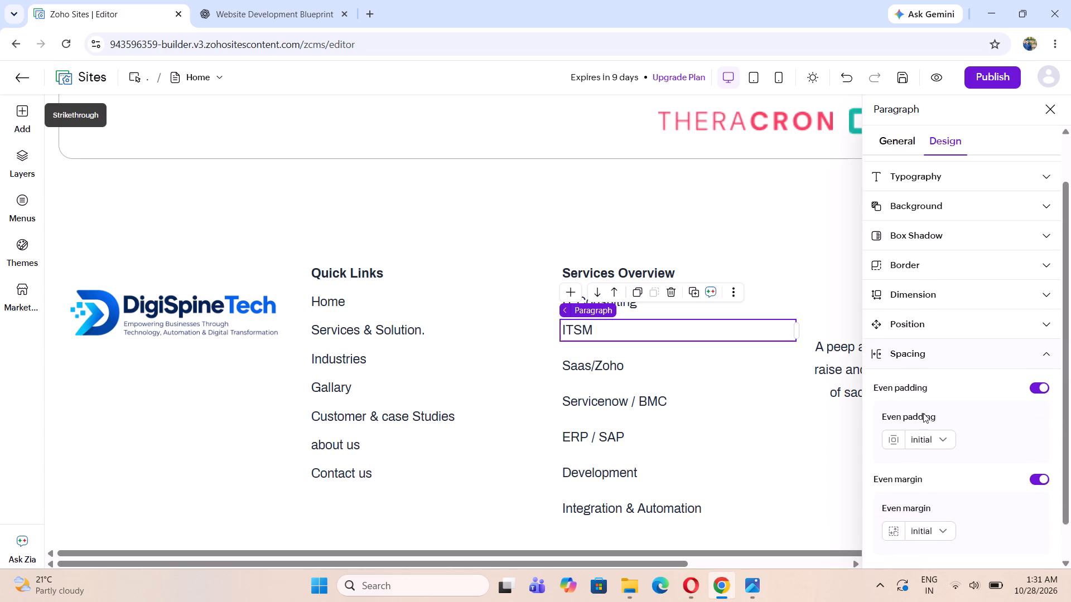
scroll(923, 413, down, 2)
click(1035, 436)
scroll(1024, 444, down, 2)
click(933, 484)
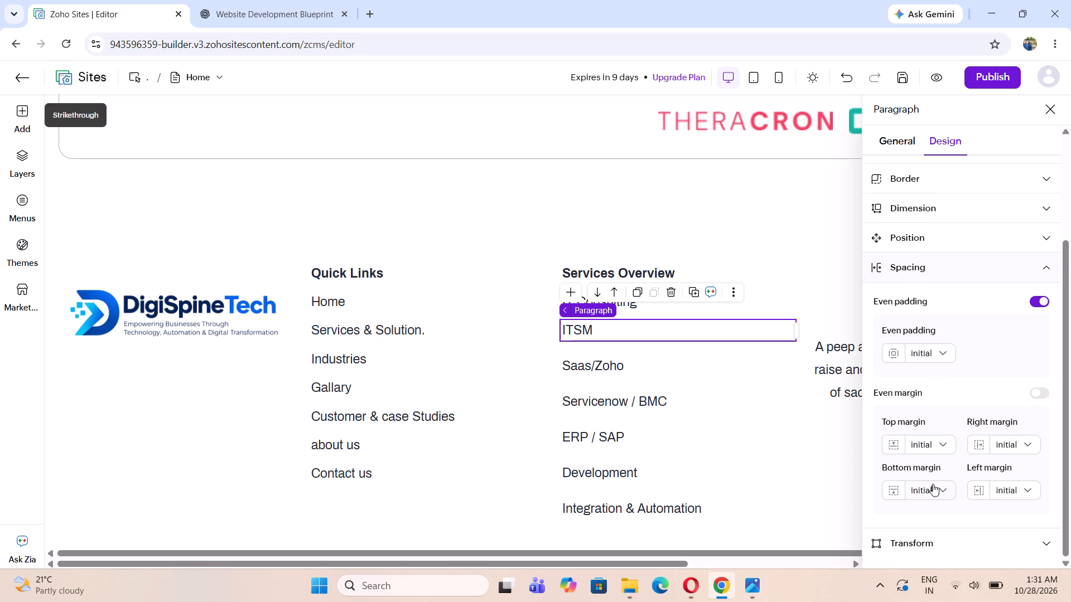
click(927, 437)
drag(924, 488, 908, 488)
drag(913, 491, 898, 491)
key(ctrl+v)
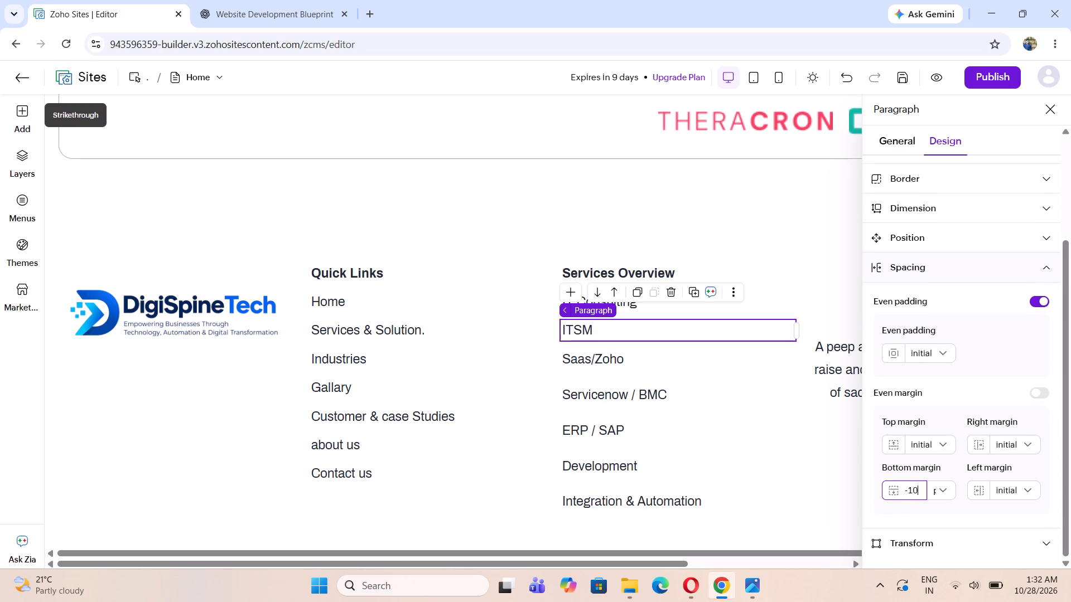
Turn off even margin for the Saas/Zoho paragraph in the Services Overview column and set its bottom margin to -10 px.
click(658, 358)
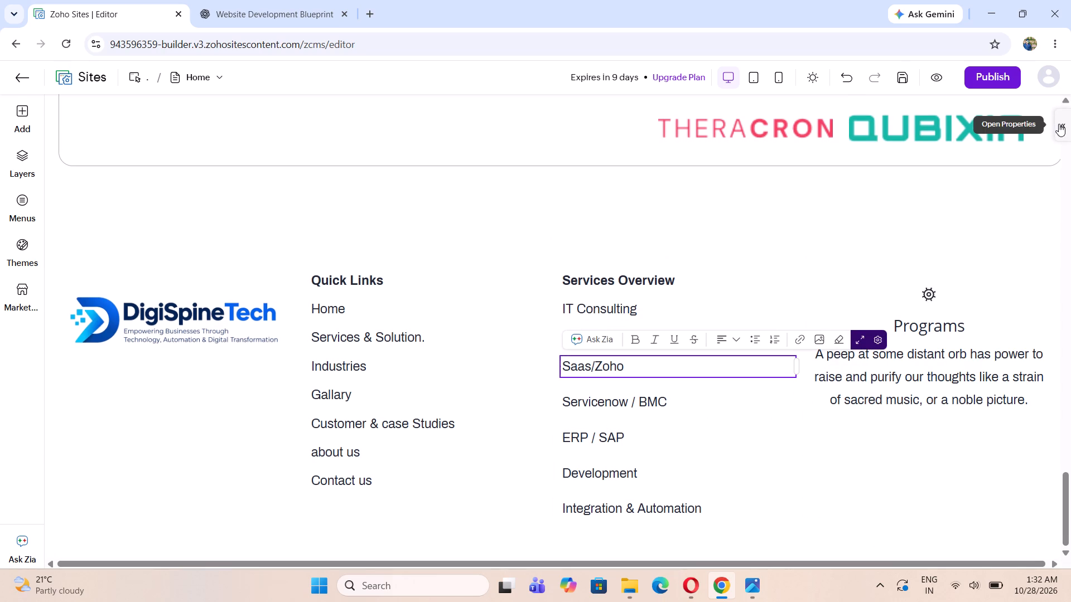
click(1059, 124)
click(948, 140)
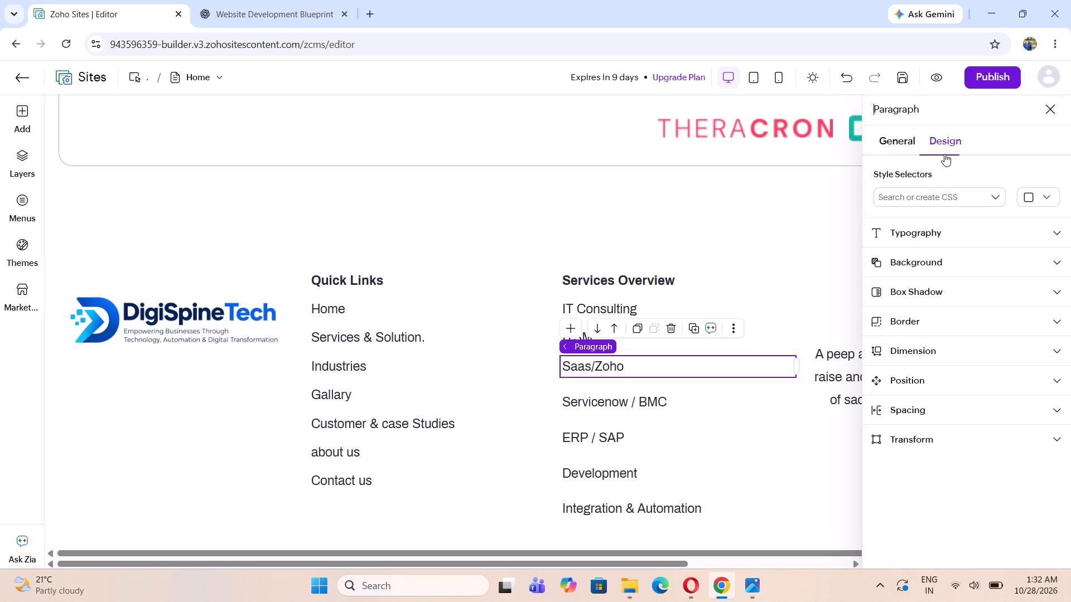
click(915, 409)
scroll(933, 411, down, 2)
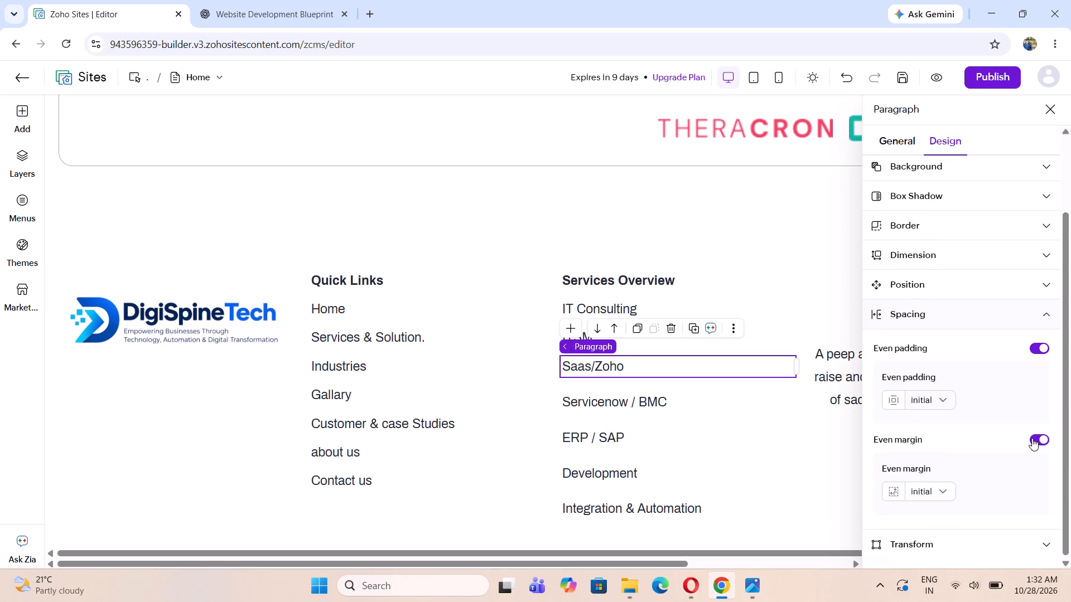
click(1034, 437)
scroll(1028, 442, down, 2)
click(928, 492)
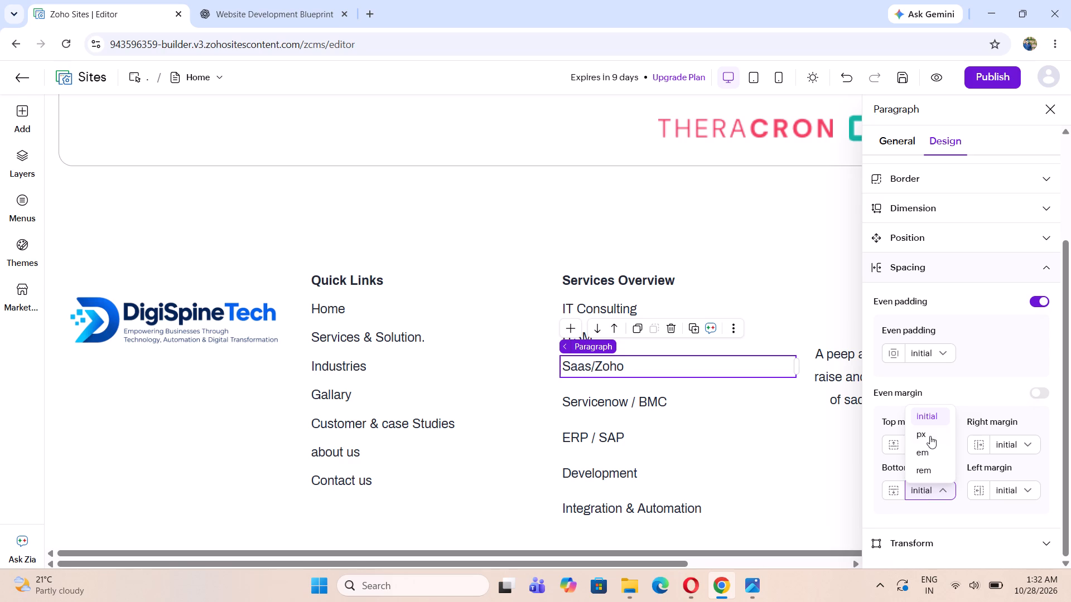
click(928, 431)
drag(920, 487, 900, 487)
key(ctrl+v)
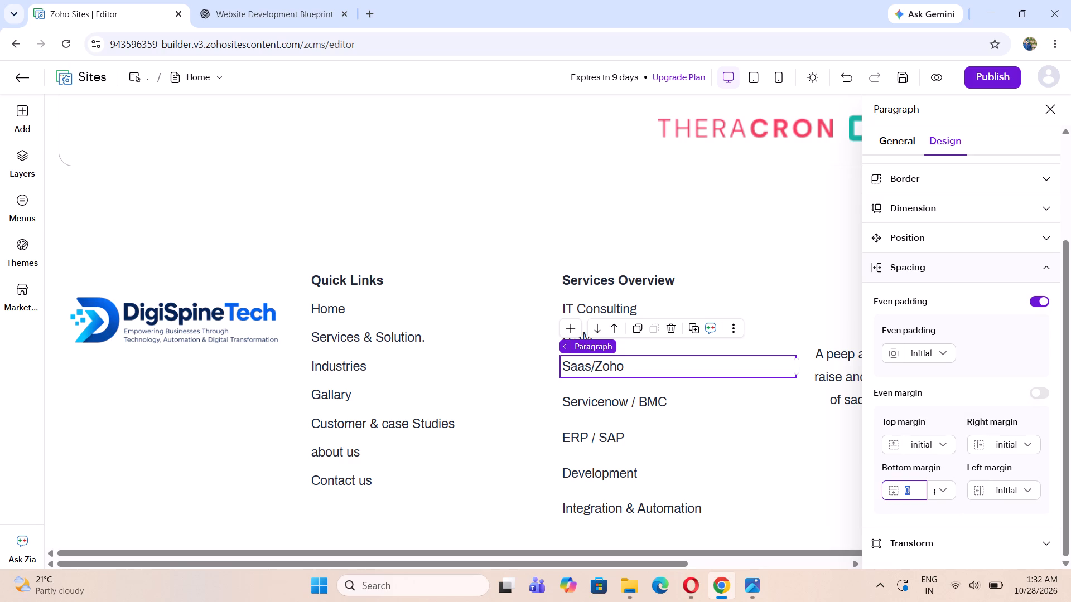
Turn off even margin for the Servicenow / BMC paragraph and set its bottom margin to -10 px.
click(708, 399)
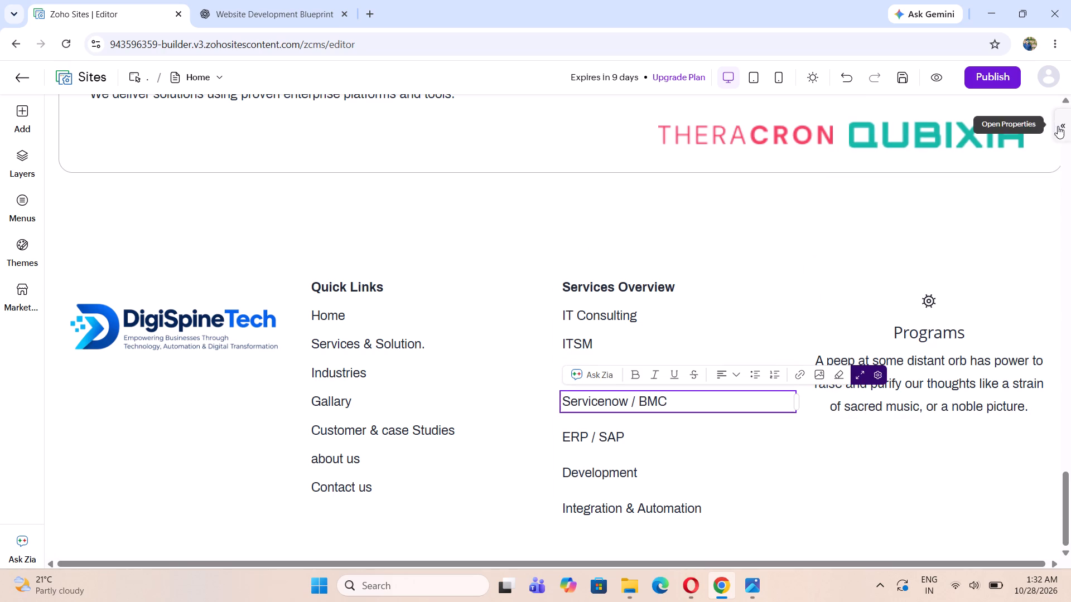
click(1060, 127)
click(942, 137)
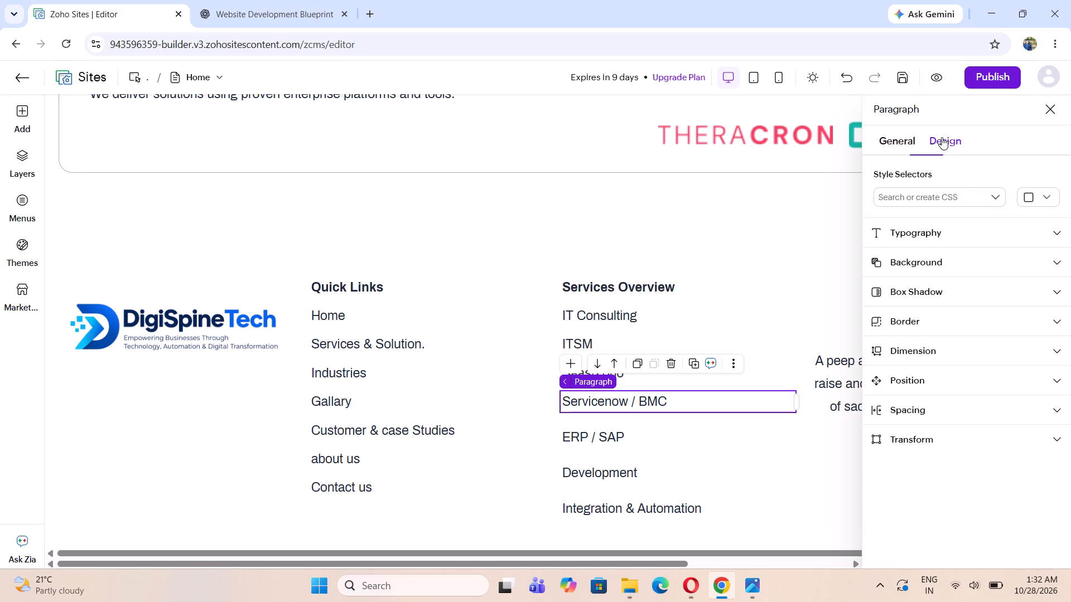
click(932, 415)
scroll(932, 415, down, 2)
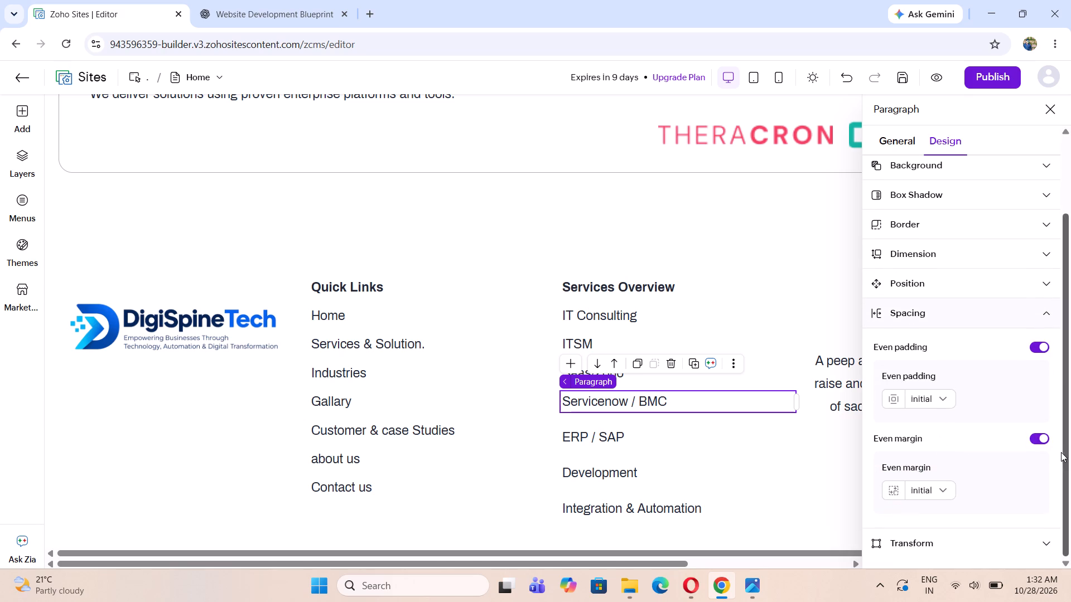
click(1041, 434)
scroll(987, 467, down, 2)
click(923, 487)
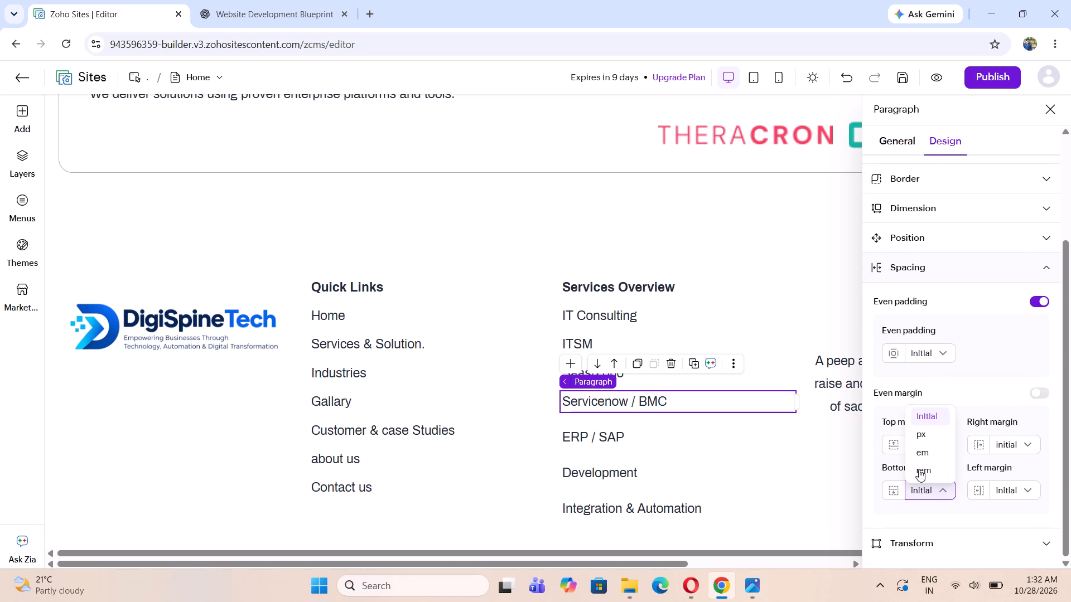
click(920, 433)
drag(913, 491, 907, 491)
click(907, 491)
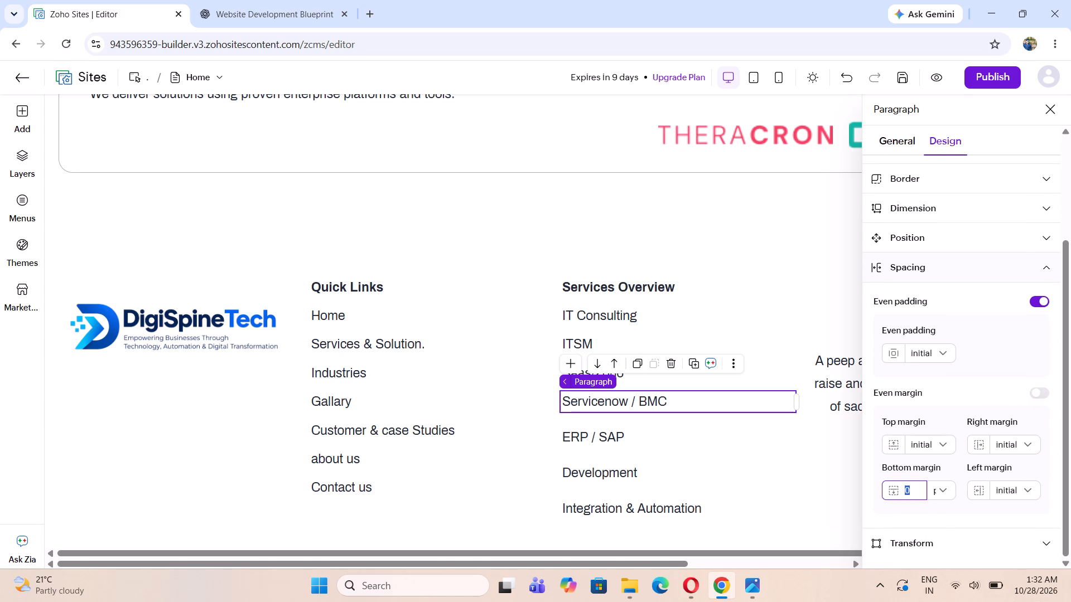
key(ctrl+v)
Turn off even margin for the ERP / SAP paragraph and set its bottom margin to -10 px.
click(689, 429)
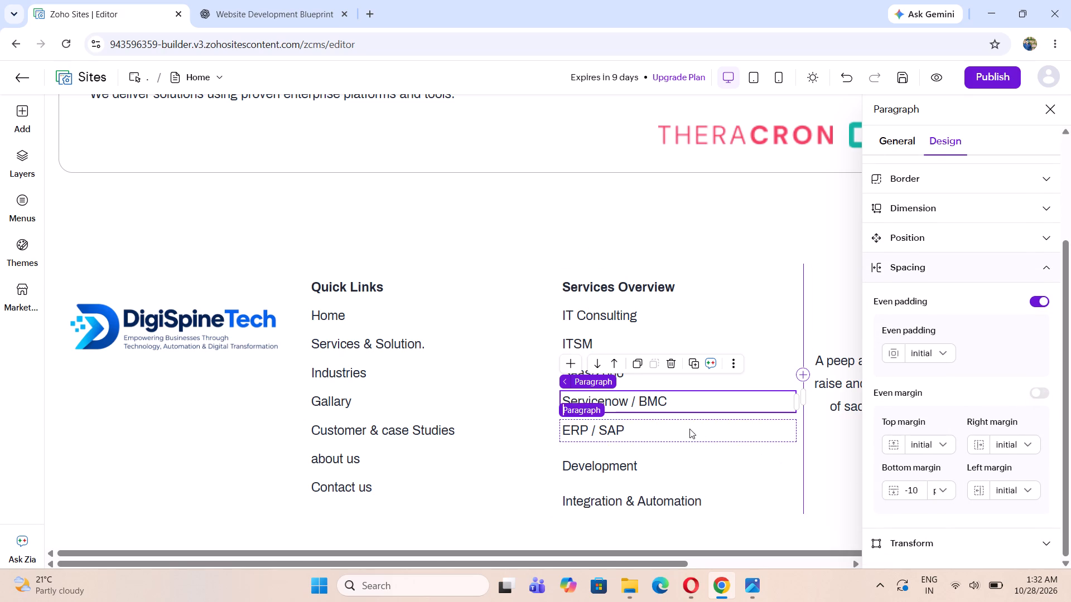
click(1056, 123)
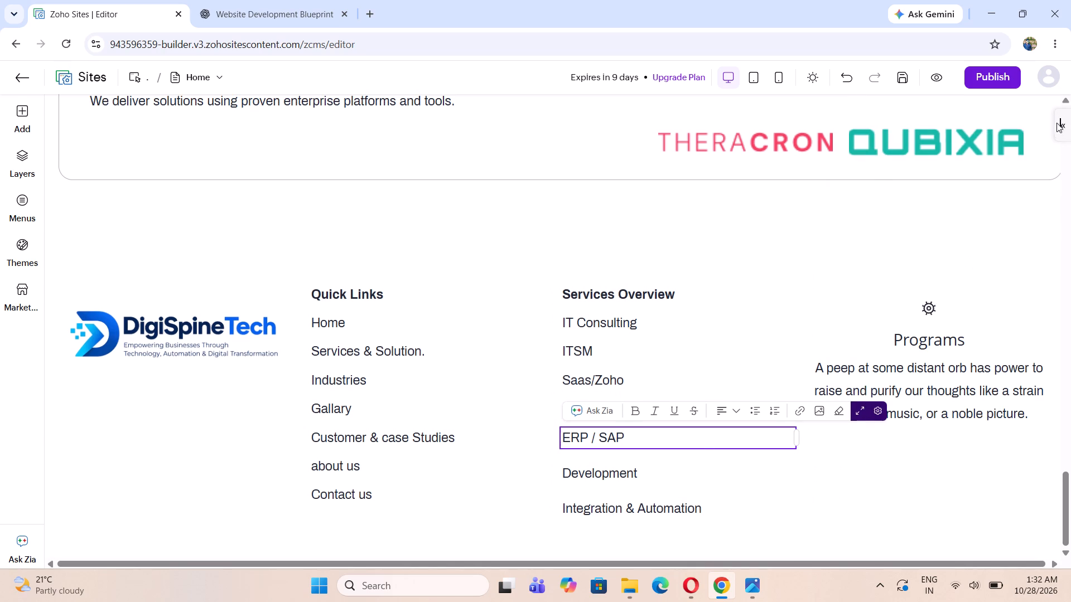
click(944, 141)
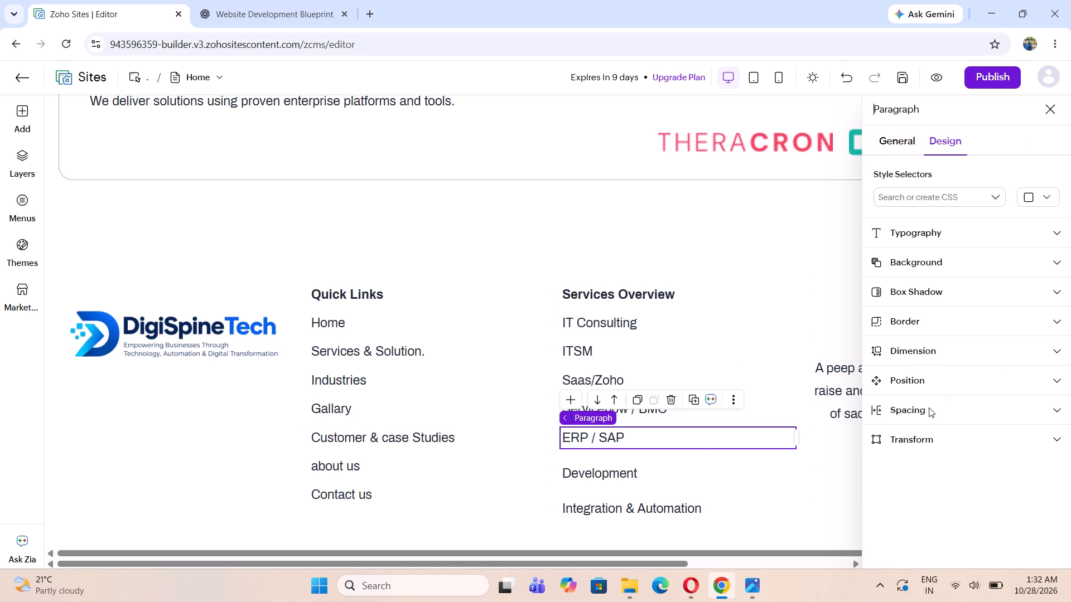
click(929, 407)
scroll(930, 407, down, 2)
click(1045, 435)
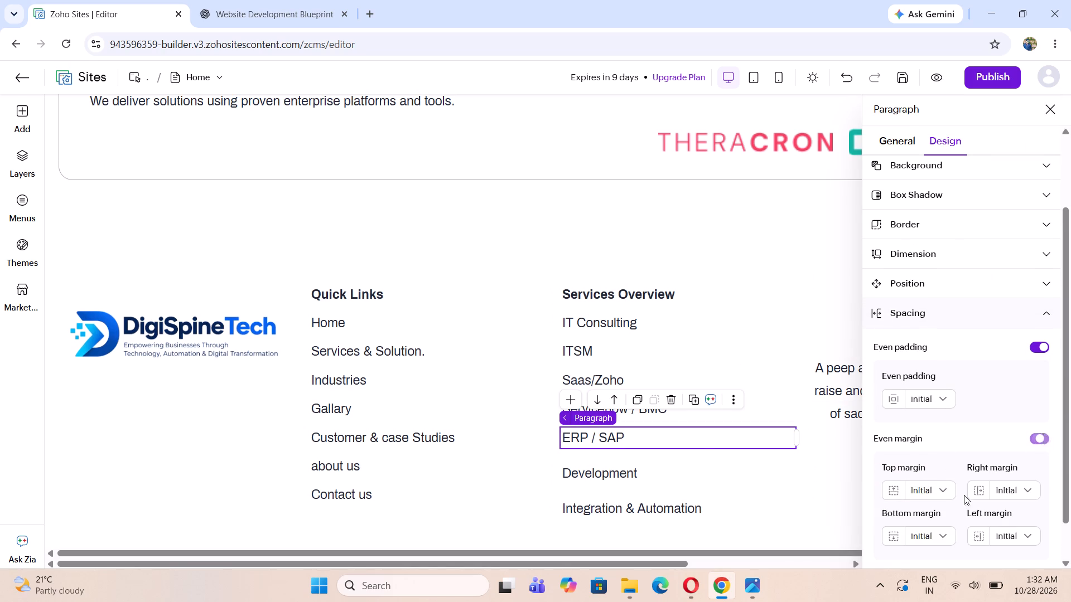
click(925, 531)
click(929, 478)
scroll(929, 478, down, 1)
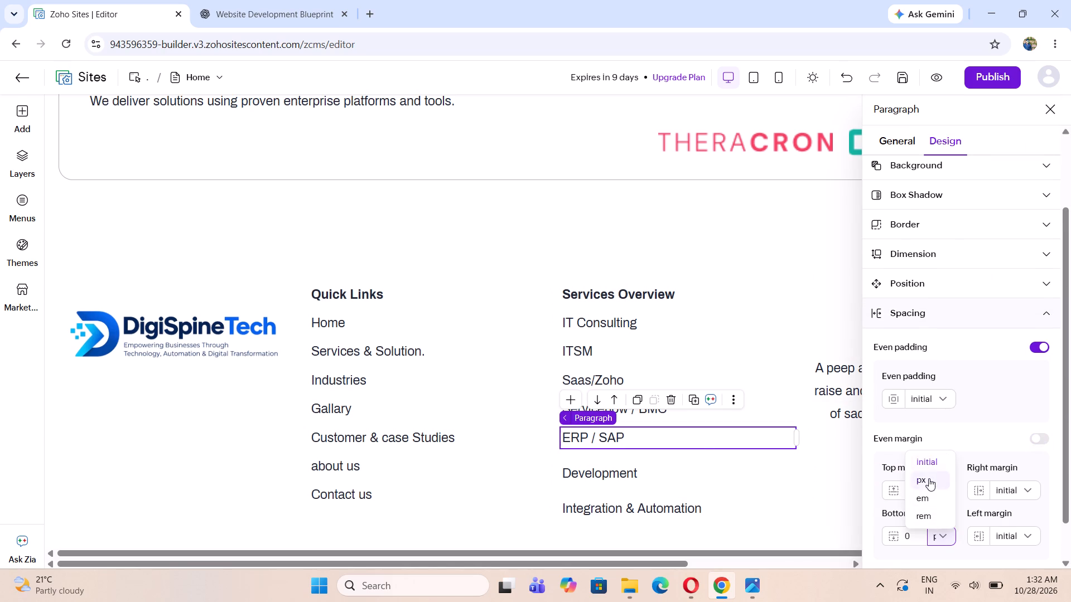
scroll(929, 478, down, 2)
drag(914, 534, 905, 535)
key(ctrl+v)
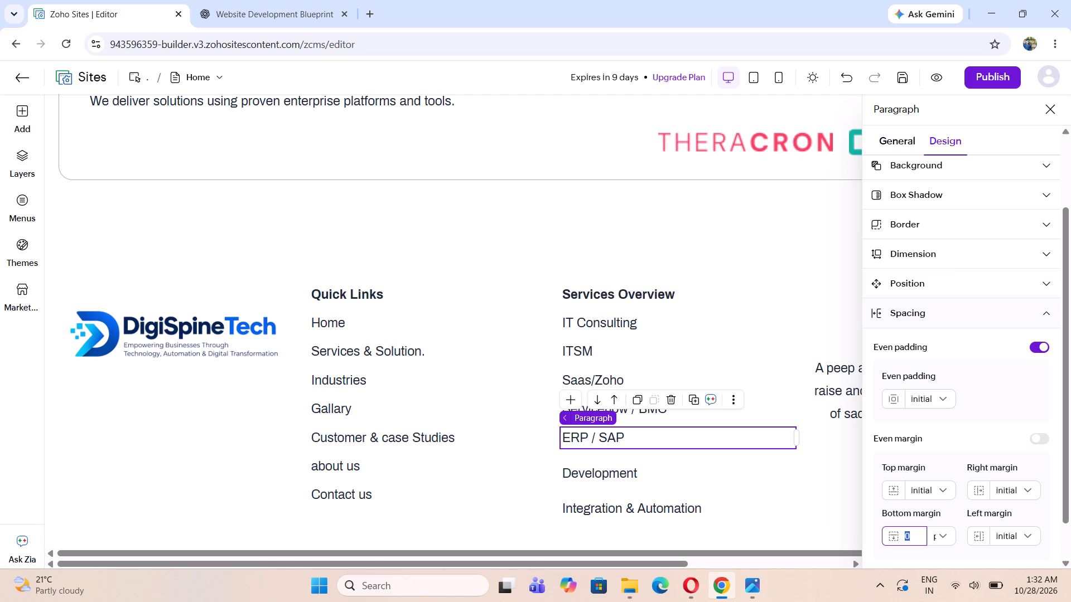
Turn off even margin for the Development paragraph in the Services Overview column and set its bottom margin to -10 px.
click(716, 463)
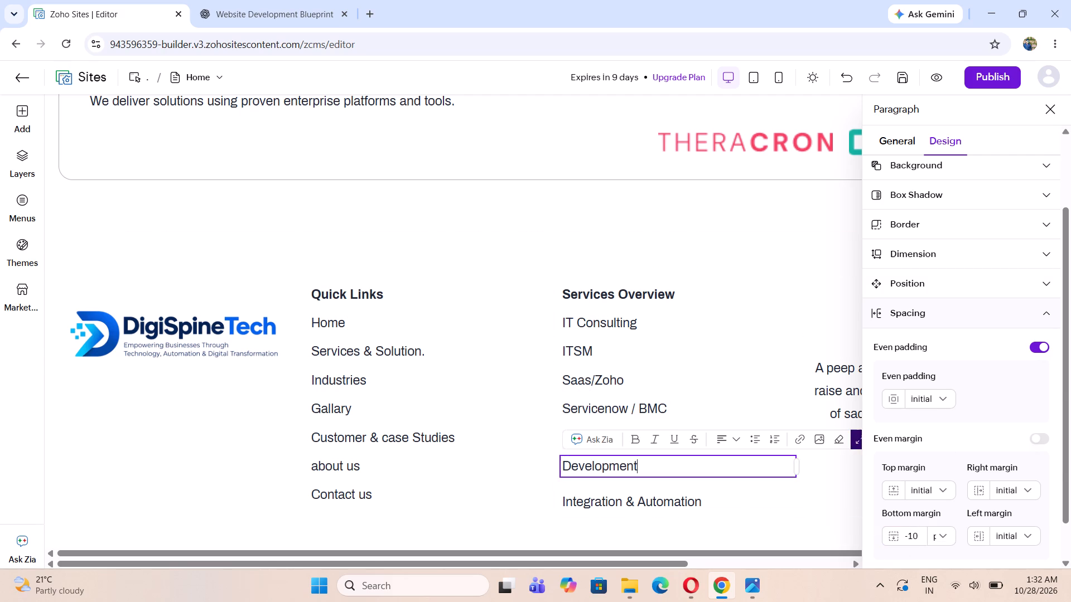
click(1056, 128)
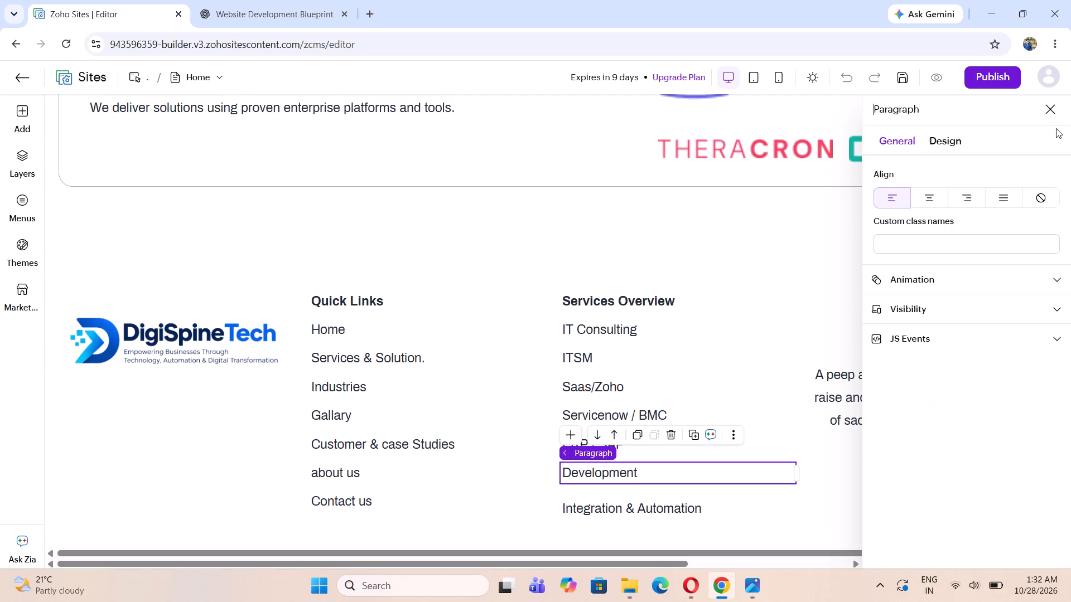
click(955, 145)
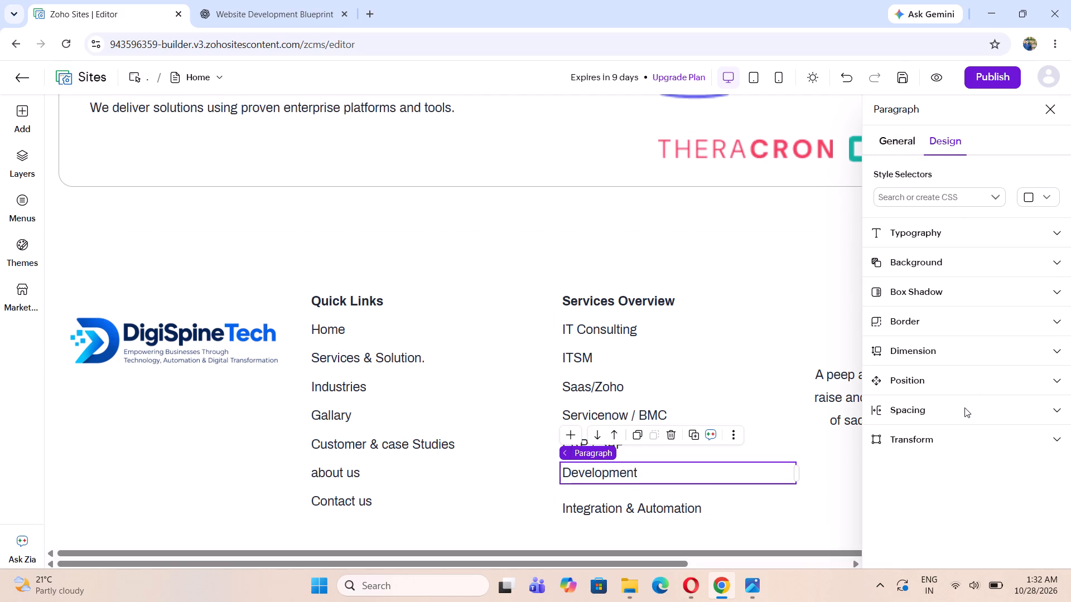
click(964, 408)
scroll(964, 408, down, 3)
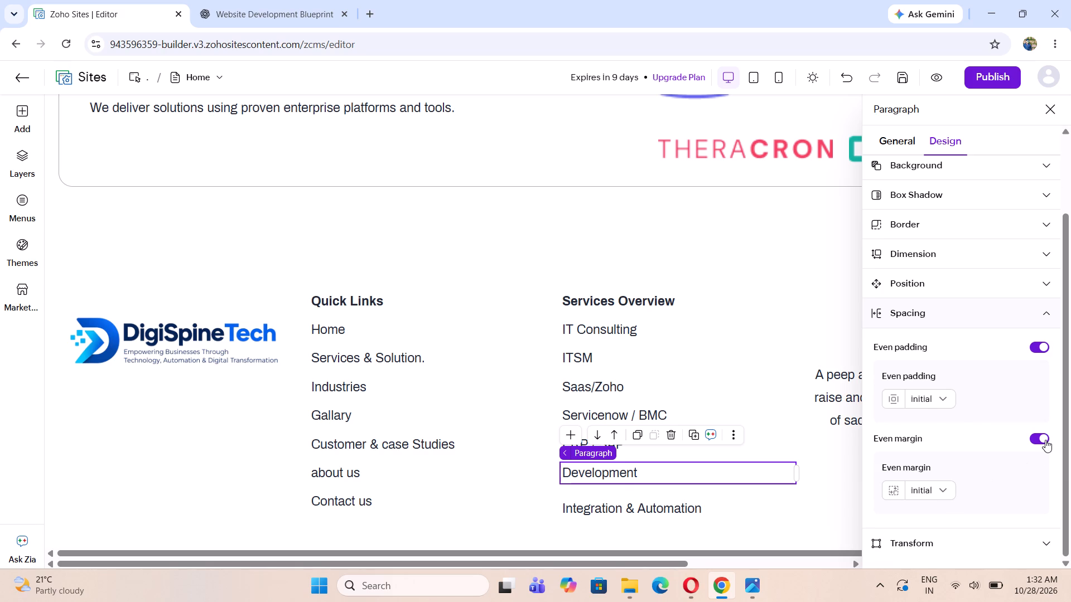
click(1045, 440)
scroll(1035, 460, down, 2)
click(932, 487)
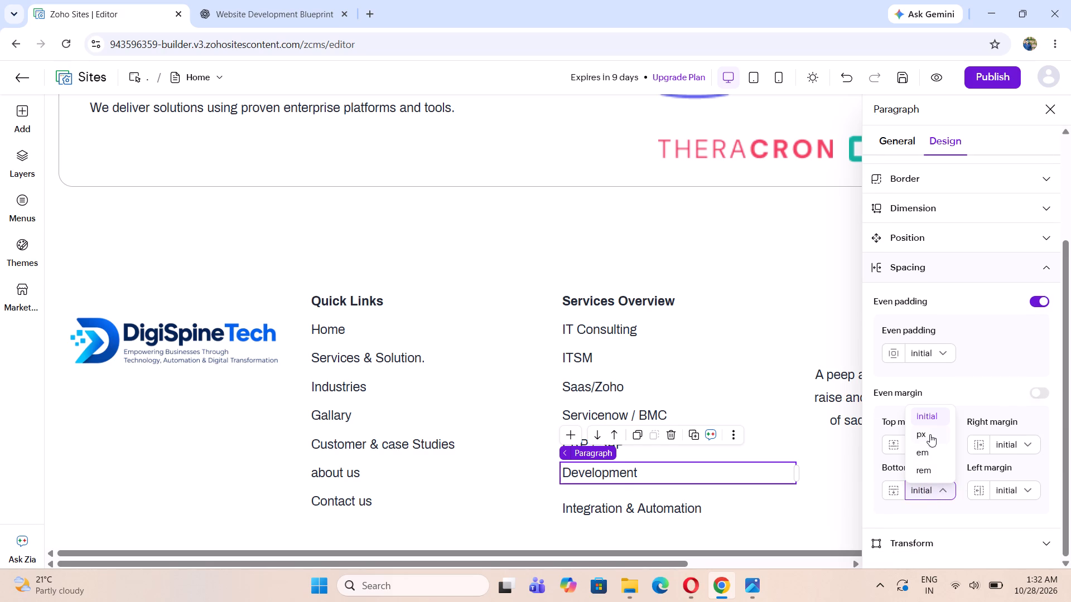
click(928, 431)
drag(917, 494, 902, 491)
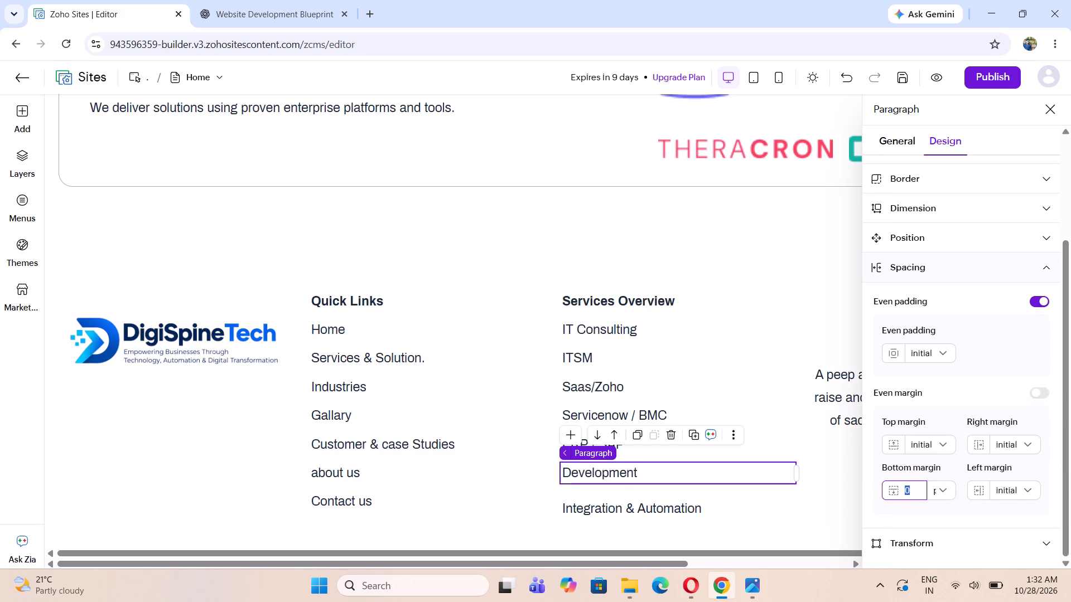
key(ctrl+v)
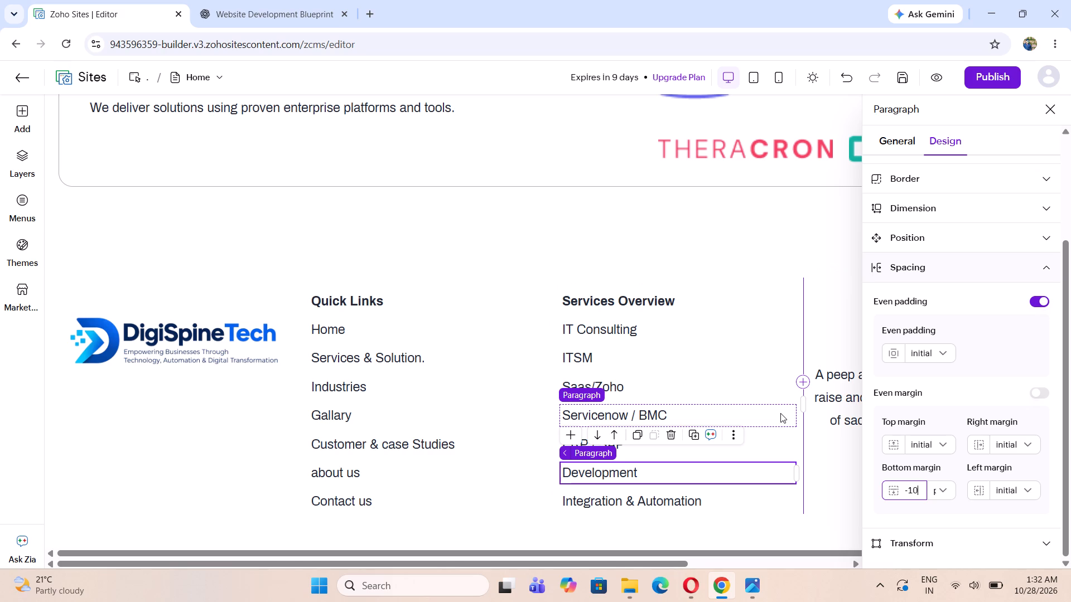
Examine the footer columns in the DigiSpineTech homepage mockup image in Photos and compare them with the page's footer.
click(747, 581)
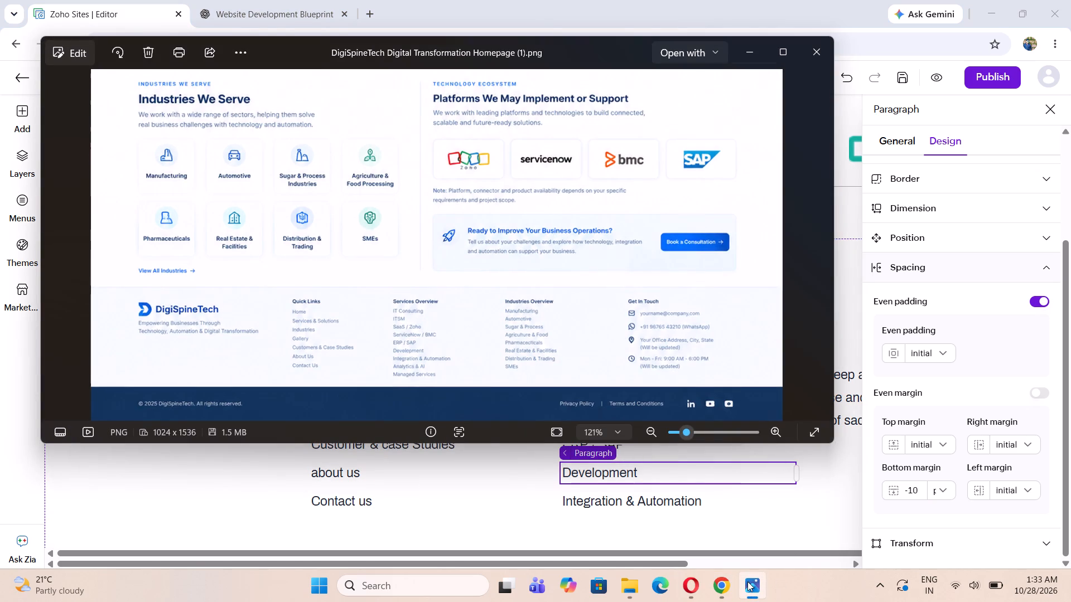
scroll(660, 317, up, 3)
scroll(665, 316, down, 3)
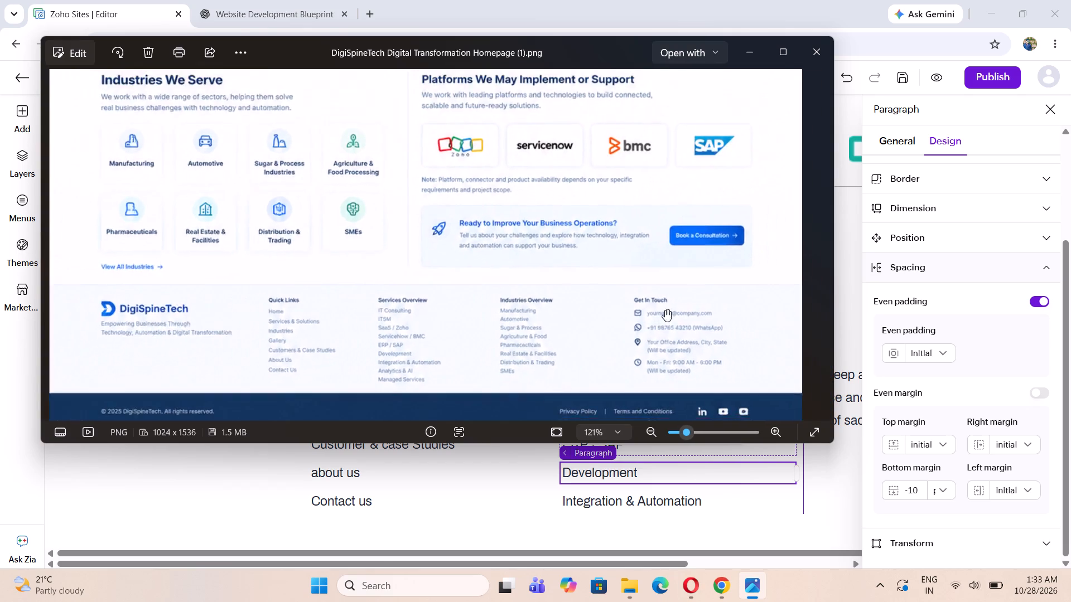
drag(621, 220, 644, 333)
drag(645, 254, 650, 279)
drag(647, 281, 657, 167)
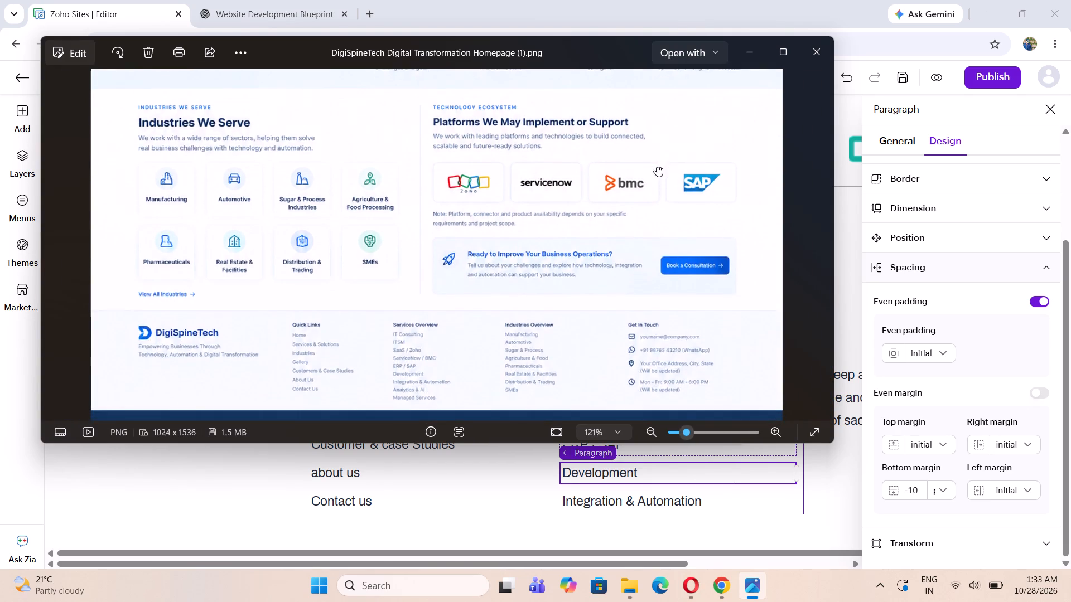
drag(657, 167, 732, 134)
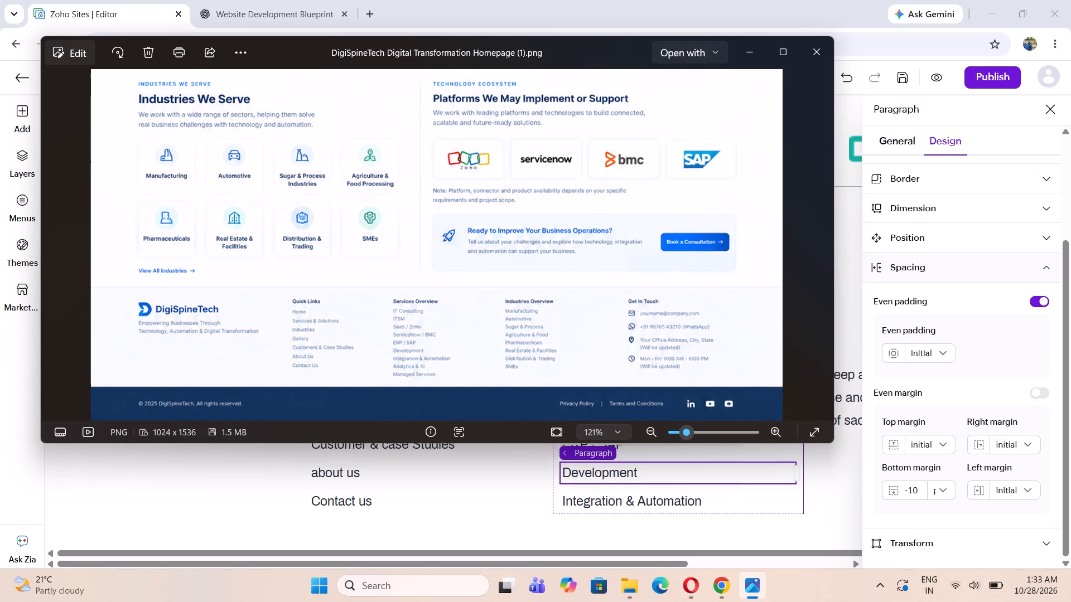
click(725, 586)
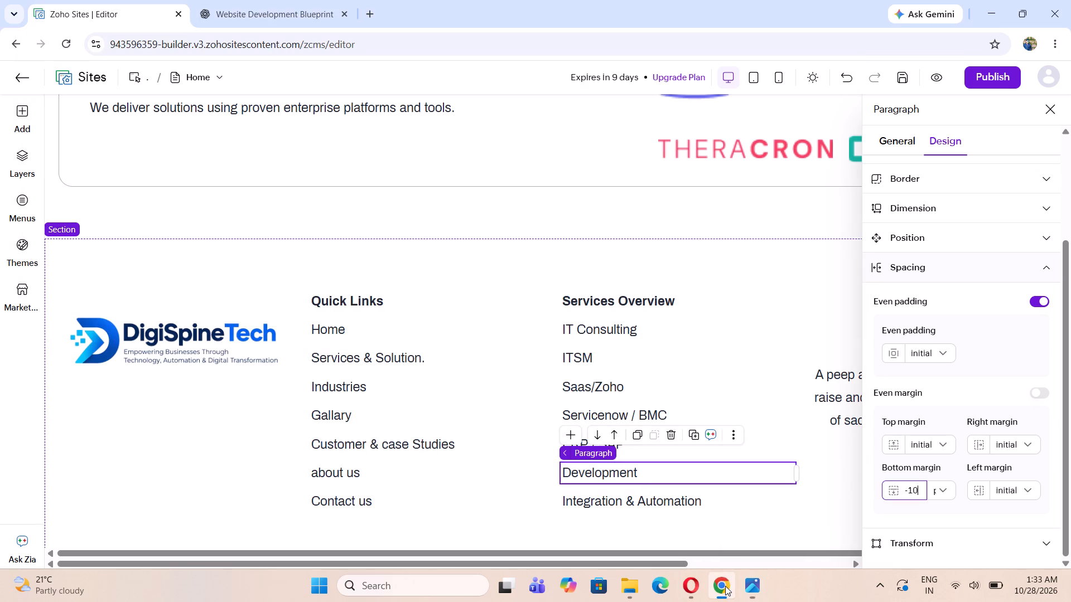
click(757, 579)
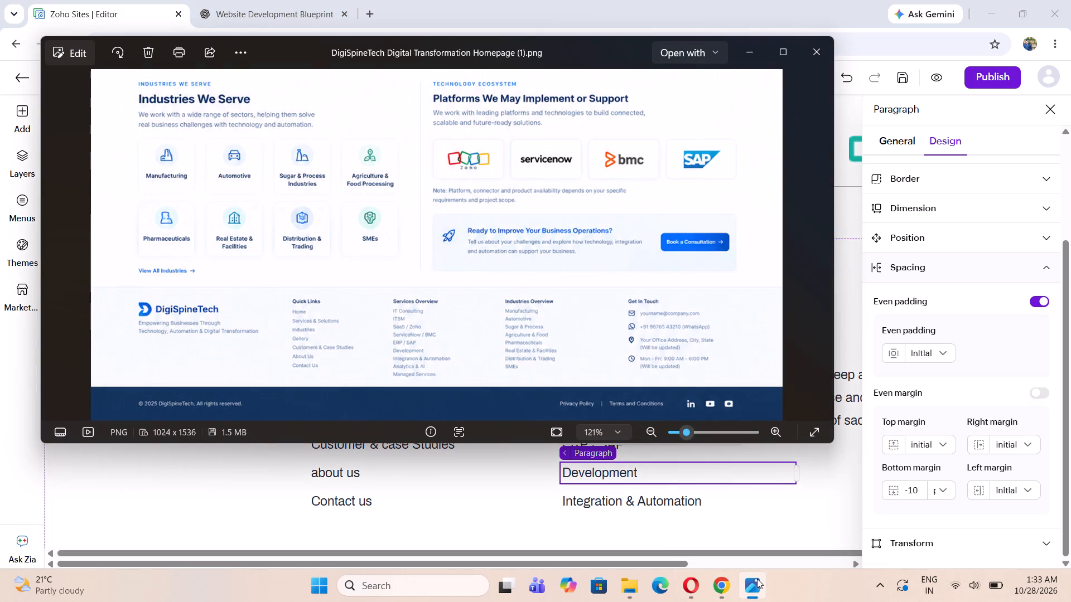
click(757, 579)
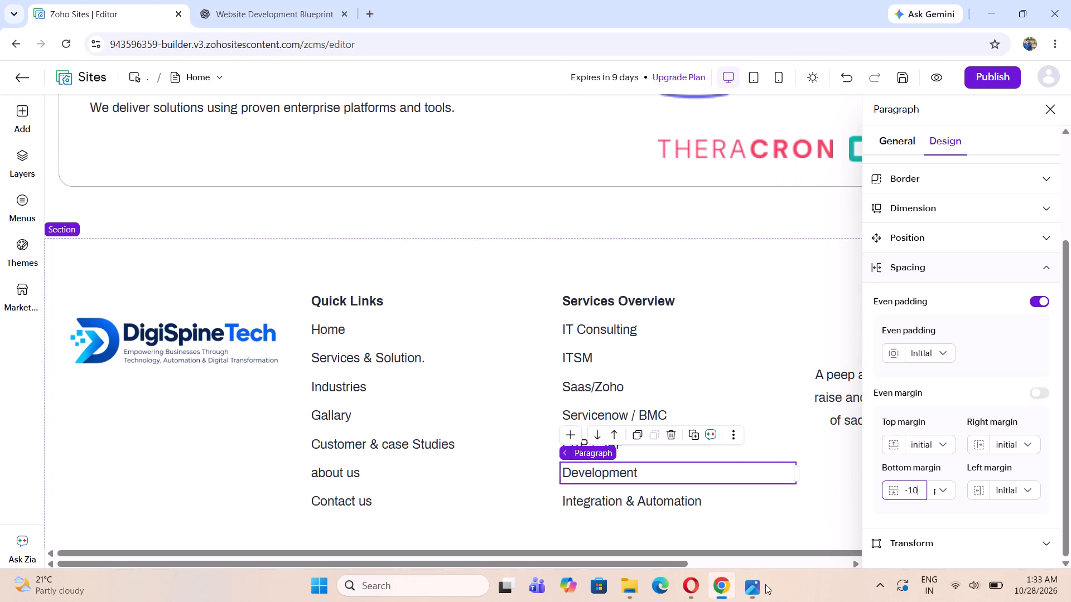
Delete the placeholder box containing the gear icon, Programs heading and text from the footer's fourth column.
click(1054, 109)
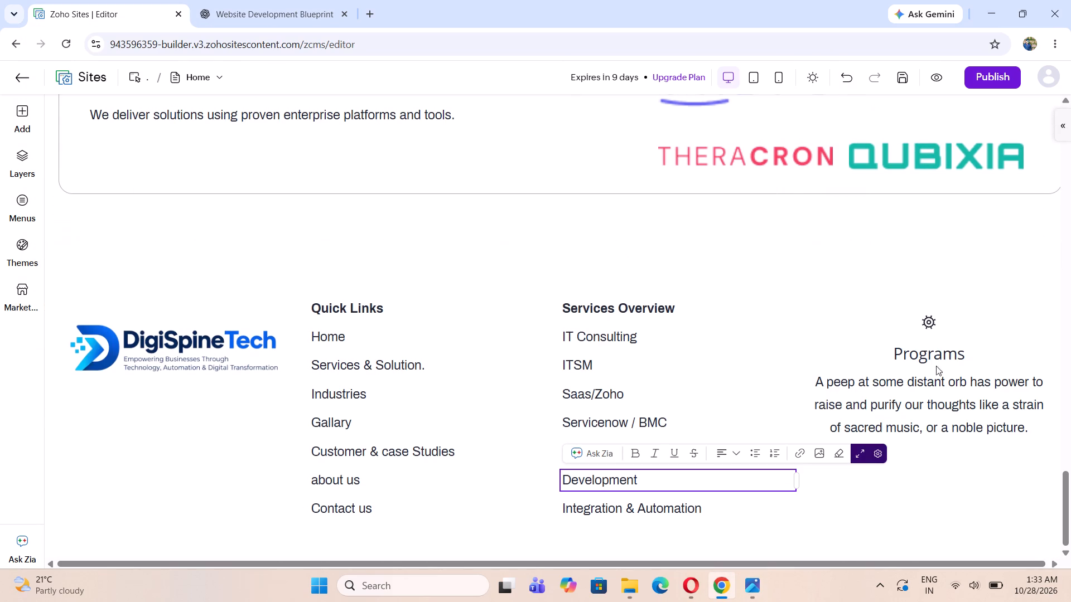
click(924, 327)
click(896, 302)
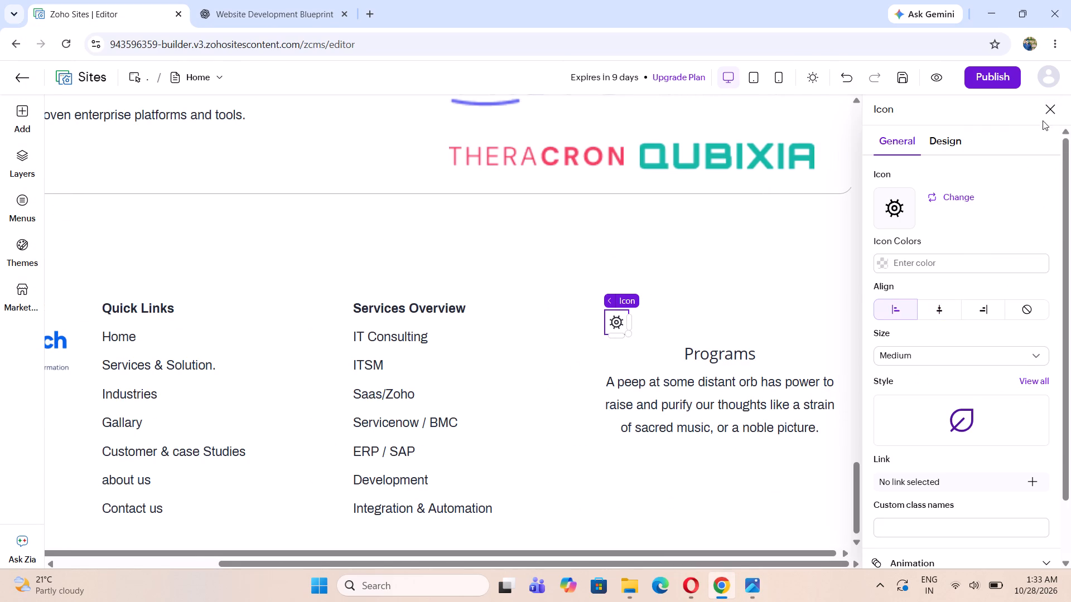
click(1044, 114)
click(908, 302)
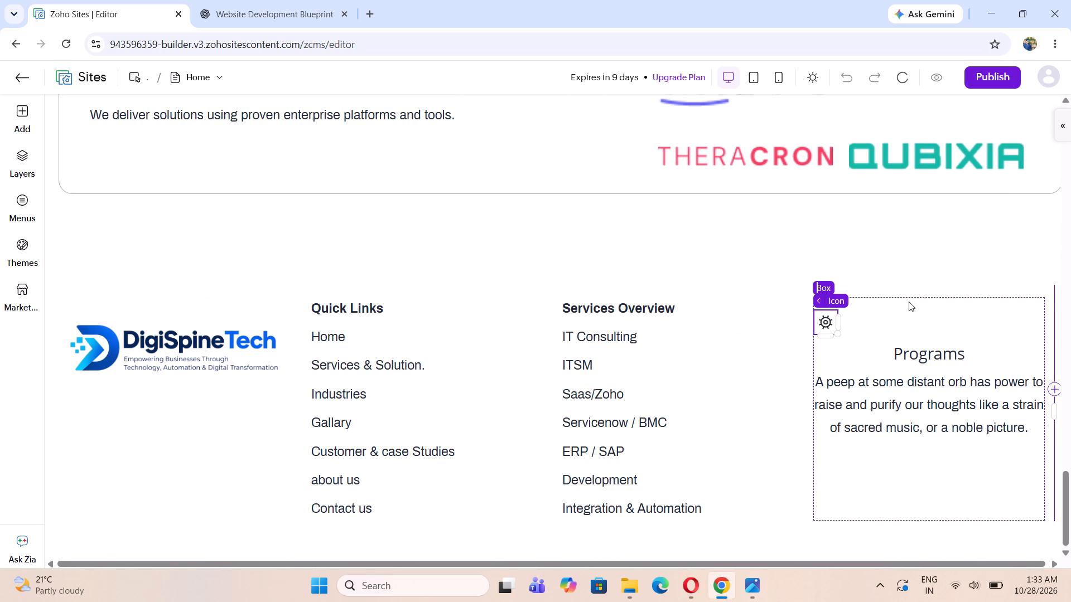
click(934, 268)
click(1046, 112)
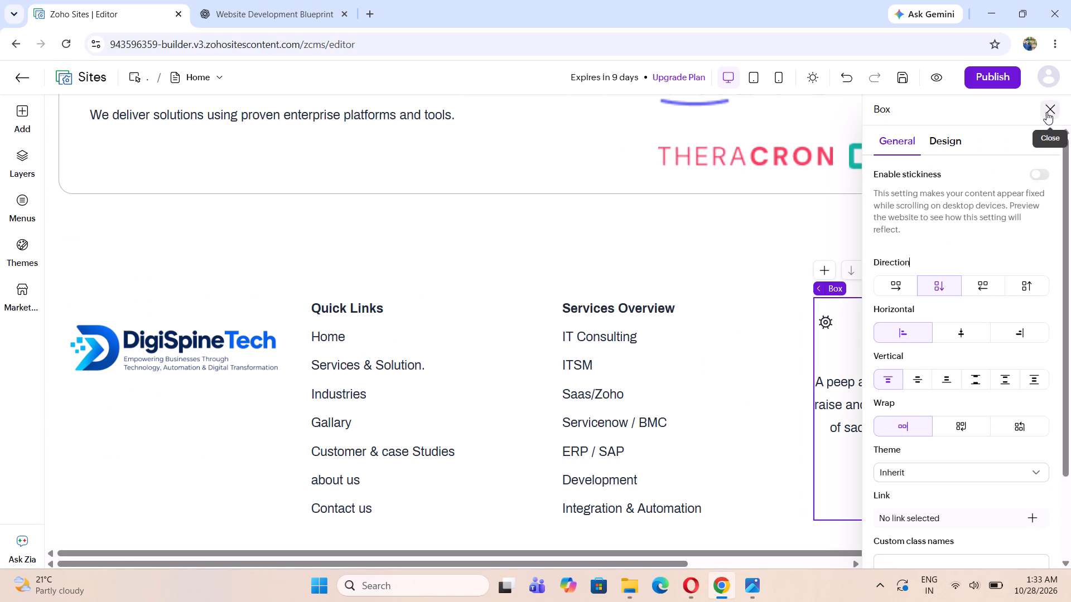
click(920, 265)
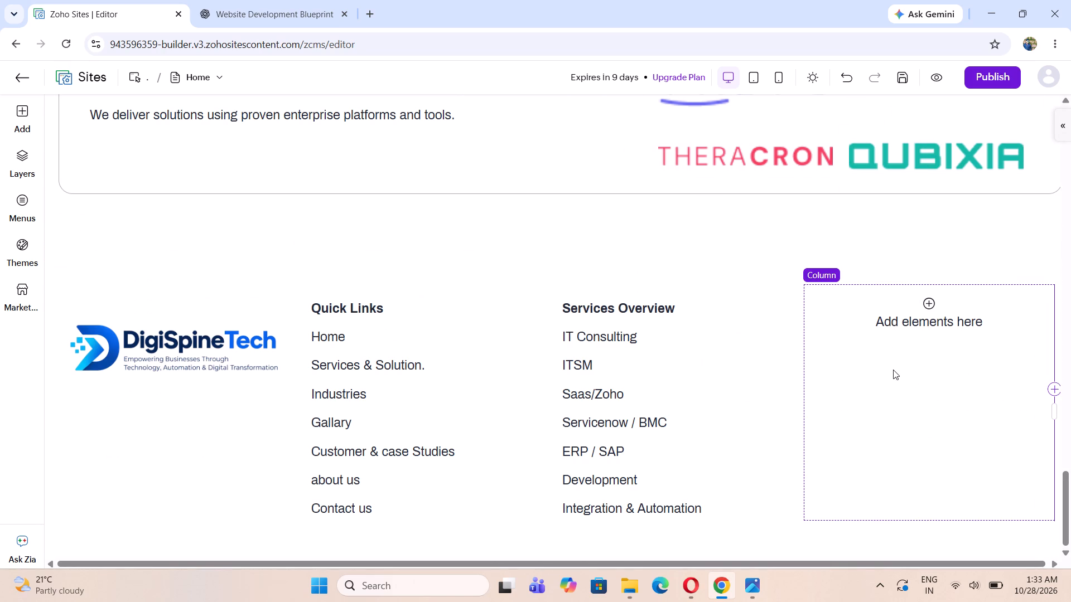
scroll(893, 370, down, 4)
scroll(899, 368, up, 1)
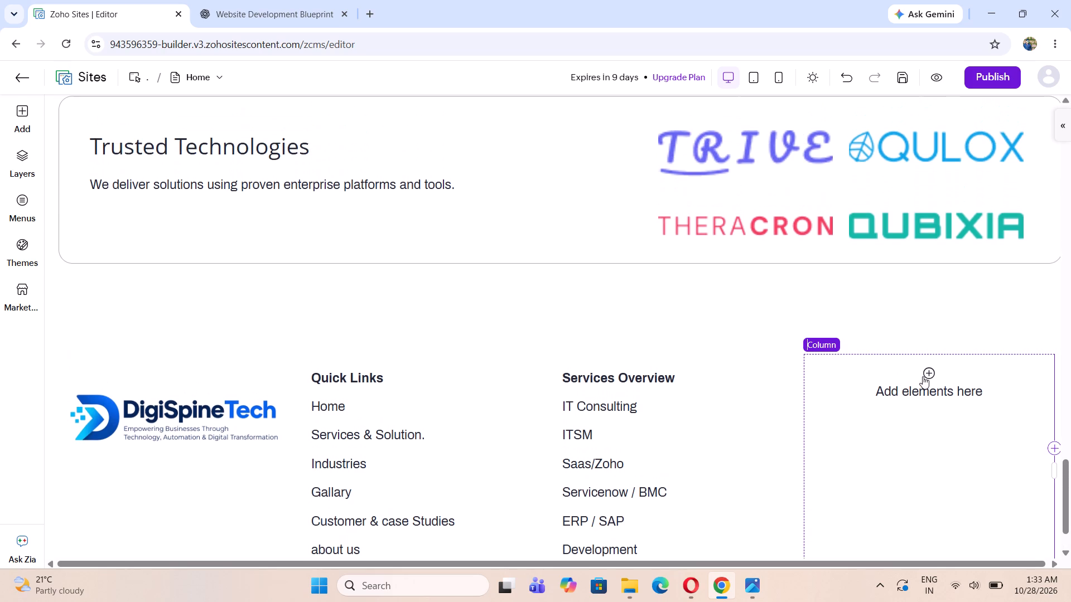
Add a paragraph to the empty fourth footer column and replace its placeholder text with "Get in Touch".
click(753, 590)
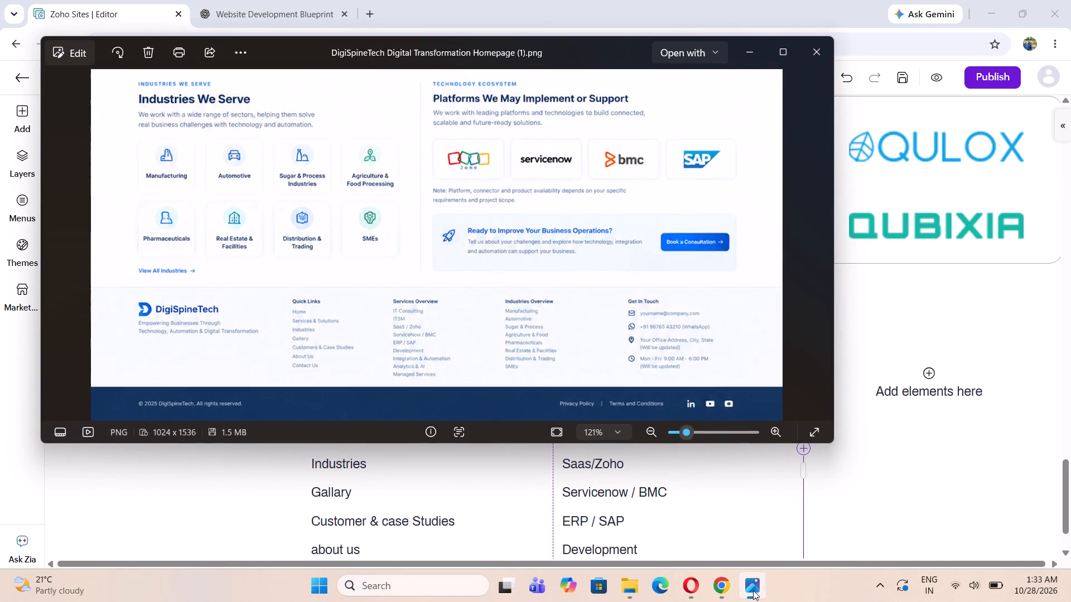
click(753, 590)
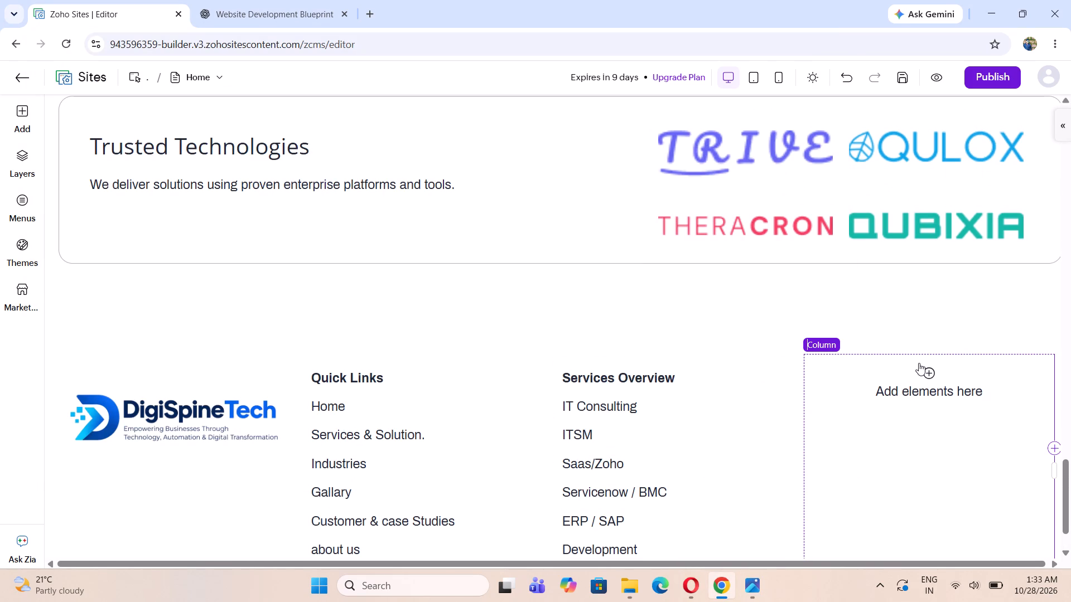
click(919, 363)
click(814, 331)
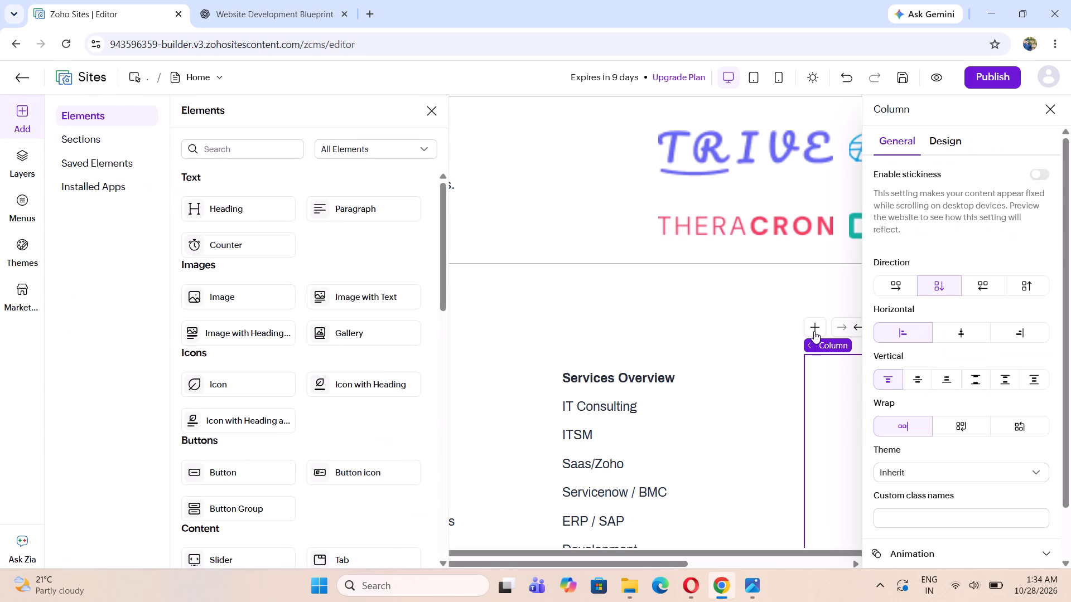
click(345, 201)
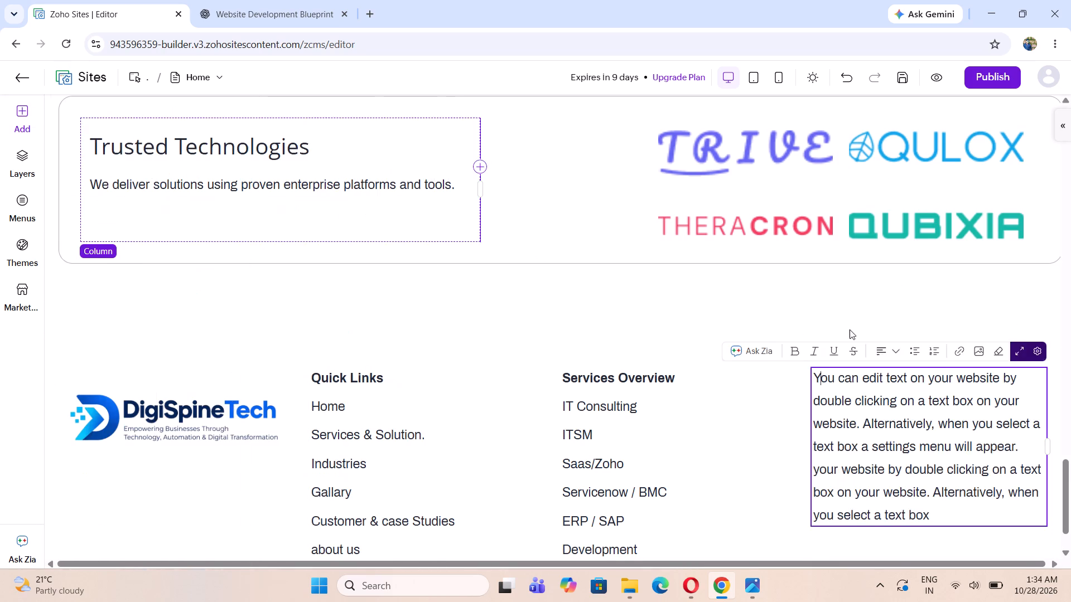
scroll(854, 334, down, 3)
drag(926, 448, 852, 424)
click(948, 441)
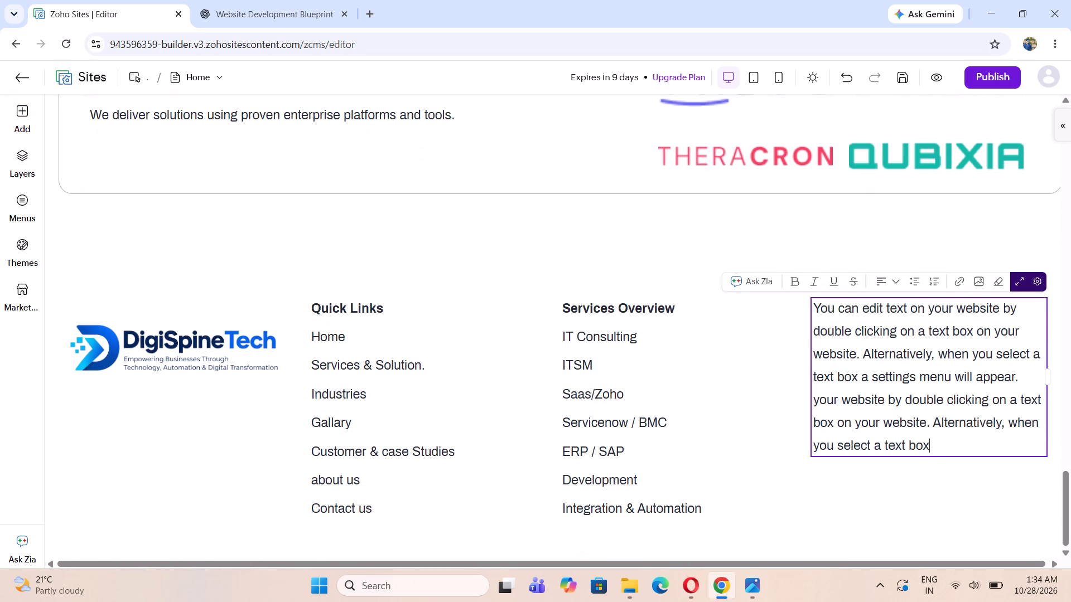
drag(939, 445, 810, 309)
key(BackSpace)
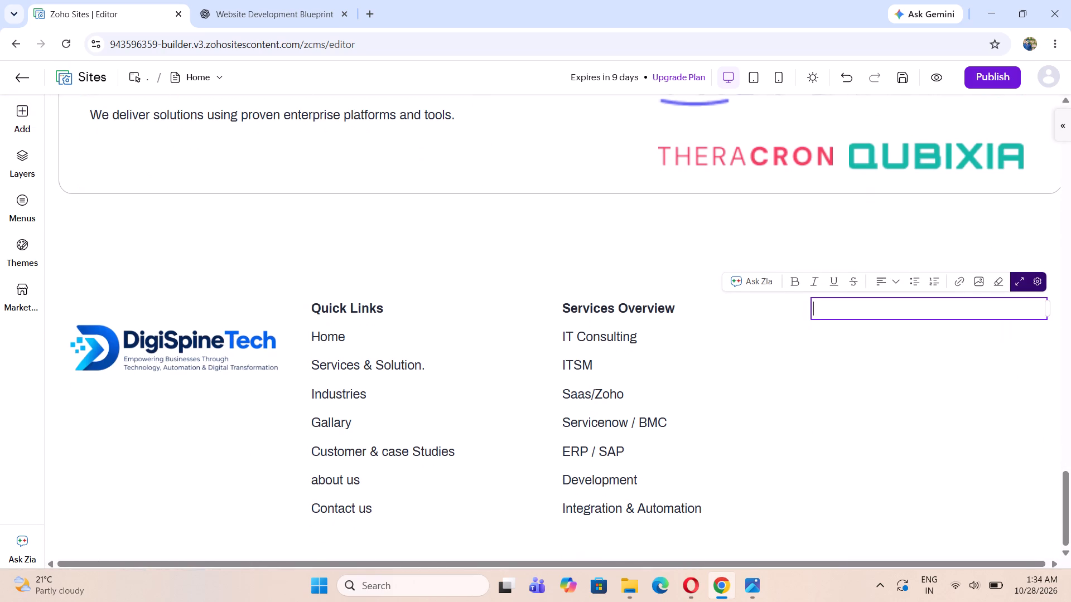
text(Get in)
key(space)
text(Touch)
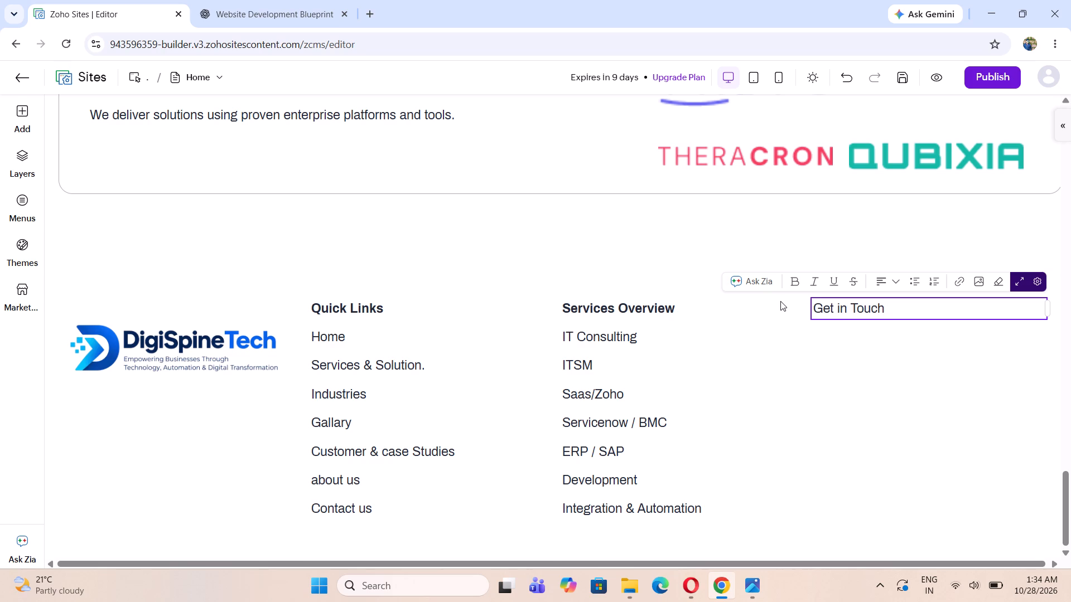
Make the "Get in Touch" text bold.
click(886, 311)
drag(887, 310, 812, 307)
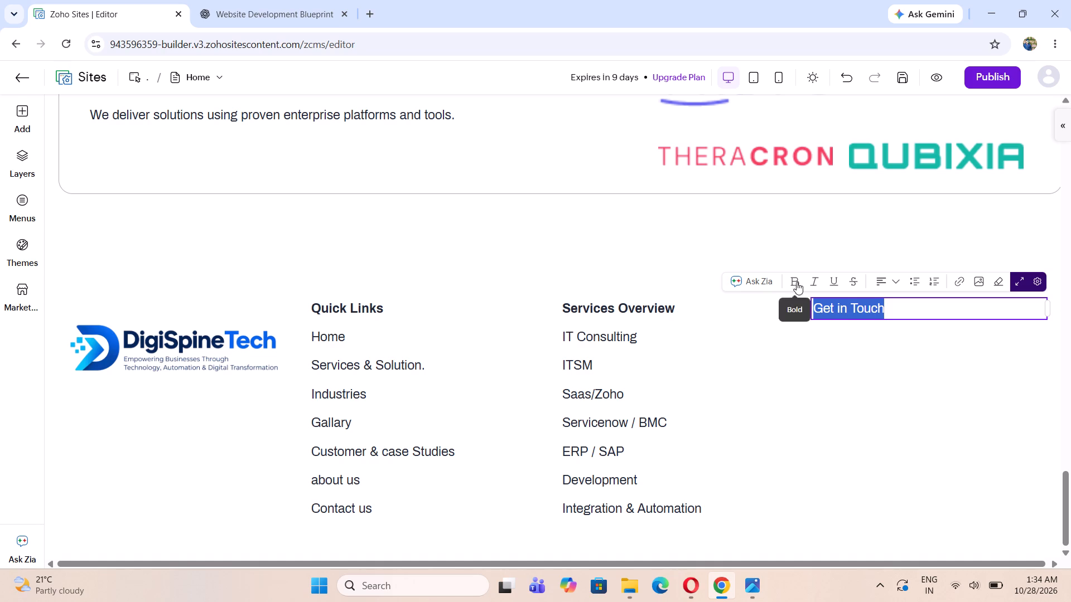
click(795, 278)
Add an Icon with Heading element below "Get in Touch" in the fourth footer column.
click(914, 356)
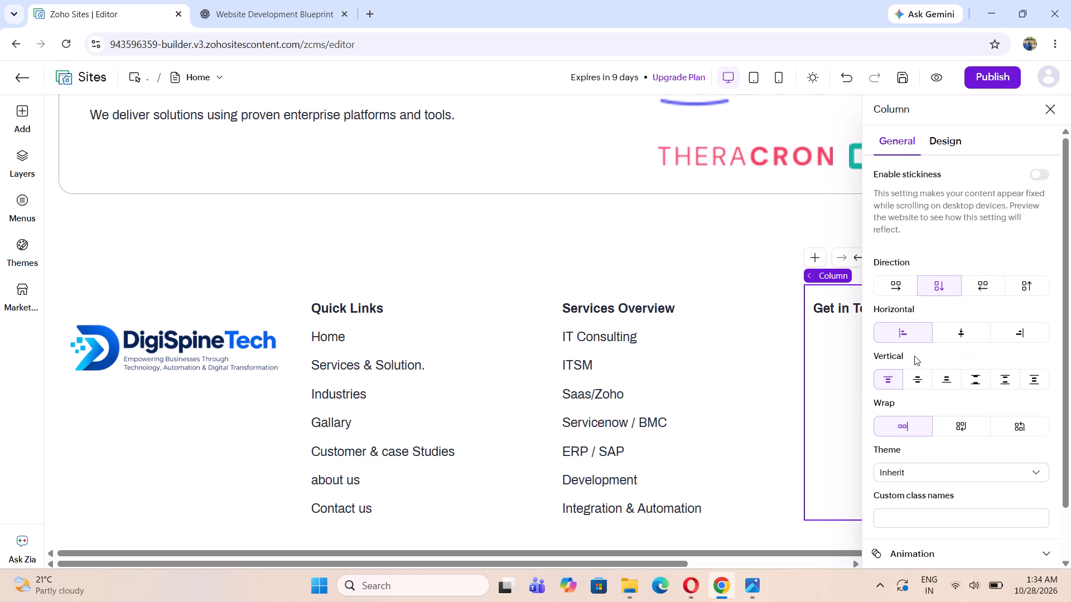
click(752, 586)
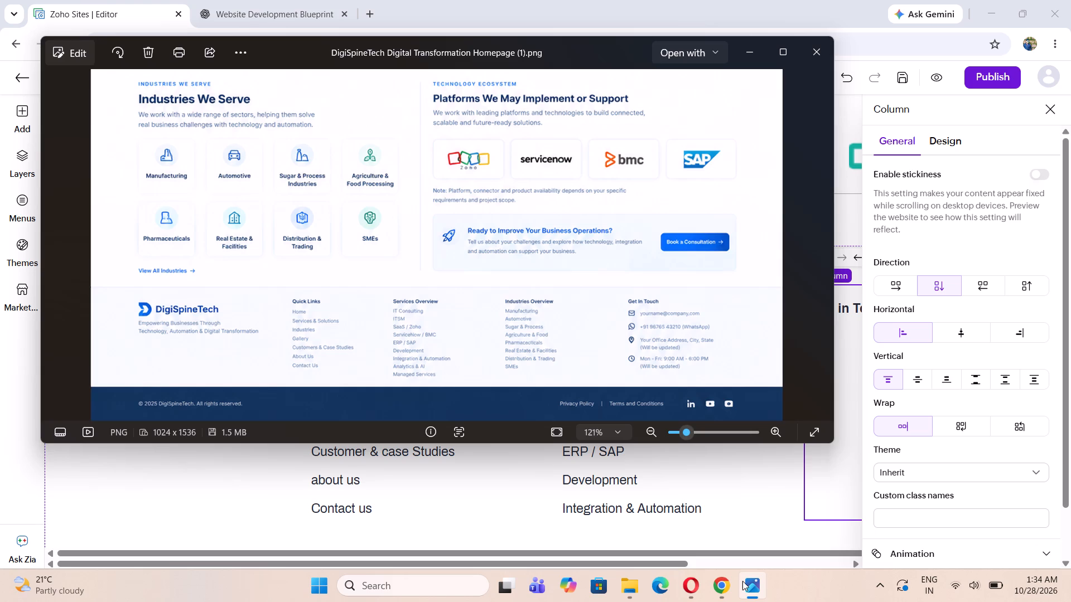
click(742, 581)
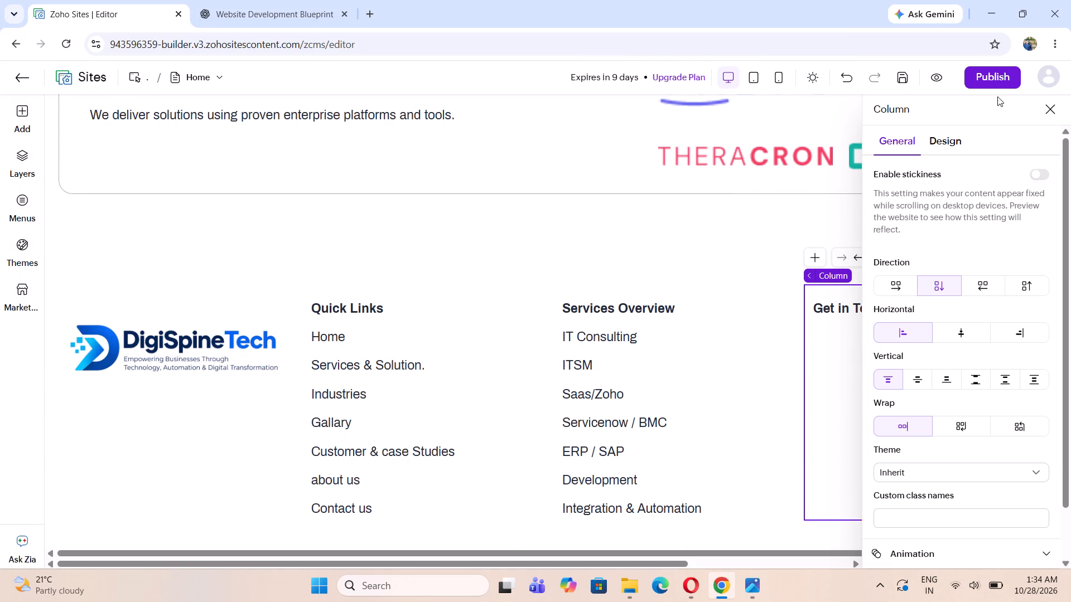
click(1045, 111)
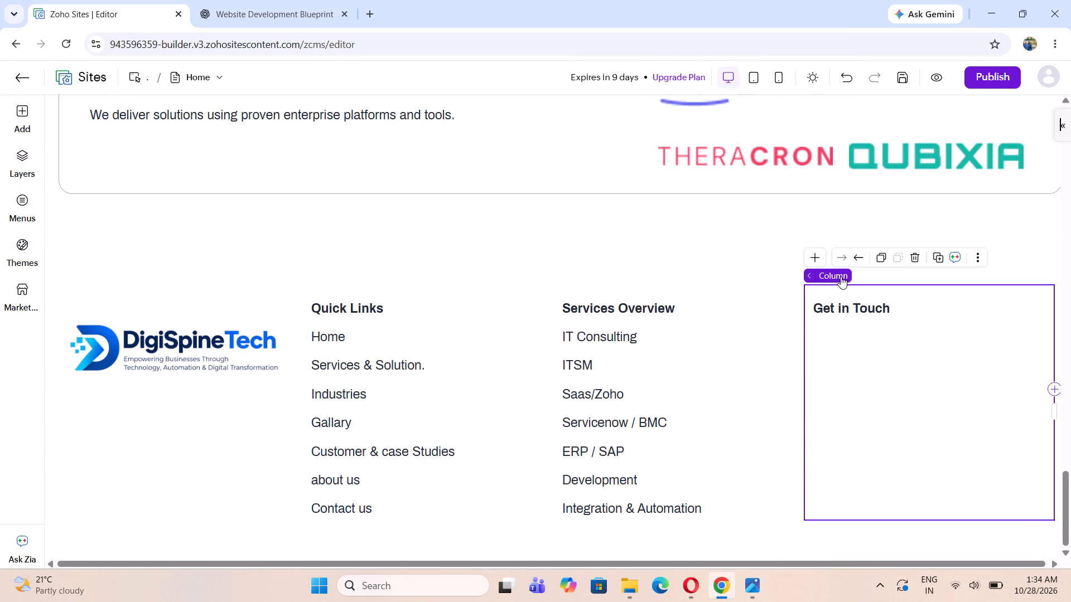
click(817, 260)
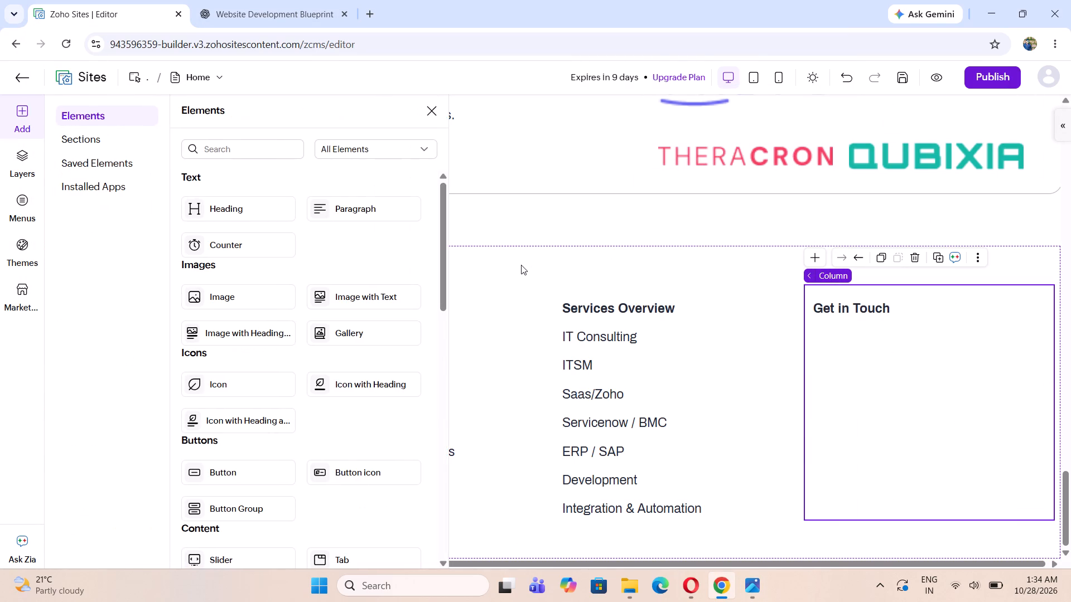
click(392, 387)
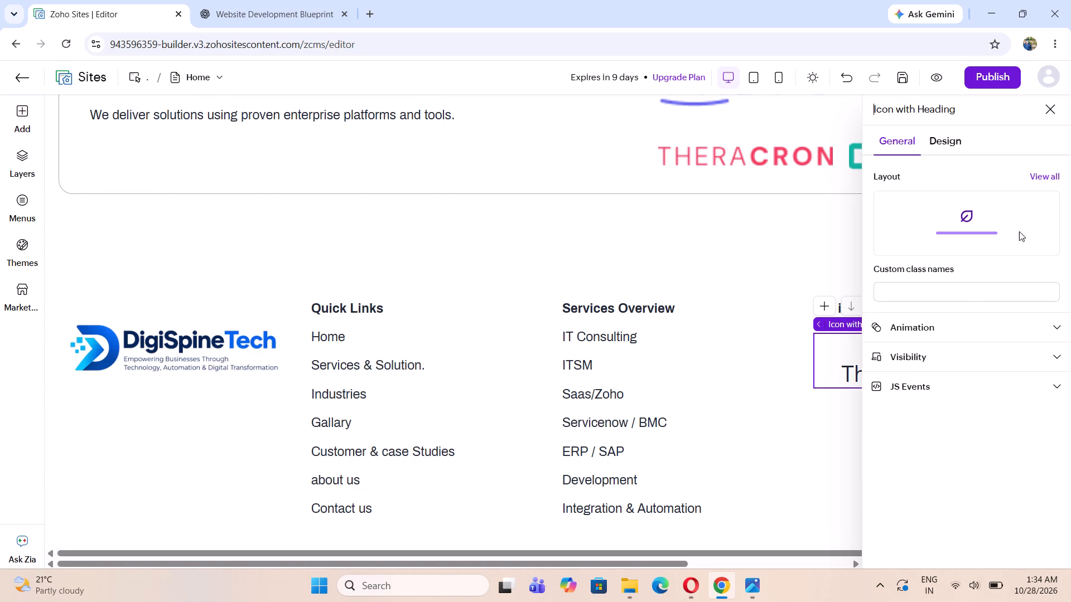
Set the Icon with Heading element below "Get in Touch" to the layout with the icon left of the heading.
click(1048, 108)
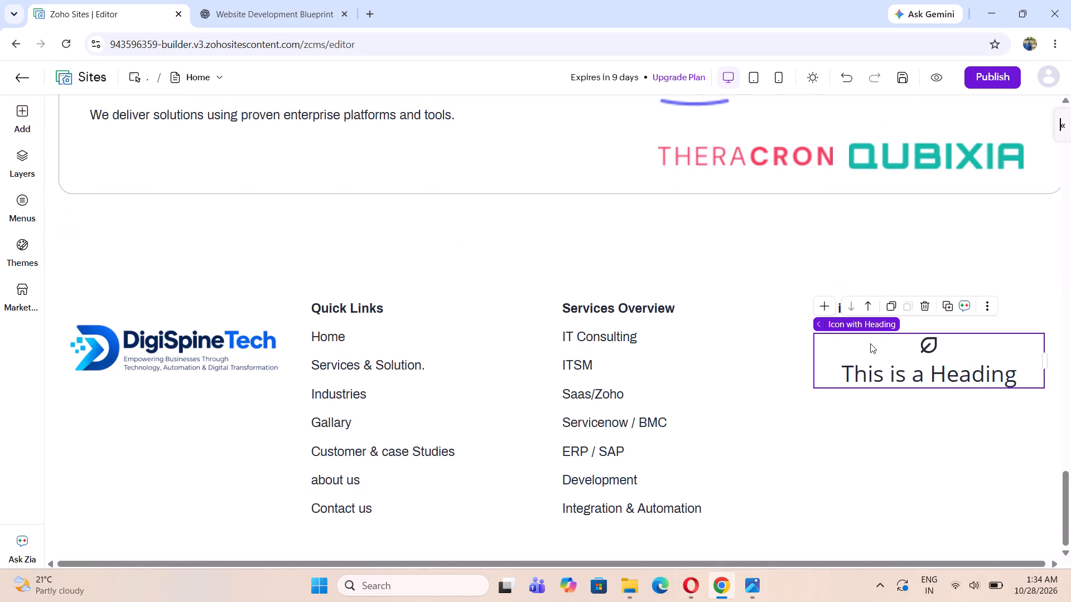
click(870, 343)
click(1069, 124)
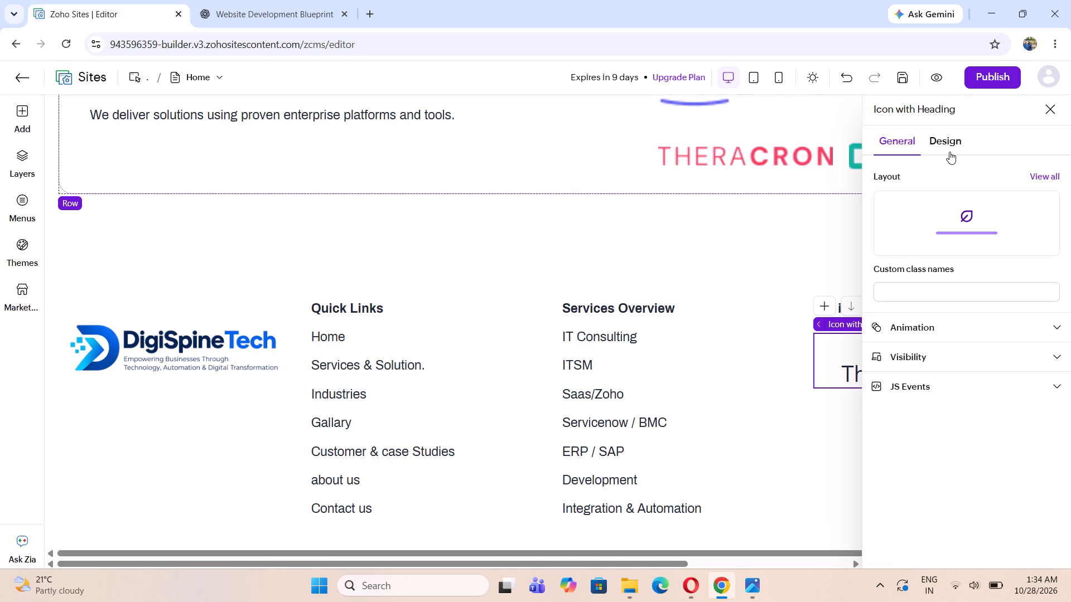
click(1048, 178)
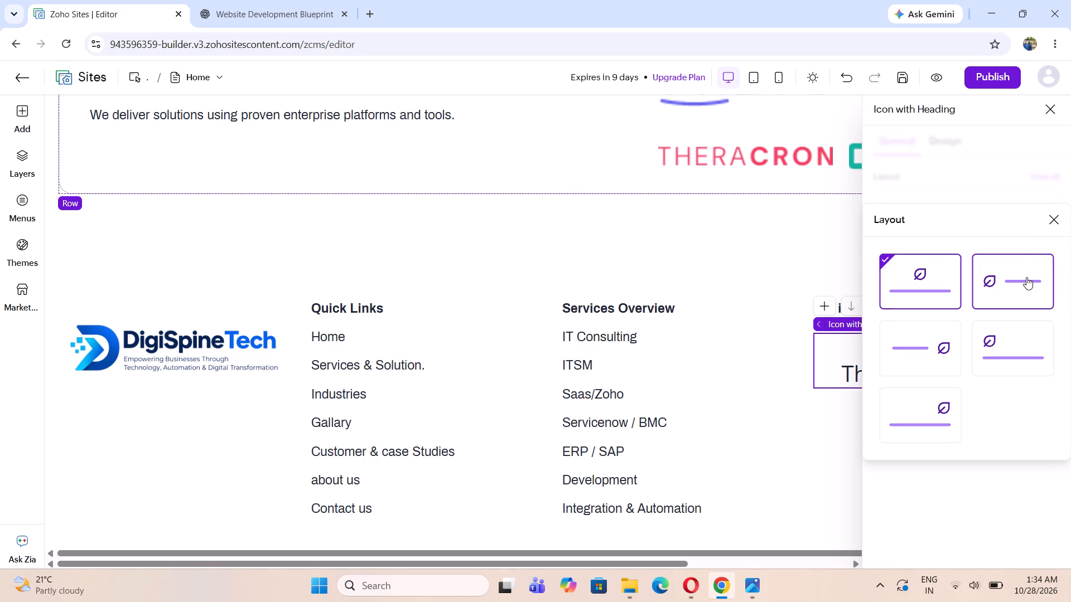
click(1024, 276)
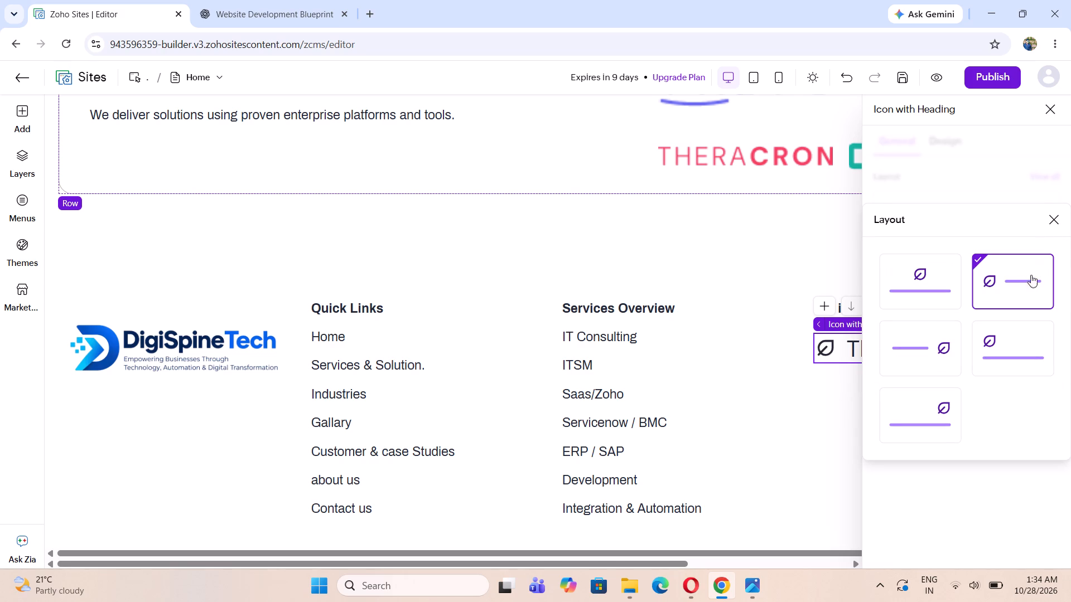
click(1048, 111)
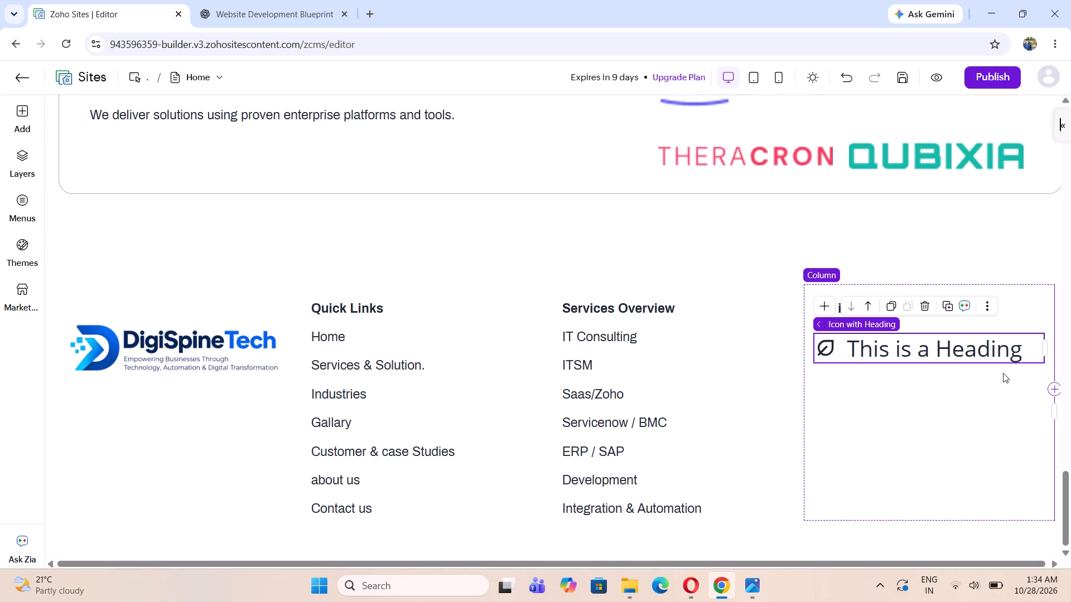
Check the homepage mockup's contact icons and search the icon library for "mail" to replace the leaf icon below "Get in Touch".
click(827, 349)
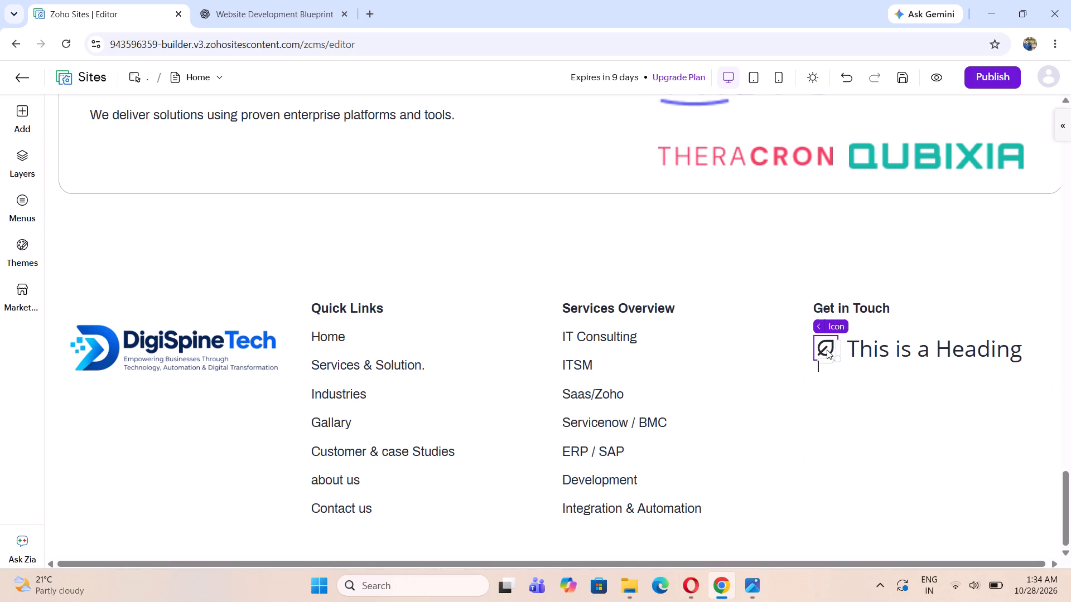
click(956, 197)
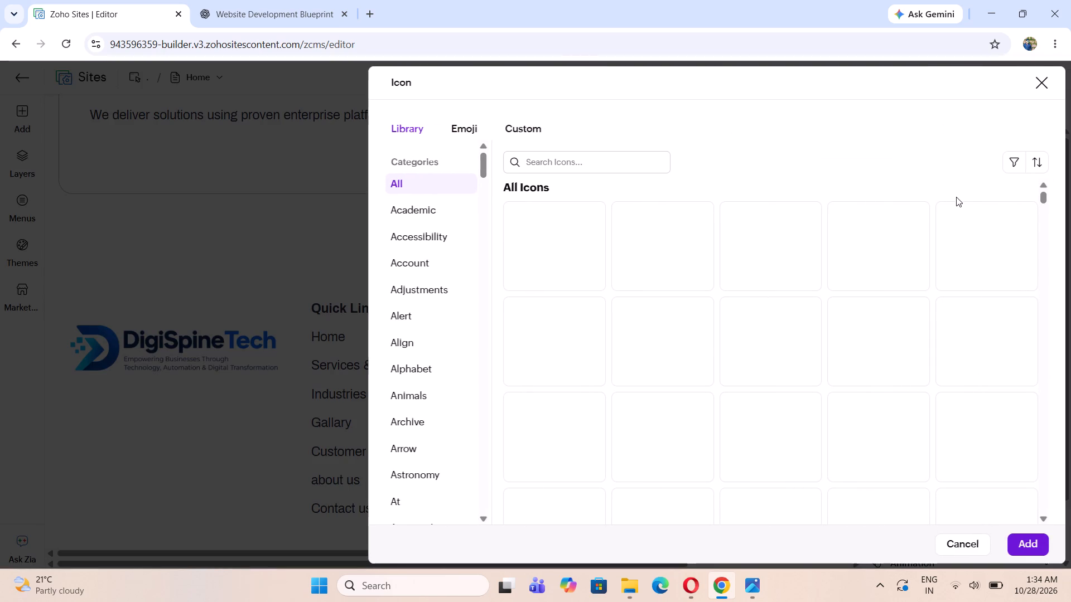
click(754, 600)
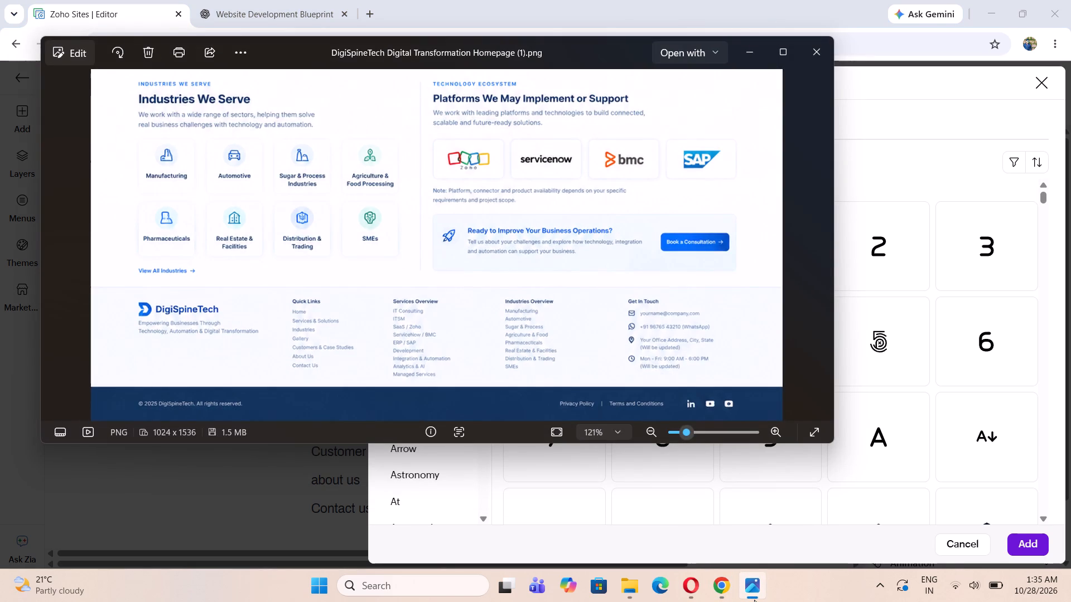
click(754, 600)
click(563, 165)
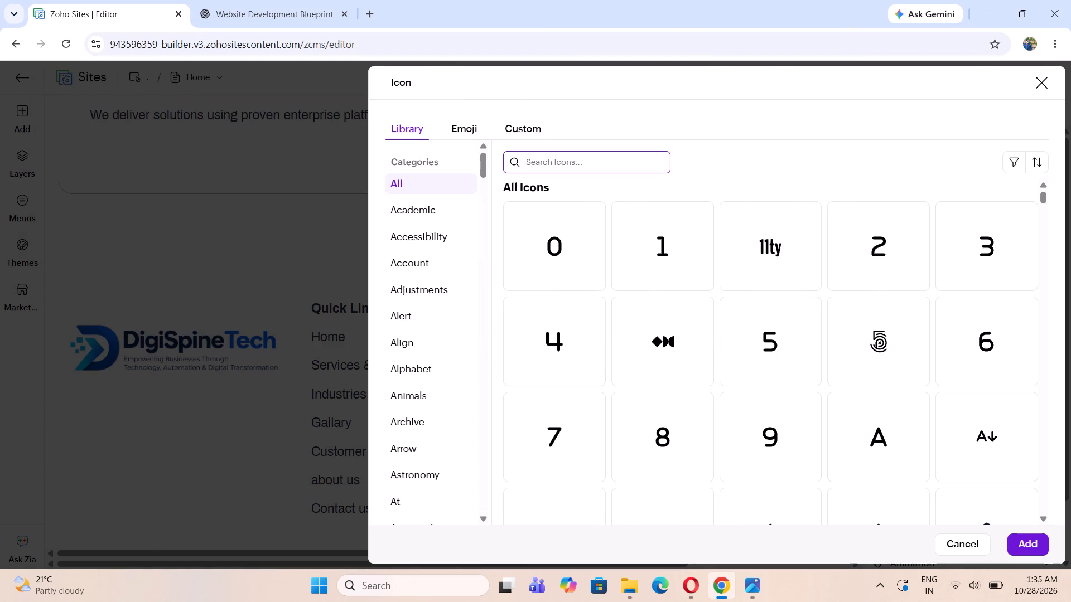
text(mail)
key(Return)
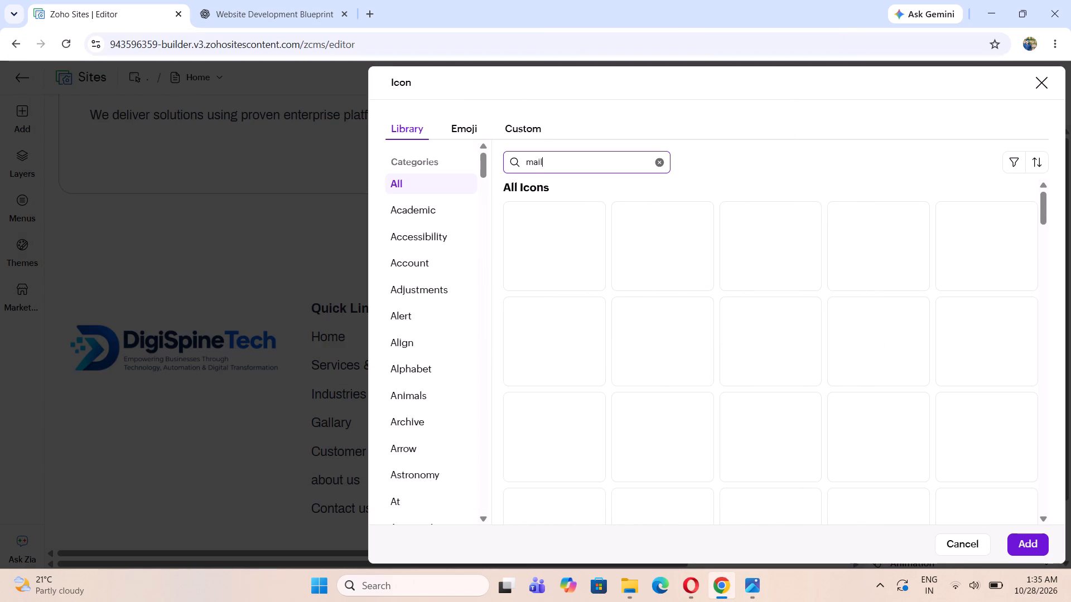
scroll(717, 247, down, 1)
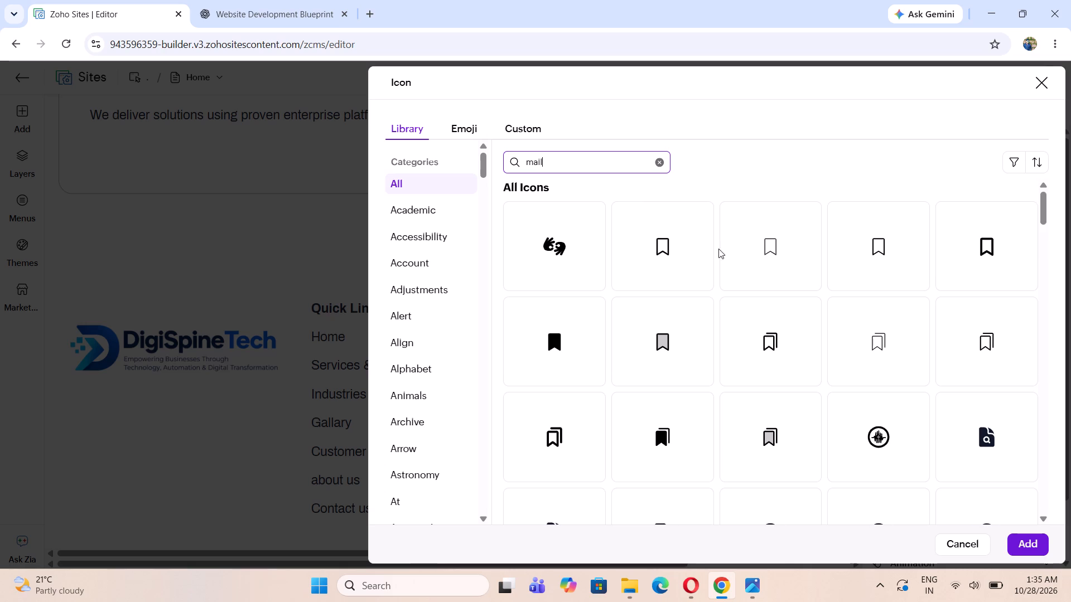
scroll(718, 249, down, 3)
scroll(779, 268, down, 5)
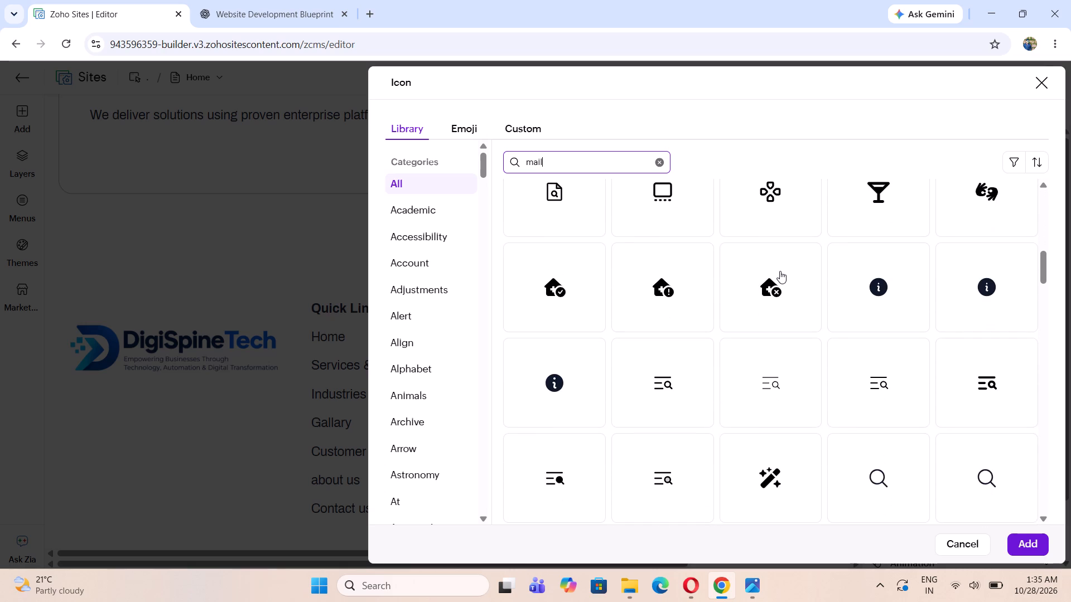
scroll(780, 271, down, 9)
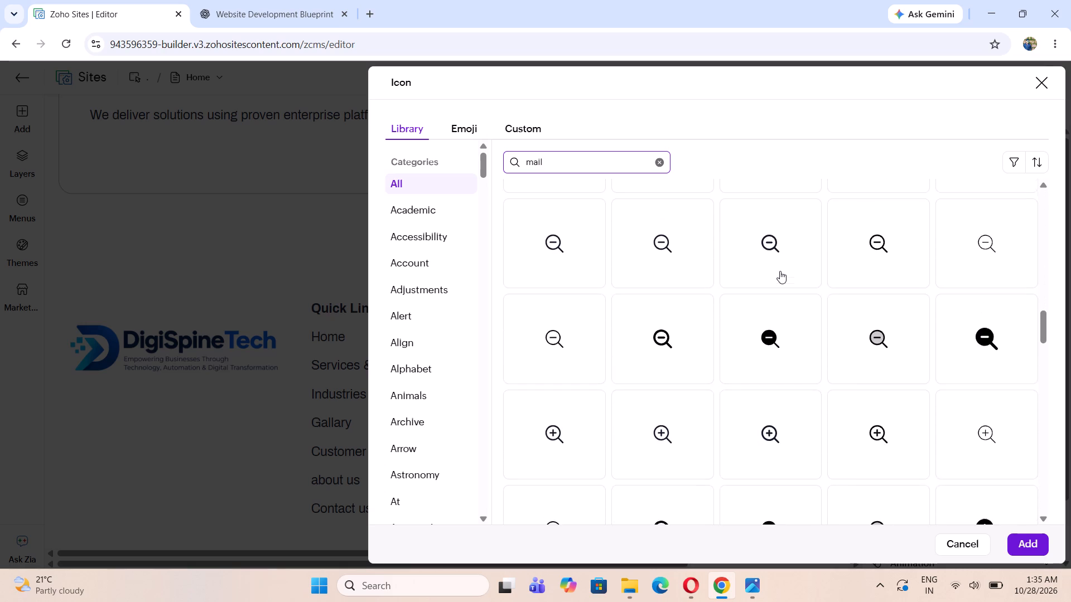
scroll(780, 271, down, 5)
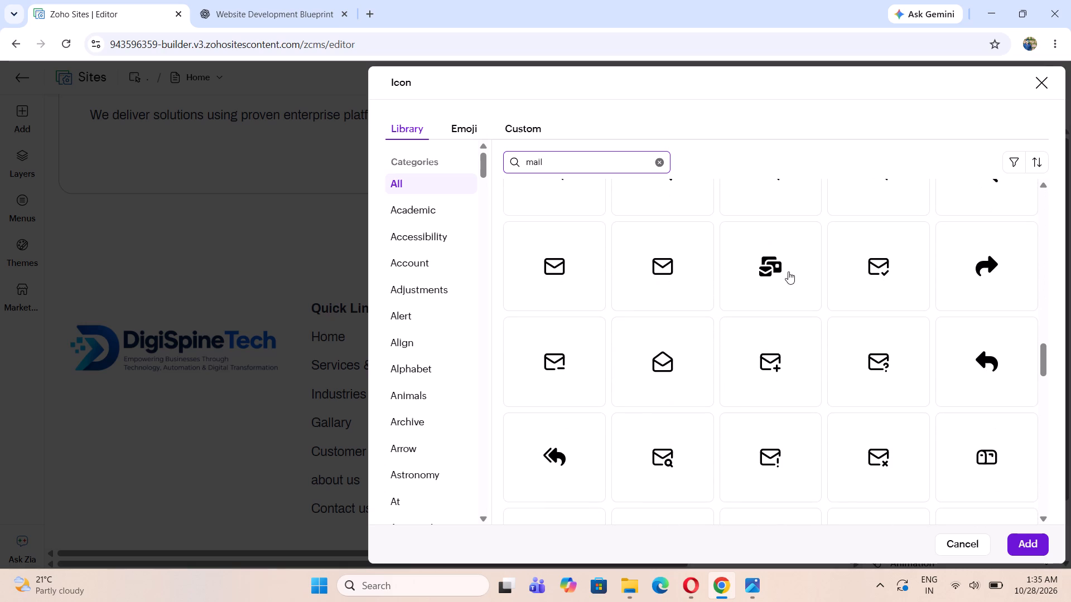
Compare with the homepage mockup and replace the leaf icon below "Get in Touch" with the plain outlined closed-envelope icon.
click(752, 591)
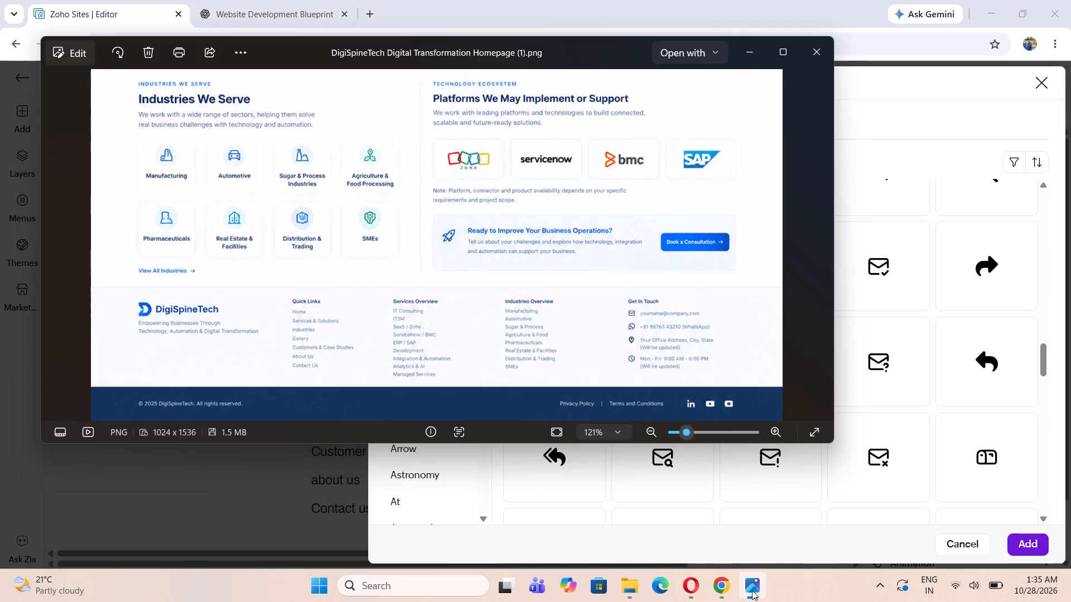
click(752, 590)
click(664, 267)
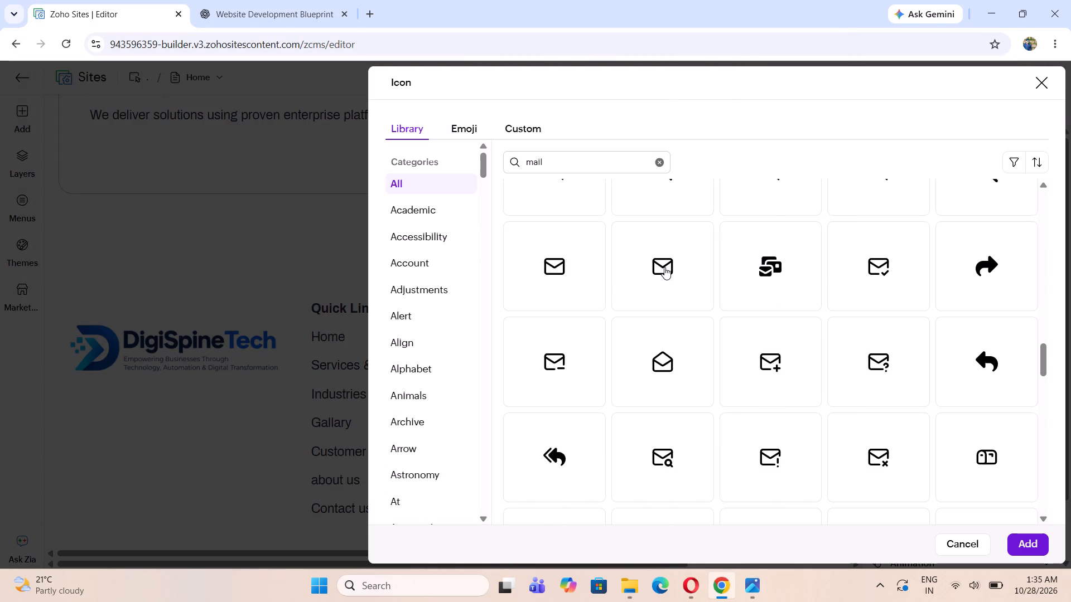
click(1025, 542)
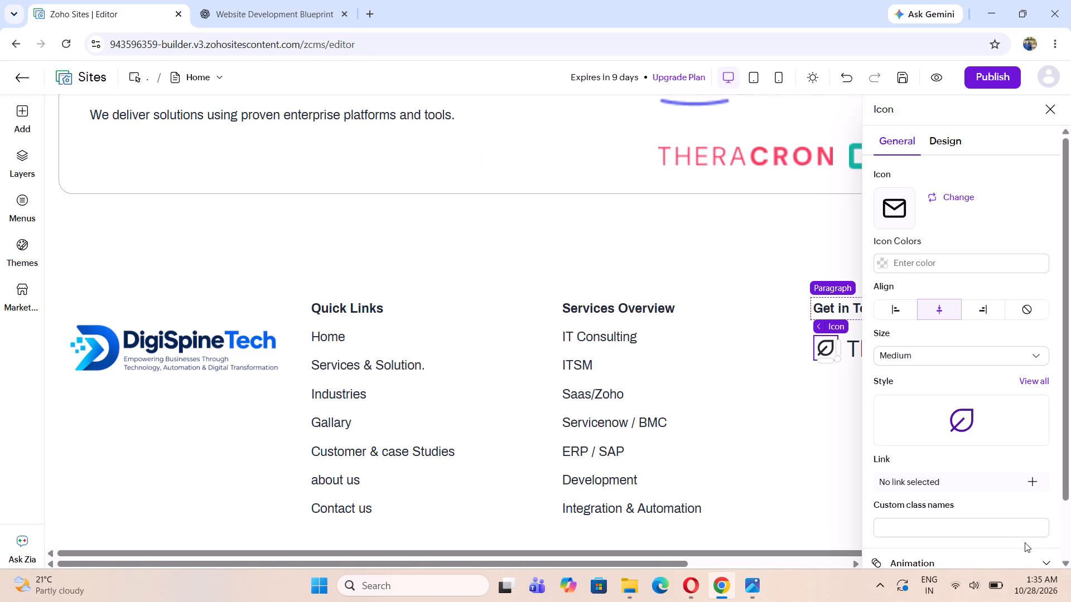
click(816, 430)
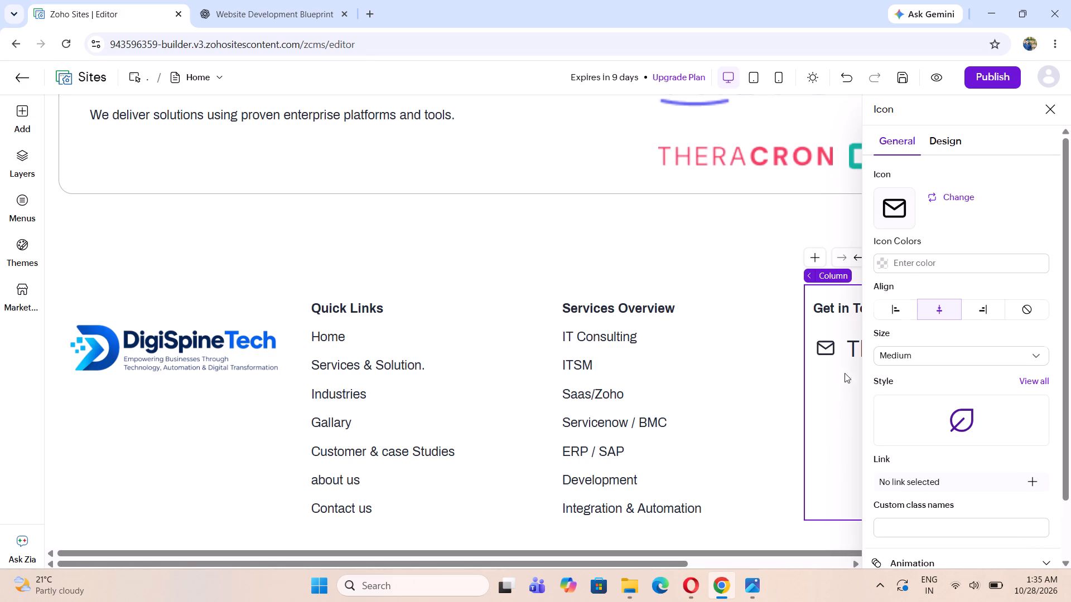
click(1049, 110)
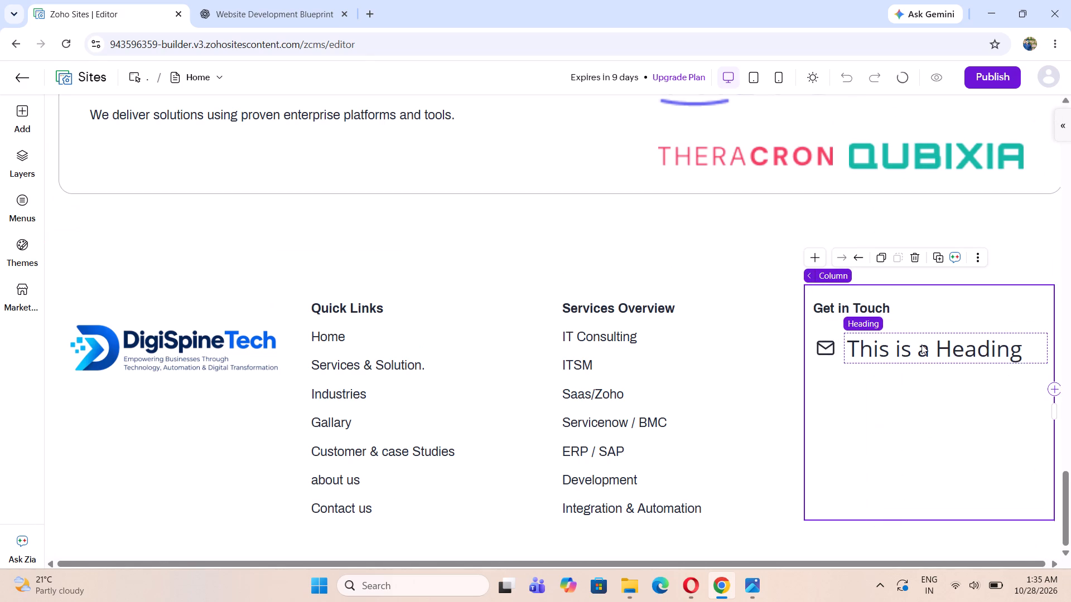
Open the "This is a Heading" text beside the envelope icon for editing.
click(922, 344)
click(1025, 346)
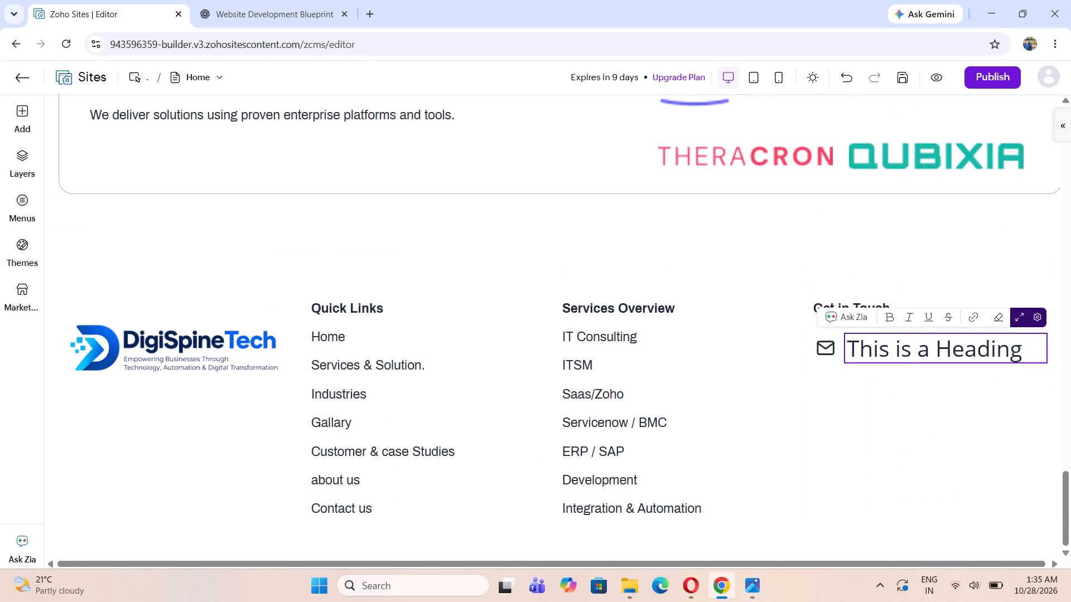
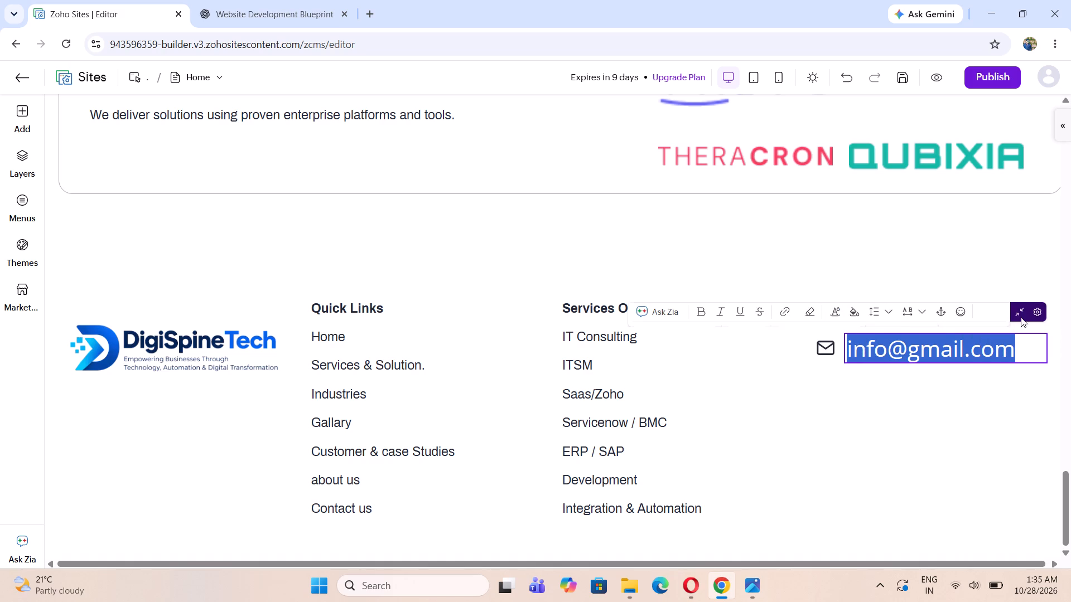
Set the font size of the email address text beside the mail icon in the "Get in Touch" column to 18px.
click(753, 314)
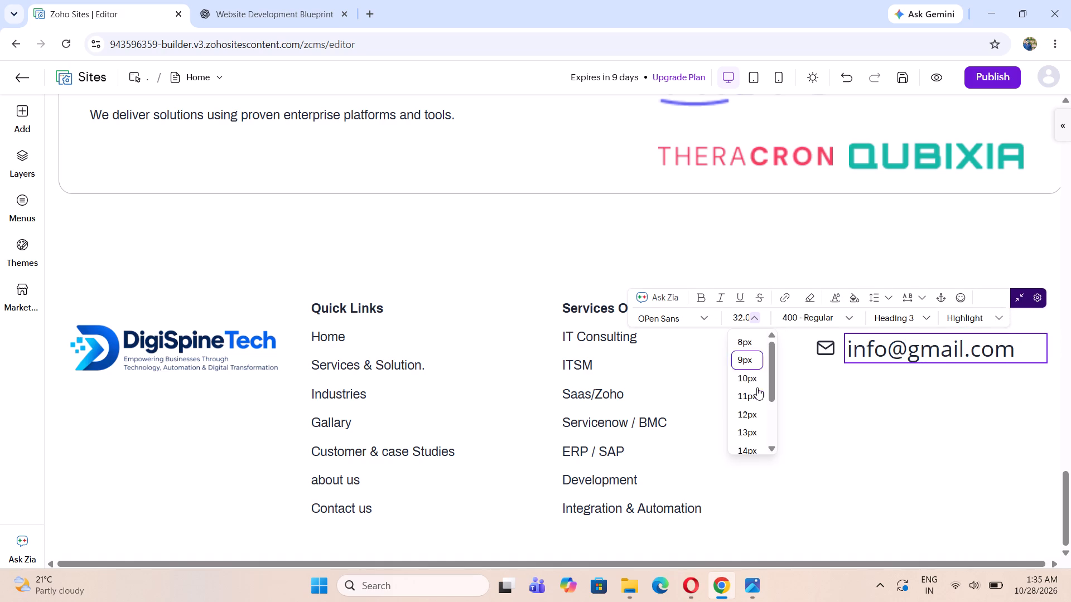
scroll(749, 438, down, 1)
click(746, 413)
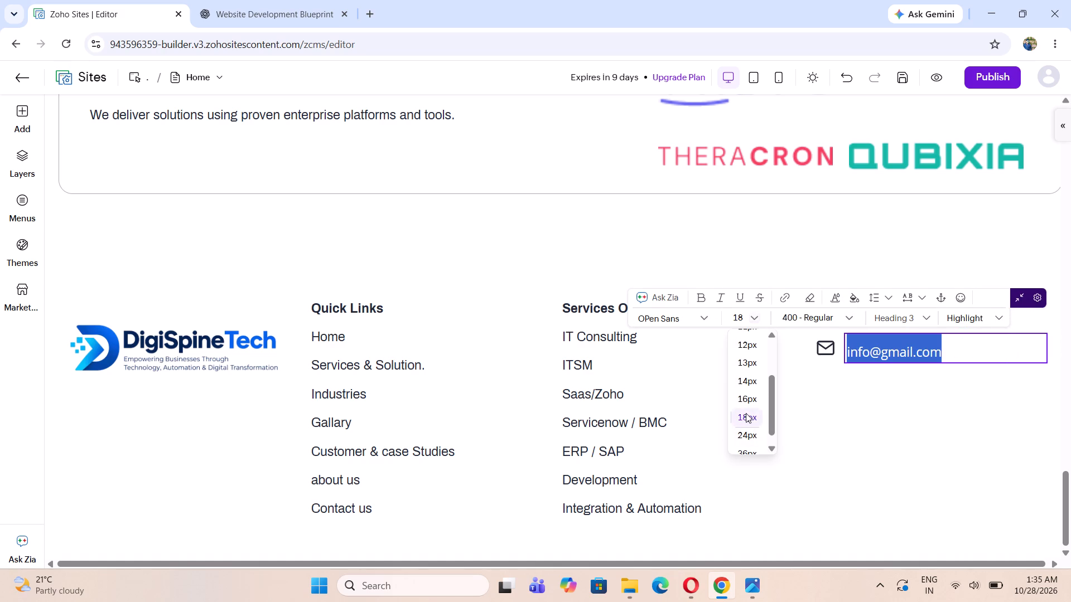
click(881, 414)
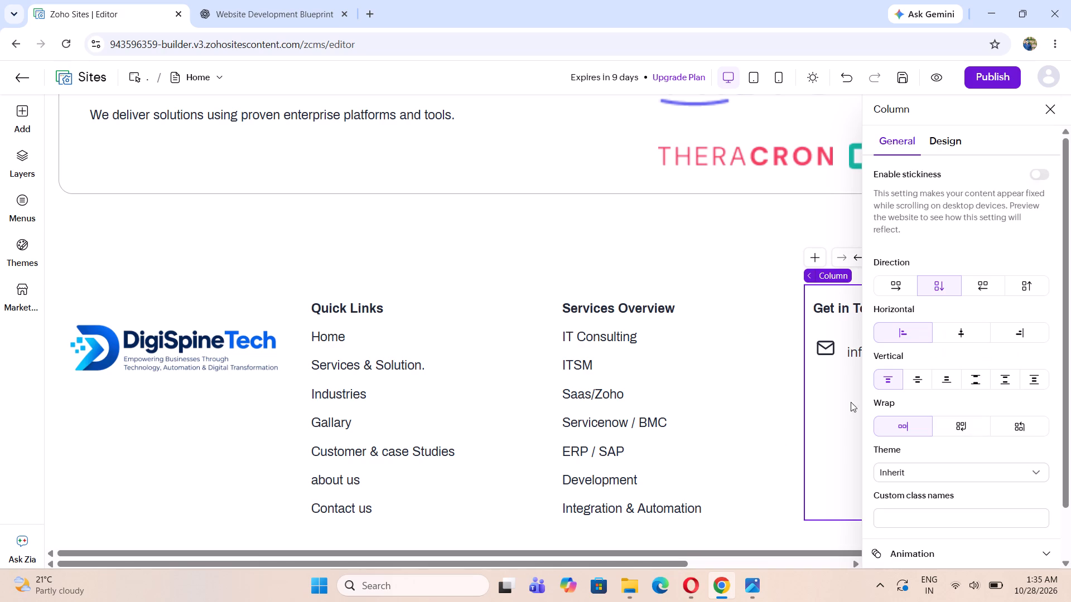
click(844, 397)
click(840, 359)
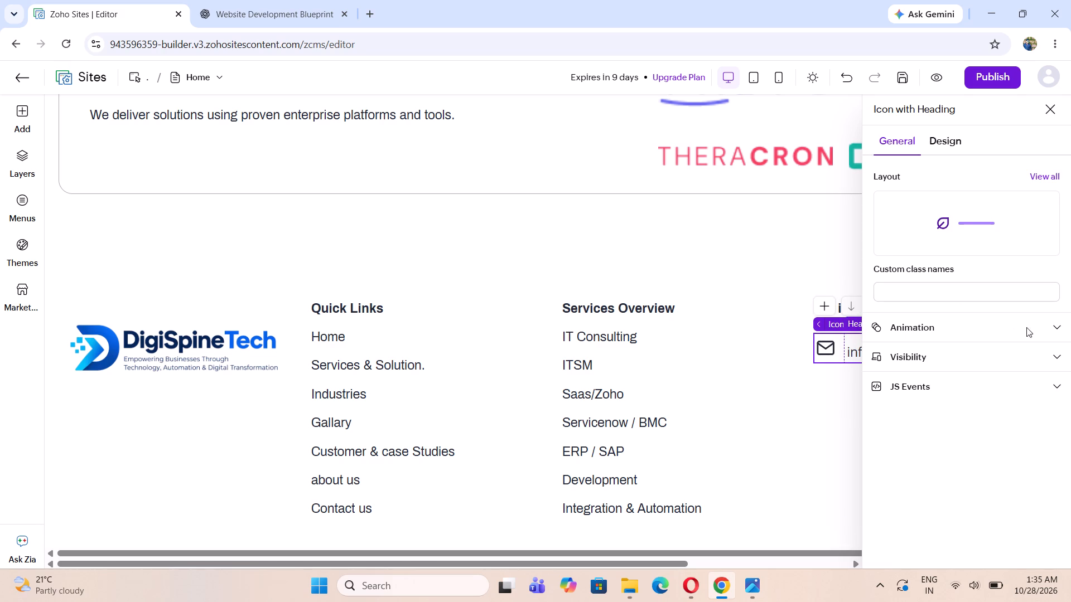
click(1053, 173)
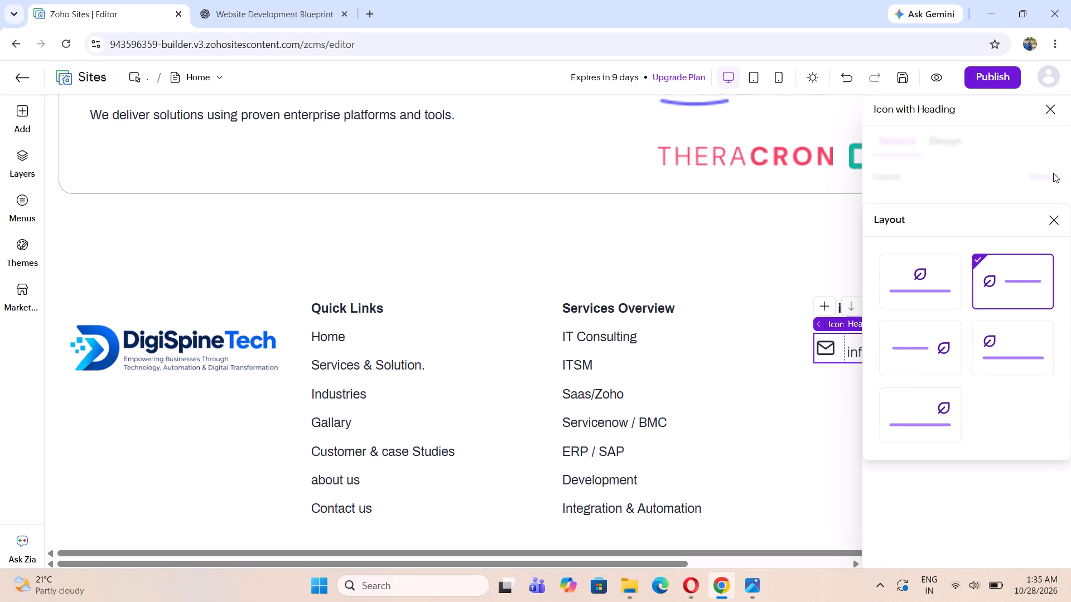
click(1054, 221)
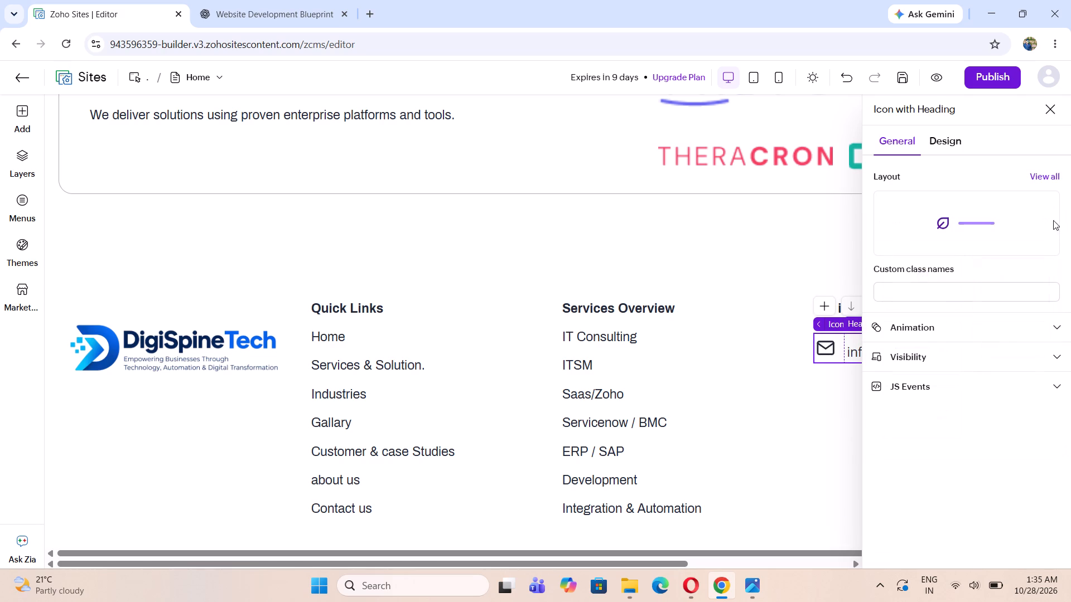
Open the settings of the mail icon below "Get in Touch".
click(835, 411)
click(833, 347)
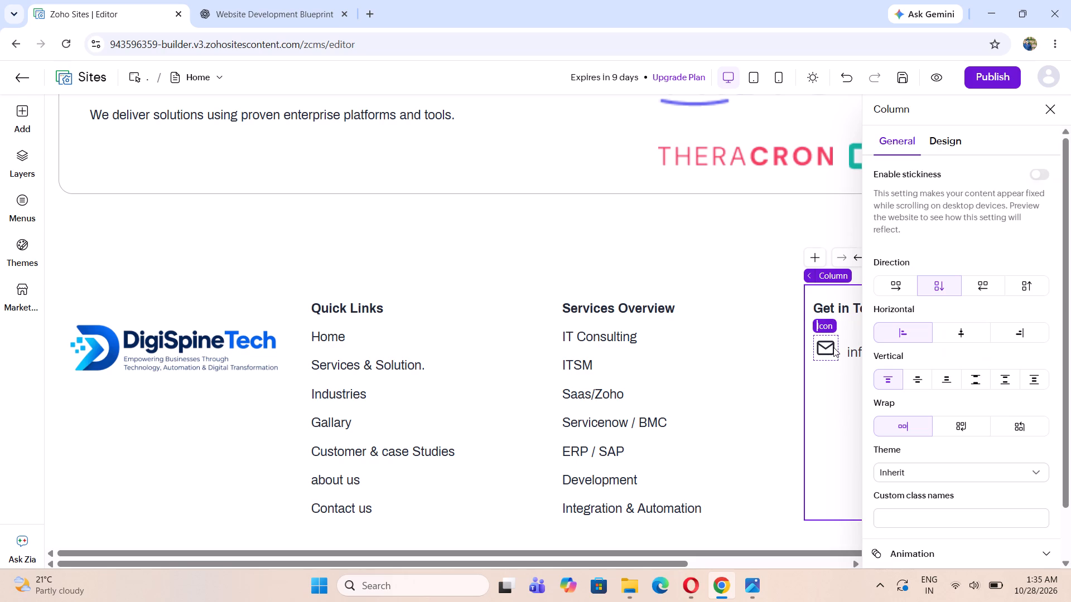
drag(833, 359, 833, 363)
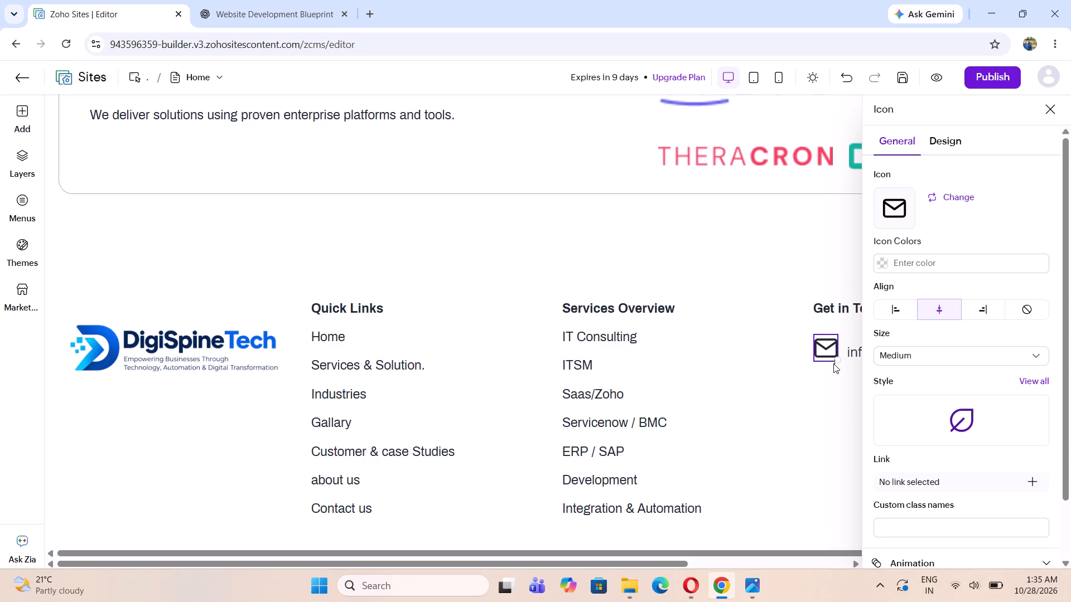
Resize the mail icon below "Get in Touch" so it is slightly smaller beside the email text.
drag(833, 363, 833, 376)
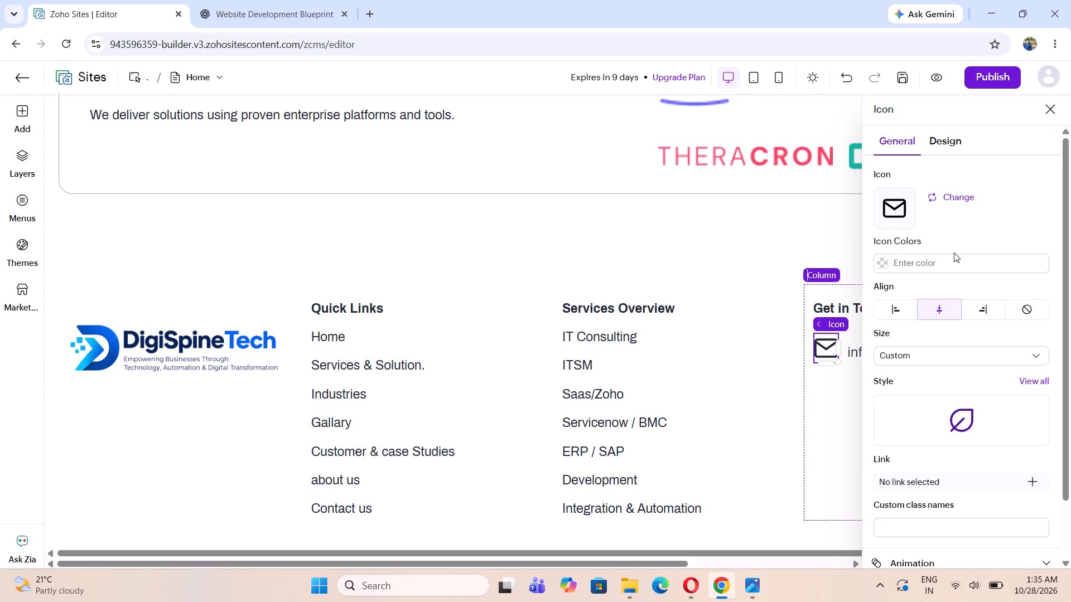
click(1053, 114)
click(921, 431)
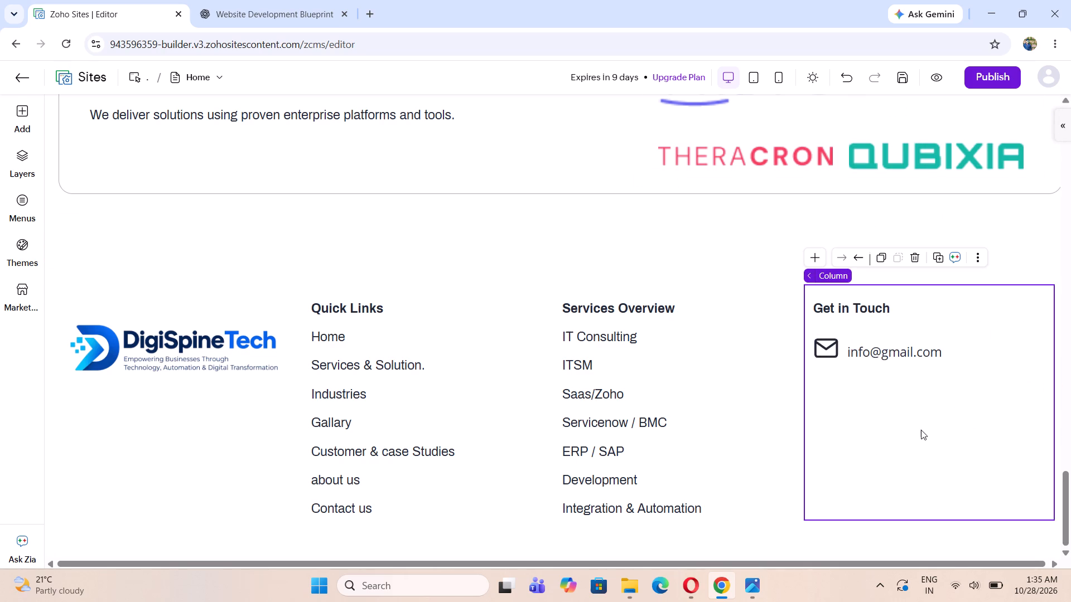
click(832, 347)
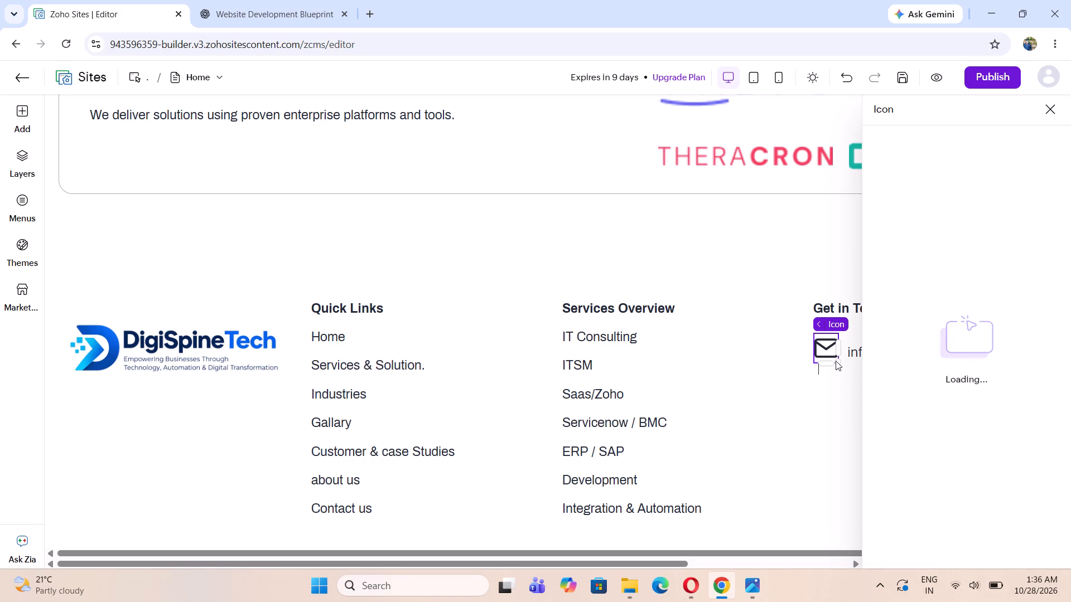
drag(836, 362, 829, 357)
click(838, 392)
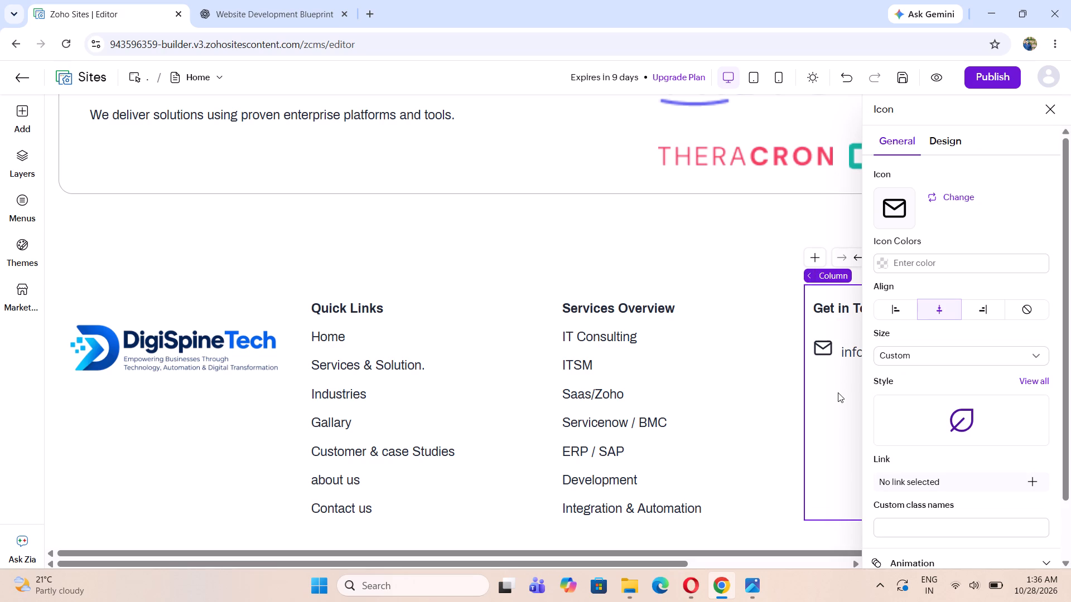
click(1048, 109)
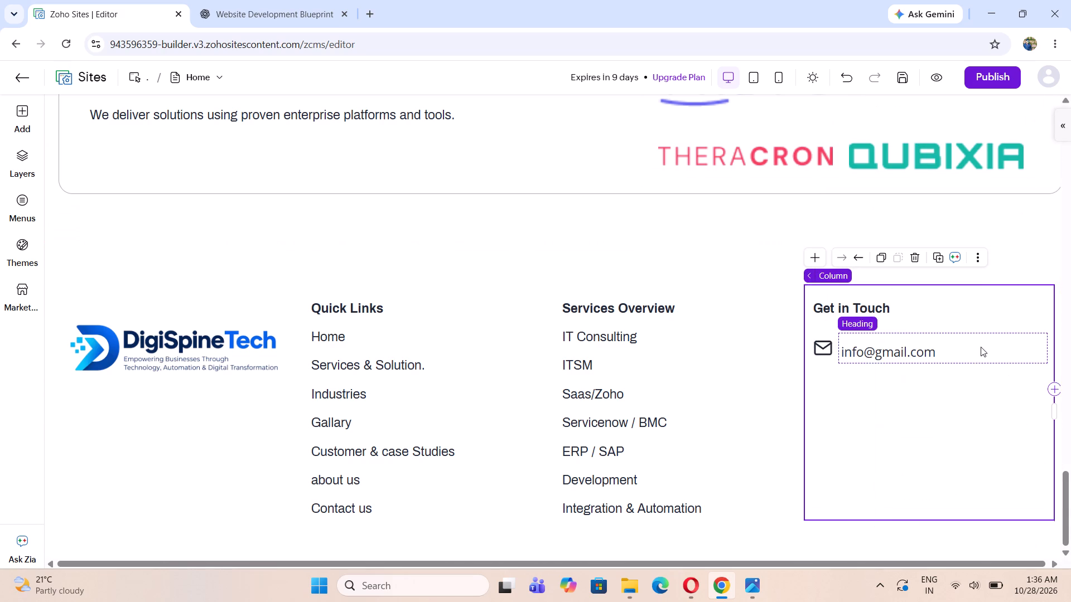
click(972, 390)
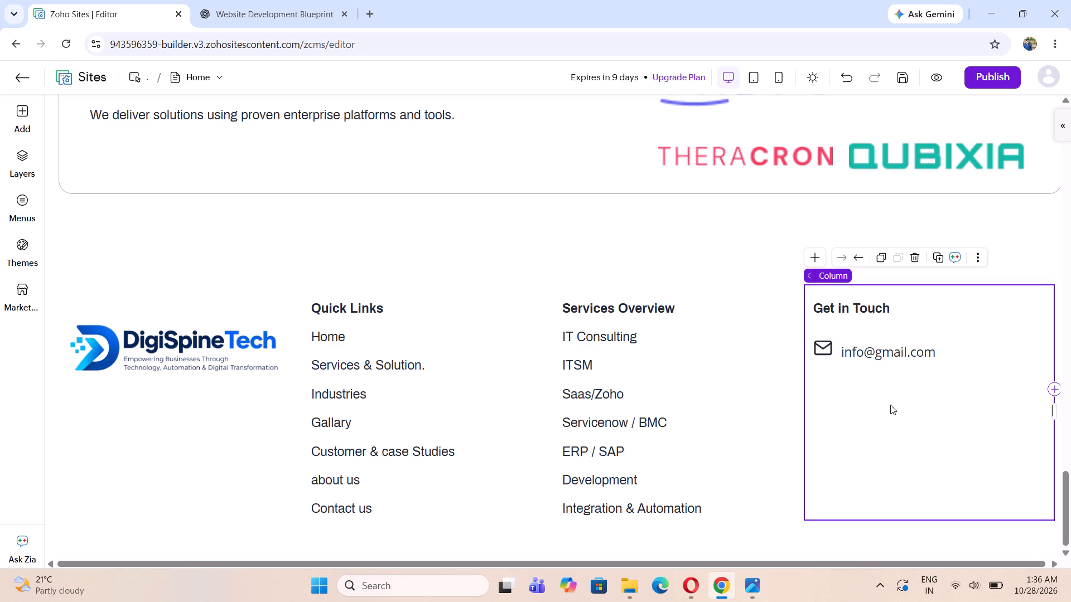
Check the Get in Touch contact entries in the homepage mockup's footer.
click(736, 601)
click(744, 601)
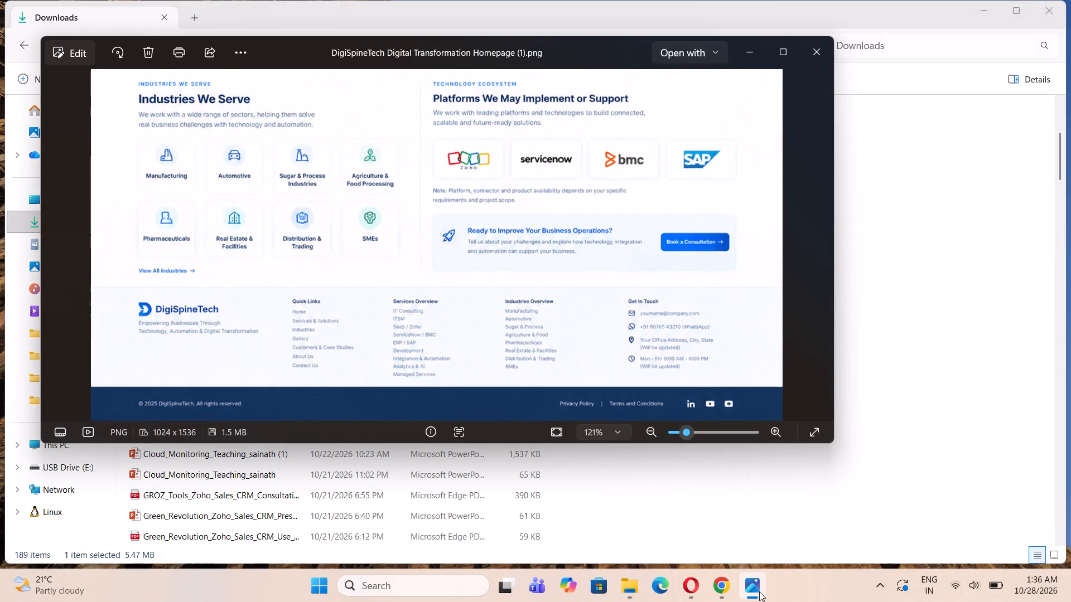
click(722, 588)
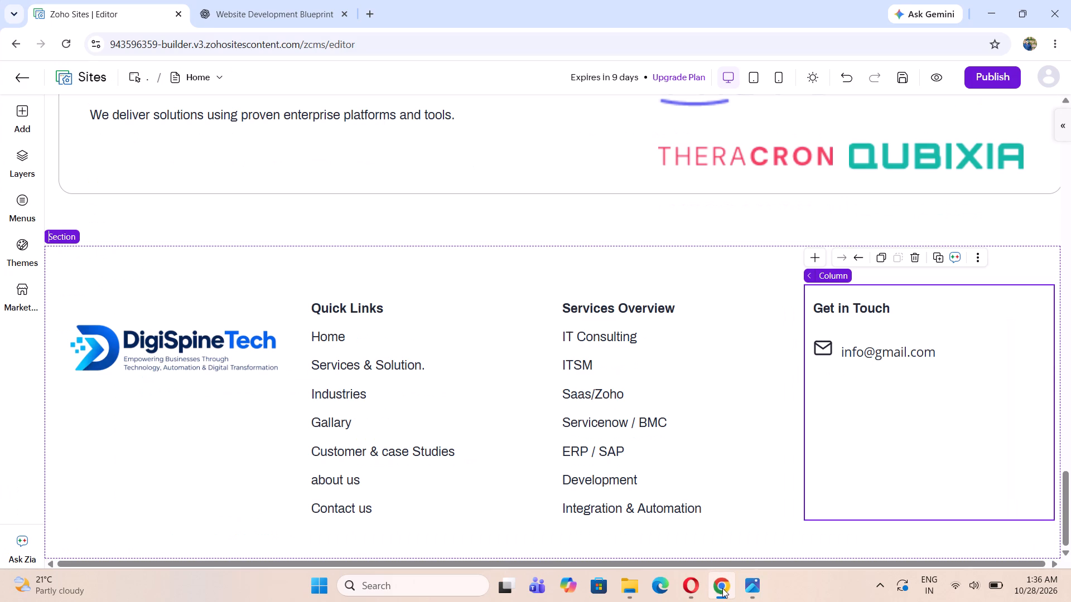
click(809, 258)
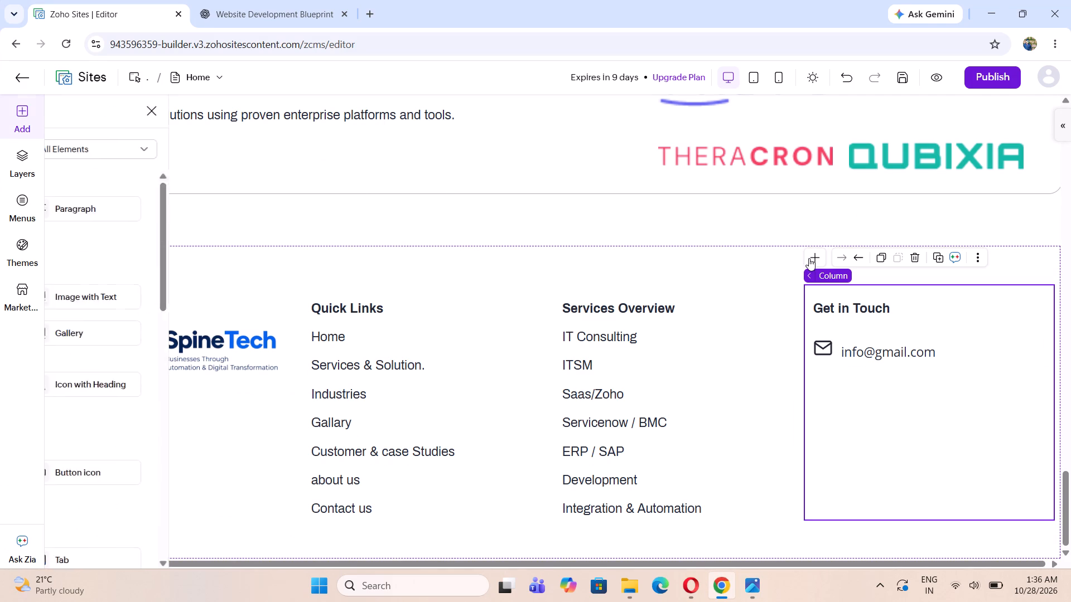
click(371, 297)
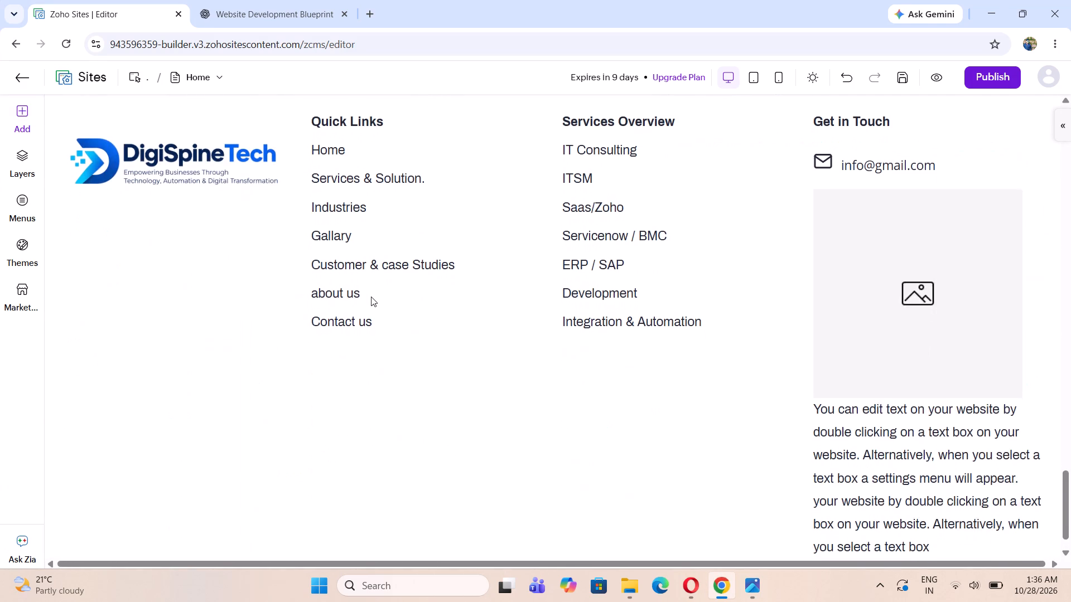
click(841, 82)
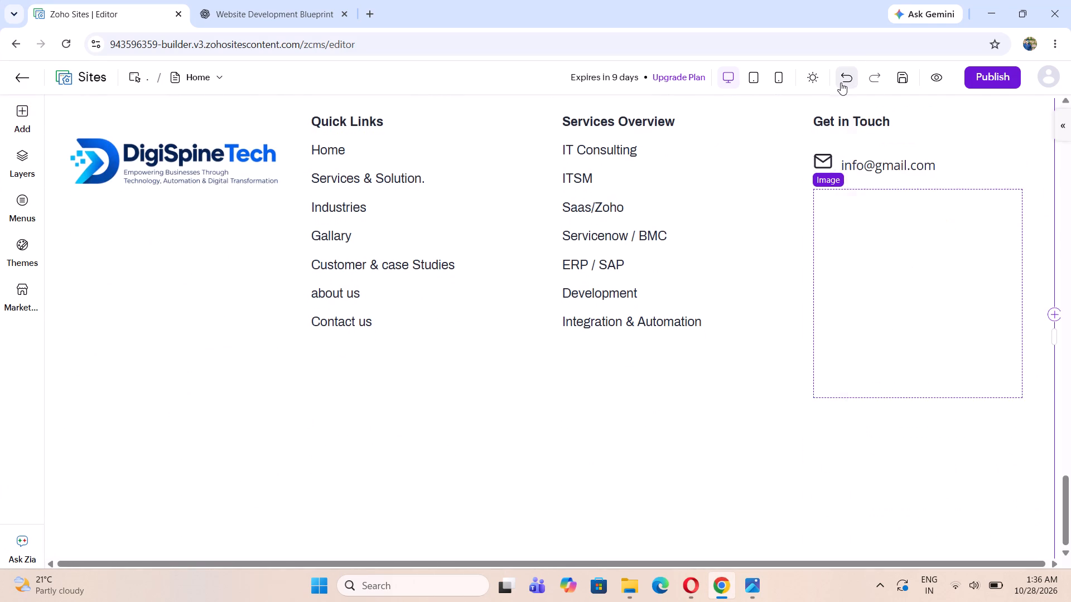
Add an Icon with Heading element below the email entry in the Get in Touch column and open its layout choices.
click(882, 410)
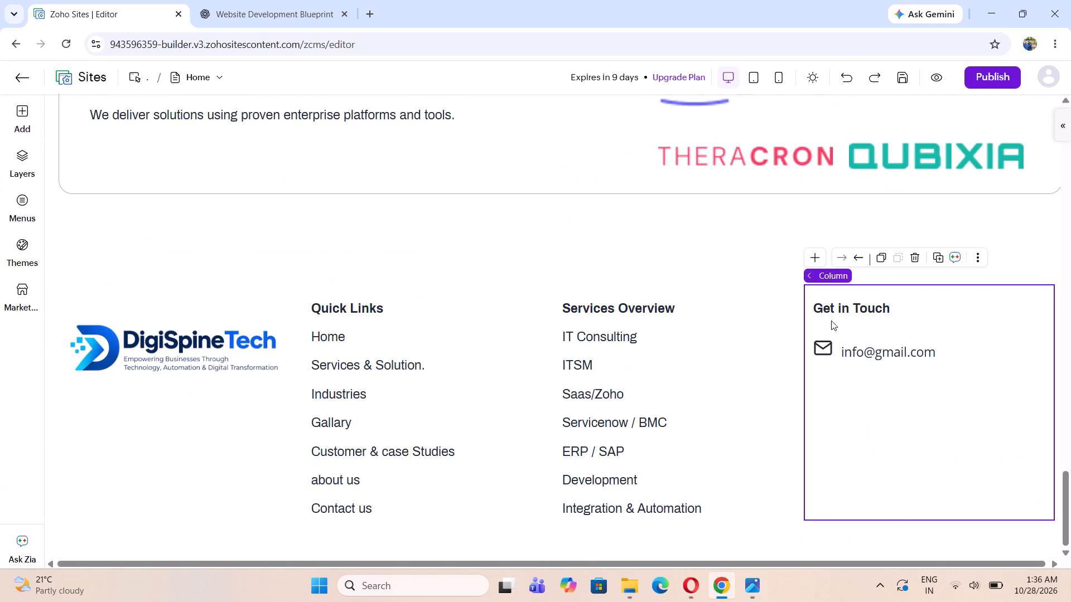
click(814, 255)
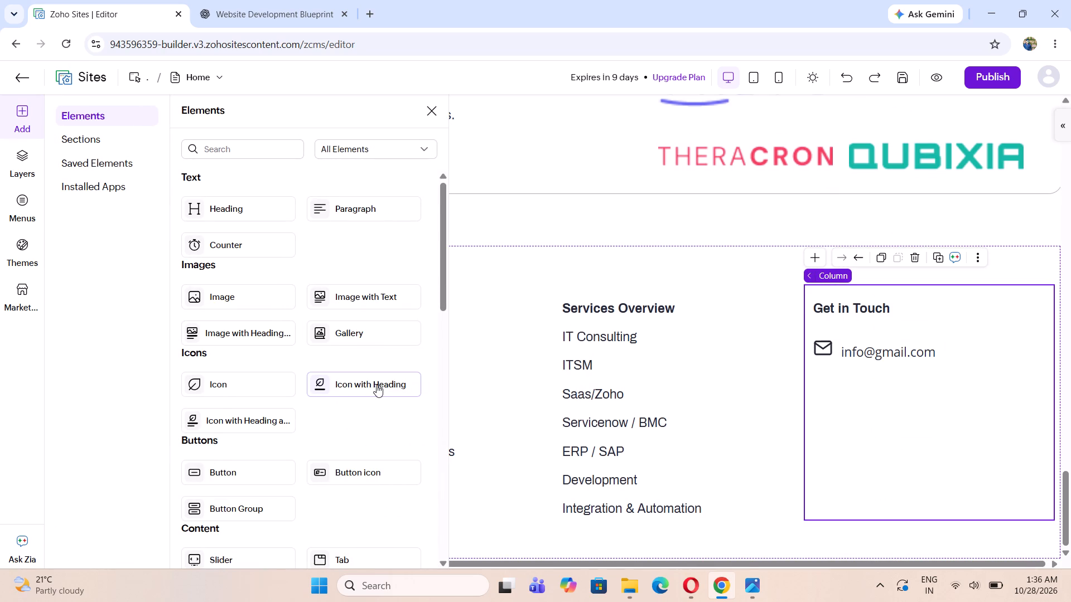
click(377, 385)
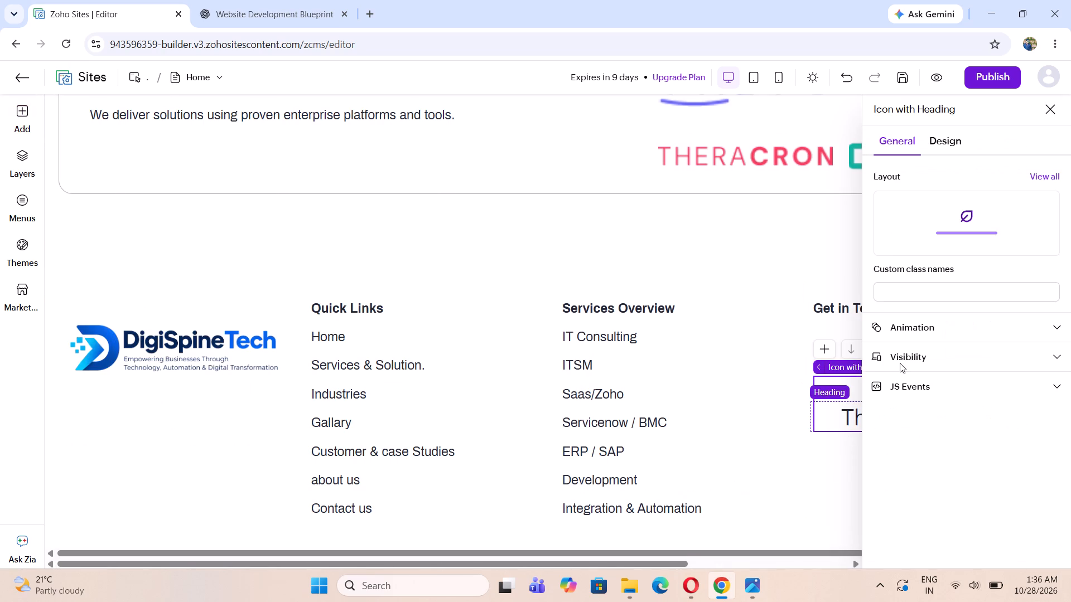
click(1049, 178)
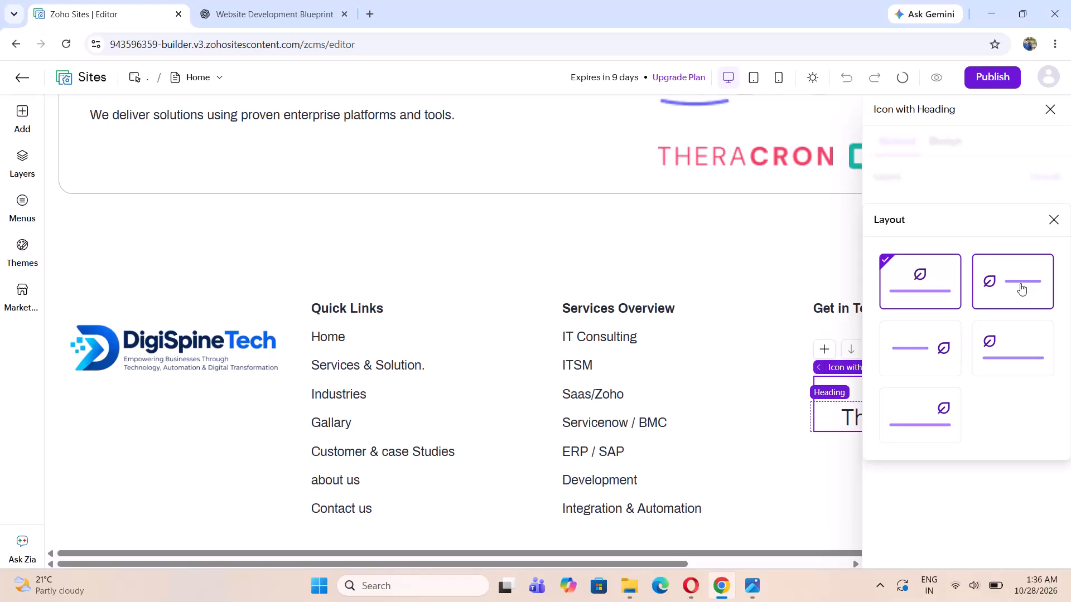
Set the new Icon with Heading element below the email entry to the layout with the icon before the heading on one line.
click(1020, 283)
click(1059, 221)
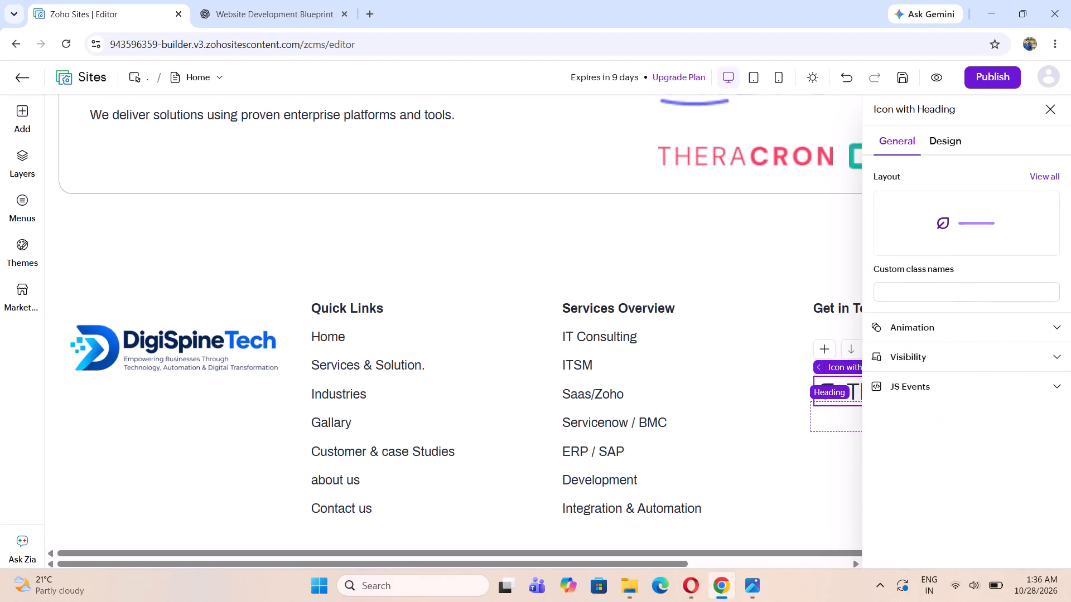
click(1048, 106)
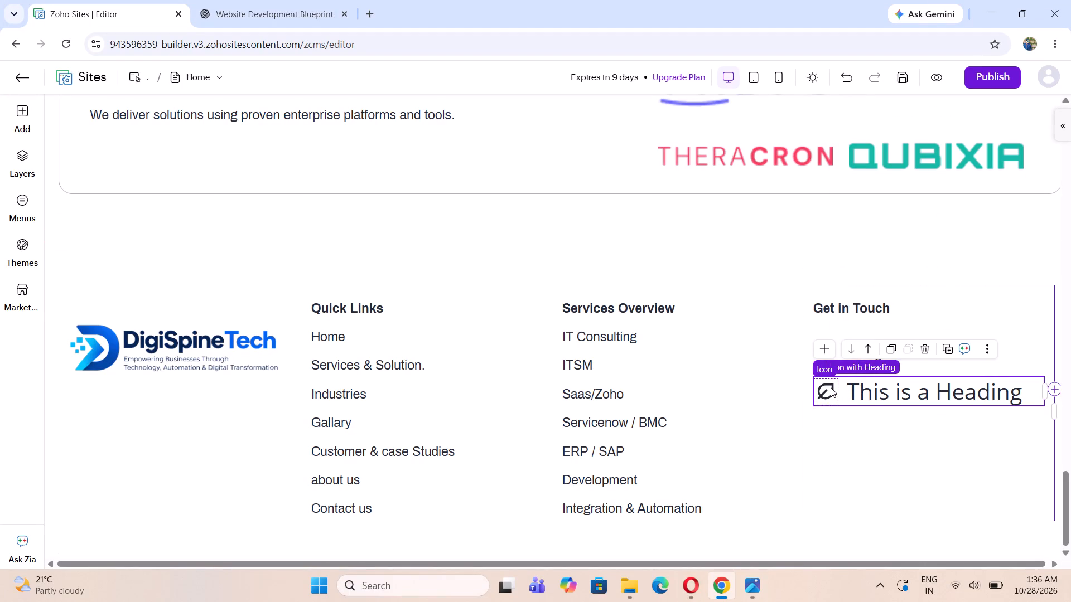
Search the icon library for "whatsapp" and replace the leaf icon below the email entry with the outlined round WhatsApp icon.
click(830, 387)
click(954, 195)
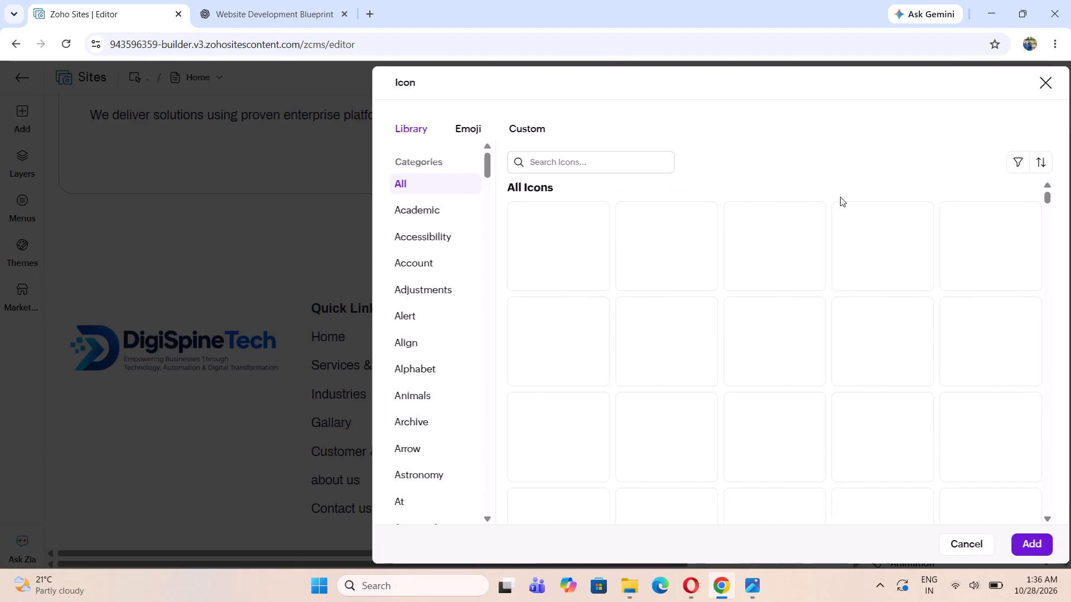
click(586, 162)
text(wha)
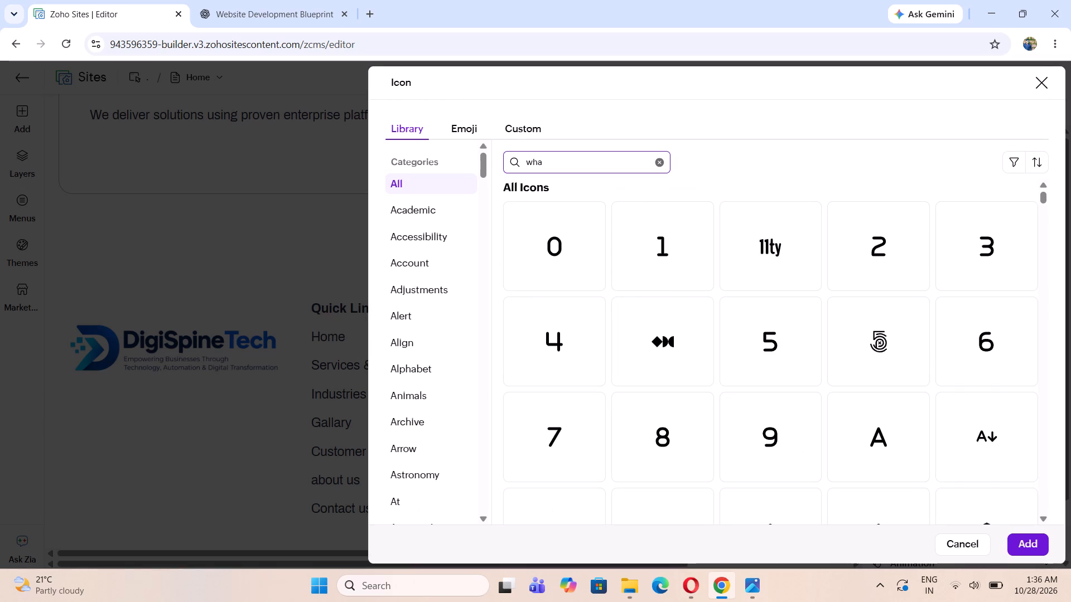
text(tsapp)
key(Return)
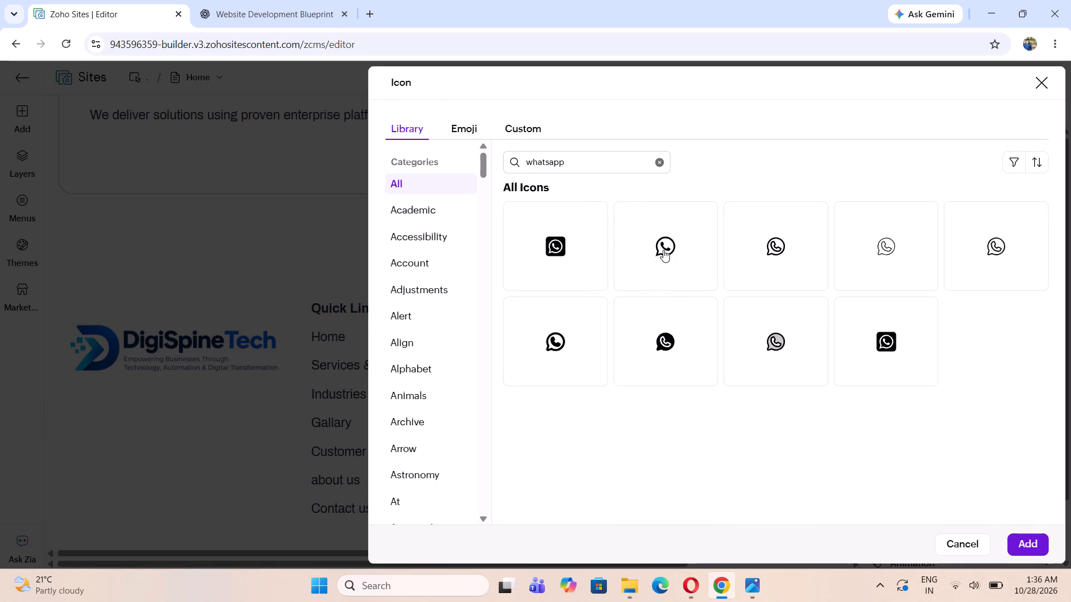
click(663, 250)
click(1025, 545)
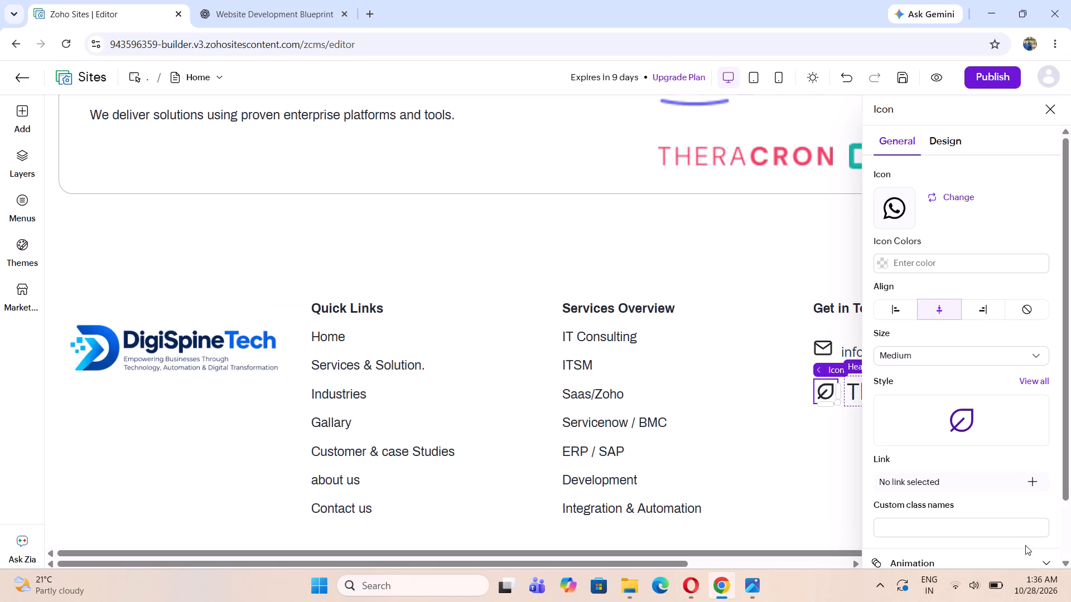
click(1054, 101)
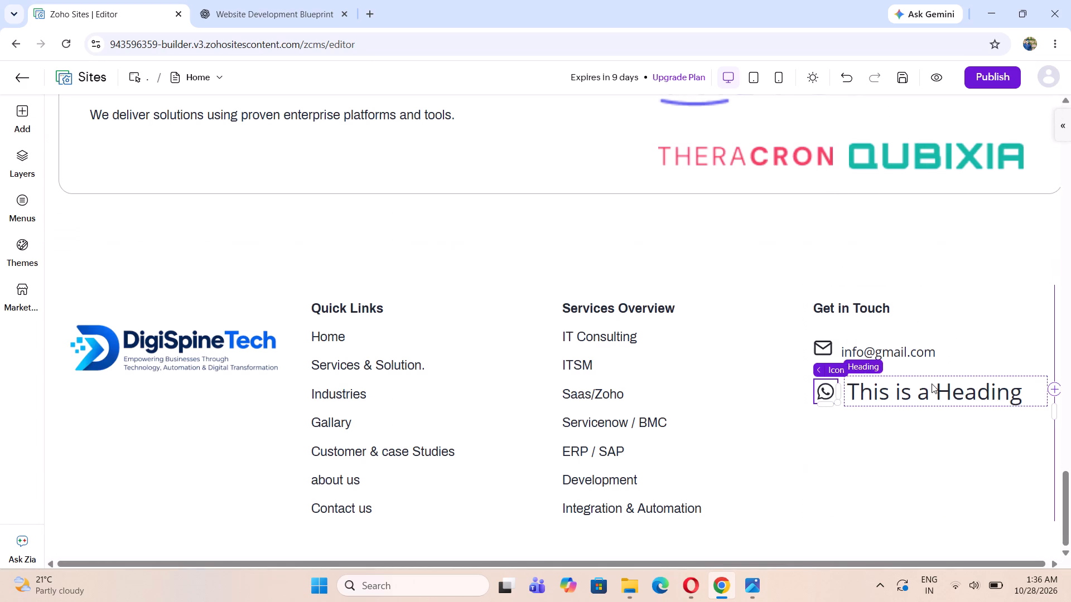
Replace the placeholder heading beside the WhatsApp icon with a ten-digit dummy phone number.
click(927, 392)
drag(1020, 393, 1020, 394)
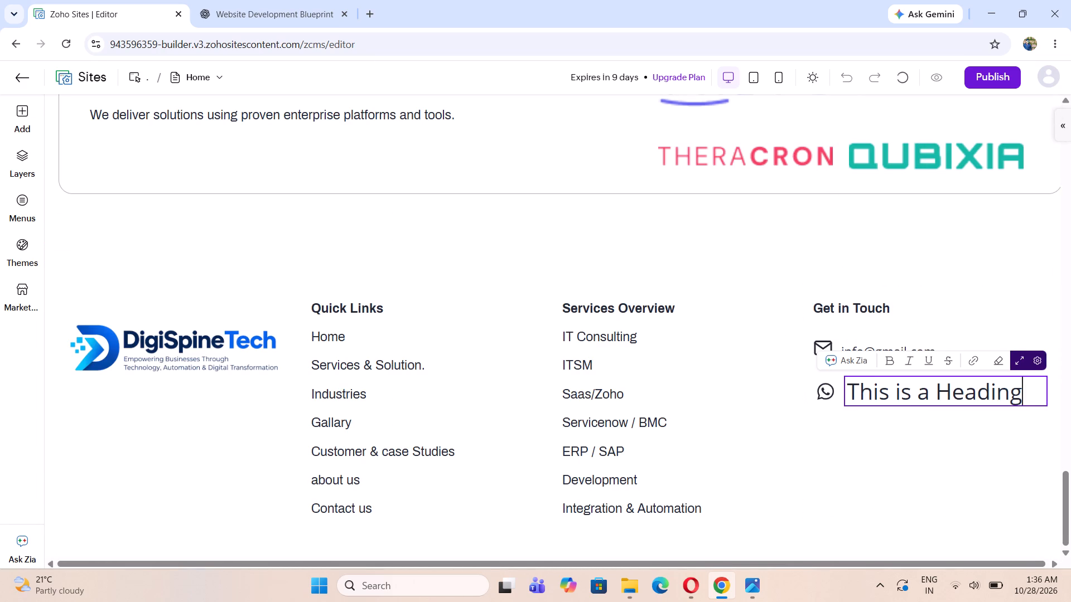
drag(1020, 394, 852, 396)
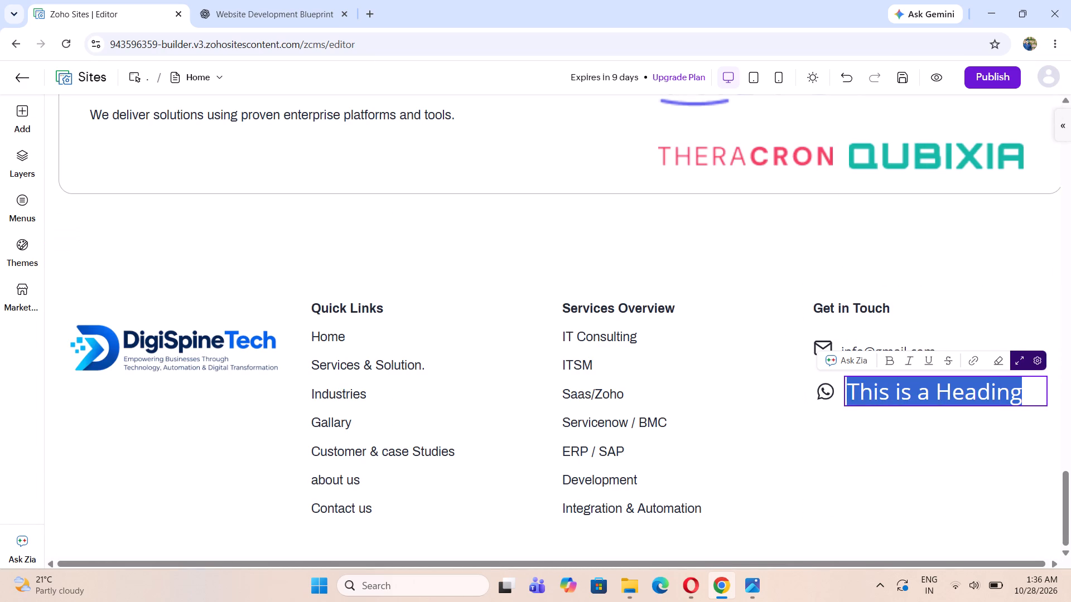
key(BackSpace)
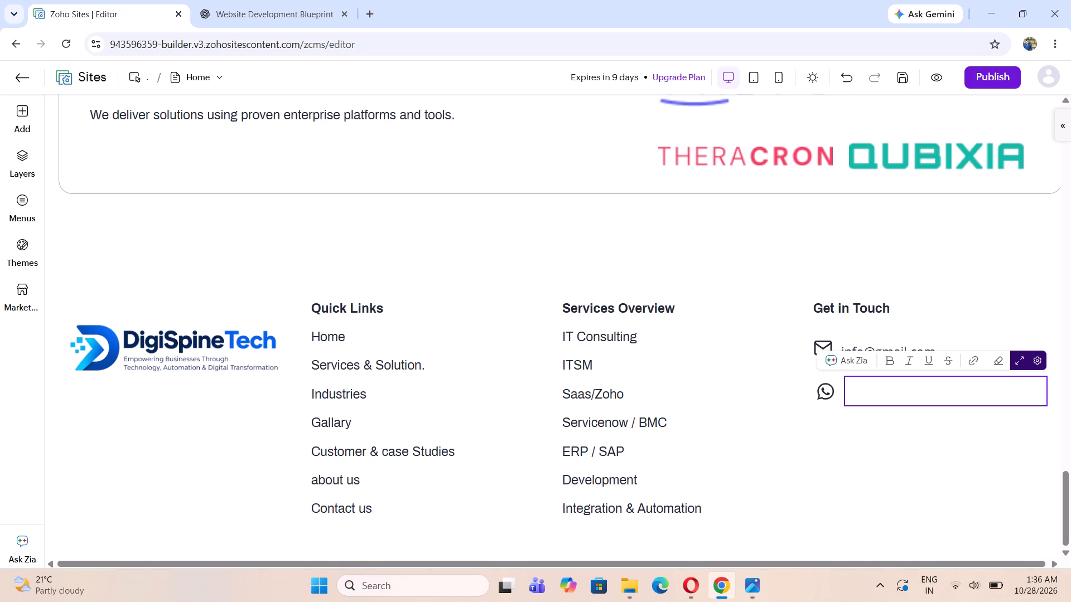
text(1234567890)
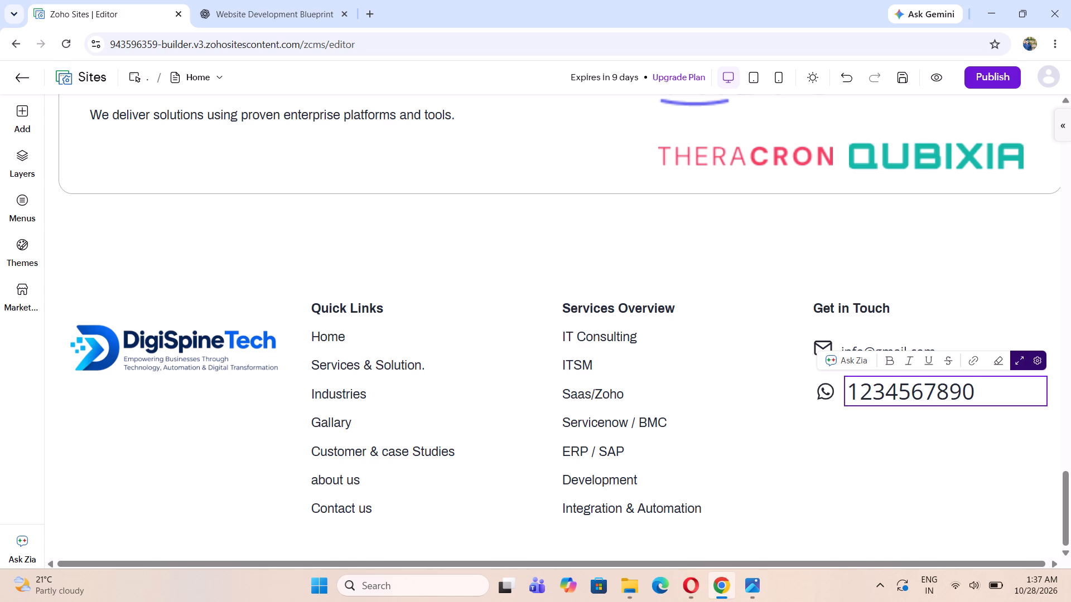
Set the font size of the phone number beside the WhatsApp icon to 18 px.
drag(986, 389, 843, 389)
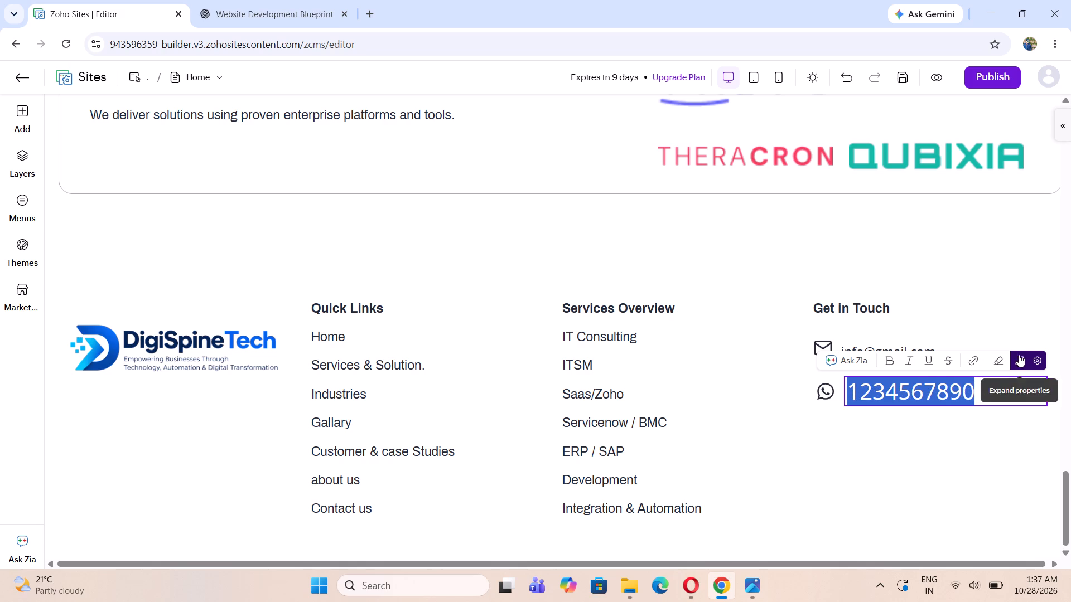
click(1019, 355)
click(758, 356)
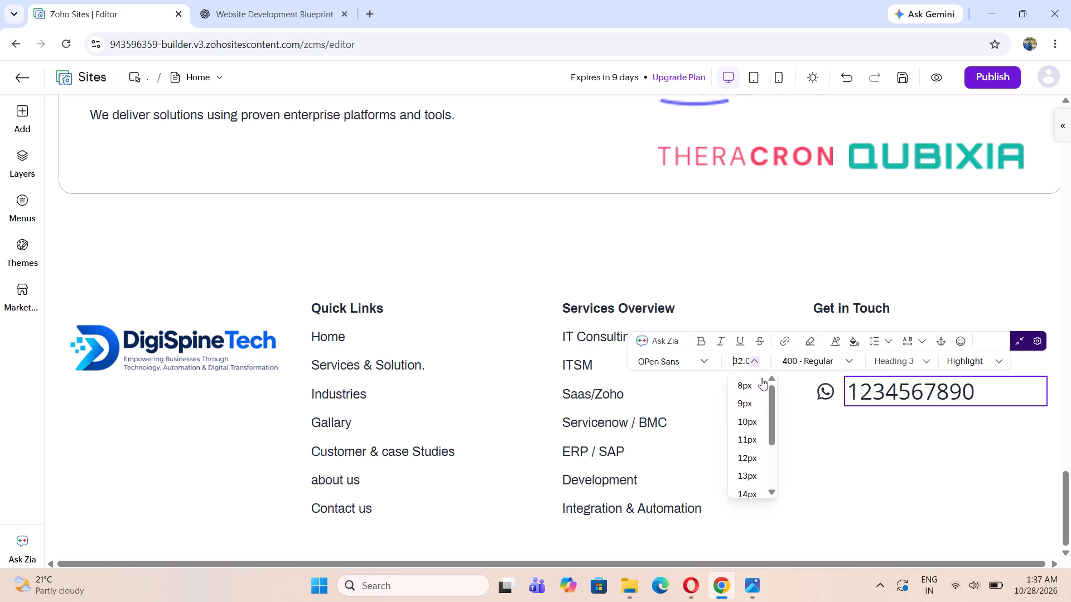
scroll(761, 429, down, 2)
click(750, 451)
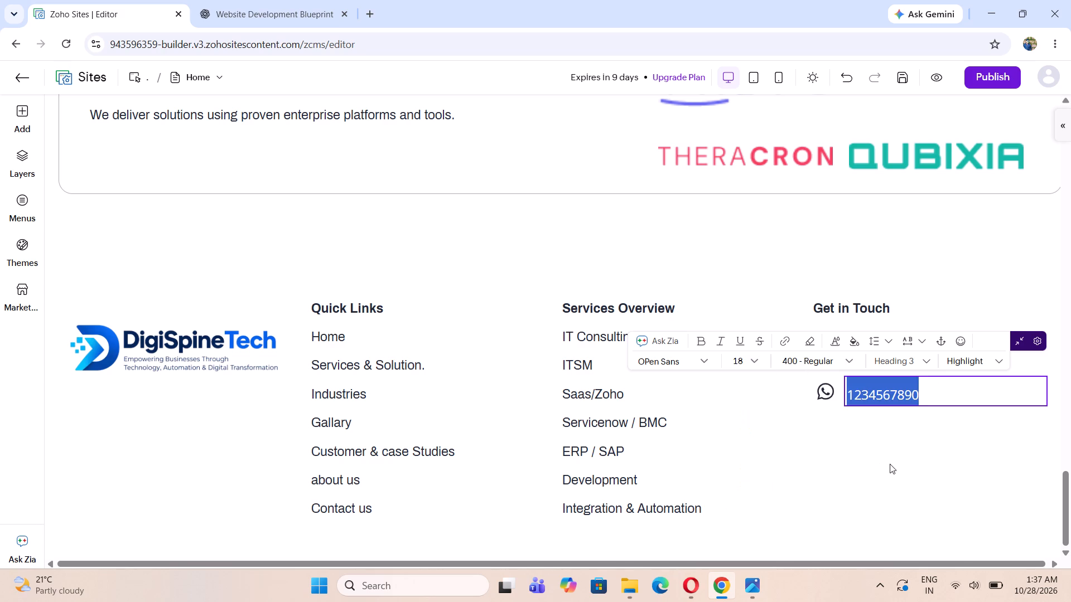
click(890, 464)
Check the font and size of the "Saas/Zoho" entry in the Services Overview column.
click(616, 390)
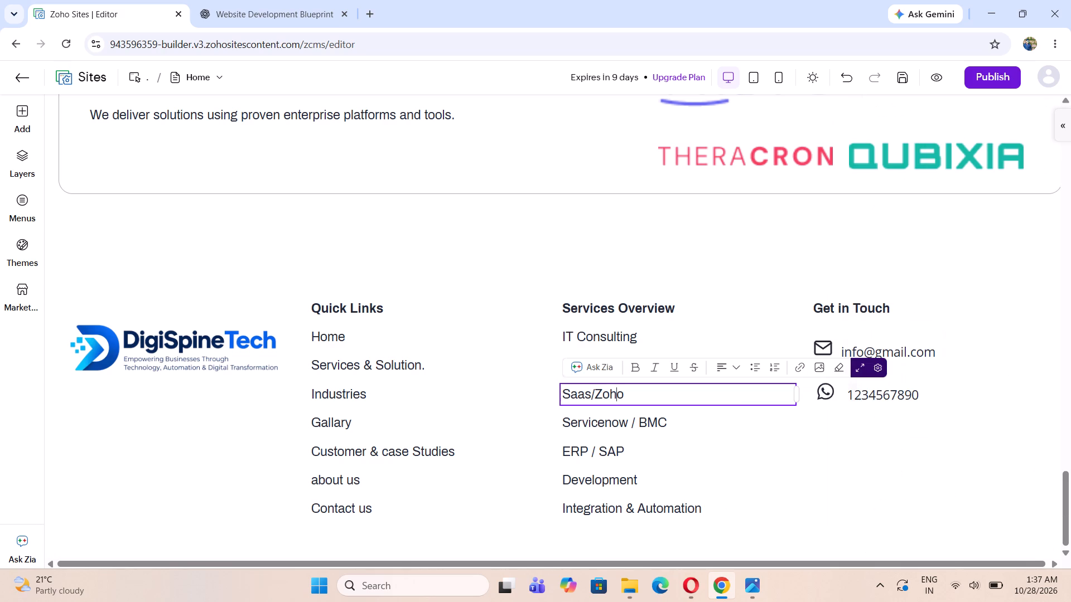
drag(616, 390, 552, 382)
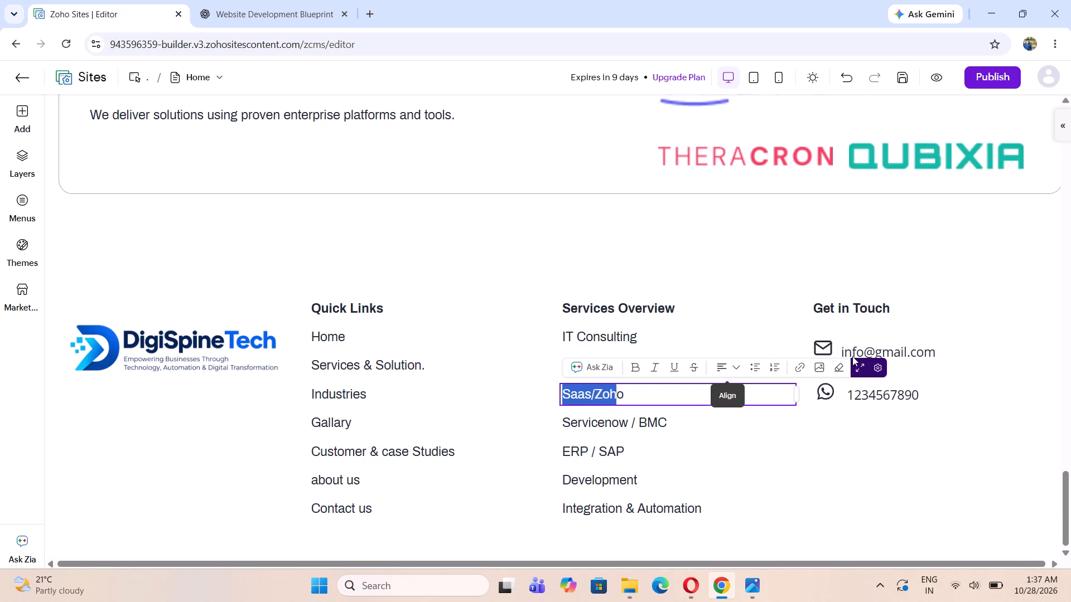
click(858, 364)
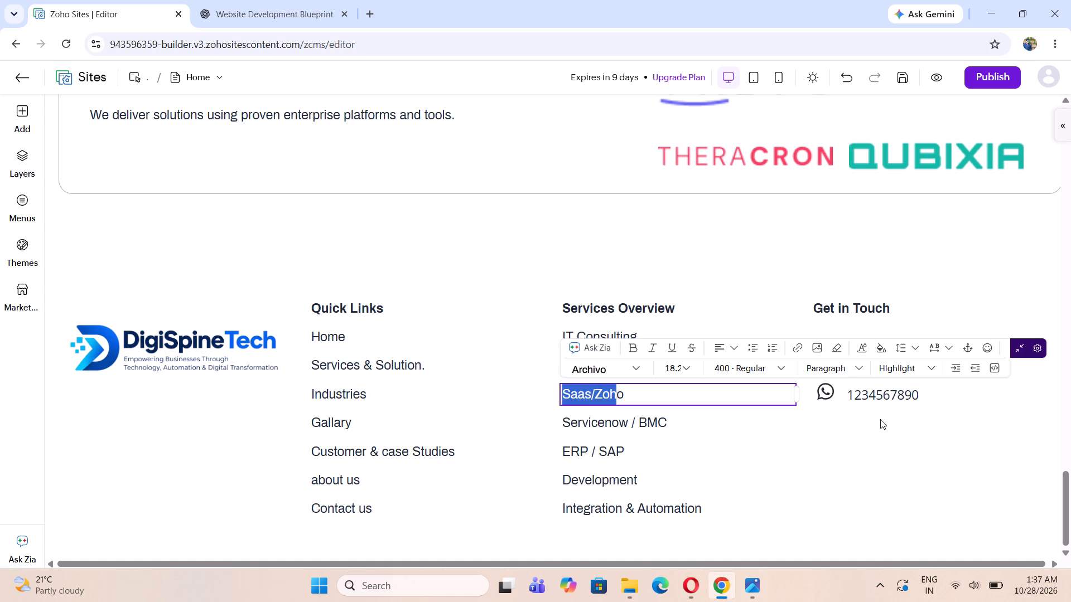
click(895, 438)
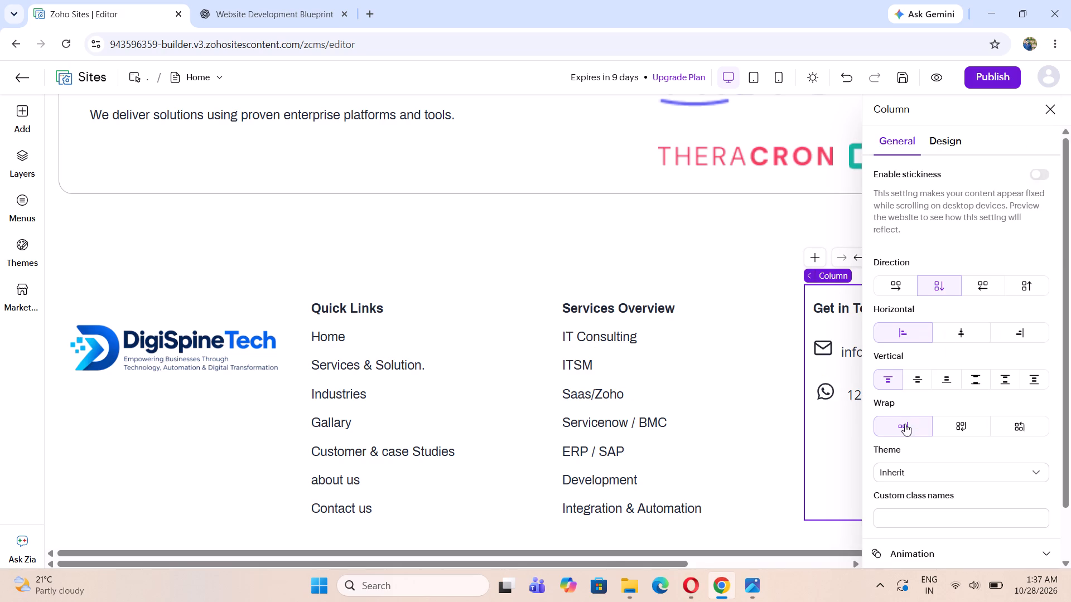
click(1057, 110)
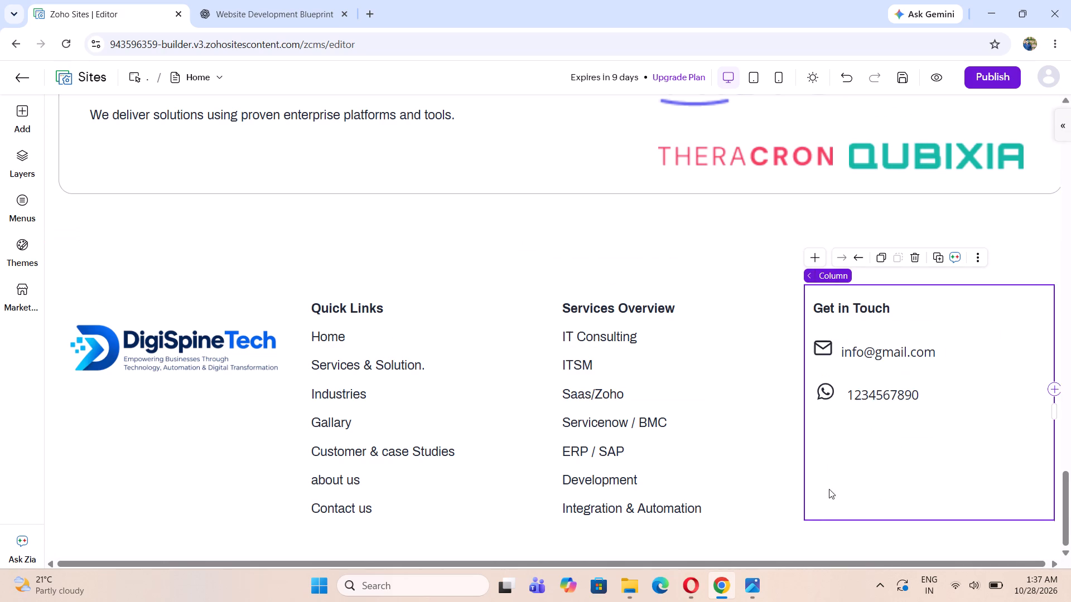
Check the remaining Get in Touch contact entries in the homepage mockup's footer.
click(764, 582)
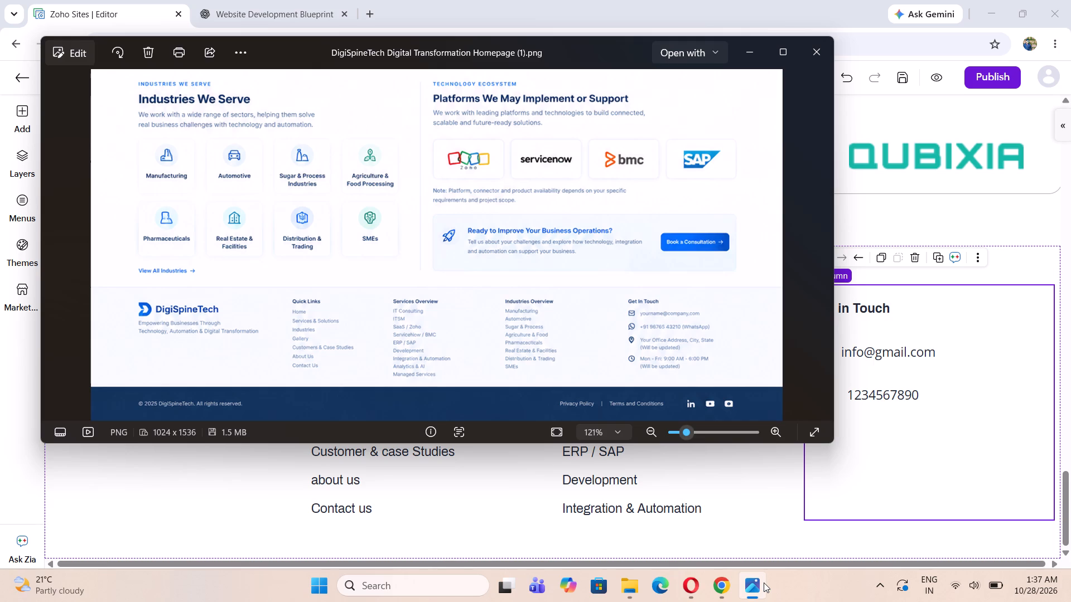
Add an Icon with Heading element below the WhatsApp entry, using the layout with the icon left of the heading.
click(763, 582)
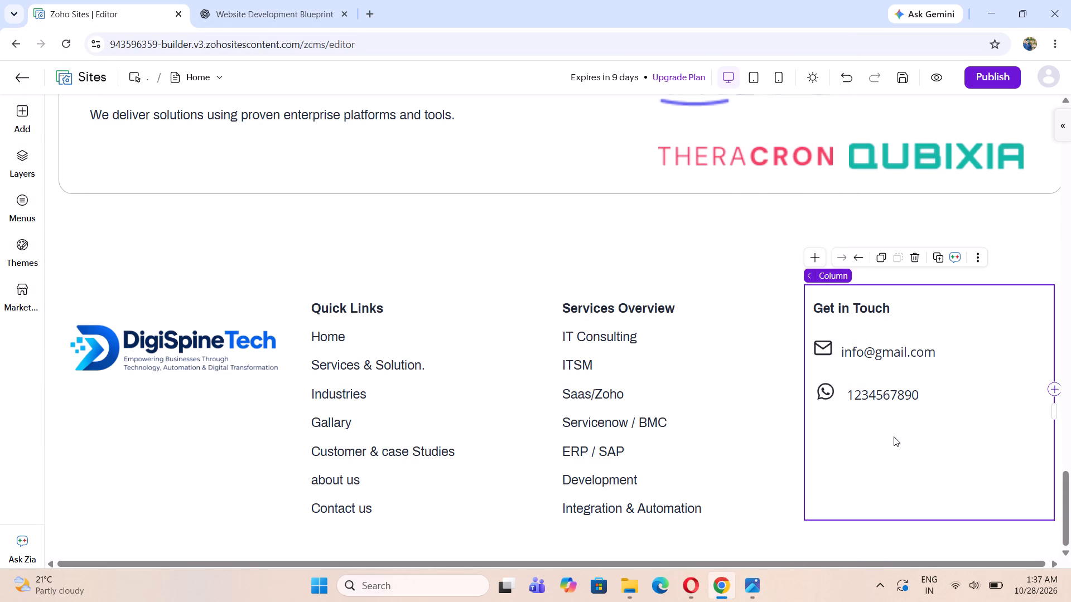
click(817, 258)
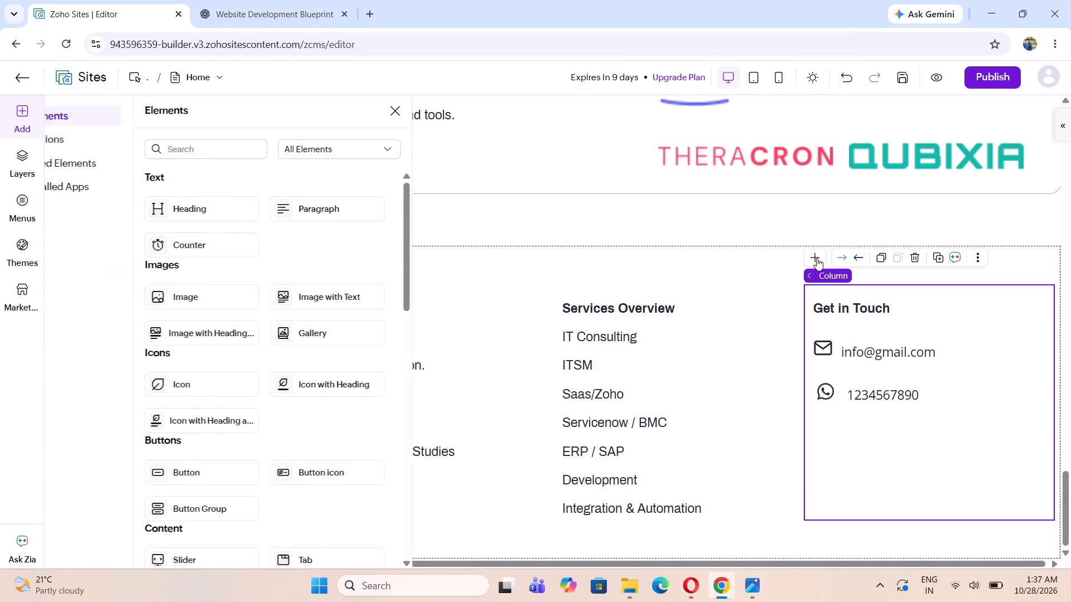
click(361, 383)
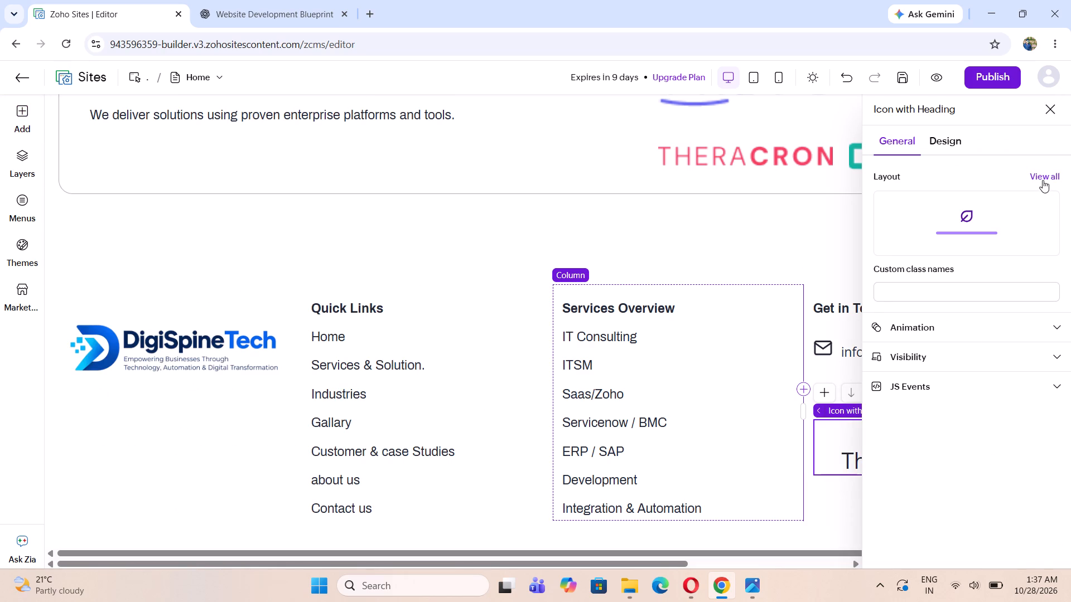
click(1043, 179)
click(1018, 294)
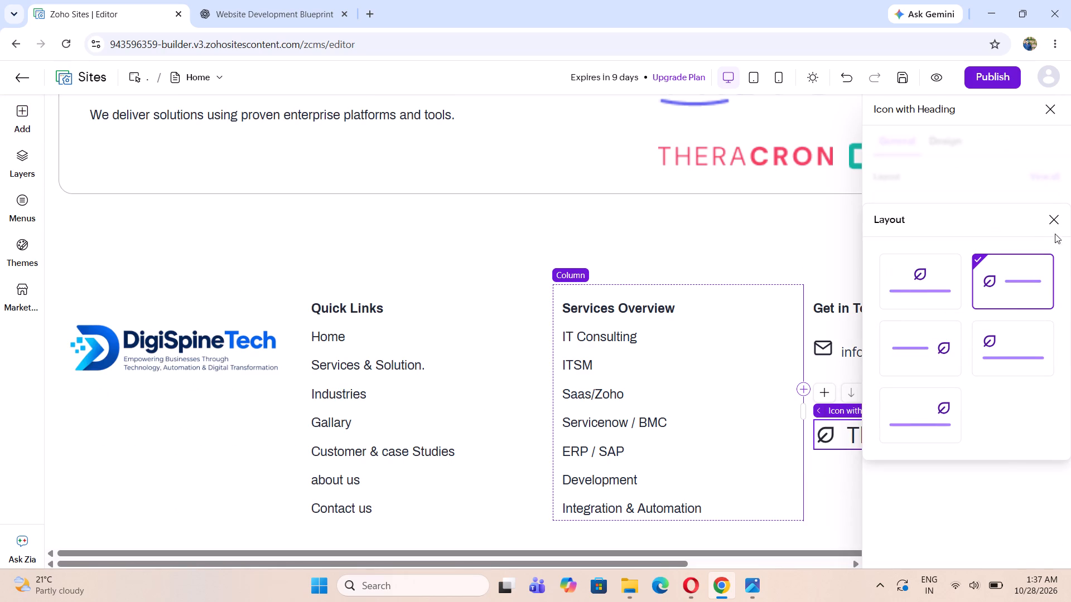
click(1056, 220)
Search the icon library for "location" and replace the new entry's leaf icon with the map pin that has a hole.
click(828, 434)
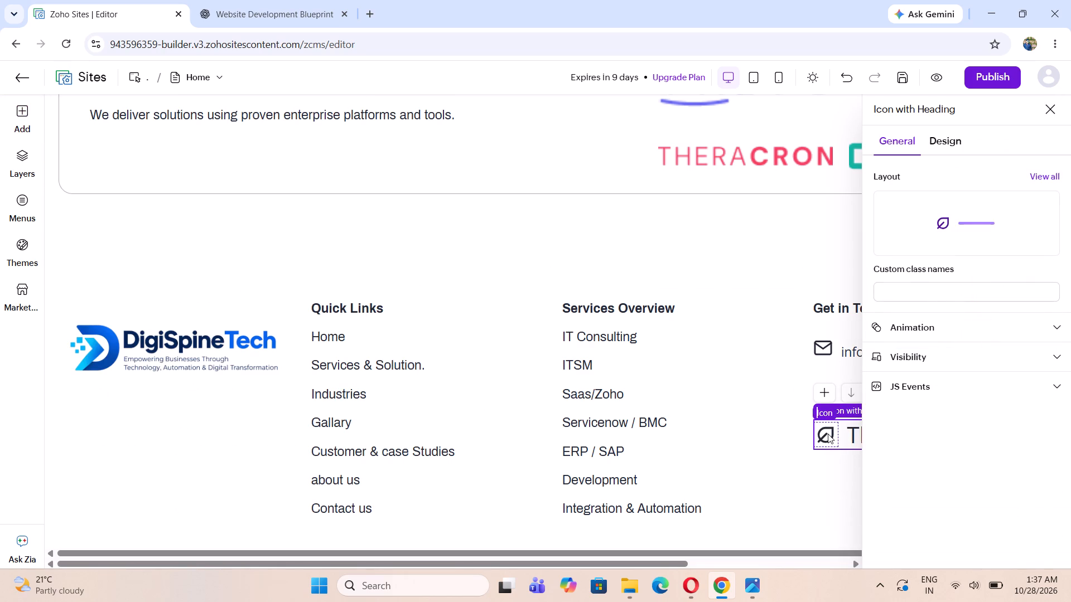
click(951, 199)
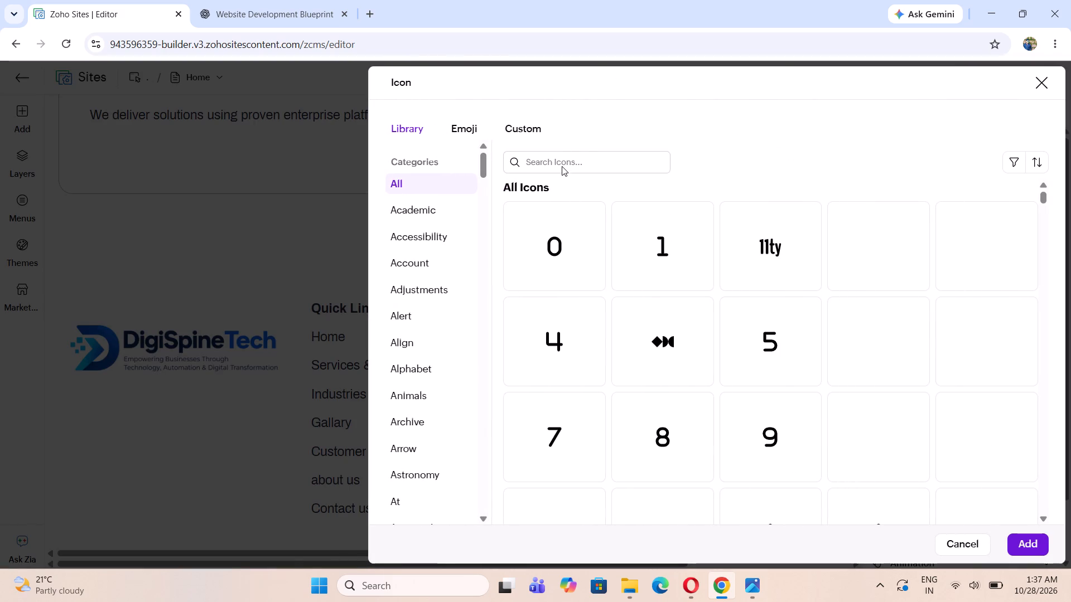
click(562, 166)
text(loc)
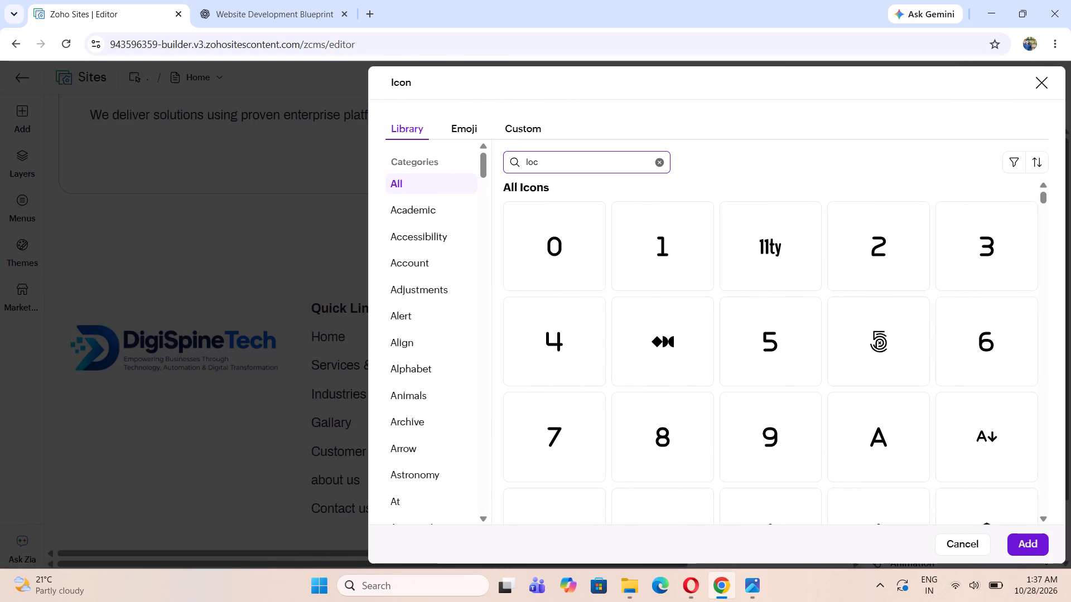
text(ation)
key(Return)
scroll(760, 365, down, 2)
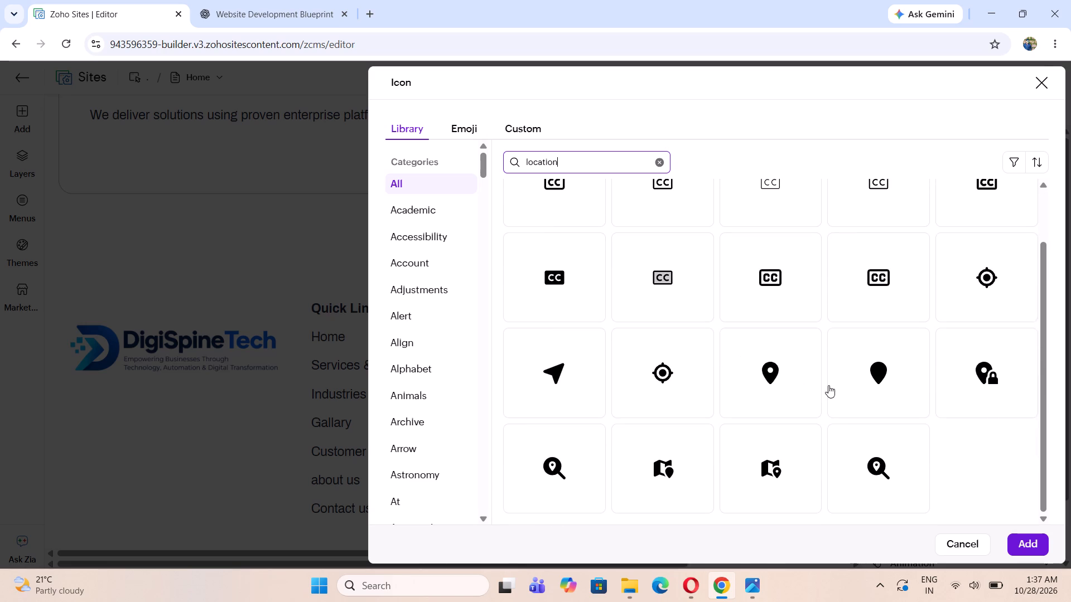
click(768, 373)
click(1033, 541)
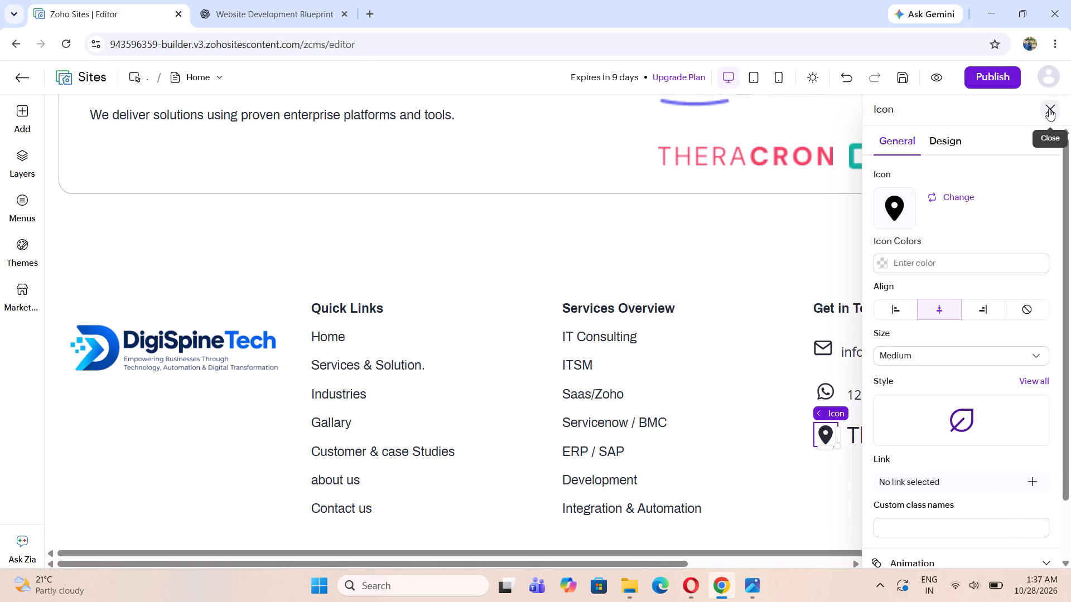
click(1049, 109)
Replace the heading text beside the location pin with "koregav park".
click(940, 441)
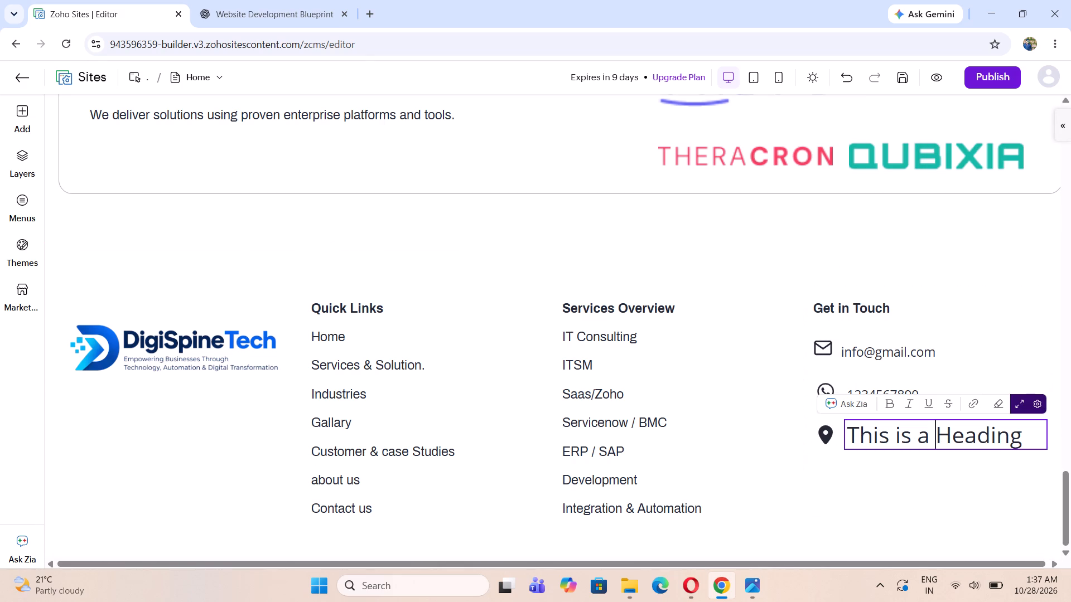
drag(1021, 440, 852, 446)
key(BackSpace)
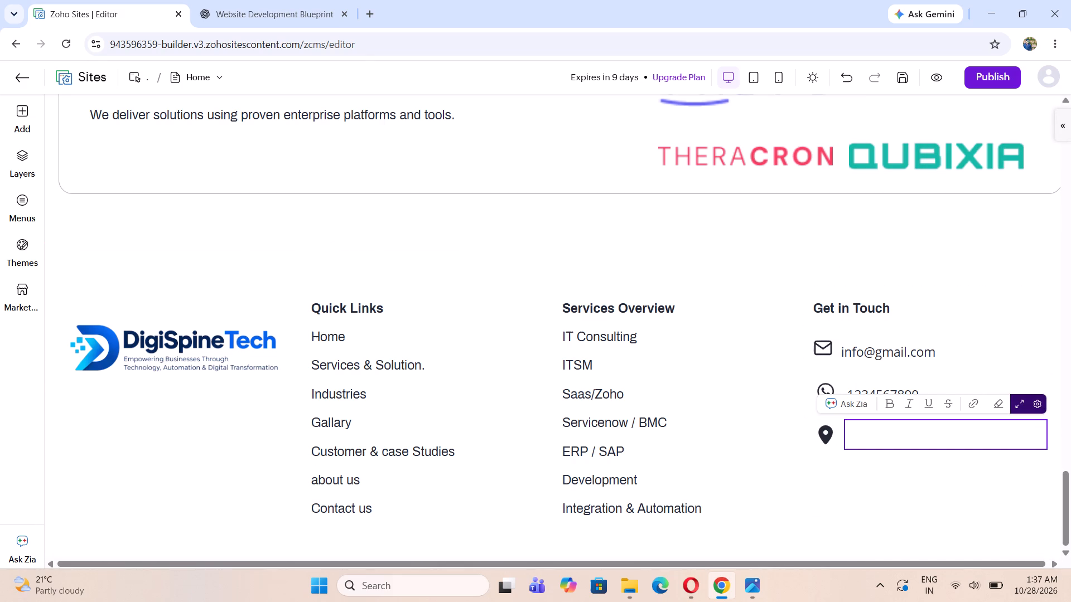
text(koregav)
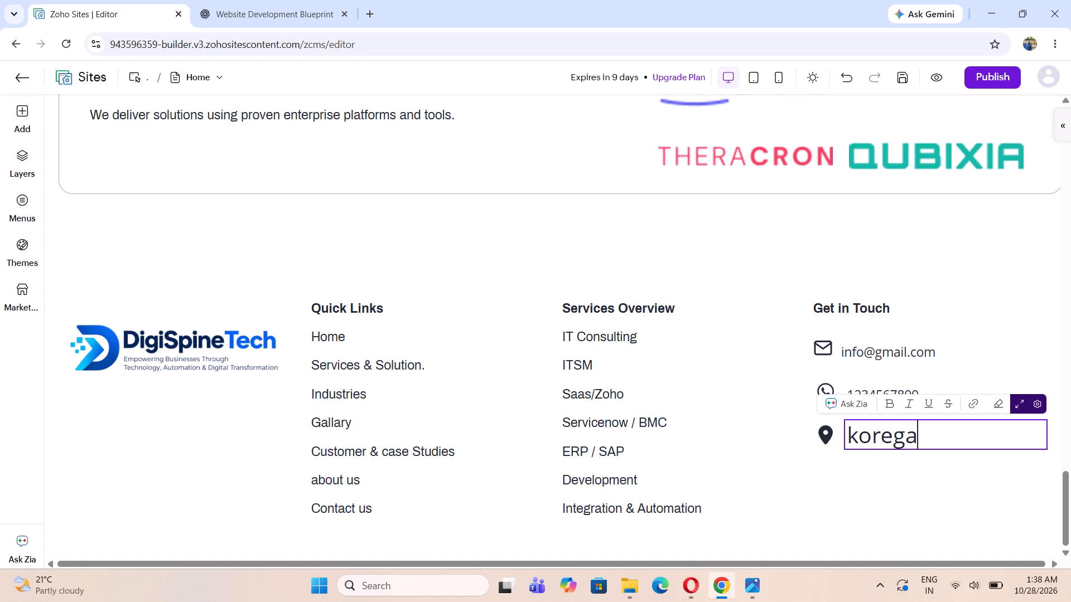
key(space)
text(parl)
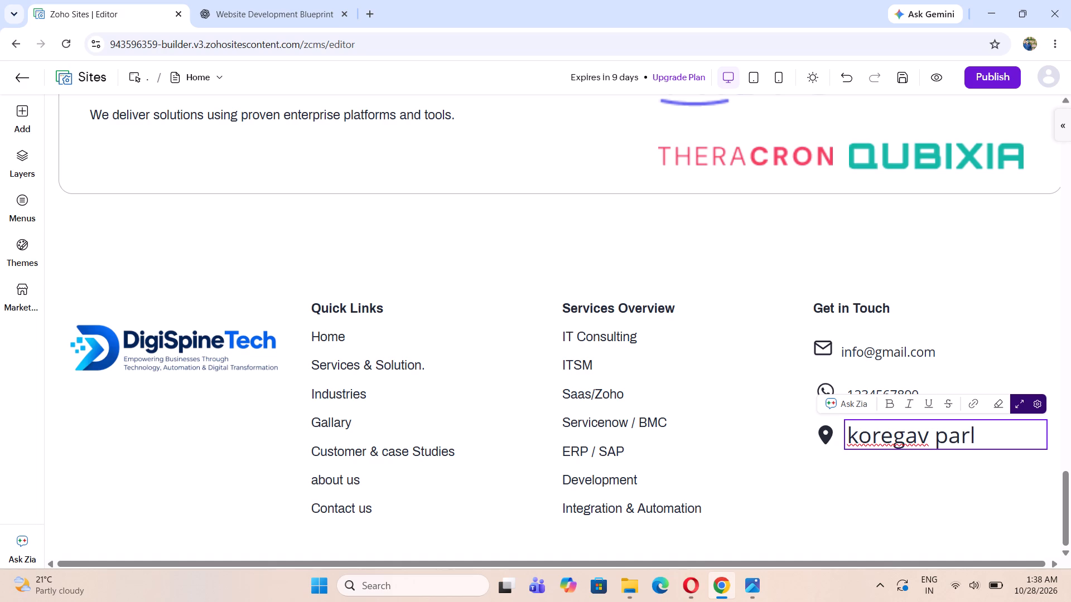
key(BackSpace)
key(k)
Reduce the font size of the "koregav park" heading to match the contact entries above it.
drag(993, 445, 905, 444)
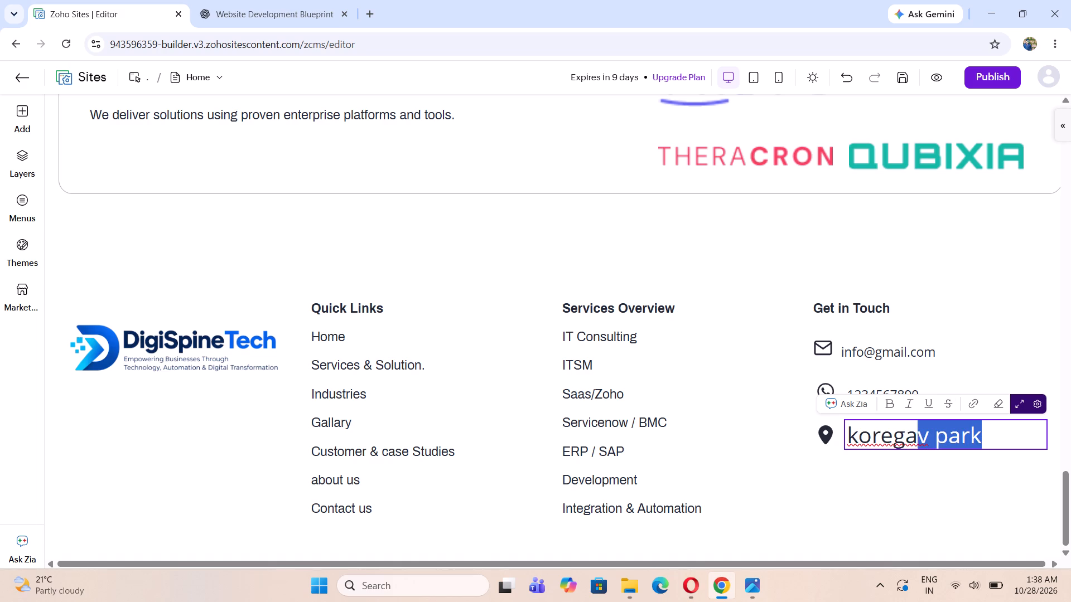
drag(905, 444, 847, 440)
click(1014, 404)
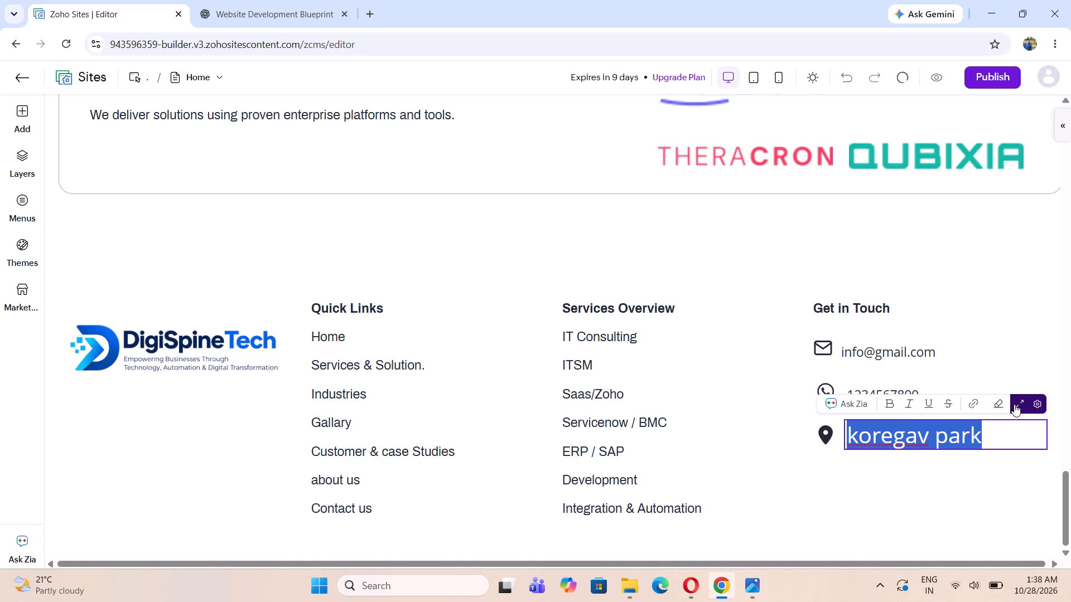
click(762, 404)
scroll(769, 499, down, 1)
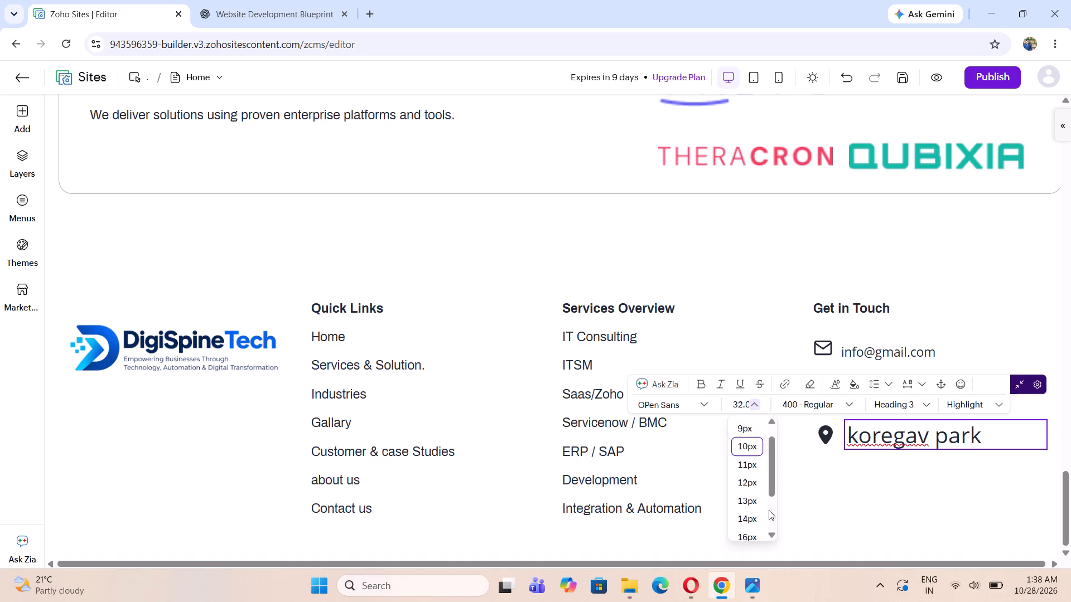
click(744, 507)
click(896, 491)
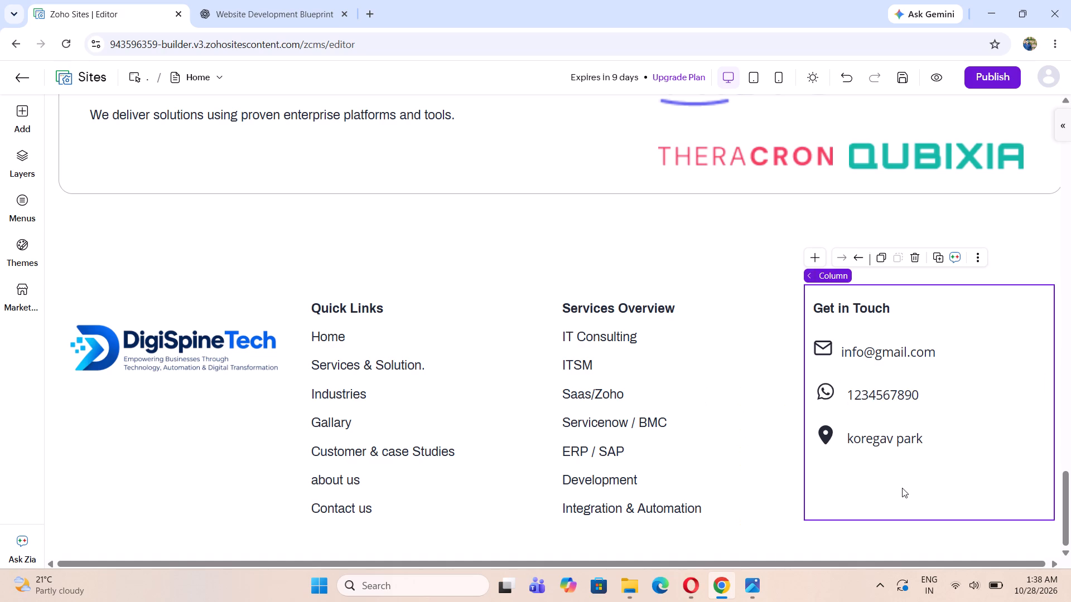
Open the "koregav park" heading beside the location pin for text editing.
click(938, 441)
click(1050, 106)
click(939, 434)
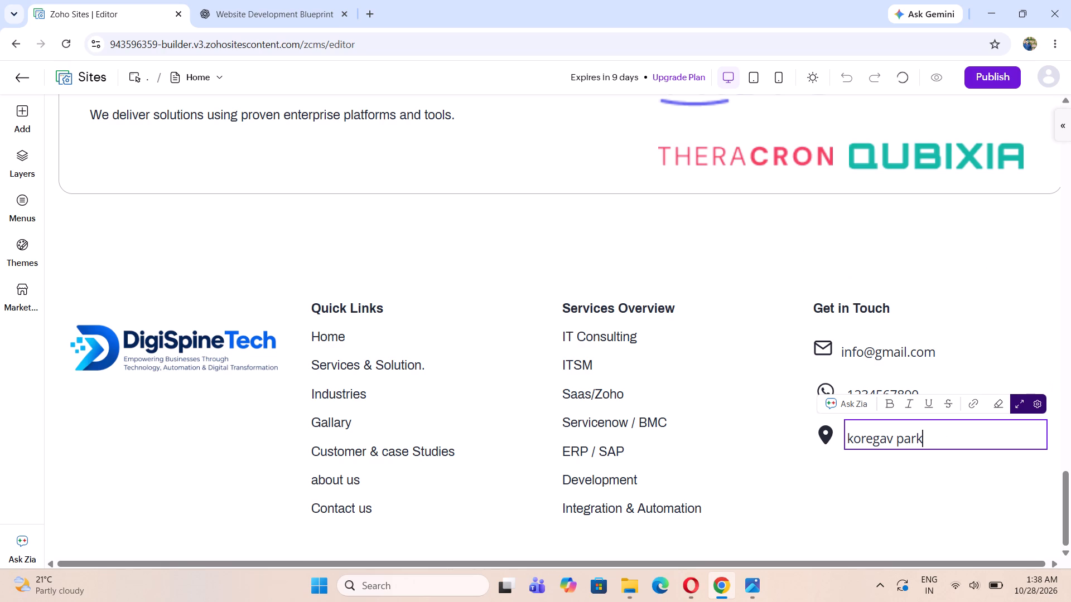
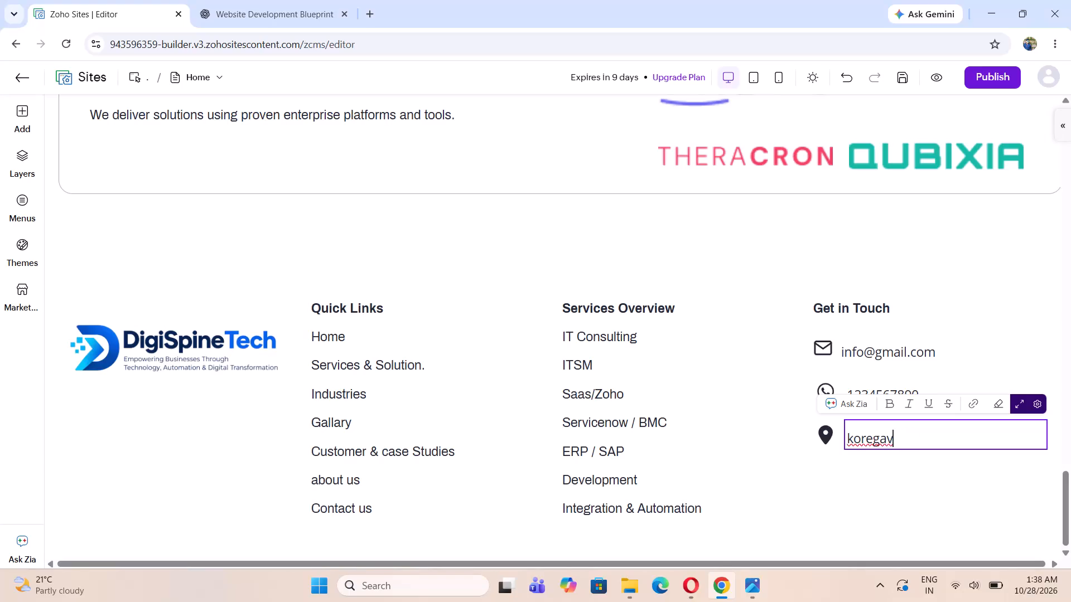
Replace the heading text beside the location pin with "platinum".
key(BackSpace)
key(BackSpace)
key(BackSpace)
key(BackSpace)
key(BackSpace)
key(BackSpace)
key(BackSpace)
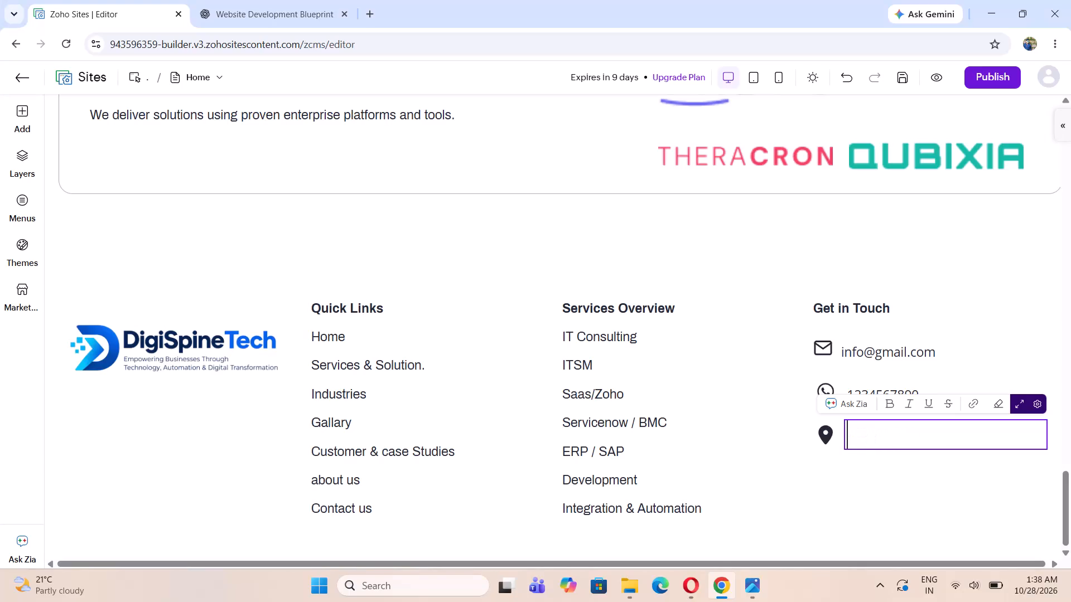
key(p)
text(latinum)
key(space)
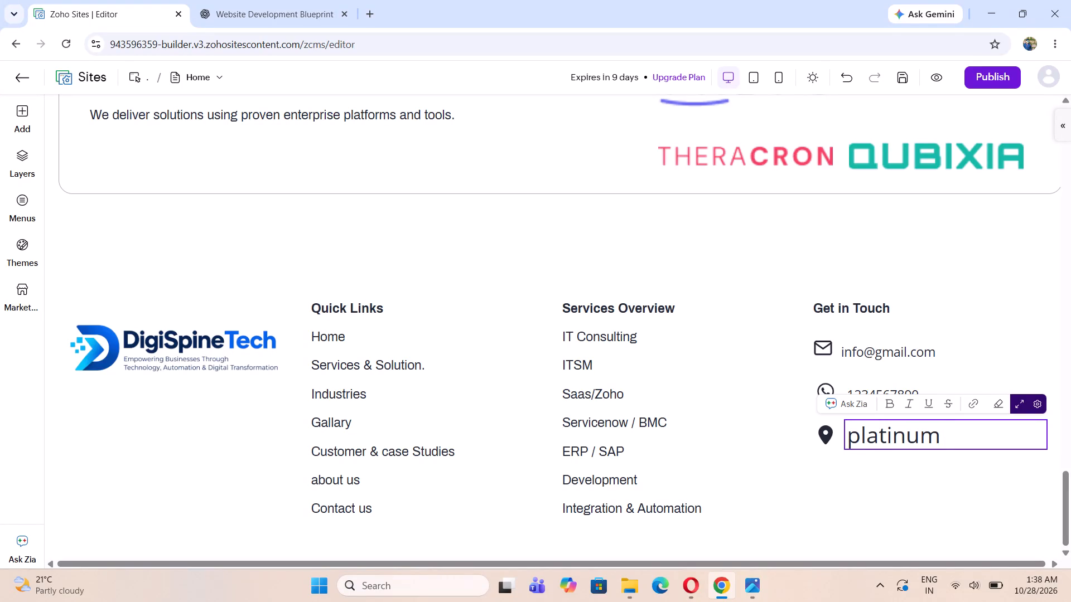
Set the font size of the word "platinum" beside the location pin to 18 px.
drag(939, 438, 849, 441)
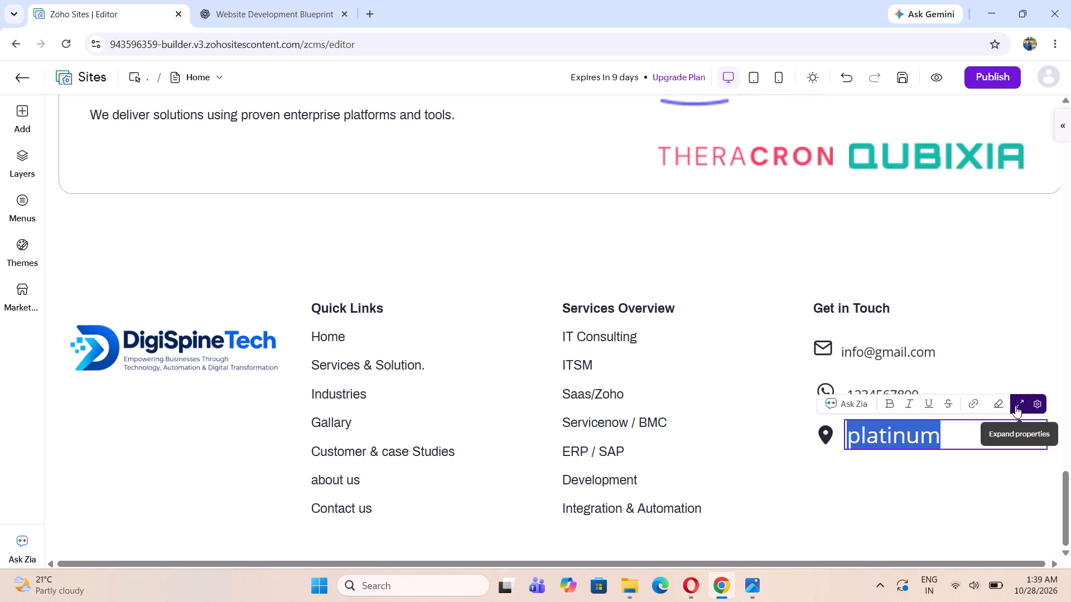
click(1015, 406)
click(759, 405)
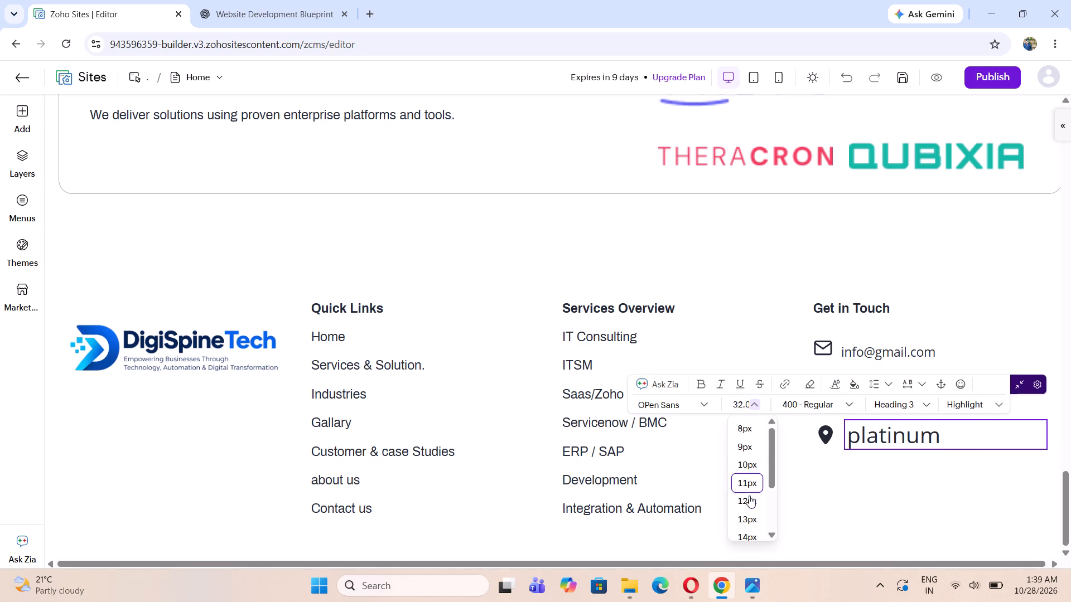
scroll(745, 532, down, 1)
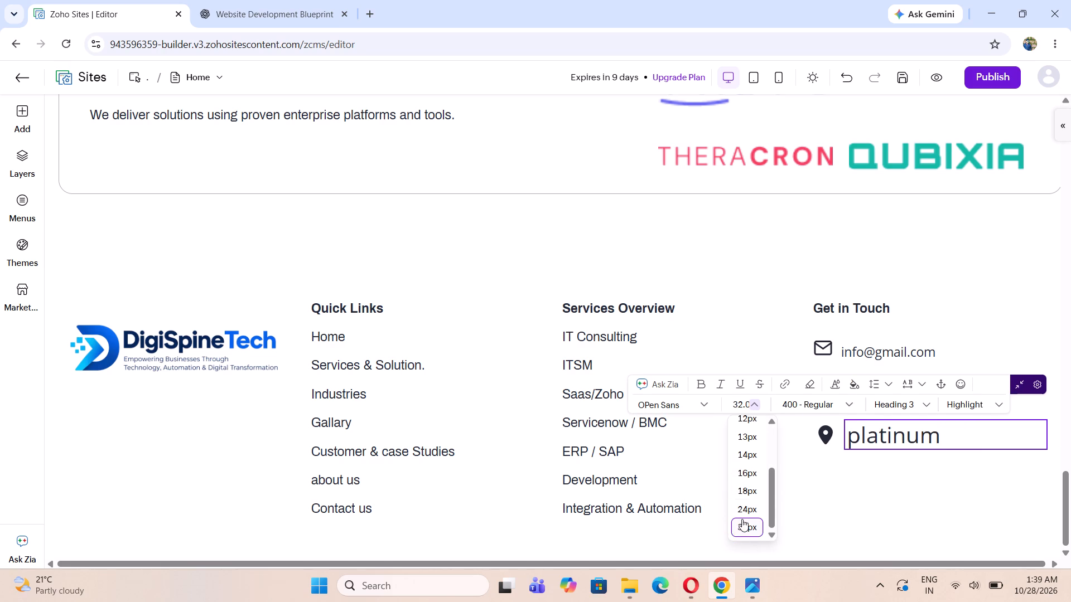
click(745, 489)
Continue the text after "platinum" with the rest of the office building name and the road, correcting mistyped characters.
click(912, 435)
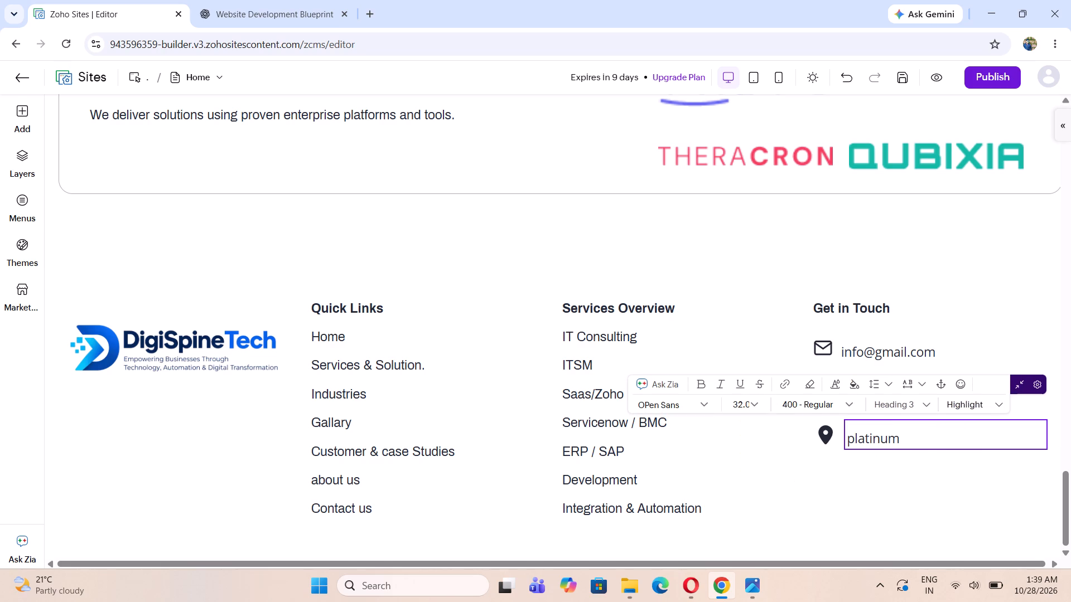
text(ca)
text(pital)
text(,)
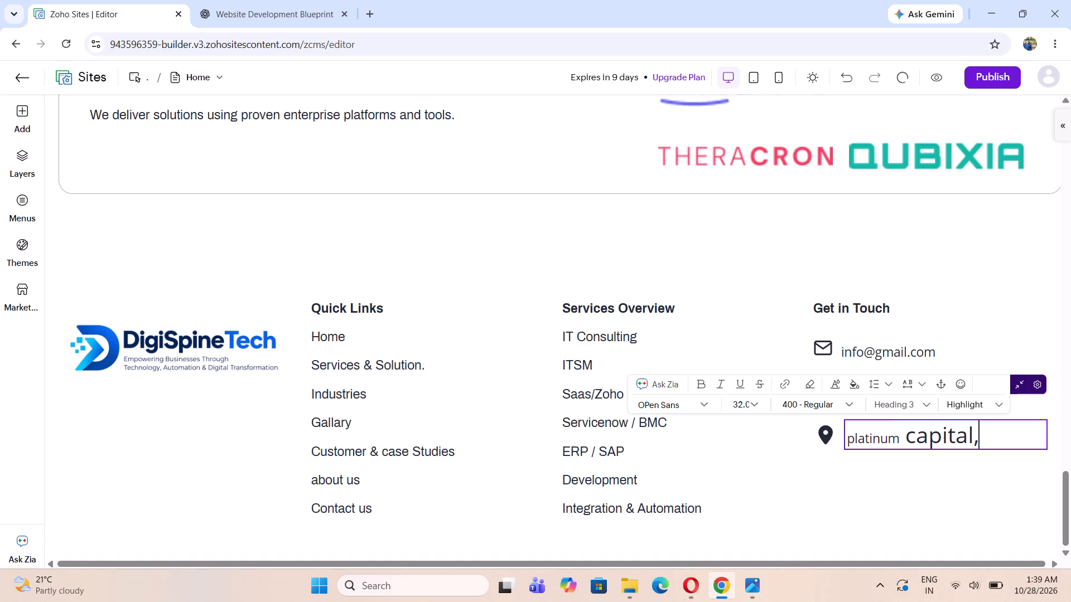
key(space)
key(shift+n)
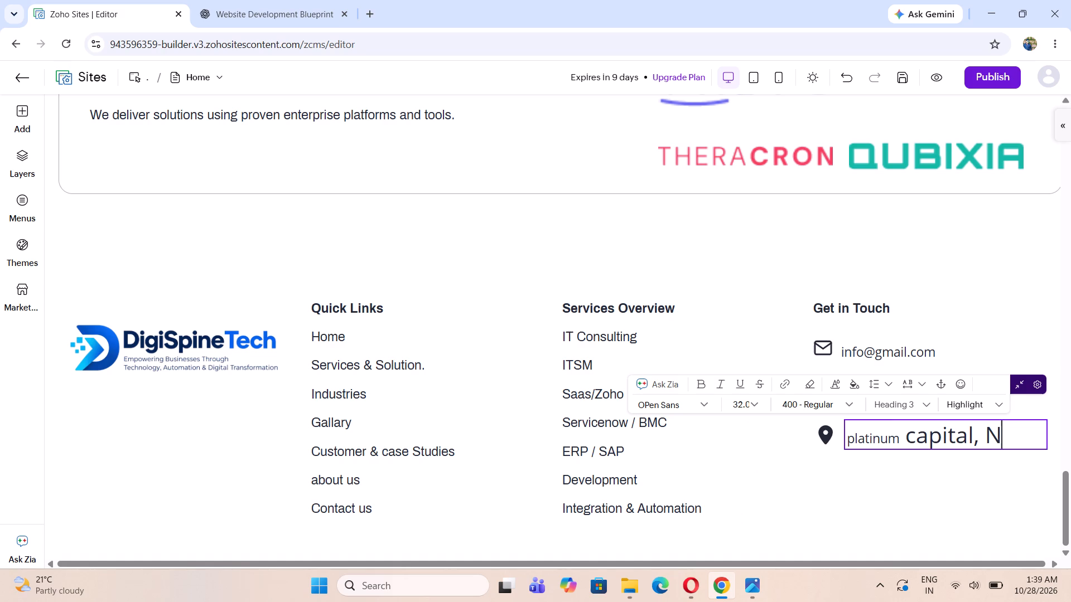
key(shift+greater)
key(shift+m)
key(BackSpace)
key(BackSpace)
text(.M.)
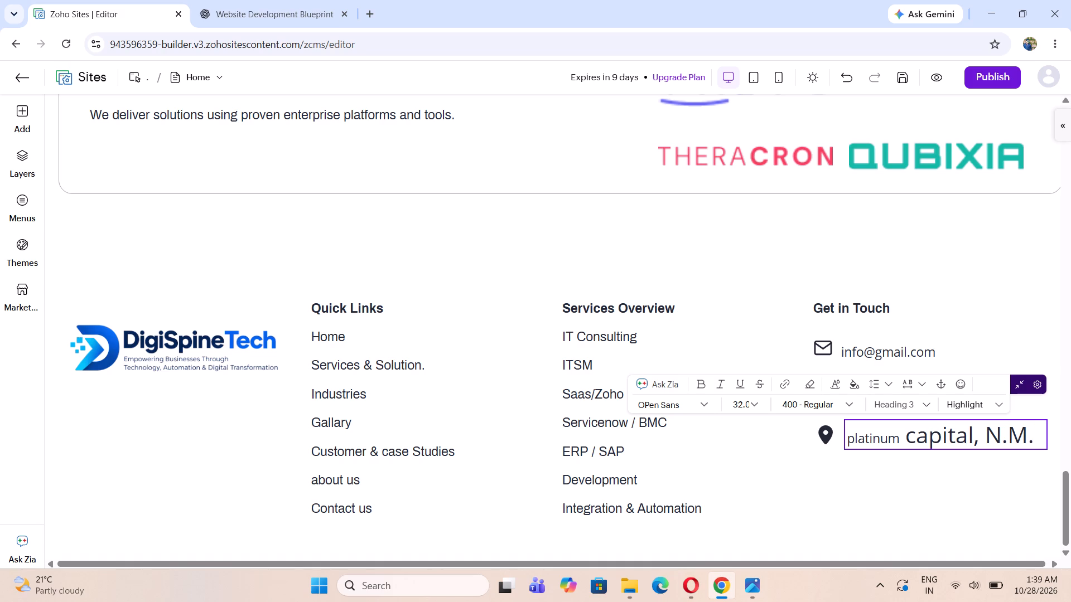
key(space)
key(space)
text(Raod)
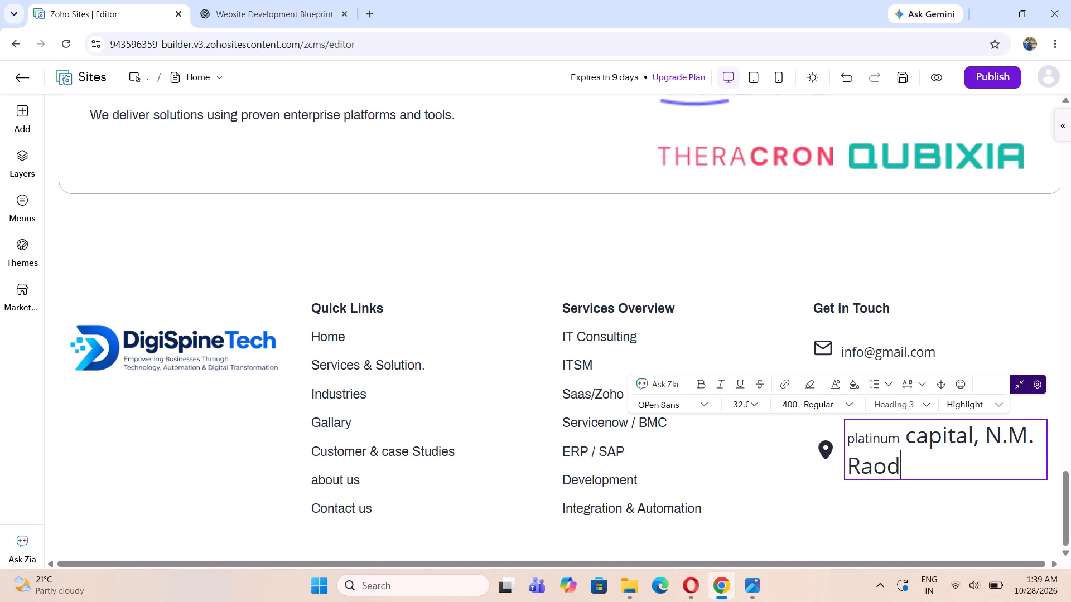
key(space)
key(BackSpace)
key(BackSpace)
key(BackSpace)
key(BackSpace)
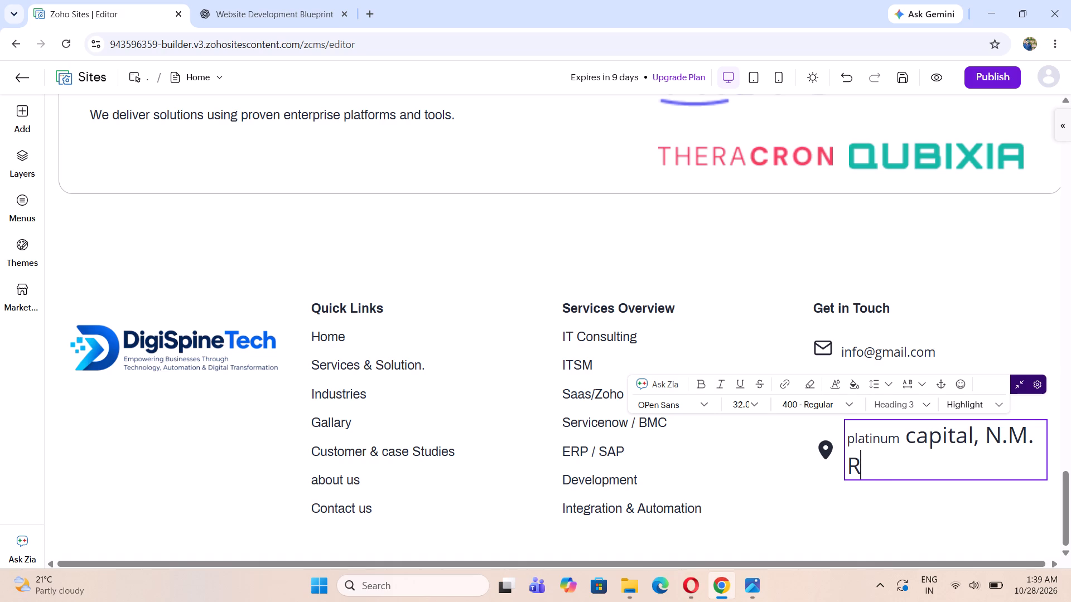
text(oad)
Complete the office address beside the location pin with the neighbourhood, area and city, separated by commas.
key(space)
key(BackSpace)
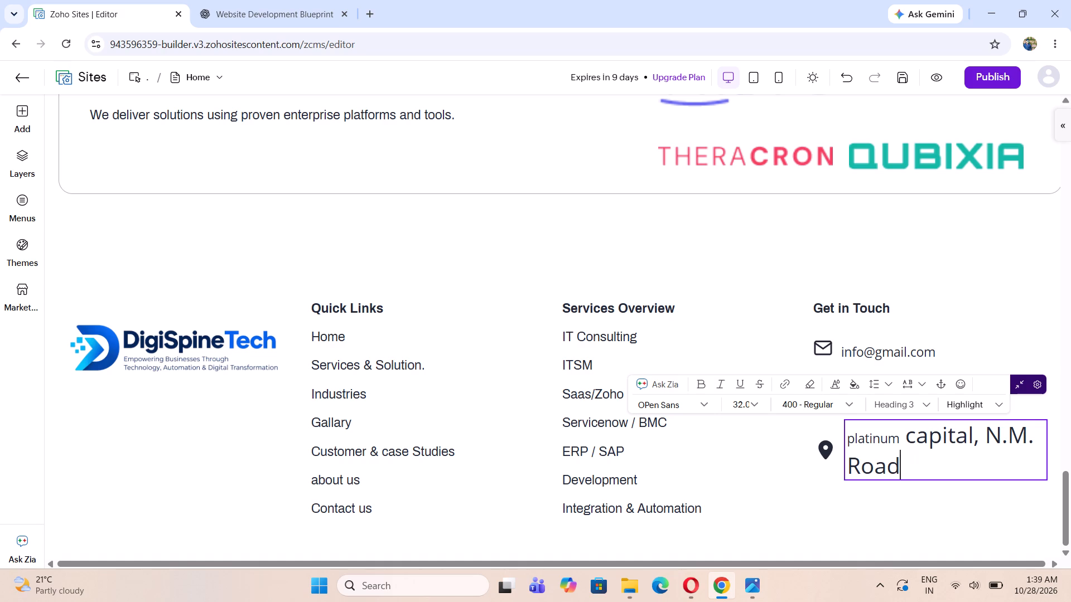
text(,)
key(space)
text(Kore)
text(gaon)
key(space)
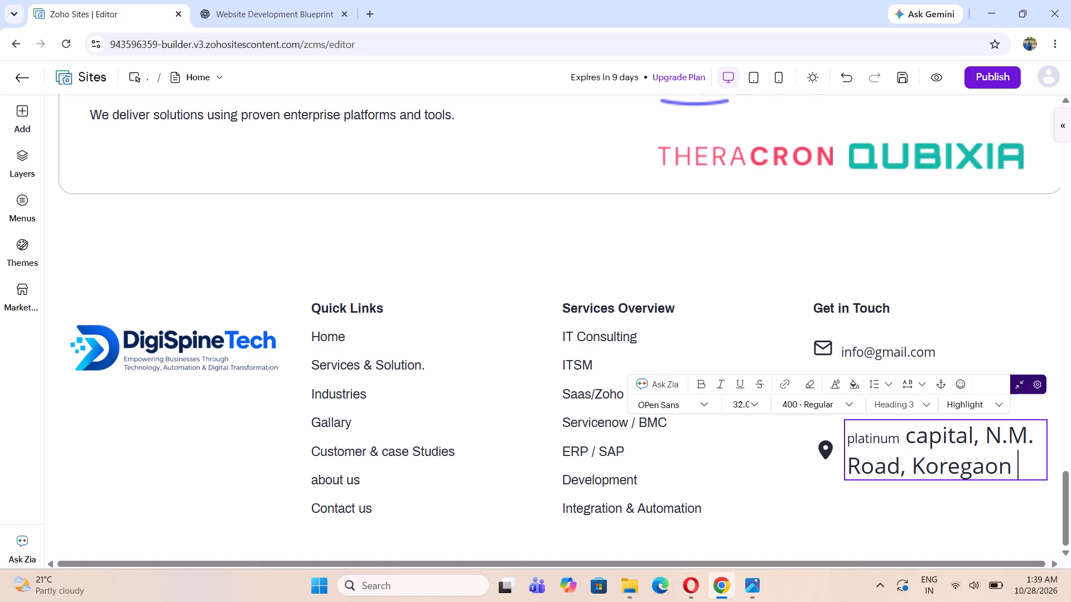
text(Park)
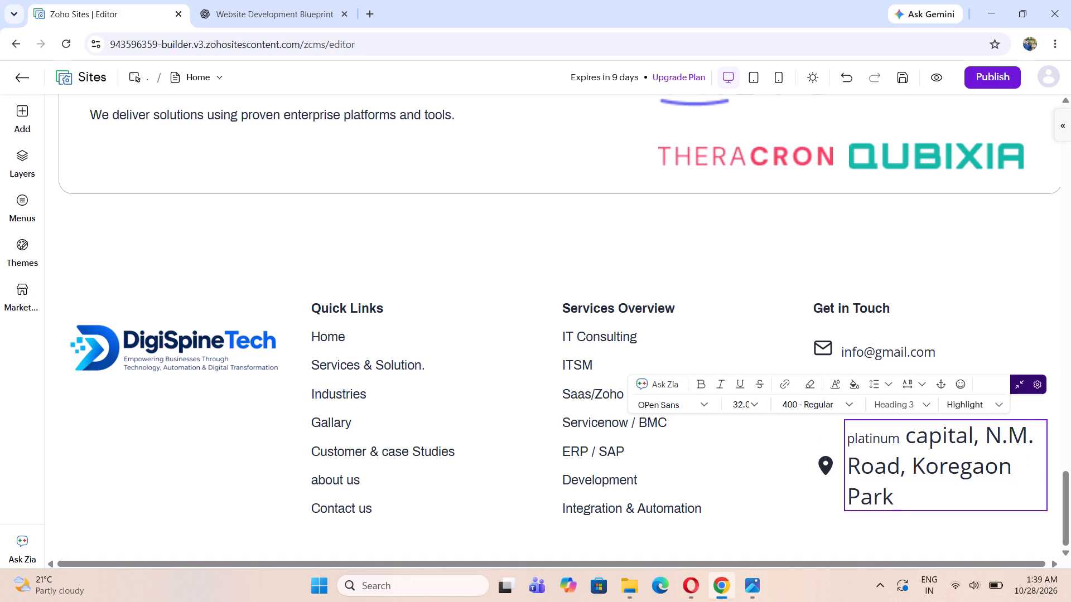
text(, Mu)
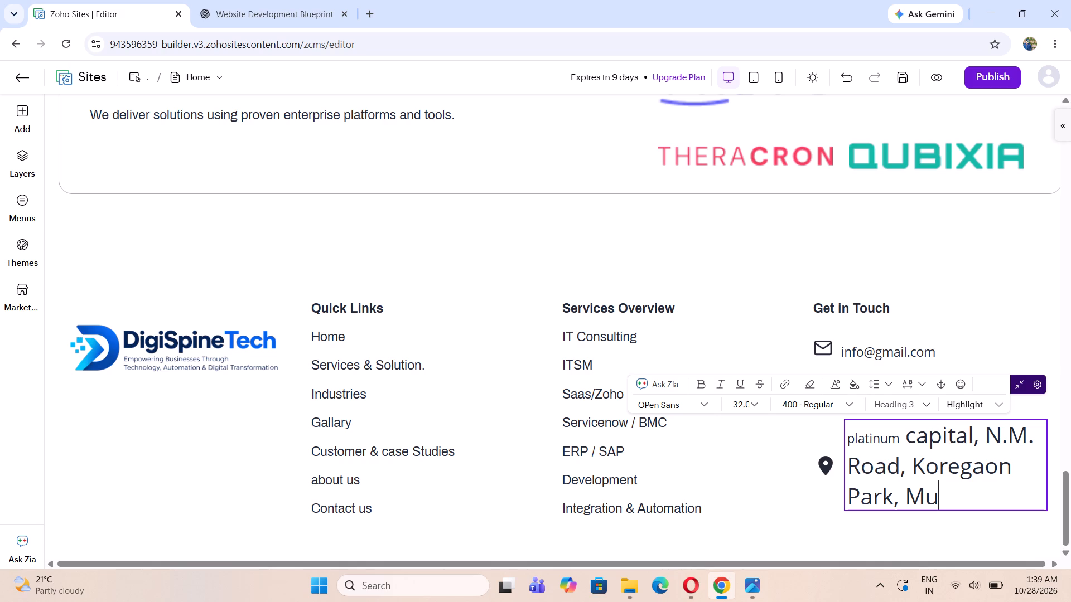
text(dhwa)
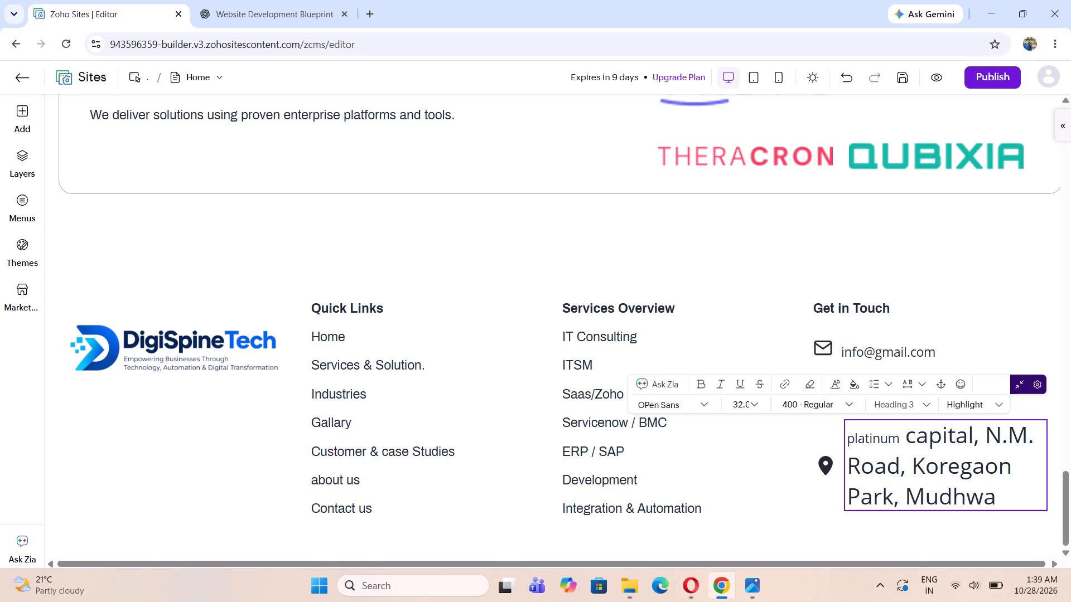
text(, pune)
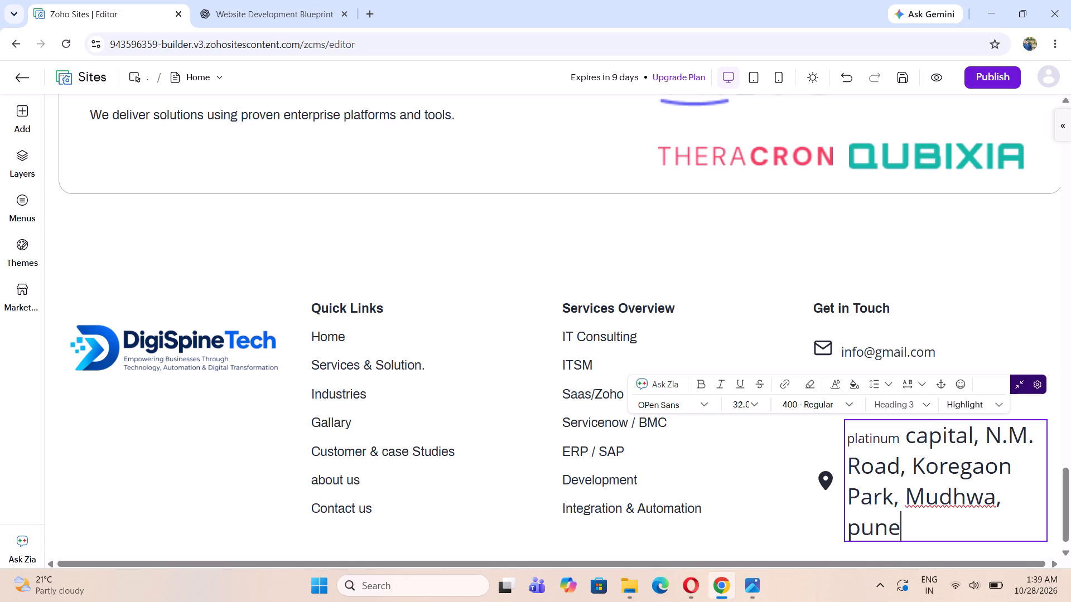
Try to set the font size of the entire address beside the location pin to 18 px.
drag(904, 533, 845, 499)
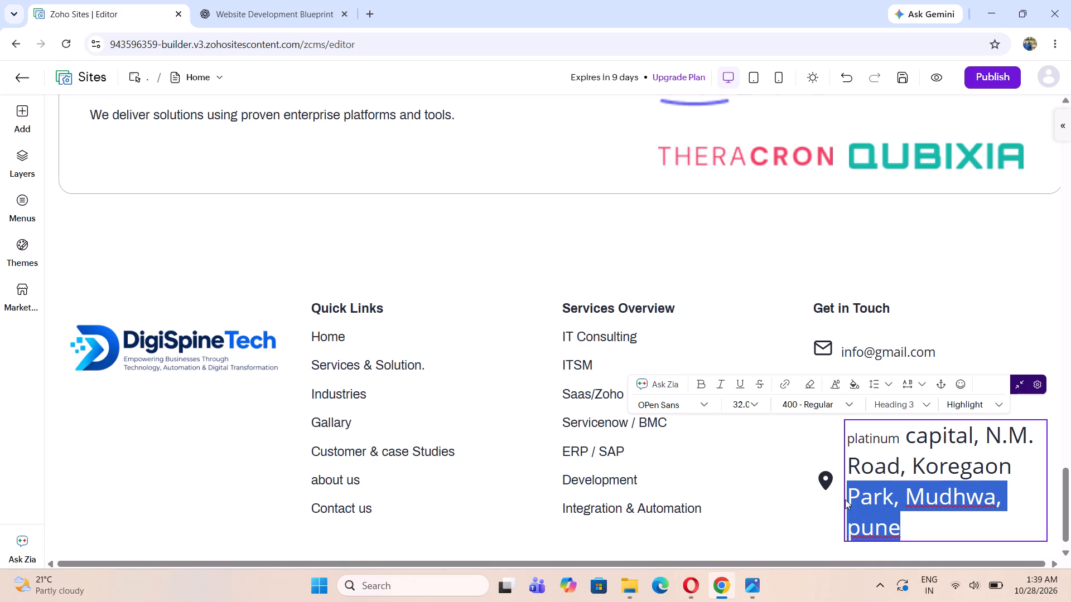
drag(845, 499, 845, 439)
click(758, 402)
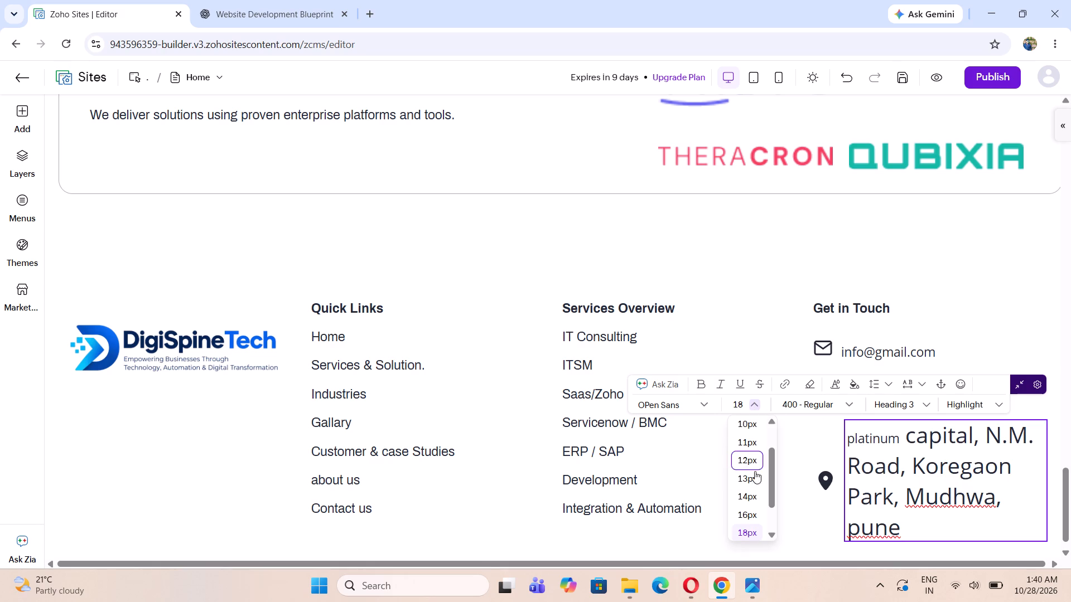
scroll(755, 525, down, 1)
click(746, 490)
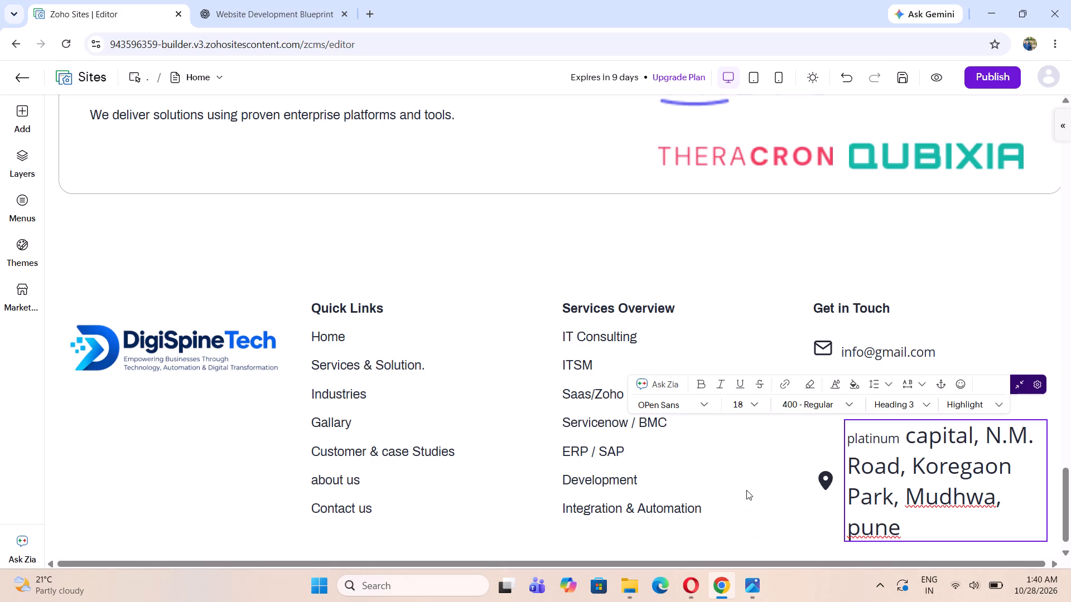
Set the font size of the address text following "platinum" to 18 px and leave text editing.
click(877, 508)
click(898, 531)
drag(898, 531, 862, 527)
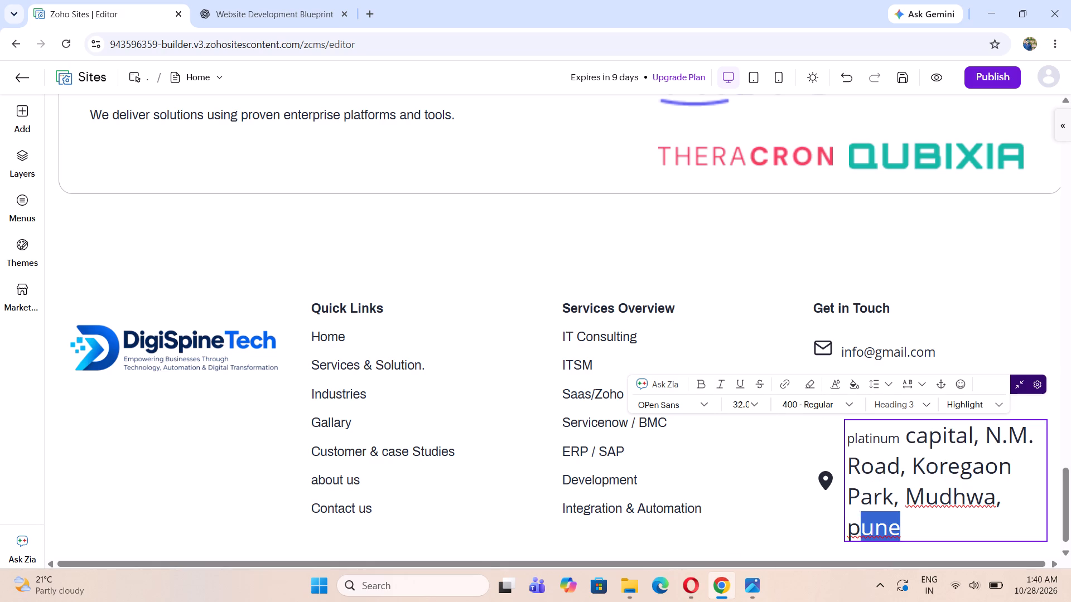
drag(862, 527, 909, 442)
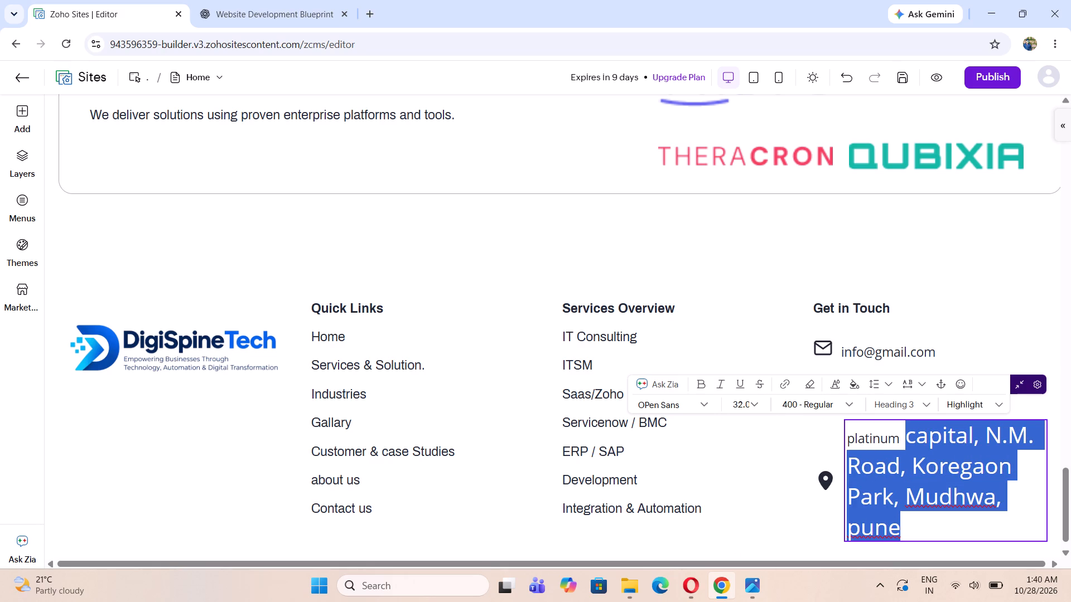
click(759, 407)
scroll(757, 418, down, 2)
click(749, 493)
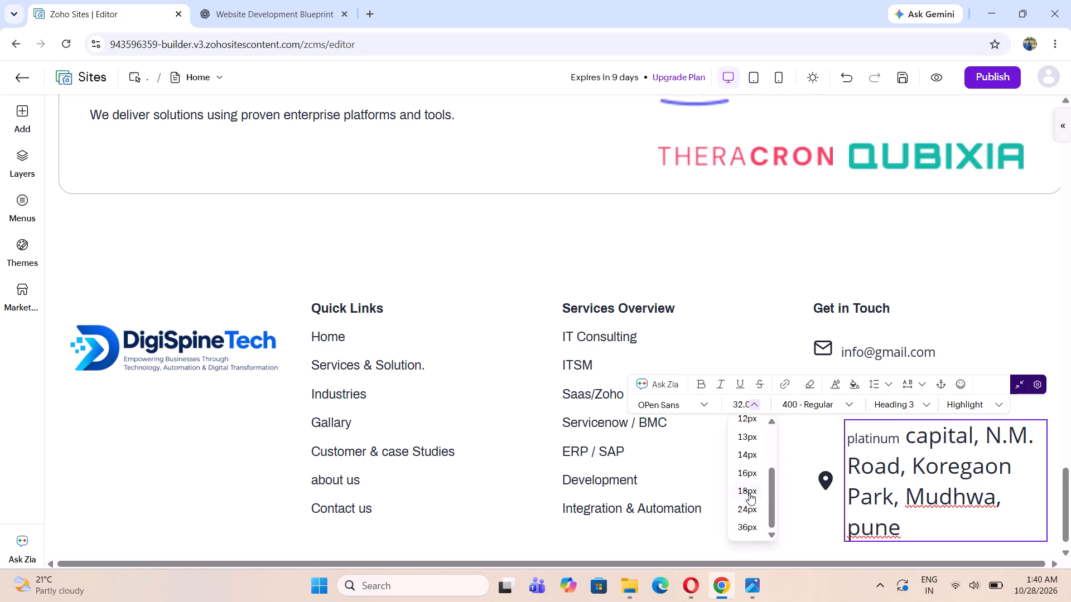
click(968, 495)
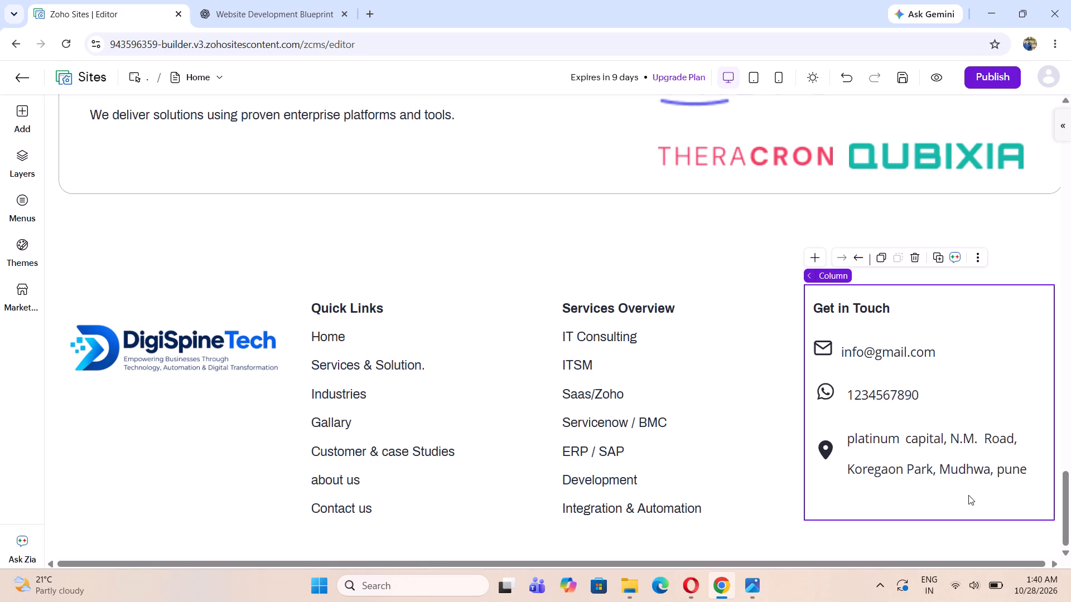
Check the general and design settings of the location entry's Icon with Heading element, then close them.
click(831, 462)
click(840, 477)
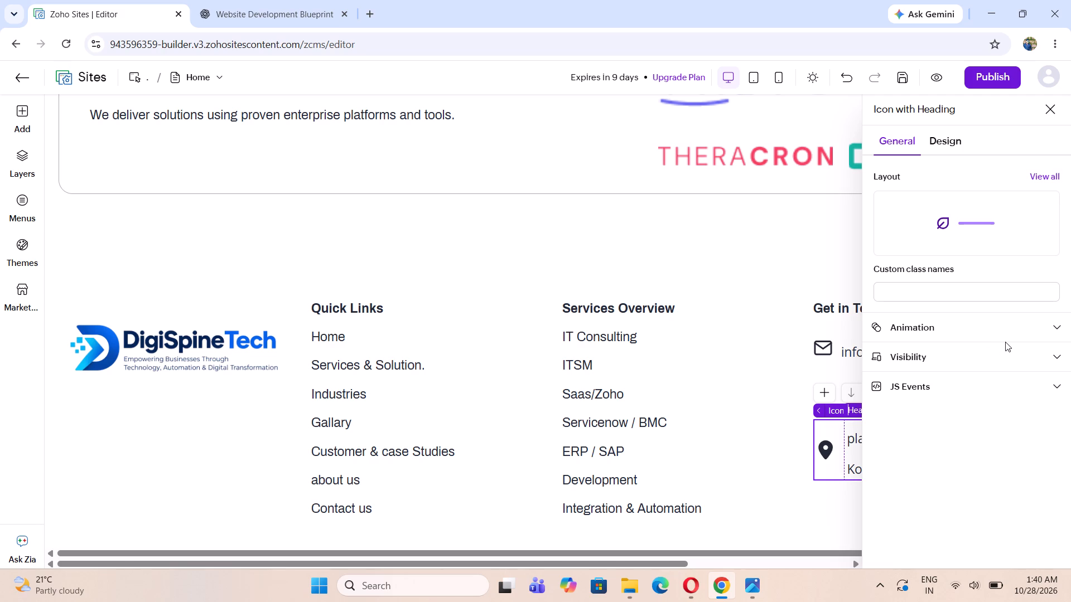
click(935, 144)
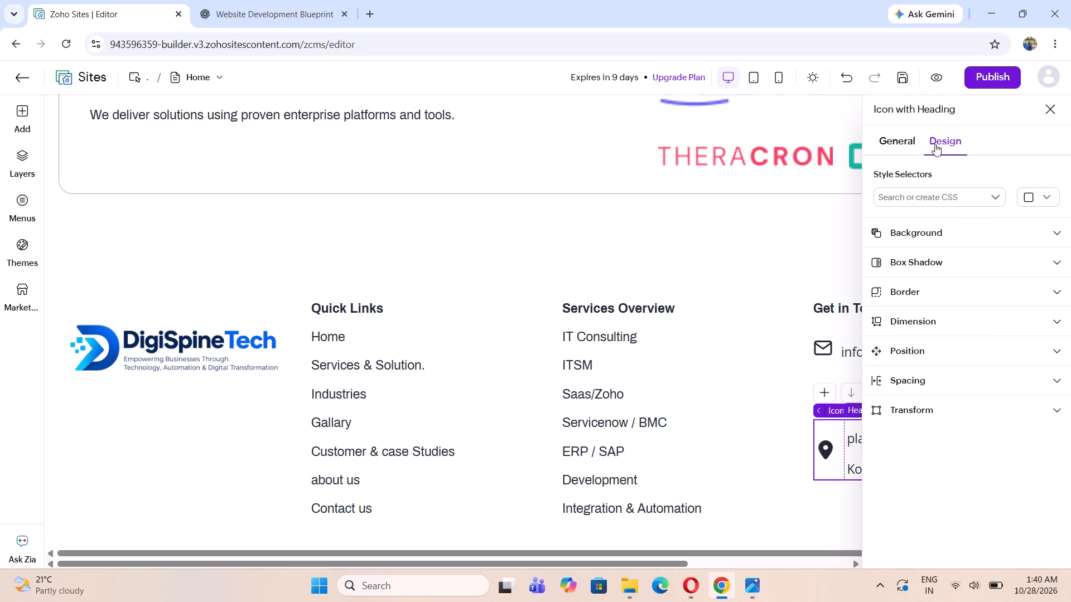
click(1055, 111)
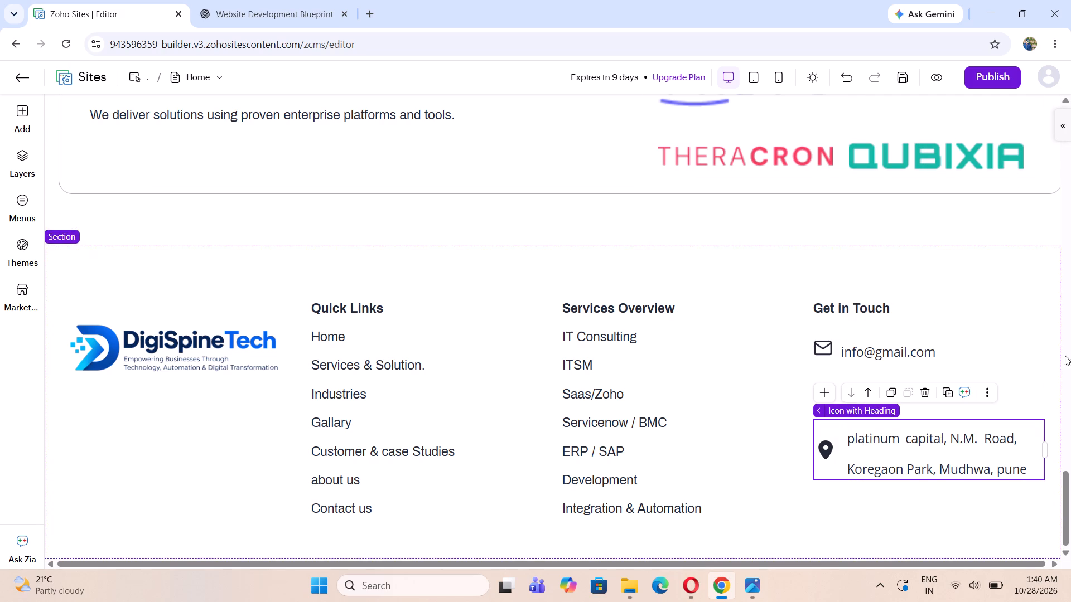
Try centred horizontal alignment on the Get in Touch column, restore left alignment, and centre its content vertically.
click(932, 509)
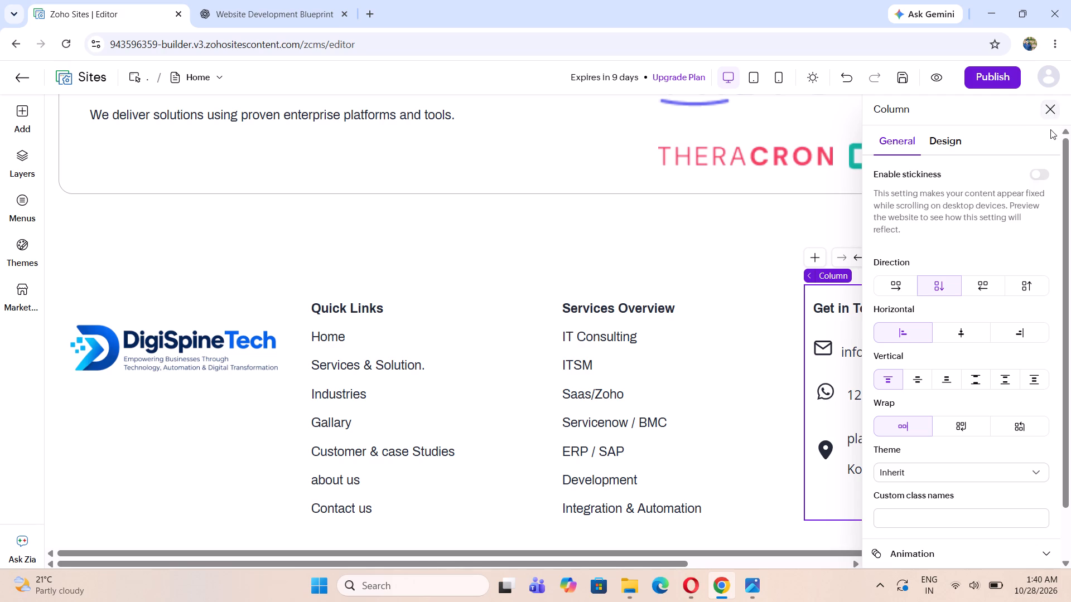
click(967, 326)
click(903, 329)
click(920, 385)
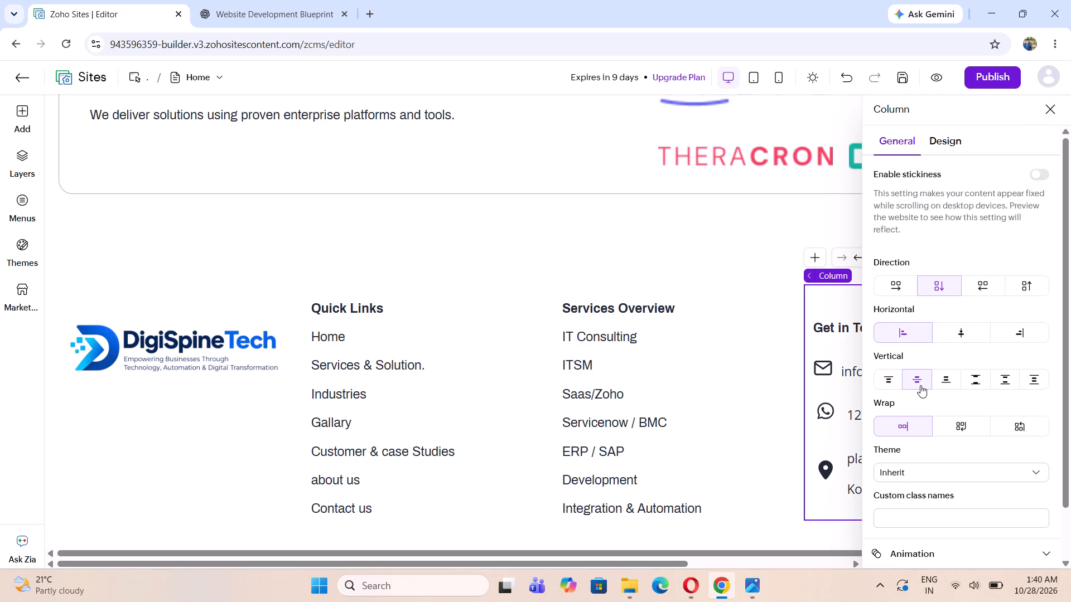
Align the Get in Touch column's content vertically to the top and close the column settings.
click(885, 378)
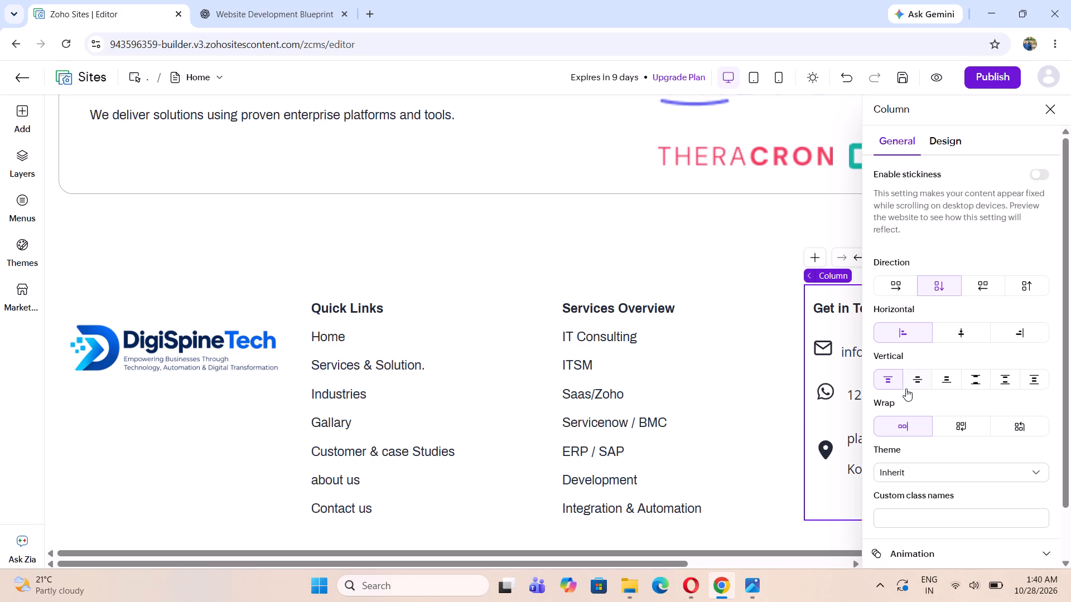
click(690, 253)
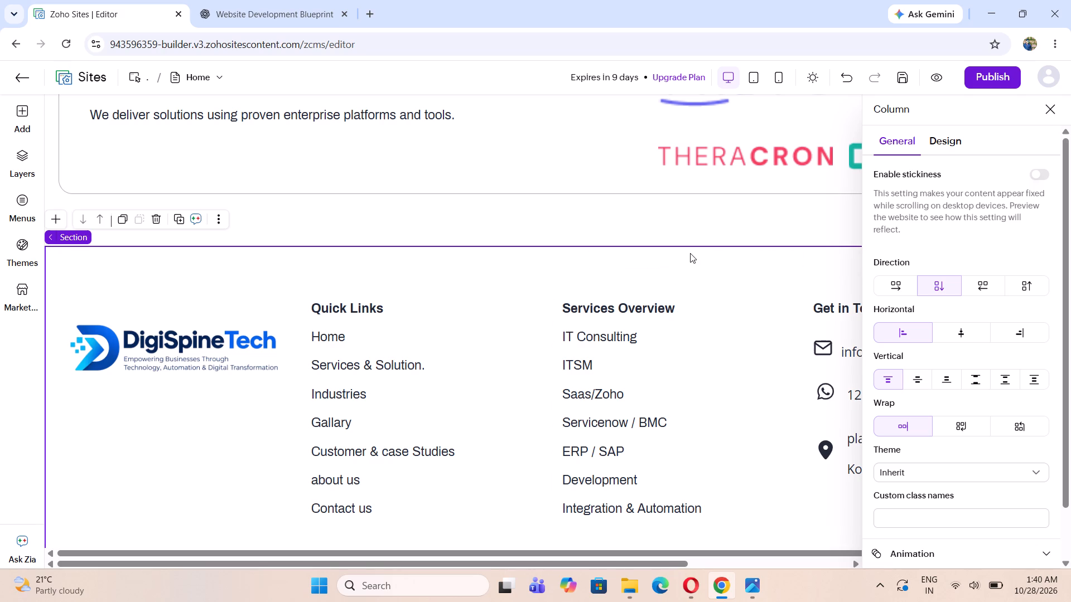
click(1047, 108)
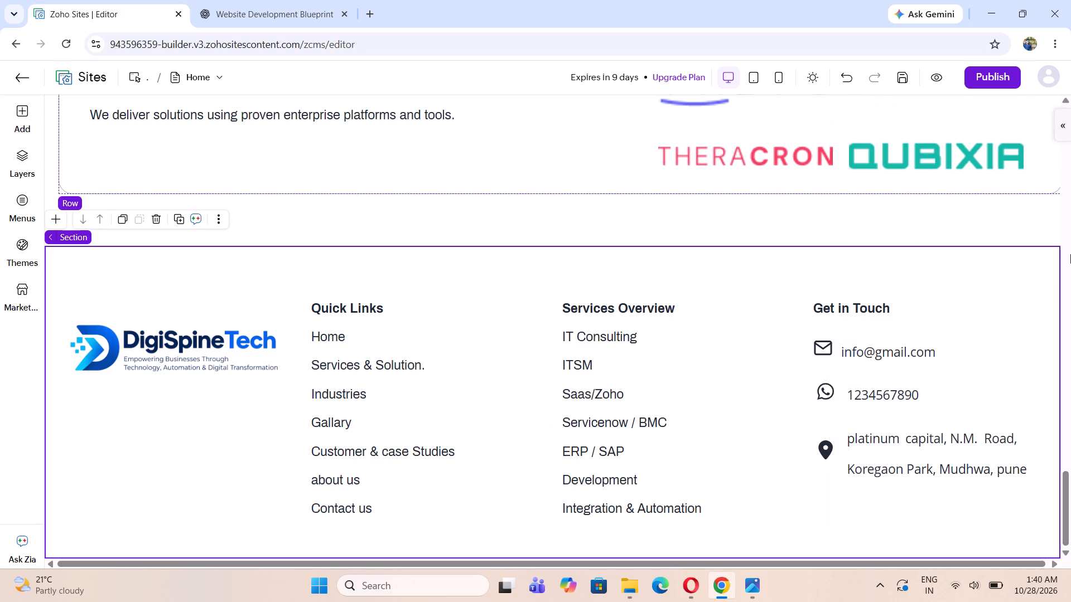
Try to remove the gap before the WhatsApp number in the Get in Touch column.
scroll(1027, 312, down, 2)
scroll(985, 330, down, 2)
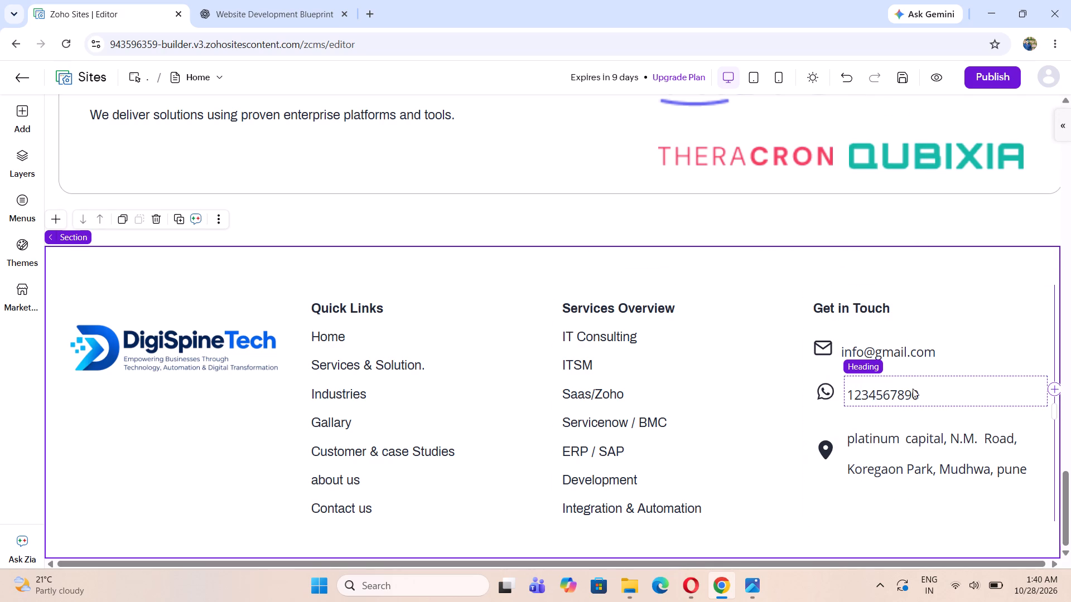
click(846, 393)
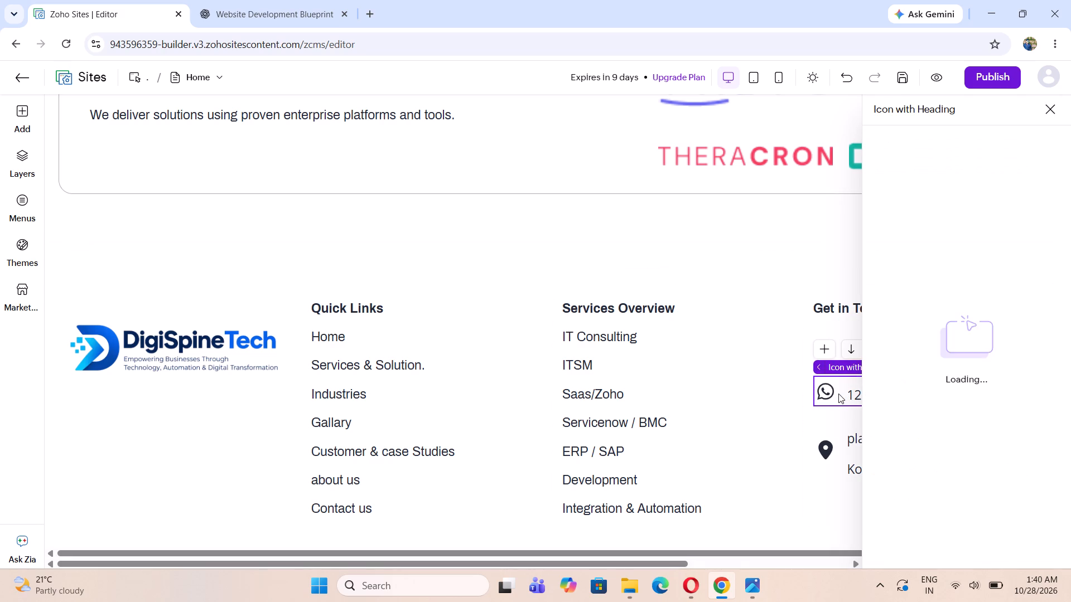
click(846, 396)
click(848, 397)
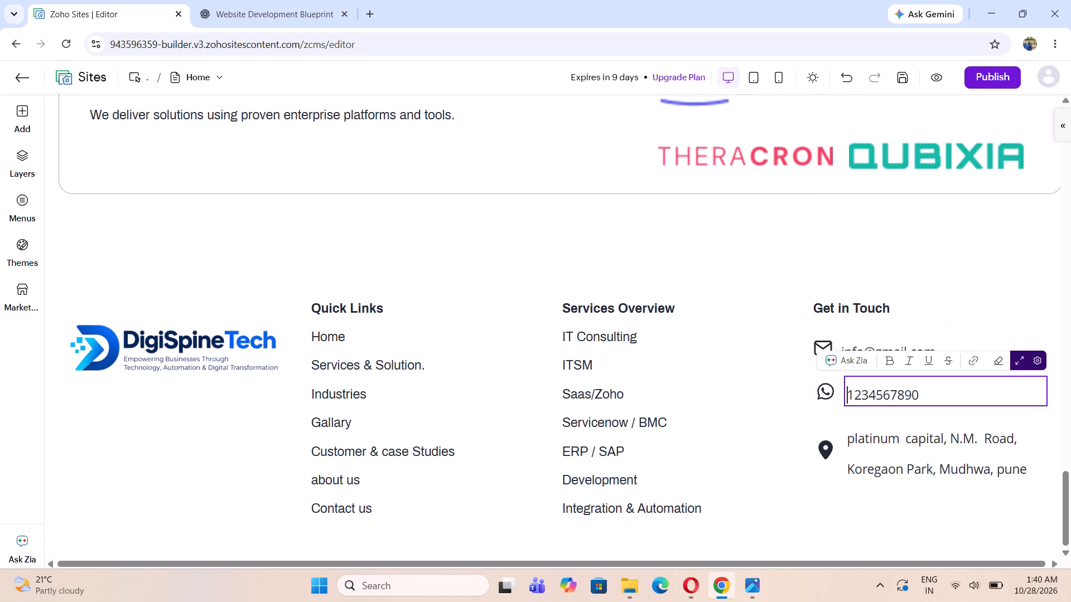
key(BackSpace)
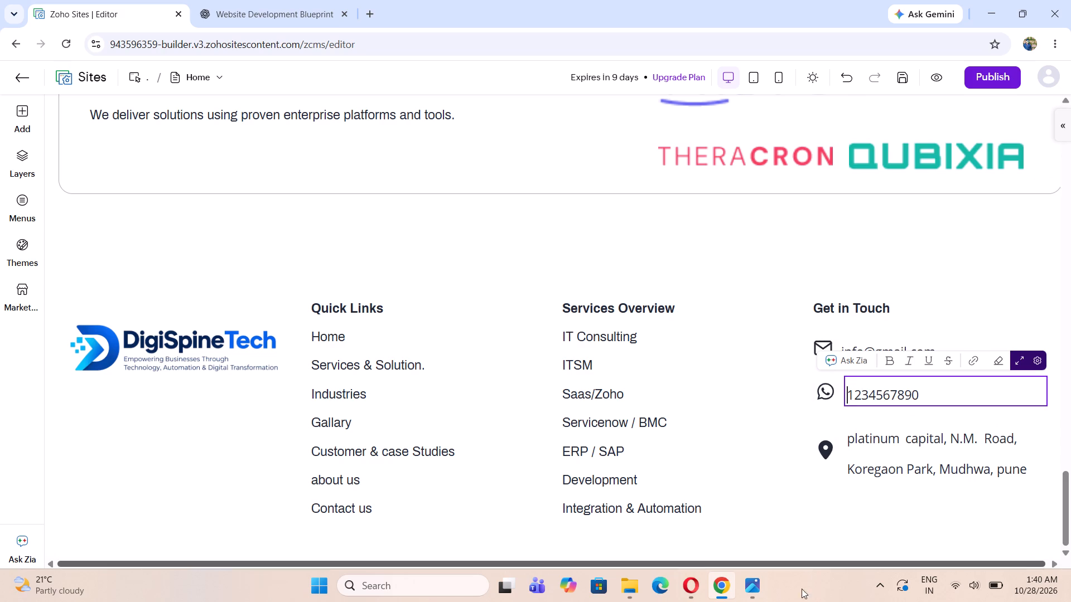
Check the footer in the homepage mockup image, return to the editor and leave text editing.
click(765, 581)
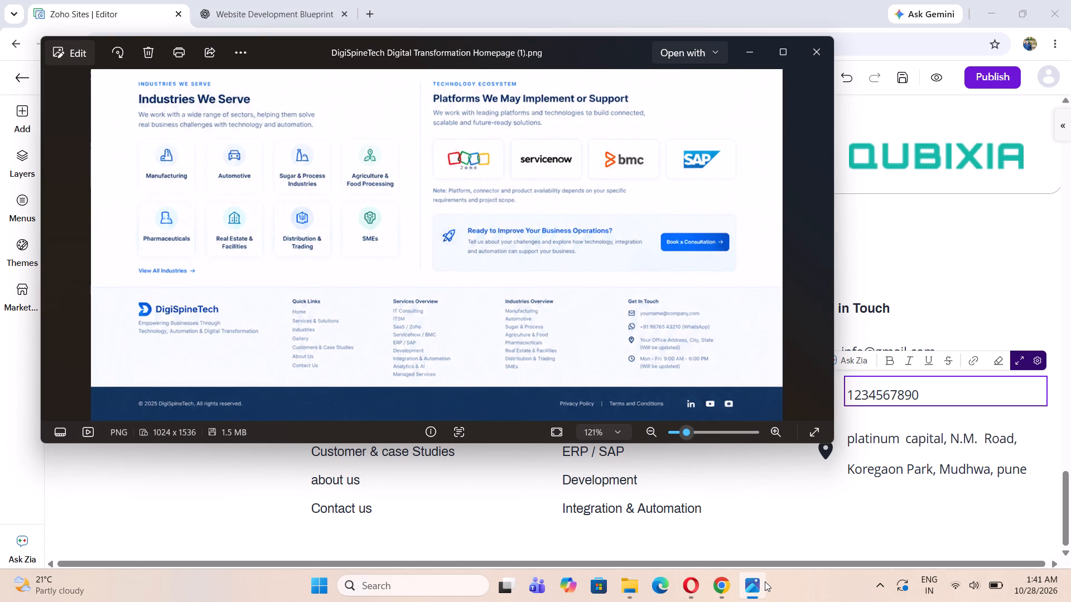
click(765, 581)
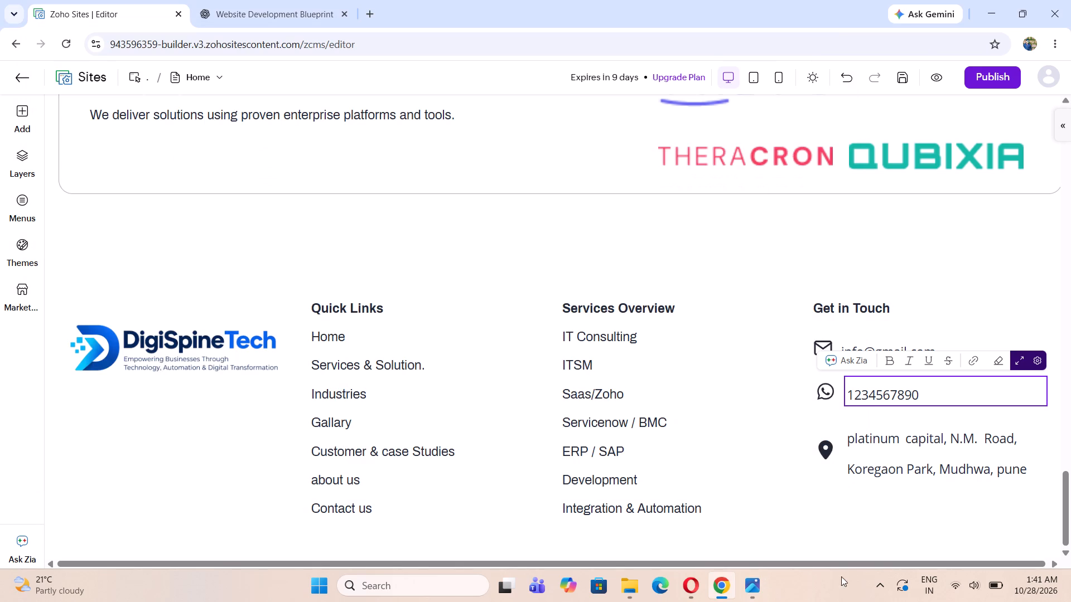
scroll(910, 499, down, 2)
click(874, 261)
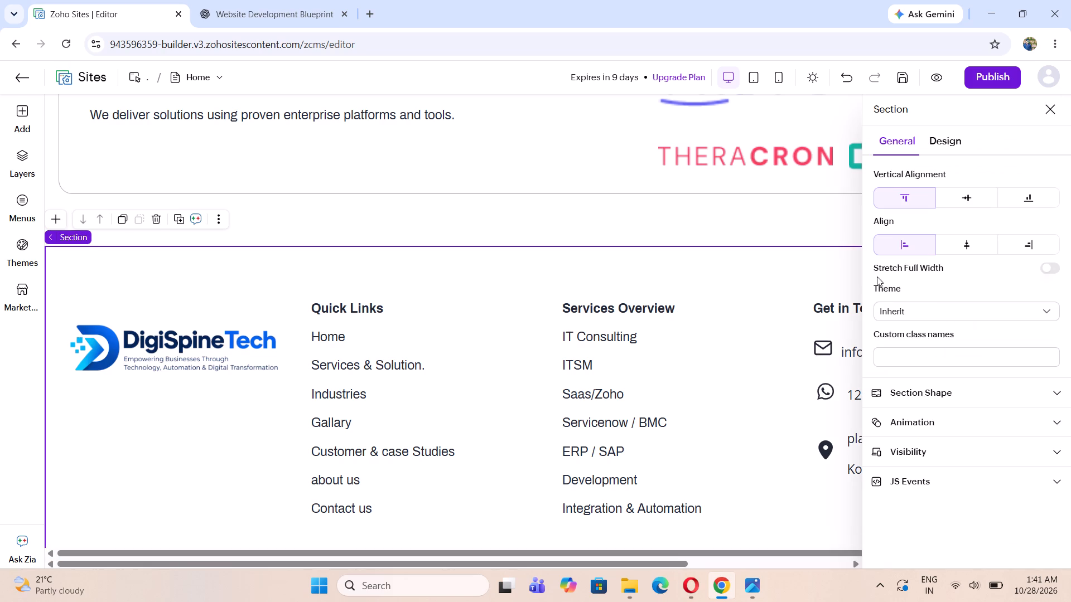
click(1048, 104)
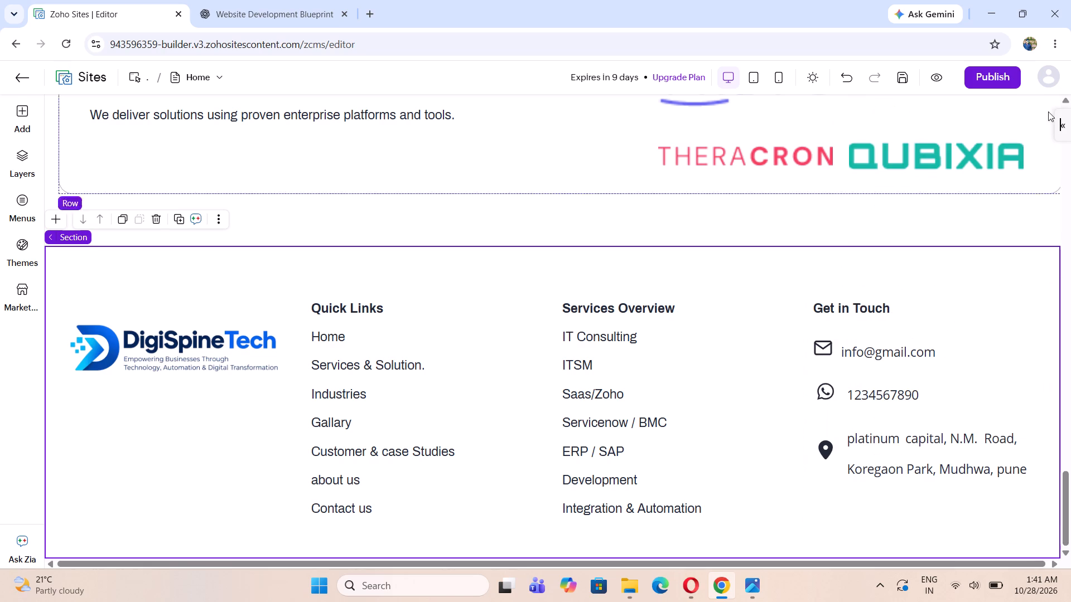
Copy the How We Work section's background colour #EFF7FF and apply it as the footer section's background.
scroll(775, 347, up, 19)
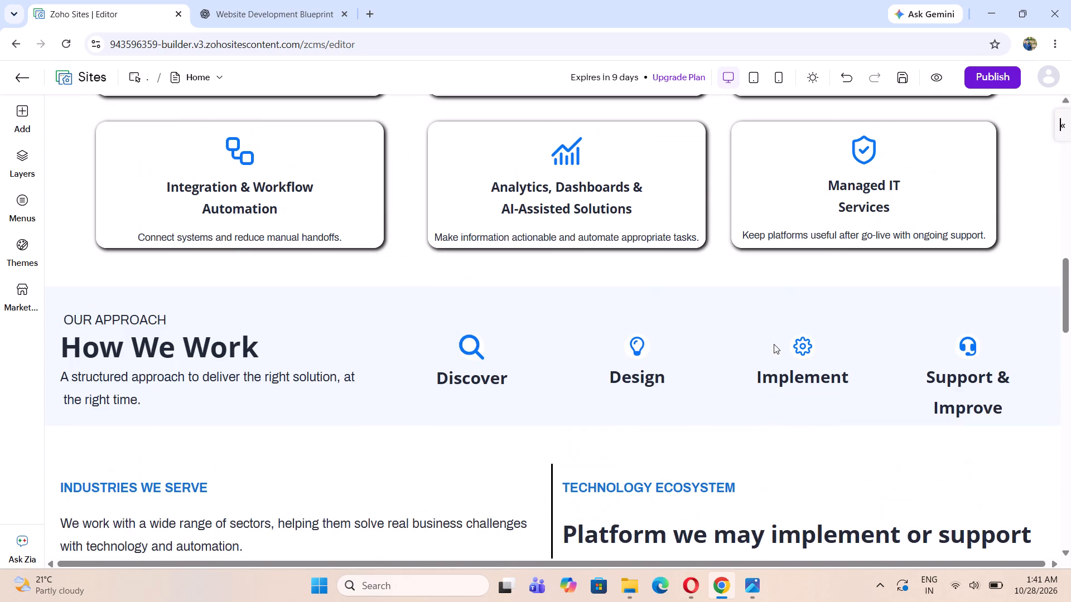
click(744, 295)
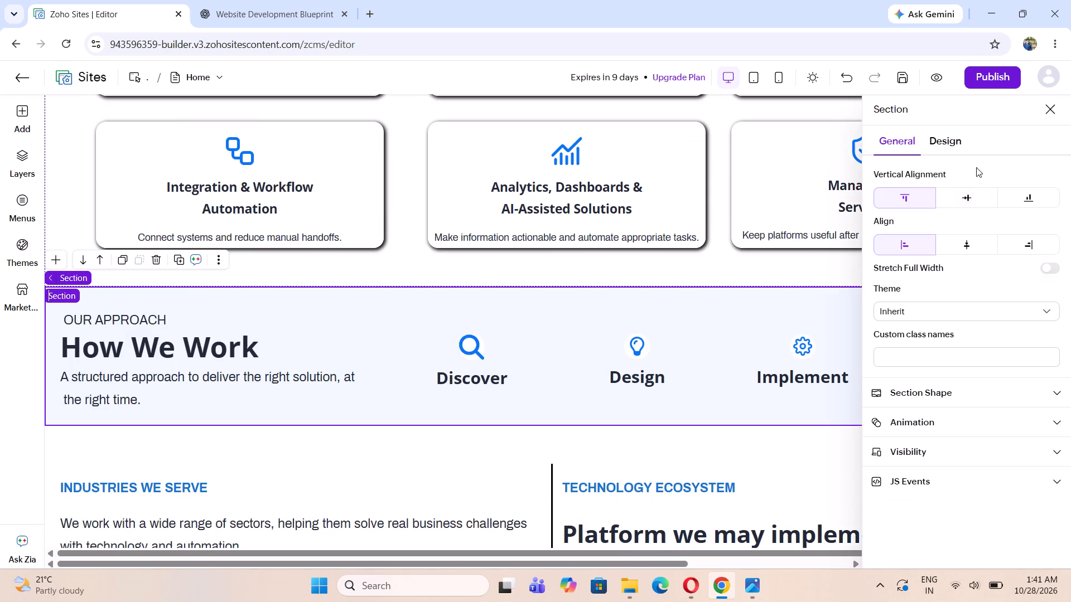
click(955, 140)
click(935, 234)
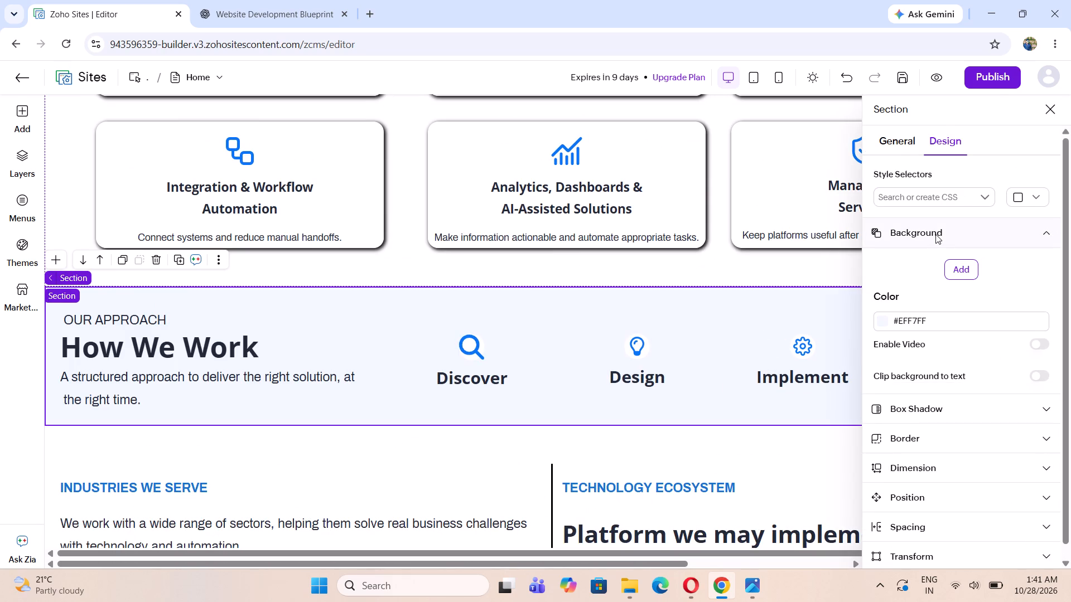
drag(939, 321, 890, 321)
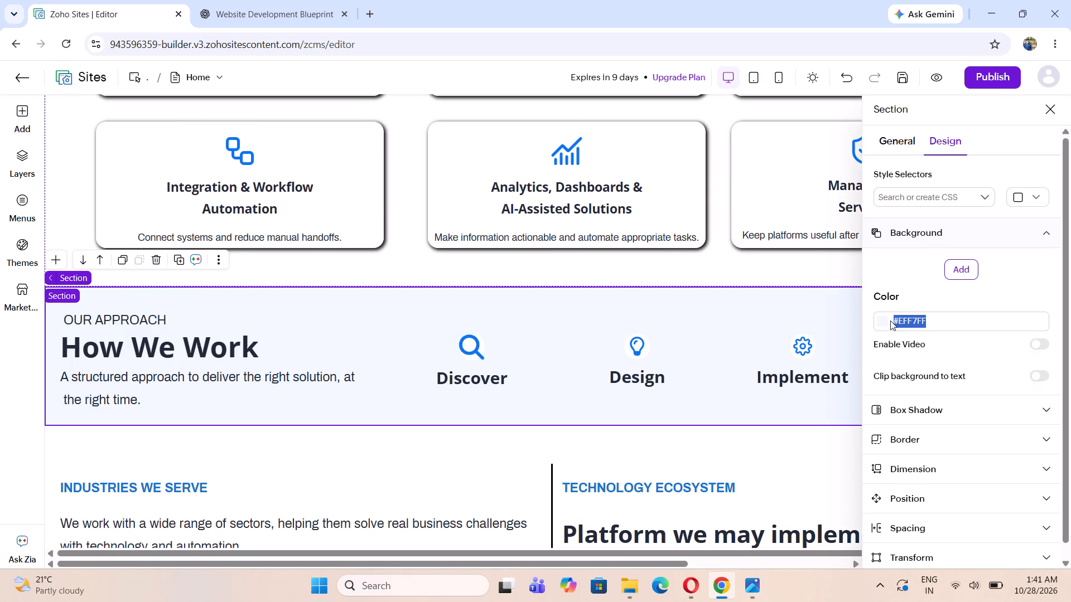
key(ctrl+c)
key(ctrl+c)
scroll(820, 342, down, 19)
scroll(733, 332, down, 5)
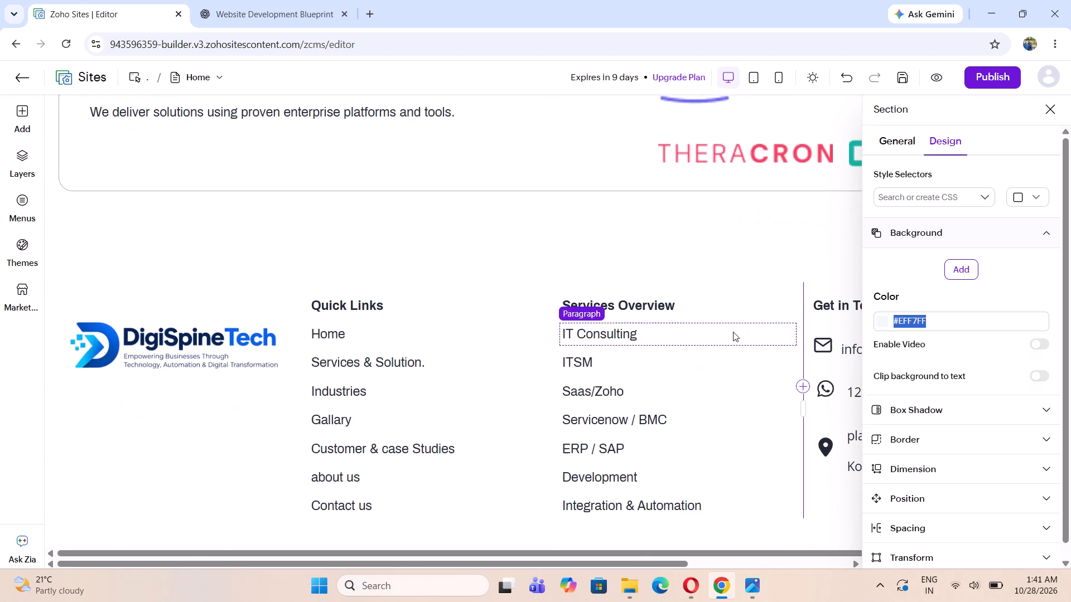
click(631, 249)
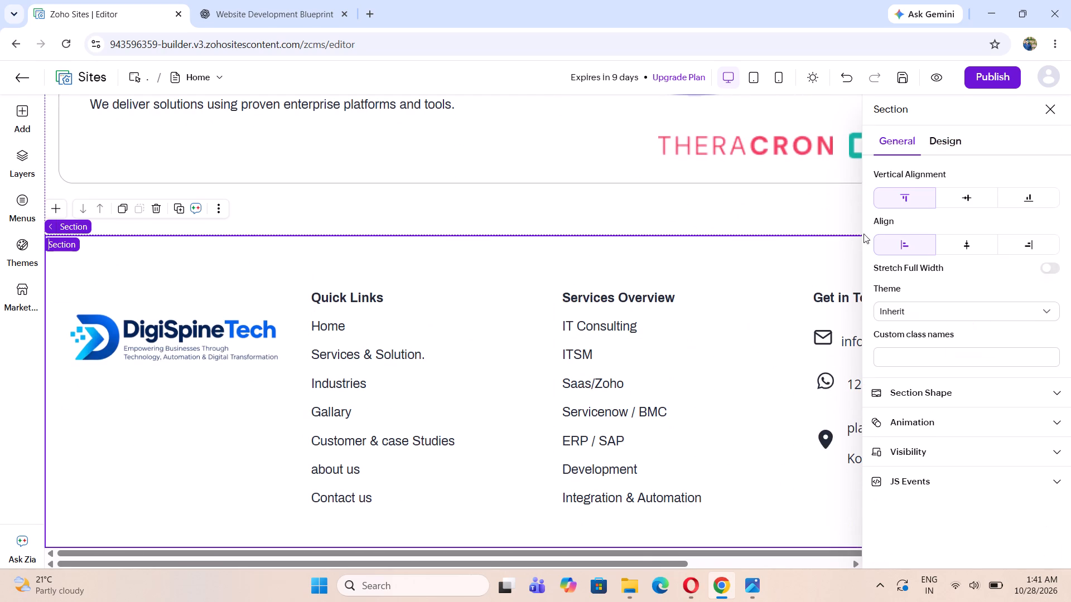
click(945, 141)
click(903, 240)
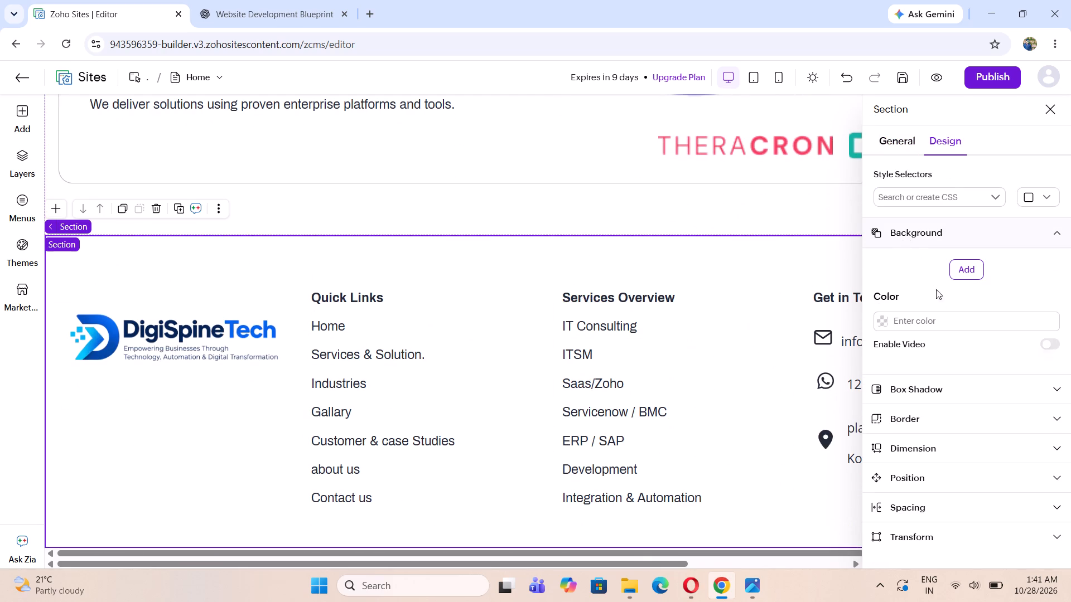
click(933, 327)
key(ctrl+v)
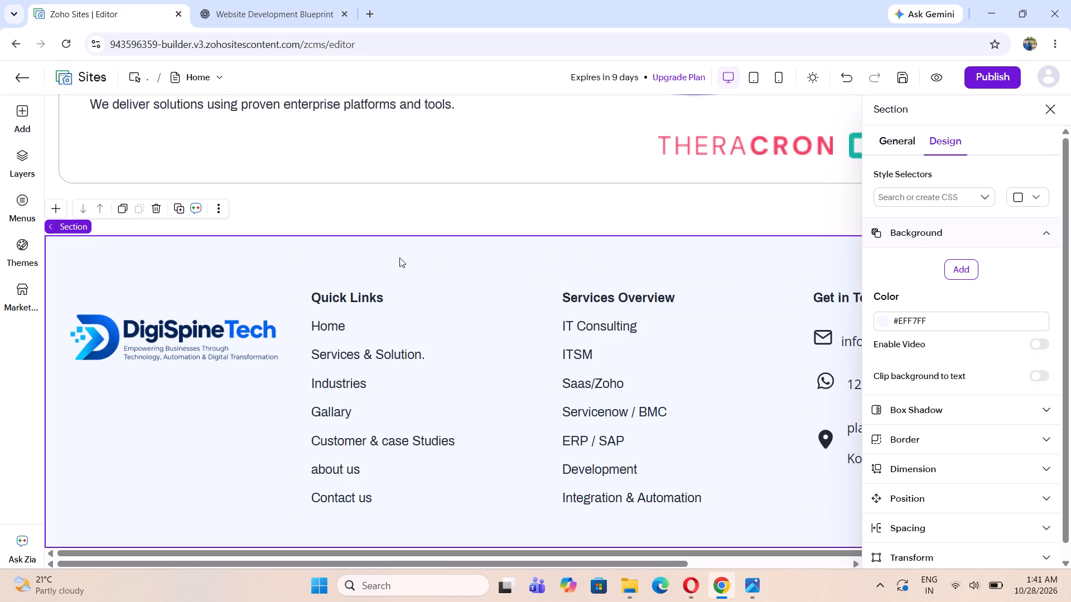
Turn off even margin for the footer's logo column and try top margins of -10 and -100.
click(257, 282)
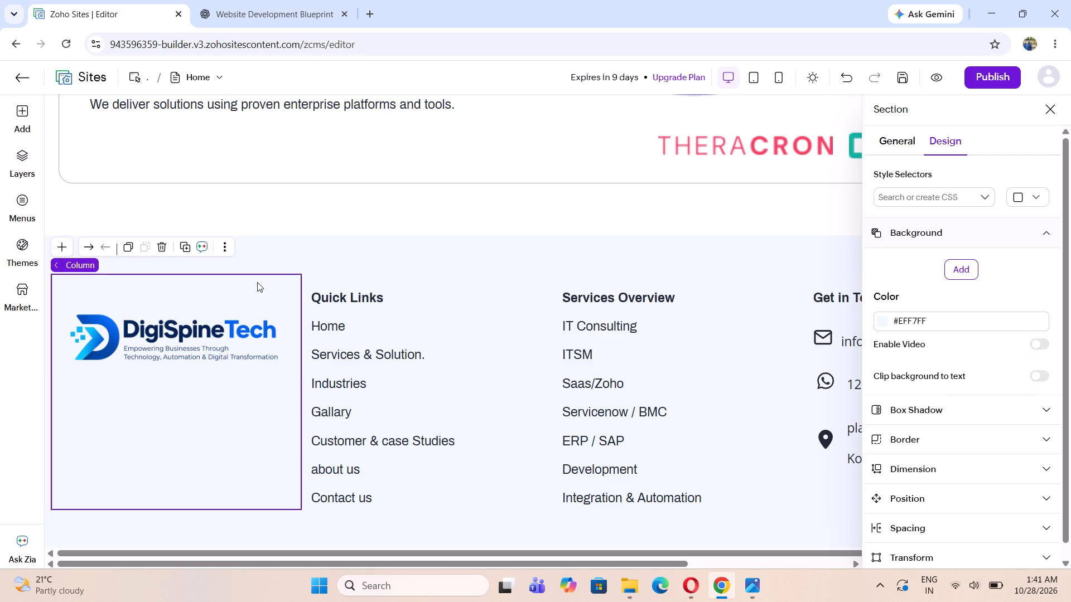
click(944, 142)
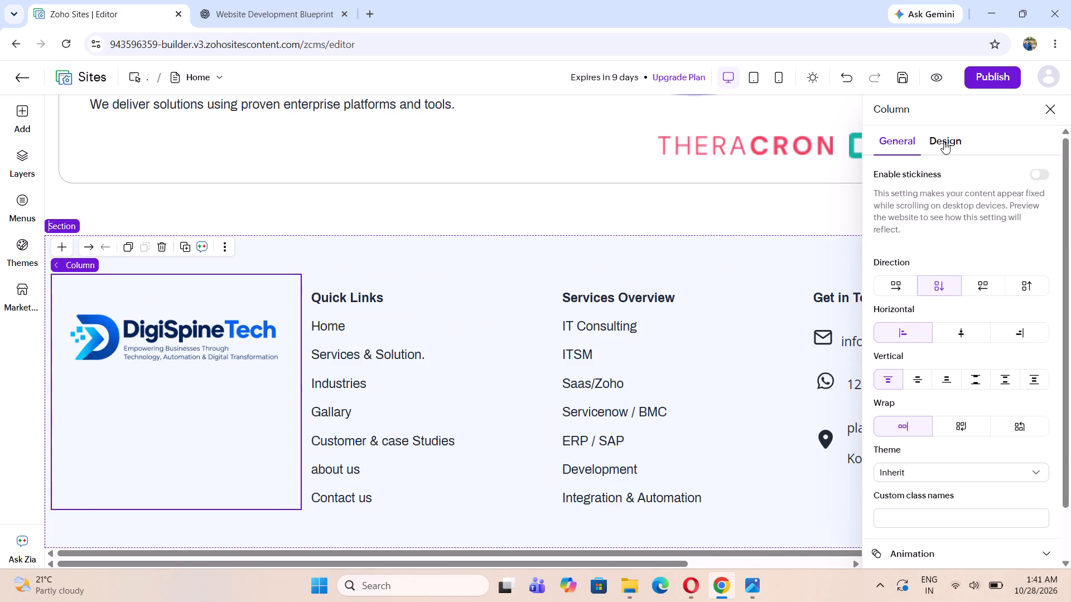
scroll(1001, 272, down, 2)
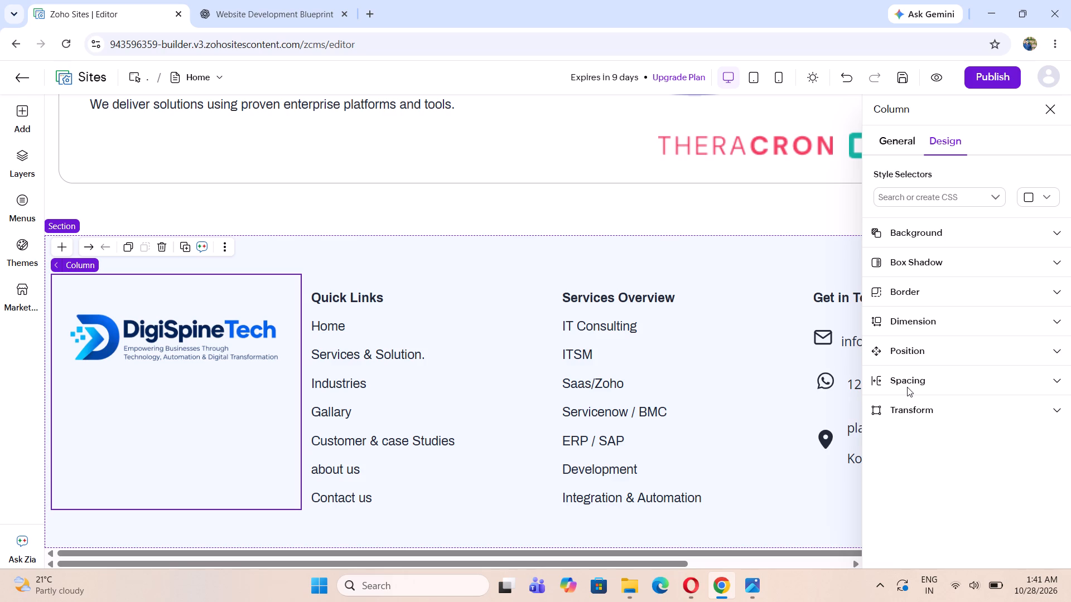
click(906, 385)
scroll(918, 383, down, 5)
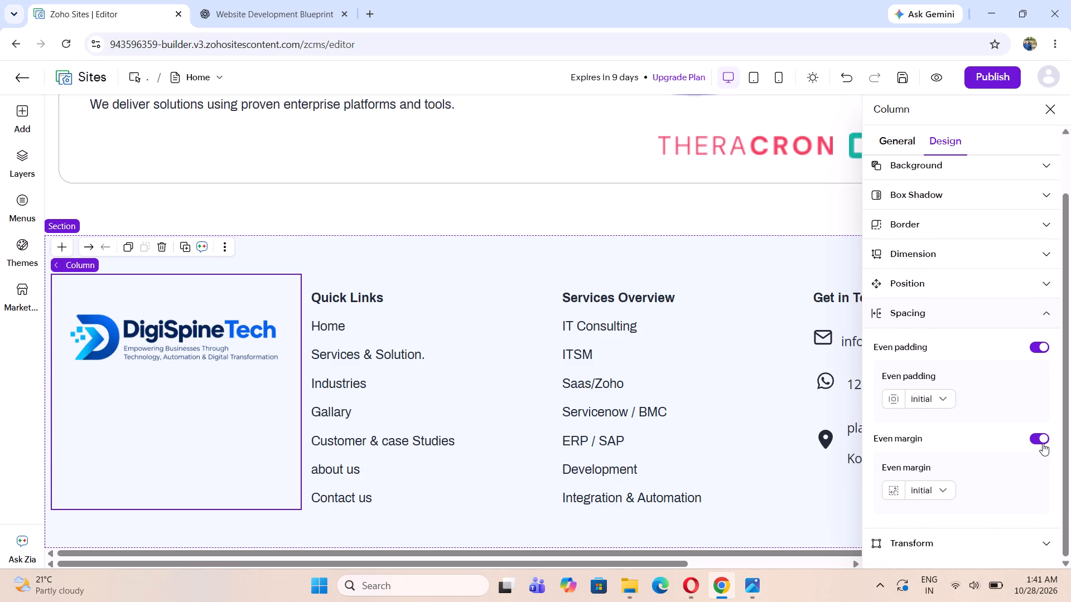
click(1043, 443)
scroll(1041, 441, down, 4)
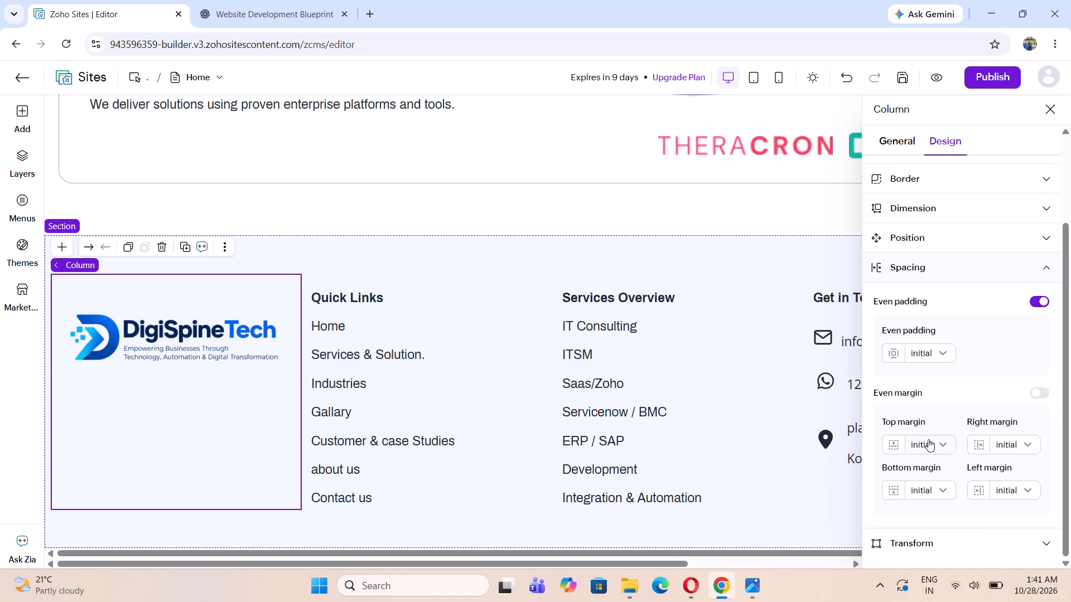
click(928, 440)
click(935, 486)
click(922, 445)
key(BackSpace)
text(-10)
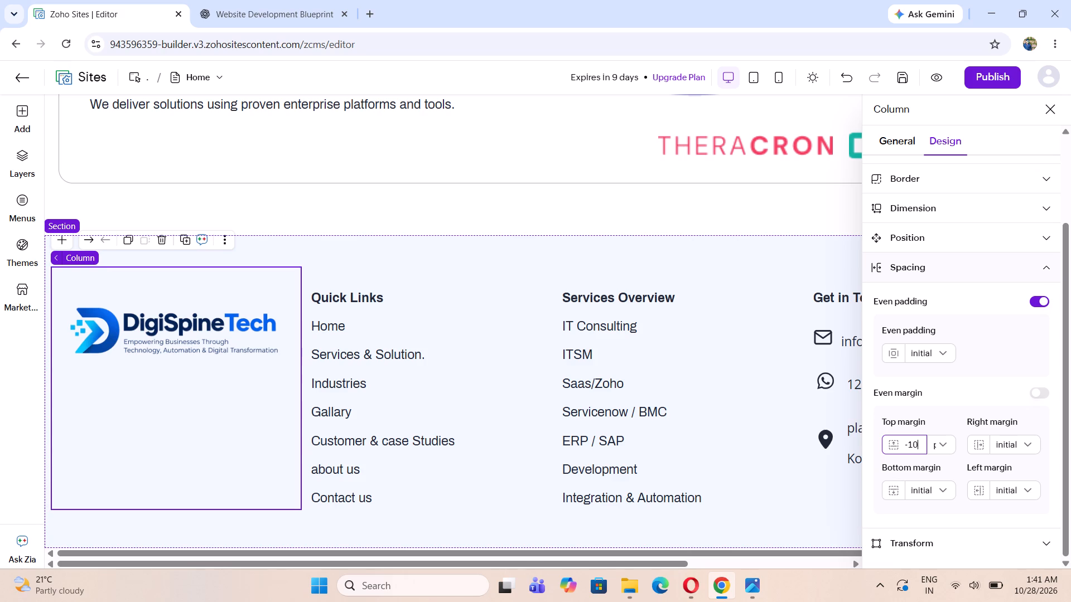
key(BackSpace)
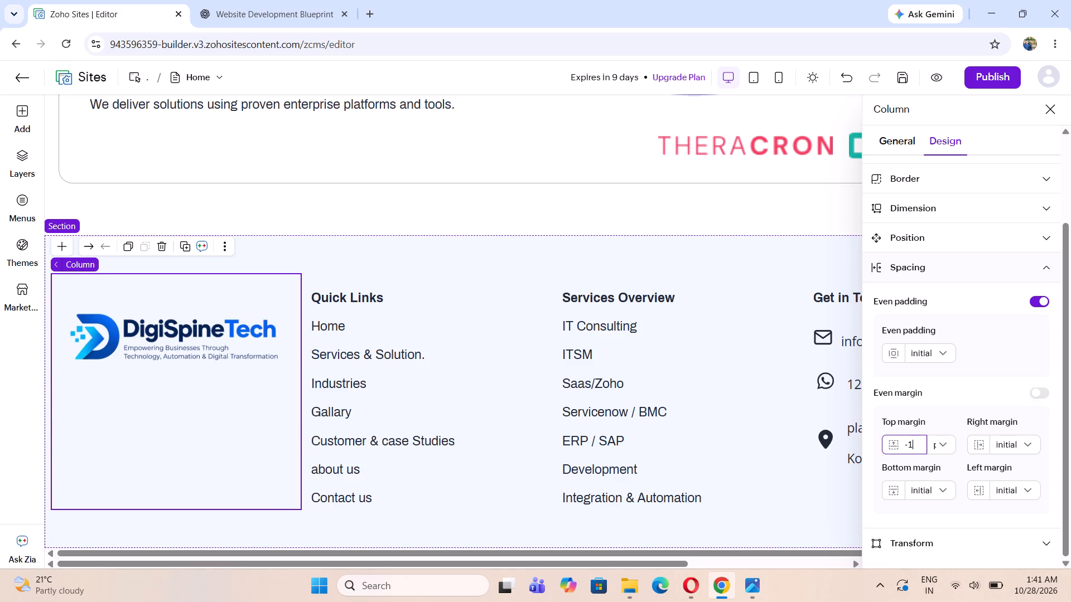
text(00)
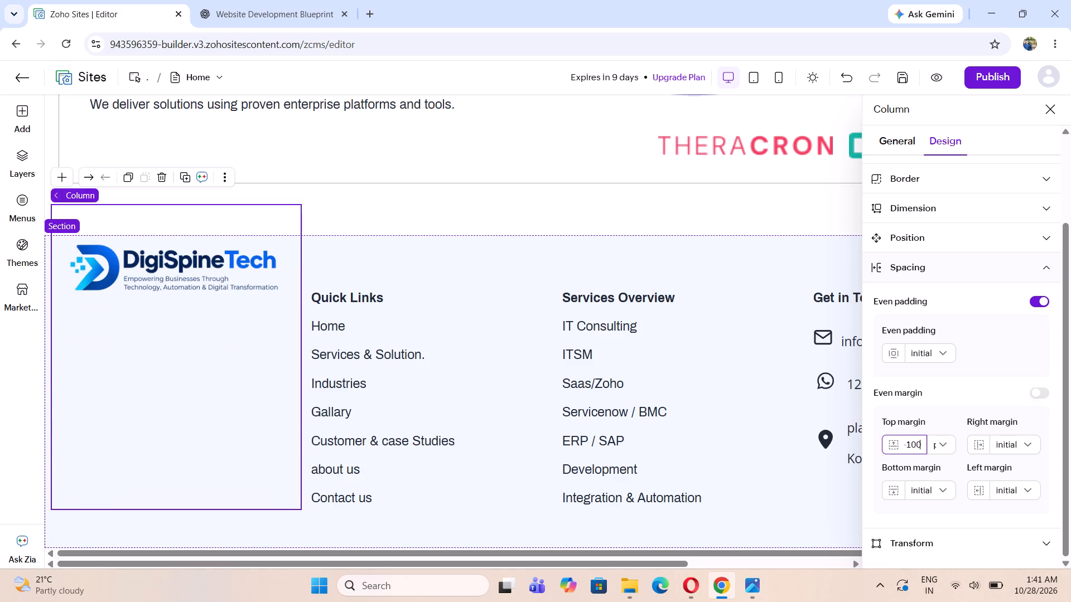
Set the footer logo column's top margin to -70.
key(BackSpace)
key(BackSpace)
key(BackSpace)
key(7)
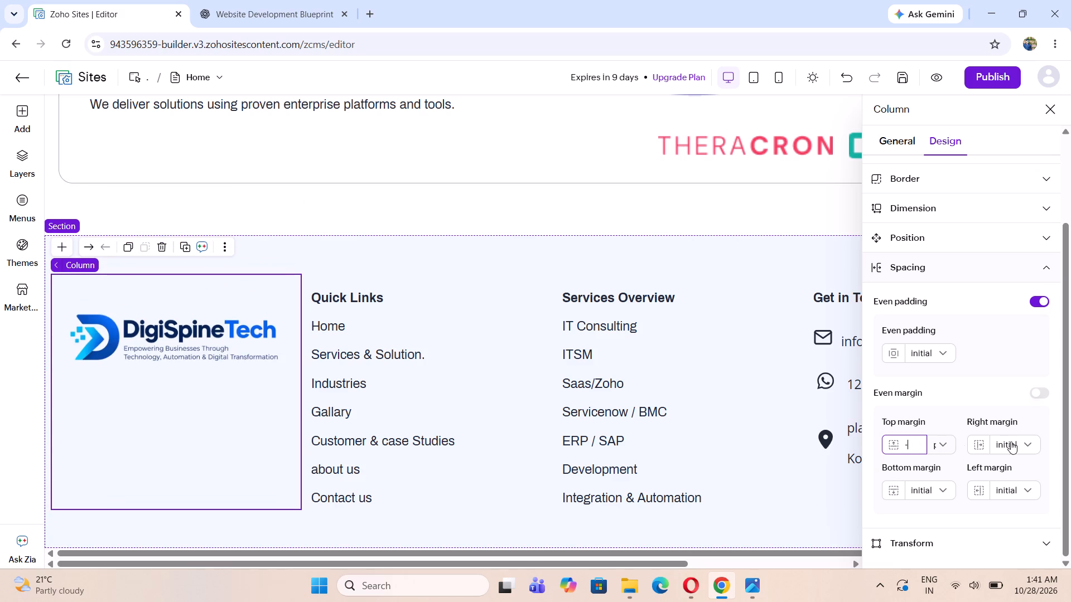
key(0)
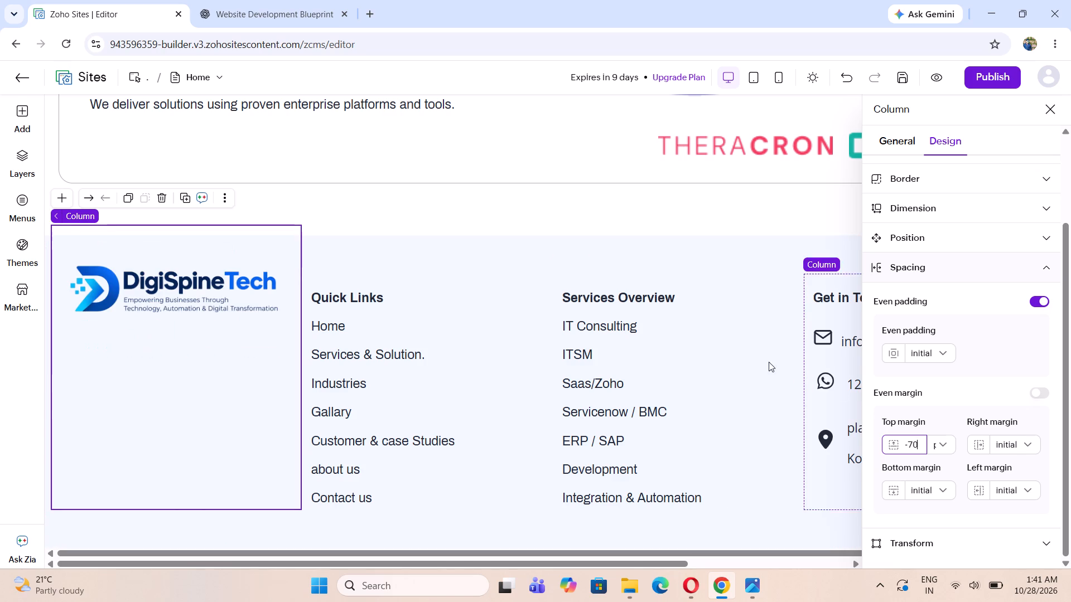
Turn off even margin for the footer's Quick Links column and try a top margin of -70 px.
click(388, 273)
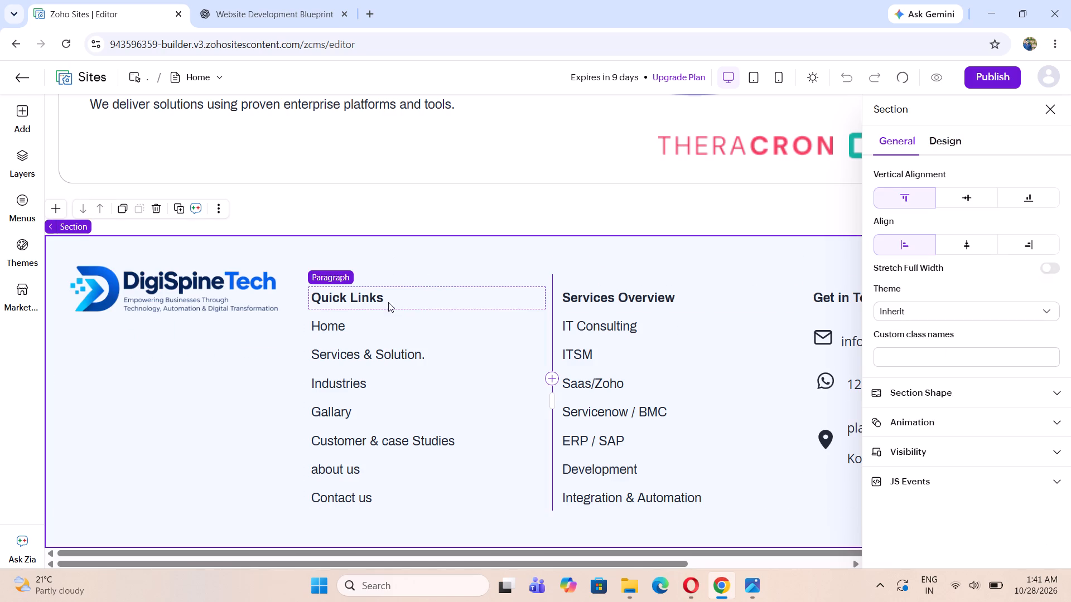
click(411, 277)
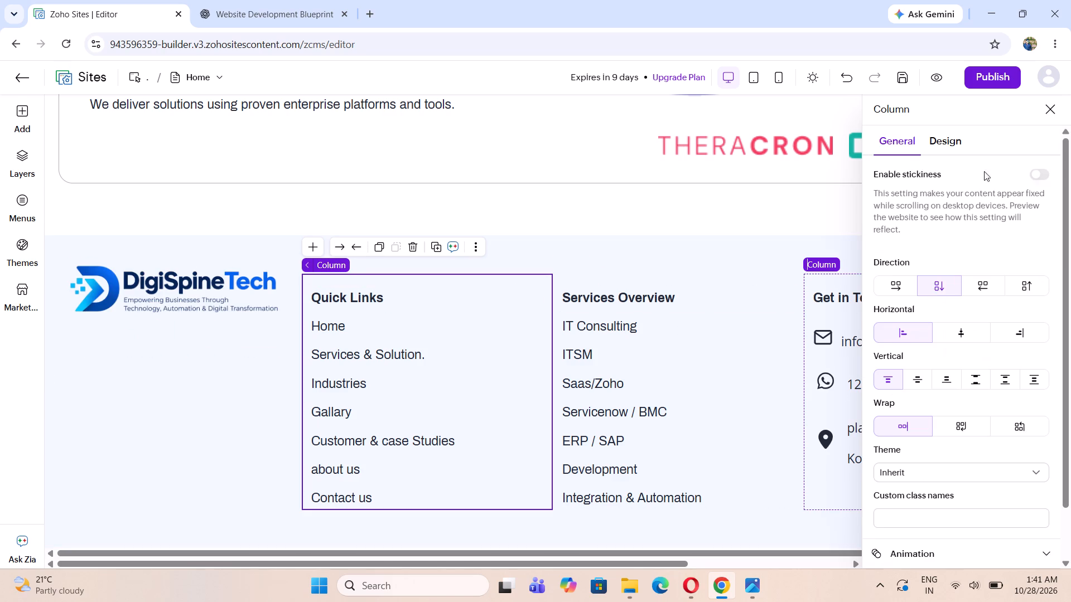
click(943, 142)
click(1055, 384)
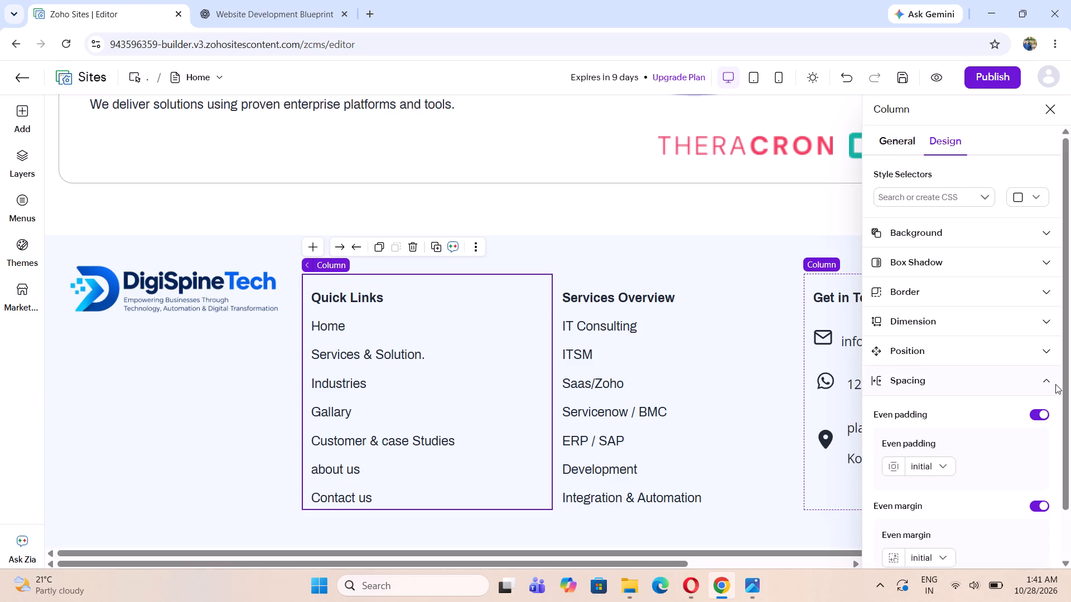
scroll(1045, 383, down, 2)
click(1040, 440)
scroll(1040, 440, down, 3)
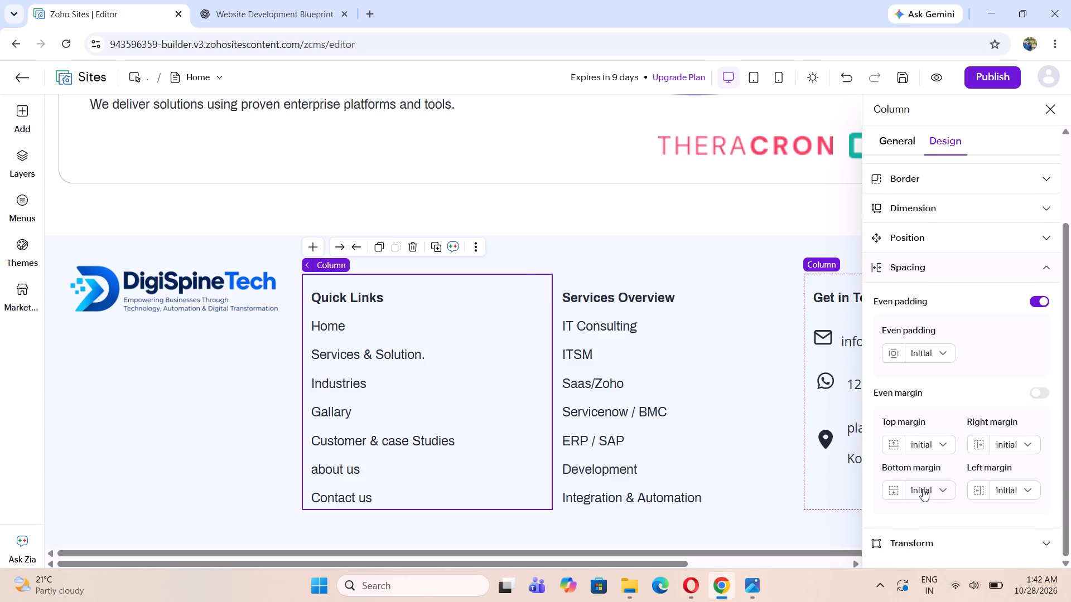
click(907, 442)
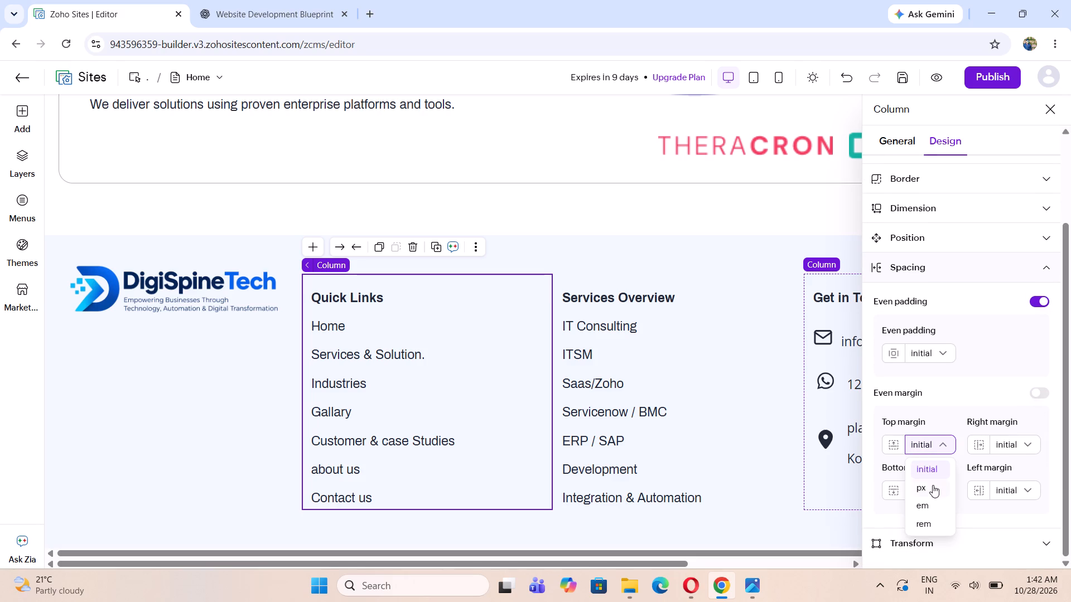
click(933, 485)
click(919, 442)
key(BackSpace)
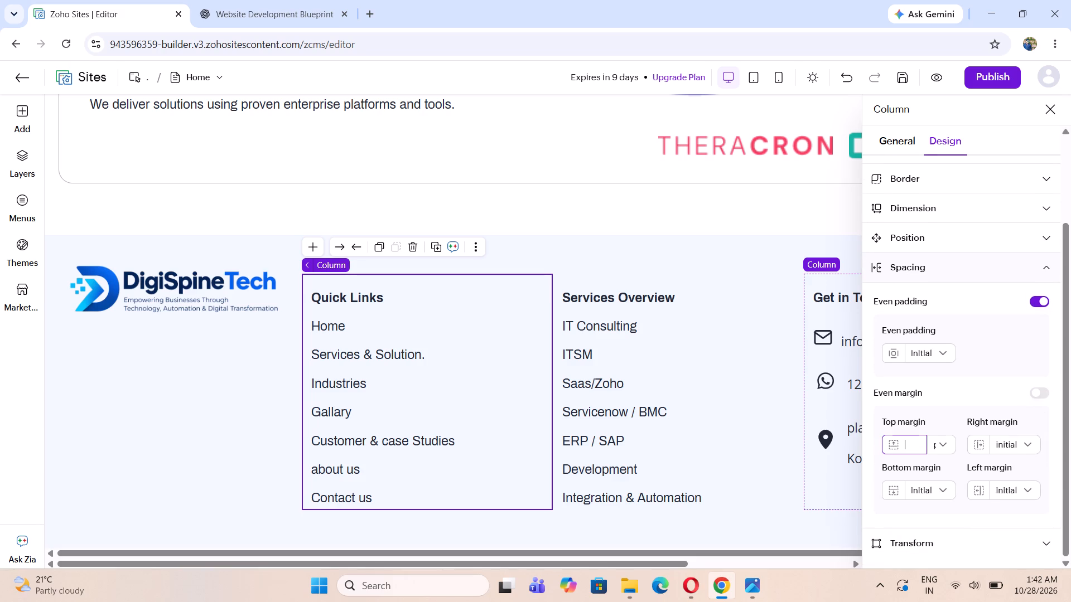
text(-70)
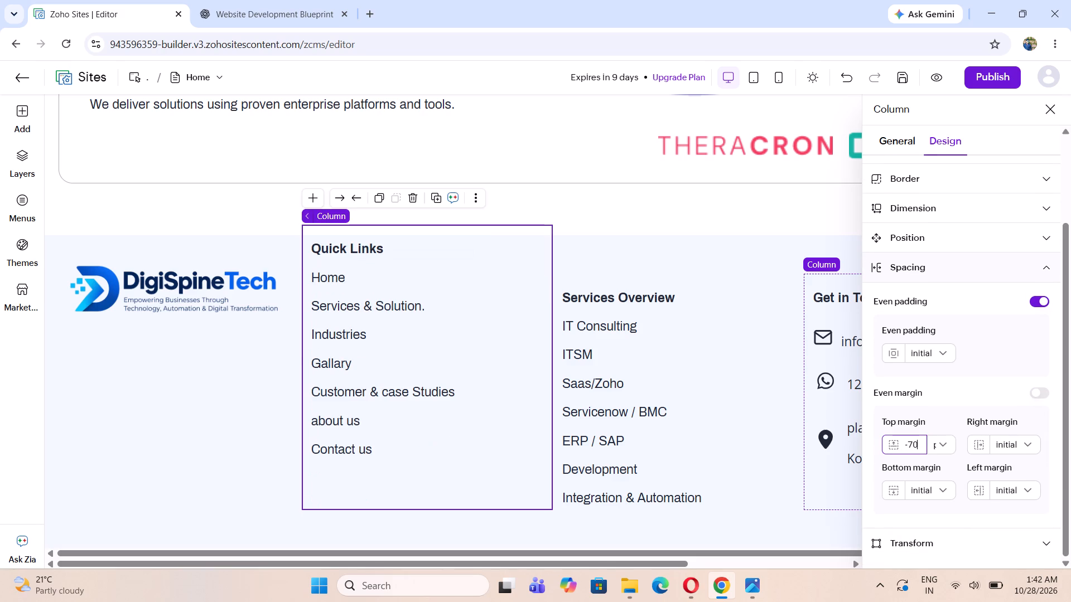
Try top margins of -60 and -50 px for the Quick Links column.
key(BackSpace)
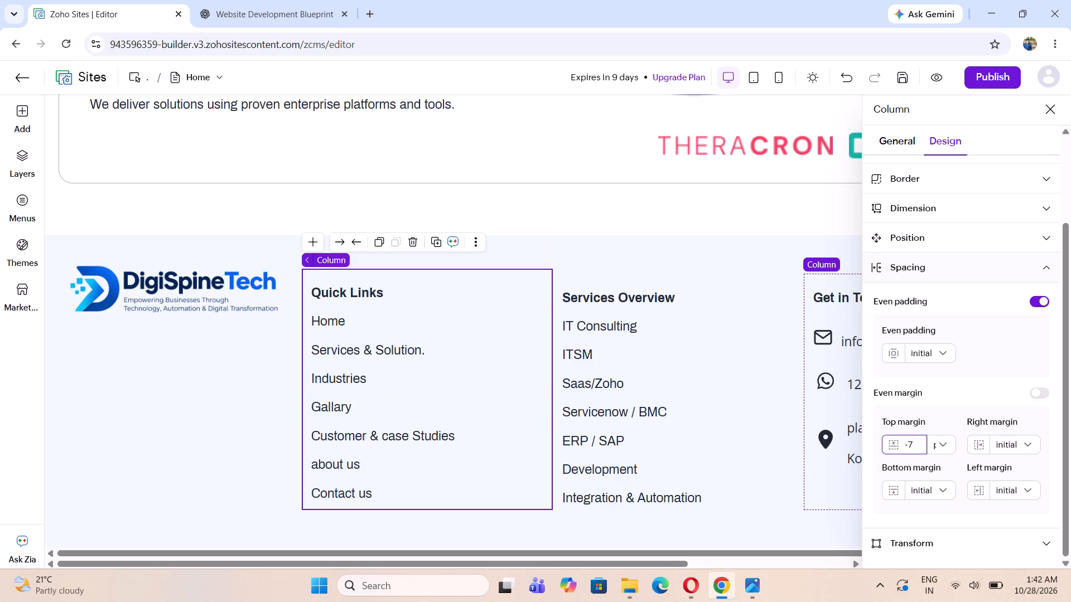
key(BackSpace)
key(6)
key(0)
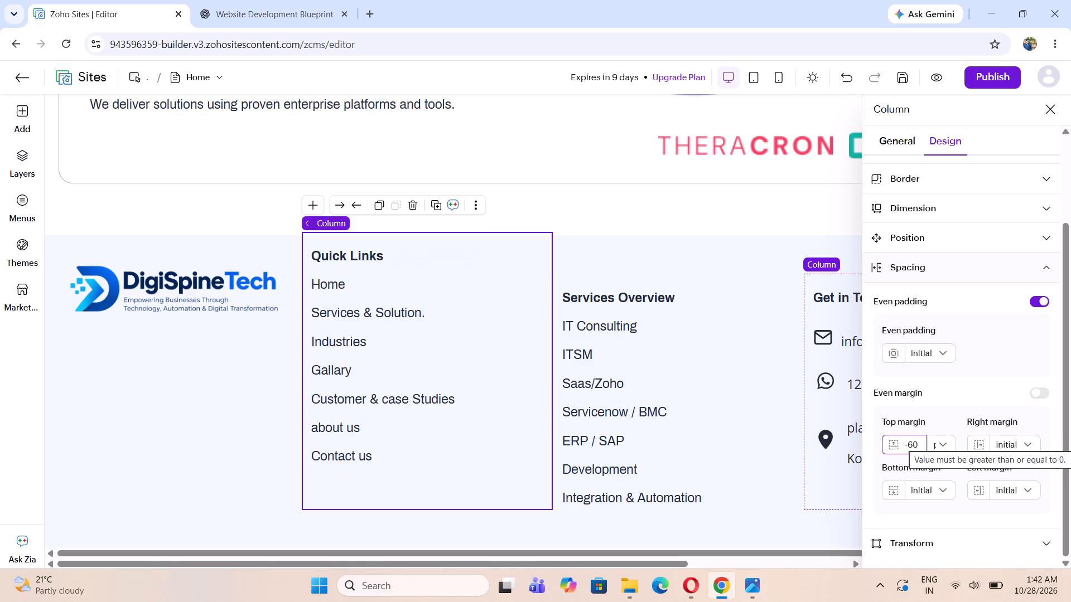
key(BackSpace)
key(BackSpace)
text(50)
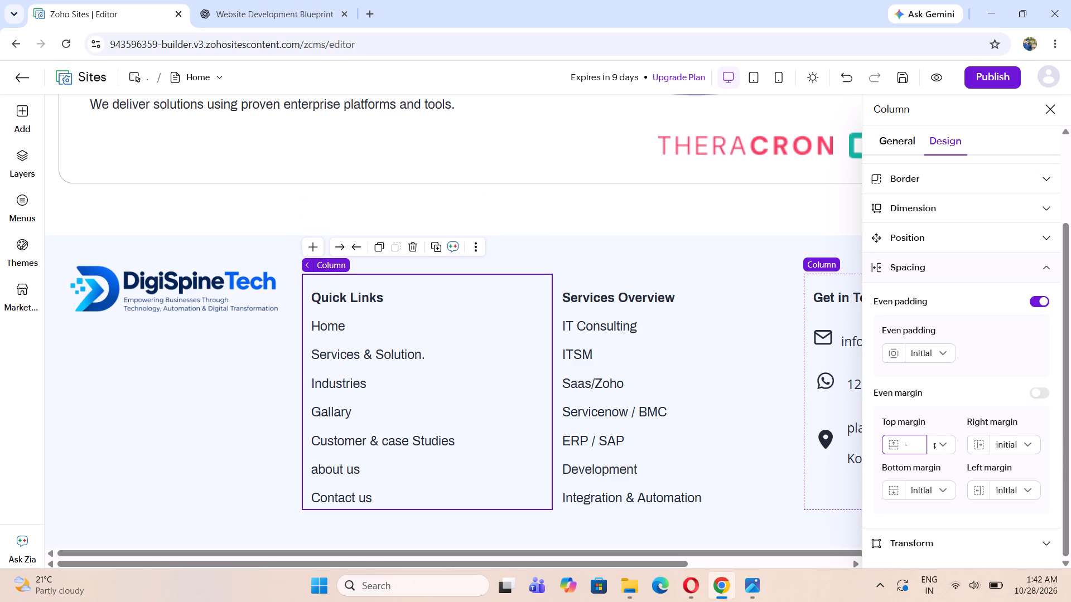
Set the Quick Links column's top margin to -40 px.
key(BackSpace)
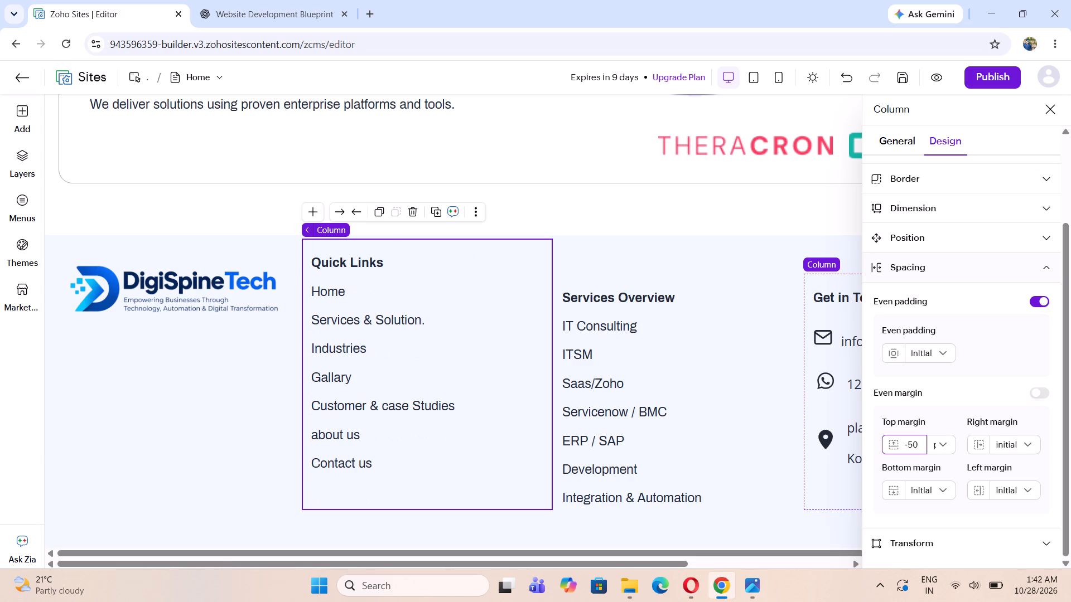
key(BackSpace)
text(40)
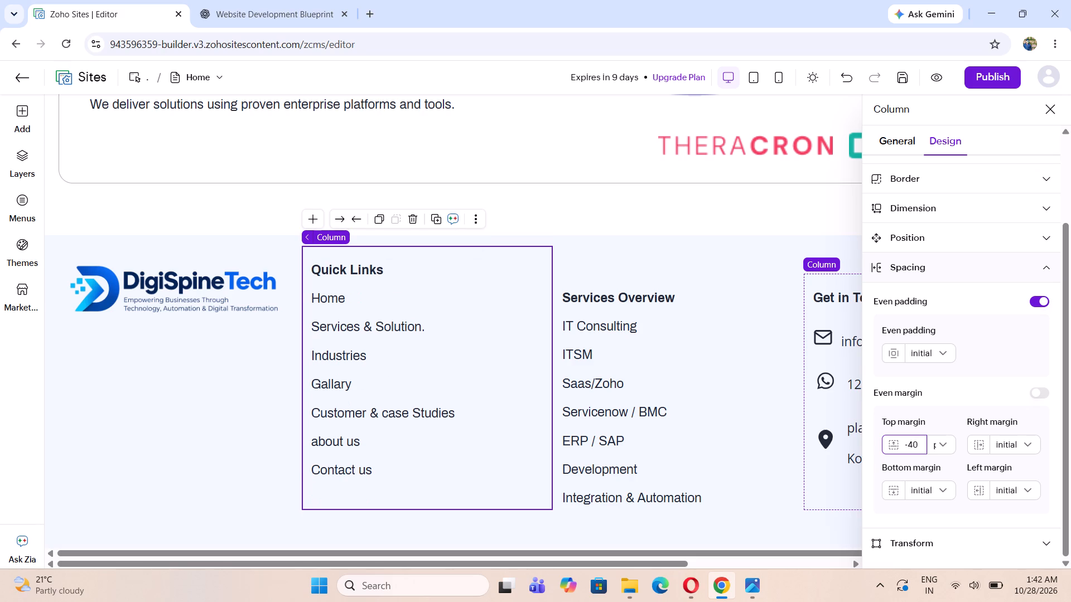
Turn off even margin for the footer's Services Overview column and set its top margin to -40 px.
click(640, 278)
click(949, 137)
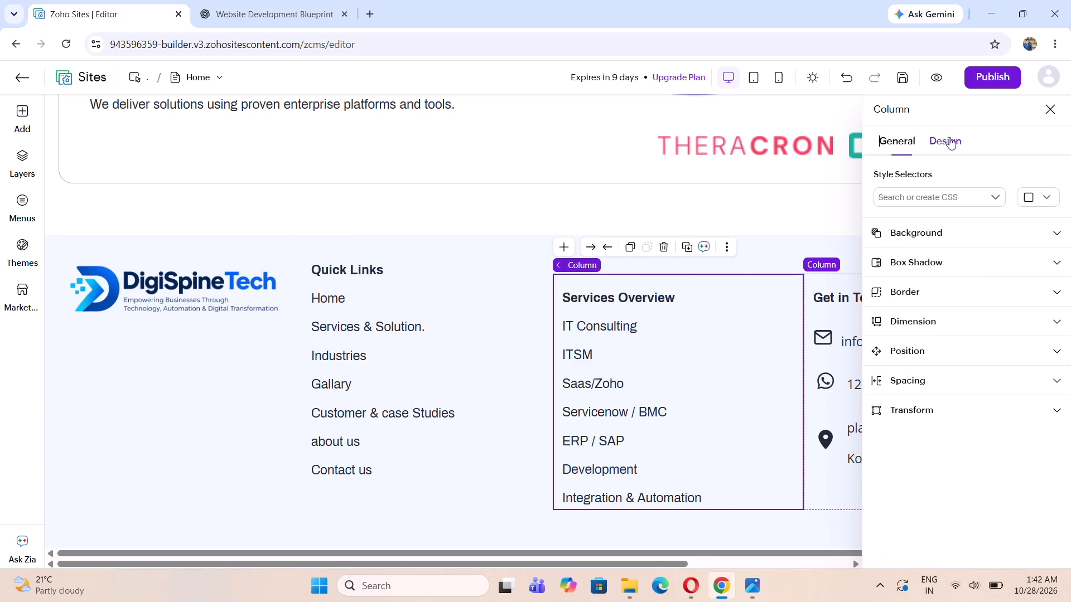
click(918, 386)
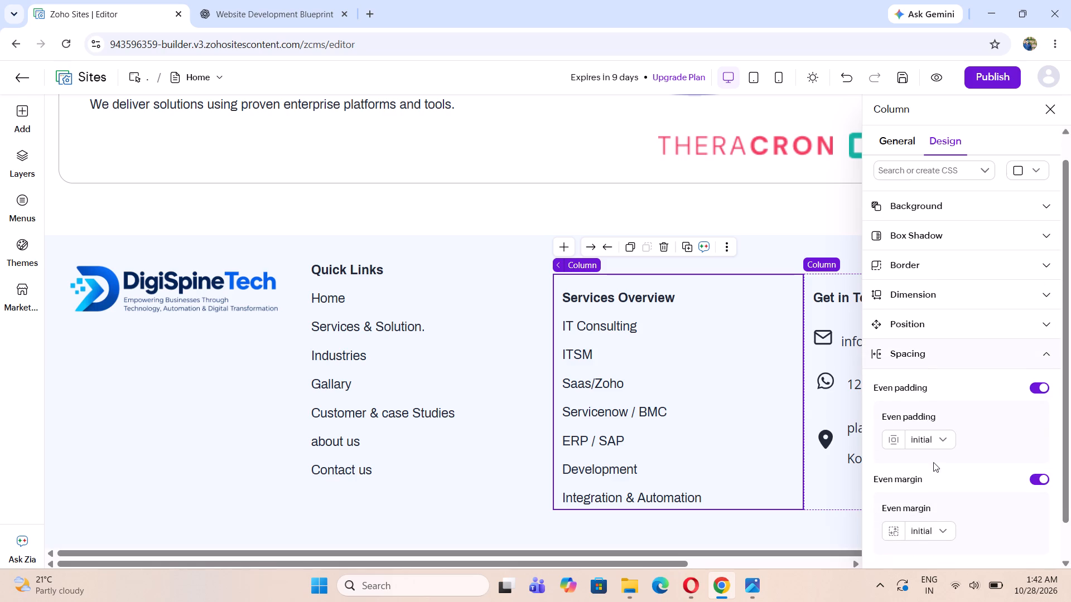
scroll(945, 472, down, 1)
click(1041, 438)
scroll(1039, 438, down, 2)
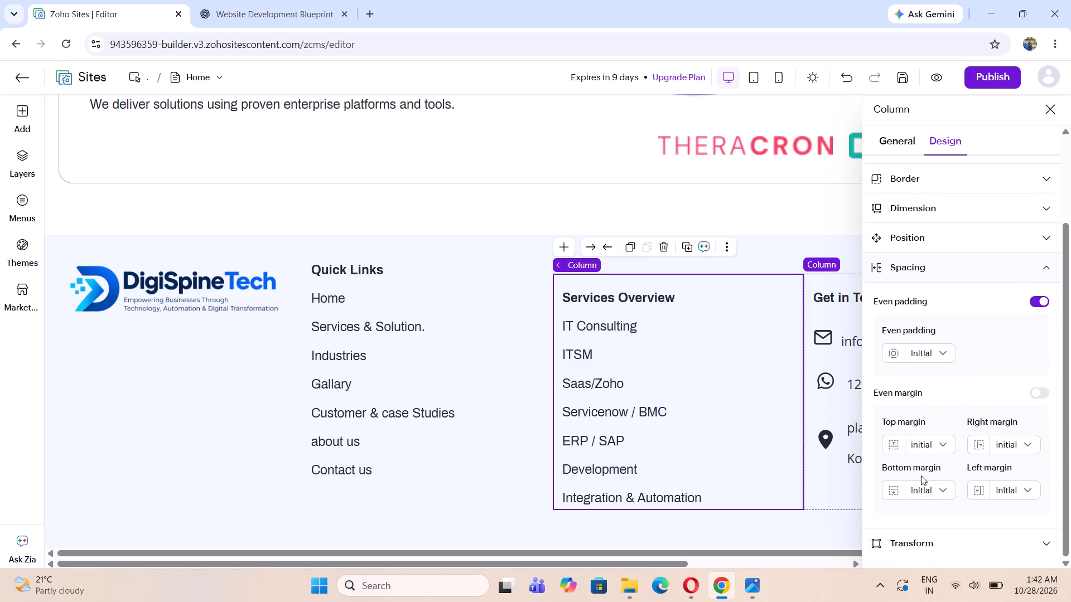
click(921, 450)
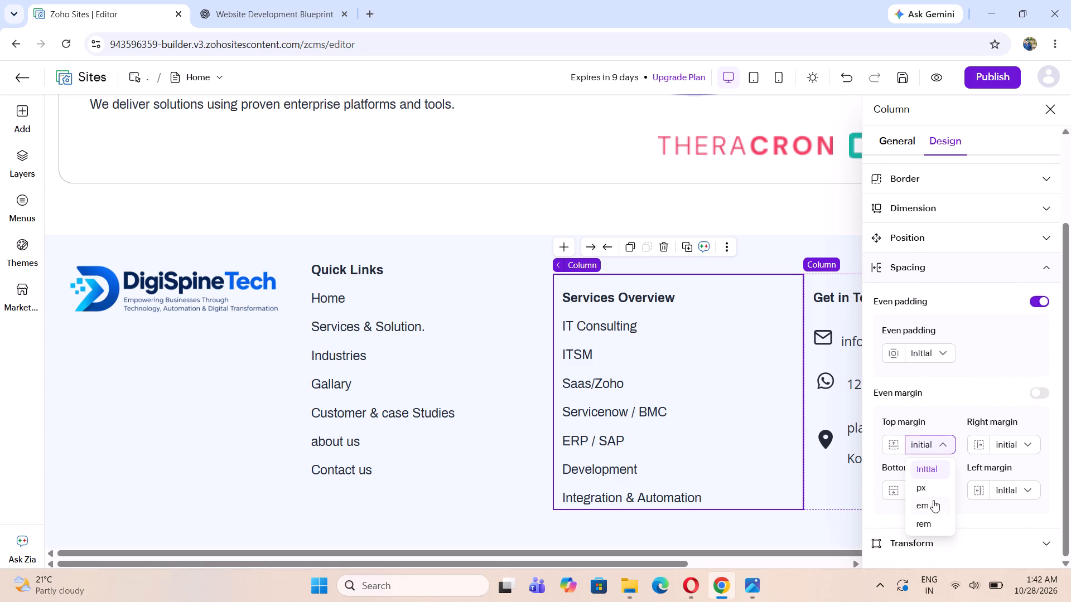
click(922, 489)
click(916, 445)
key(BackSpace)
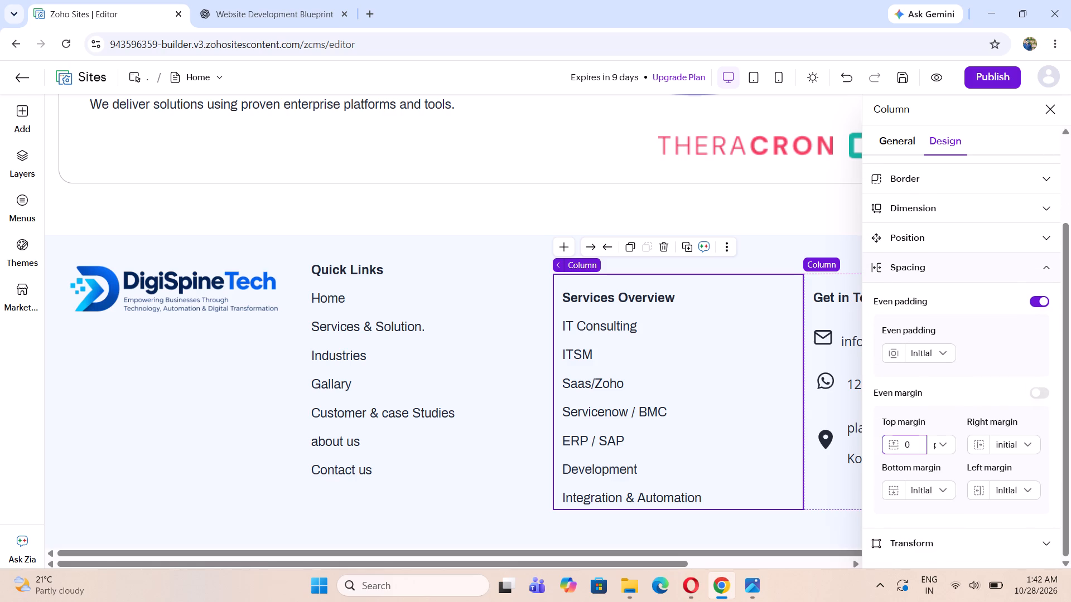
text(-40)
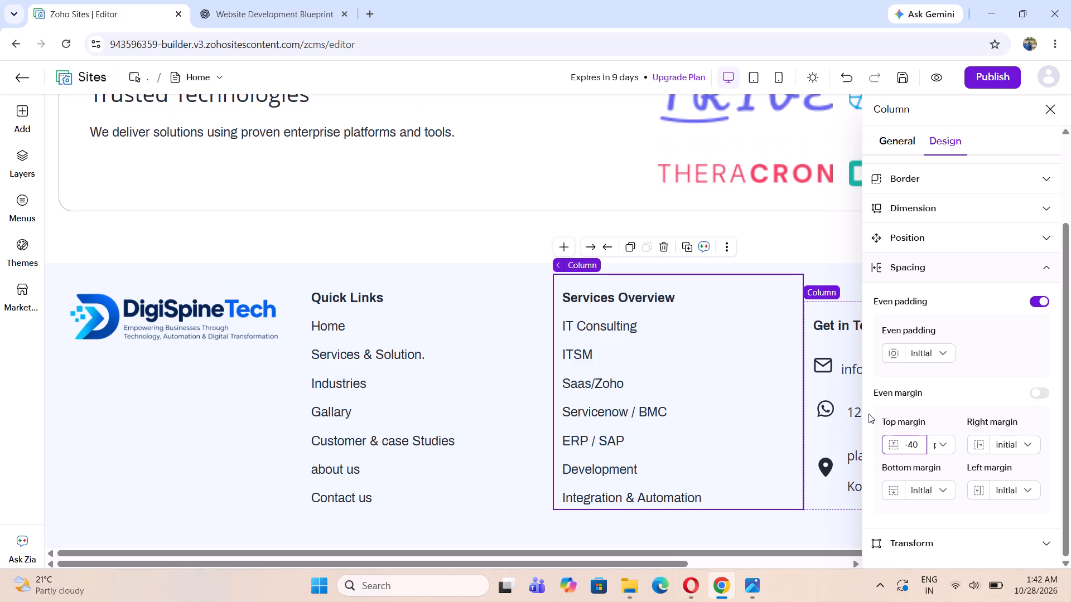
Turn off even margin for the footer's Get in Touch column, set its top margin to -40 px and close the column settings.
click(831, 306)
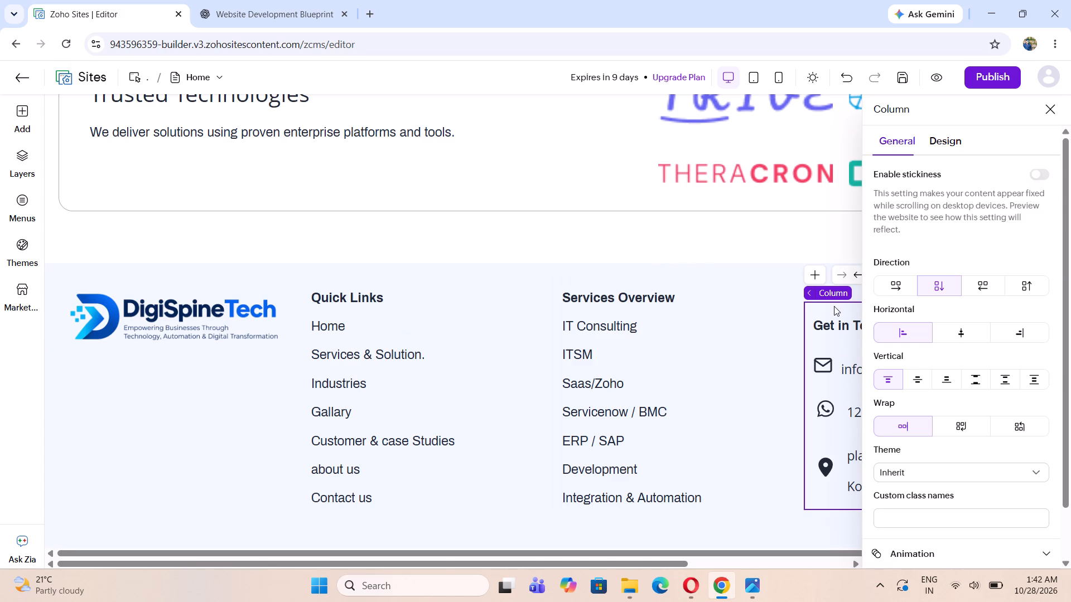
click(951, 140)
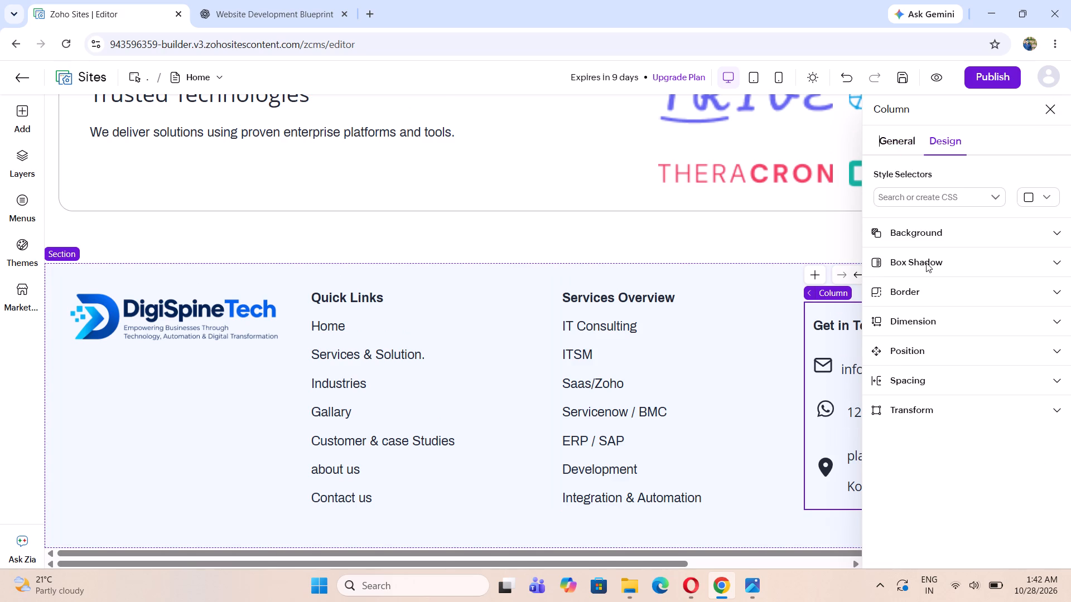
click(912, 374)
scroll(922, 376, down, 3)
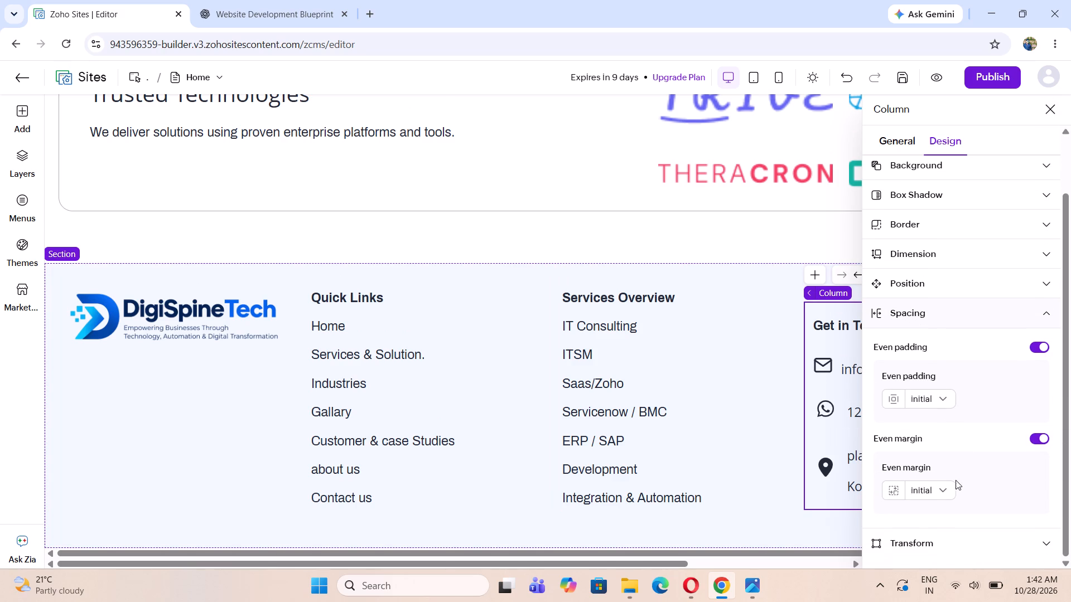
click(1033, 440)
scroll(1022, 458, down, 3)
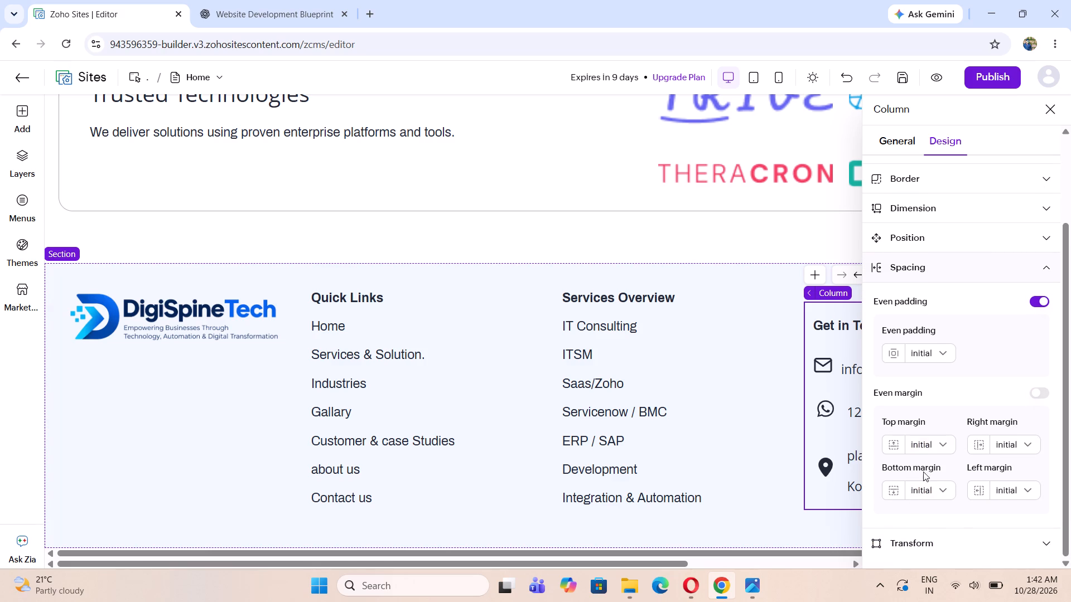
click(923, 438)
click(930, 487)
click(919, 444)
key(BackSpace)
text(-40)
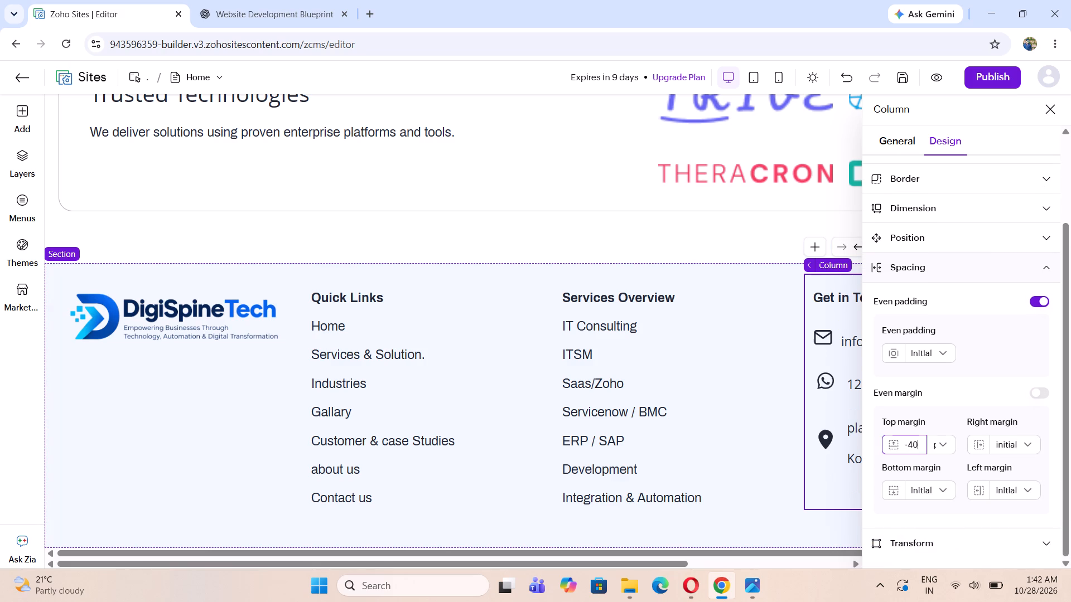
click(658, 237)
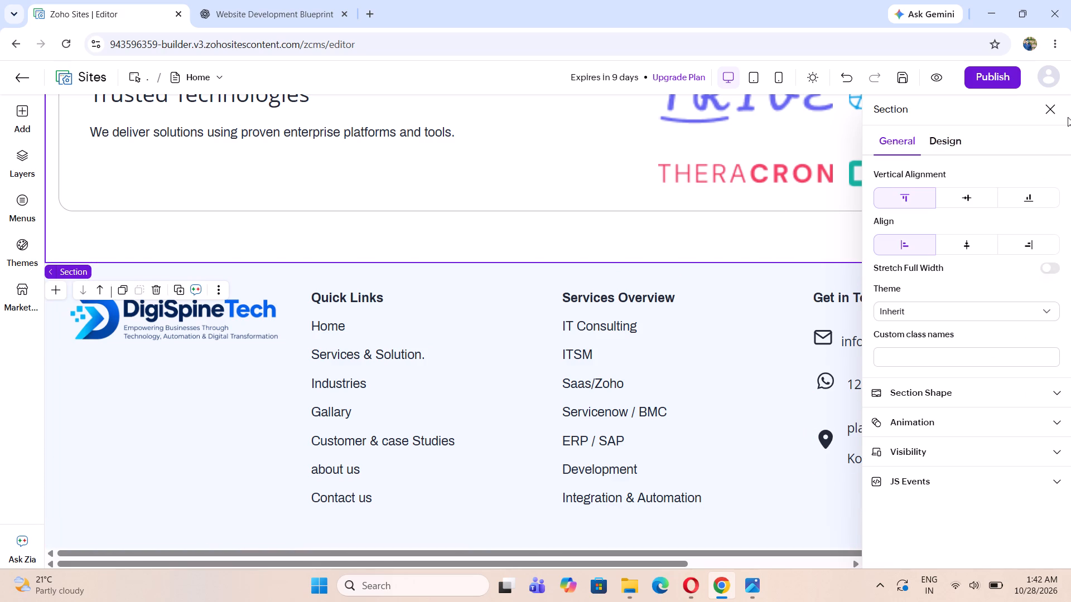
click(1062, 111)
click(1056, 110)
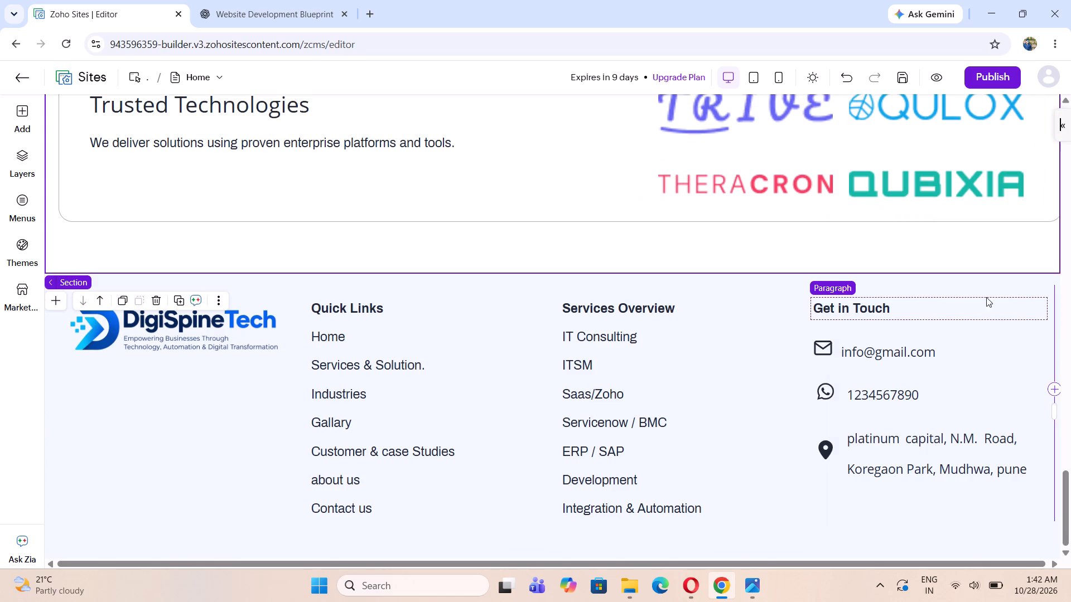
Compare the footer with the one in the homepage mockup image and return to the editor.
scroll(842, 337, down, 3)
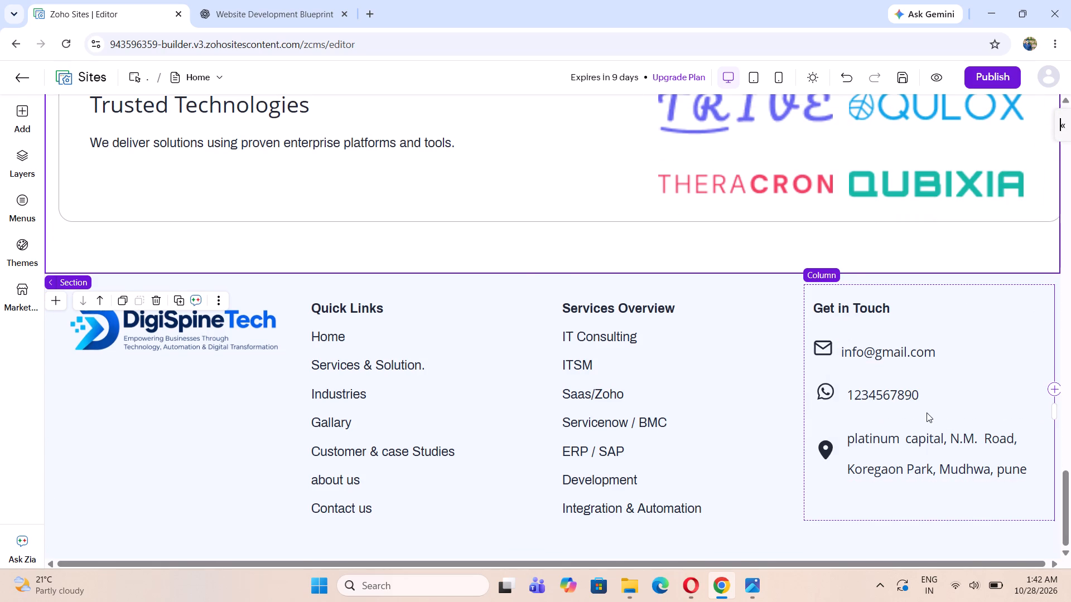
click(766, 582)
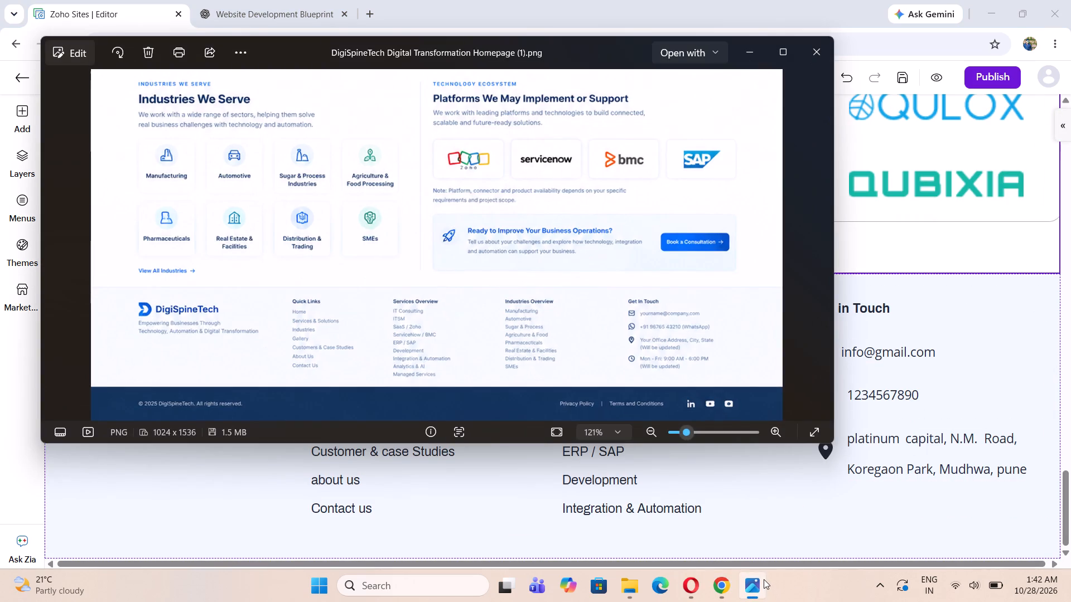
scroll(340, 323, up, 4)
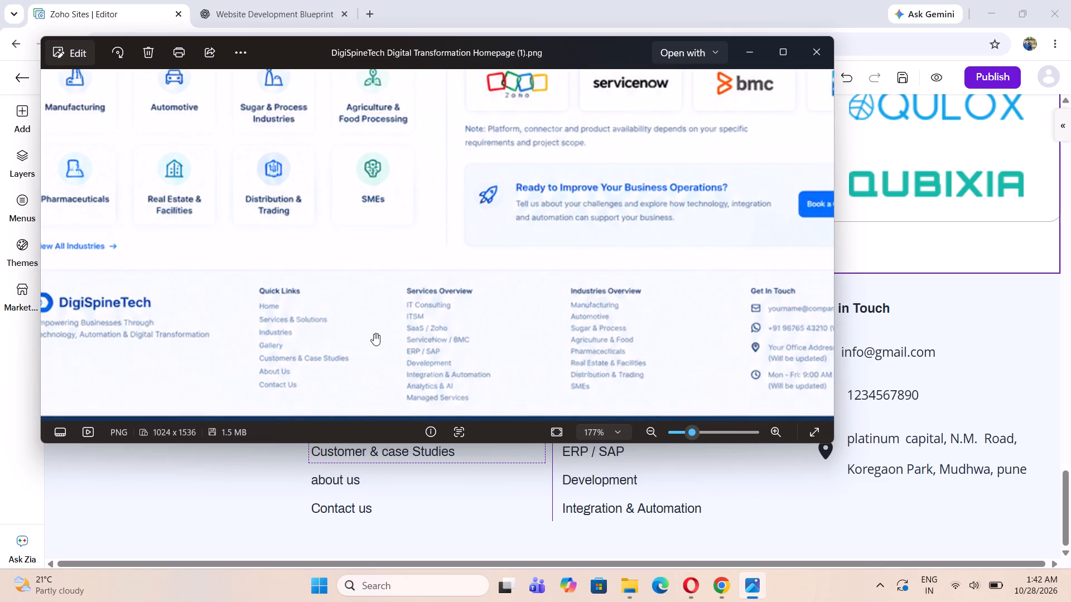
scroll(376, 335, down, 2)
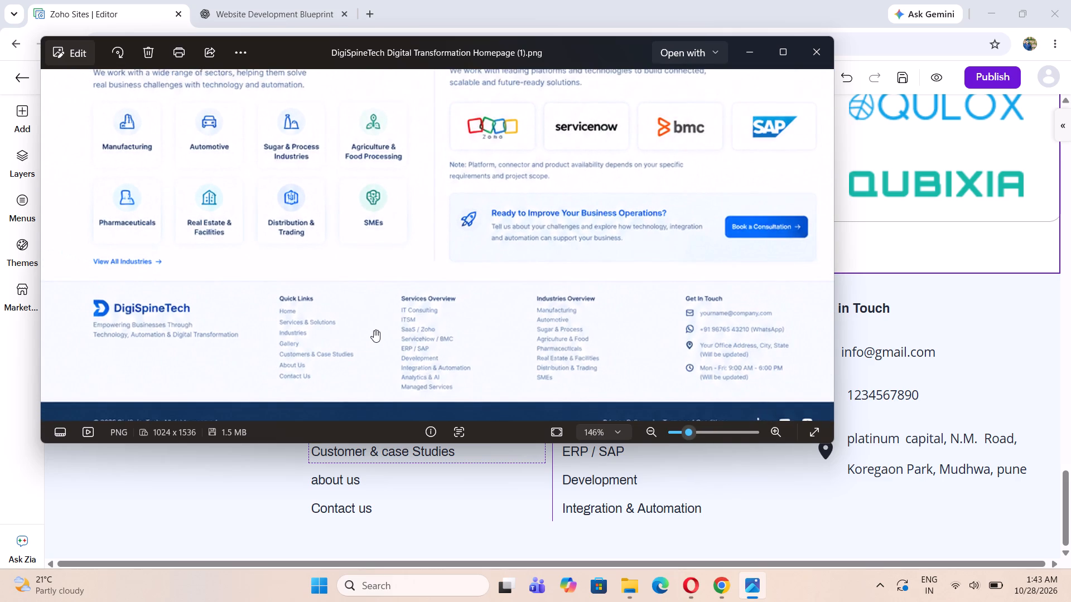
scroll(374, 329, down, 1)
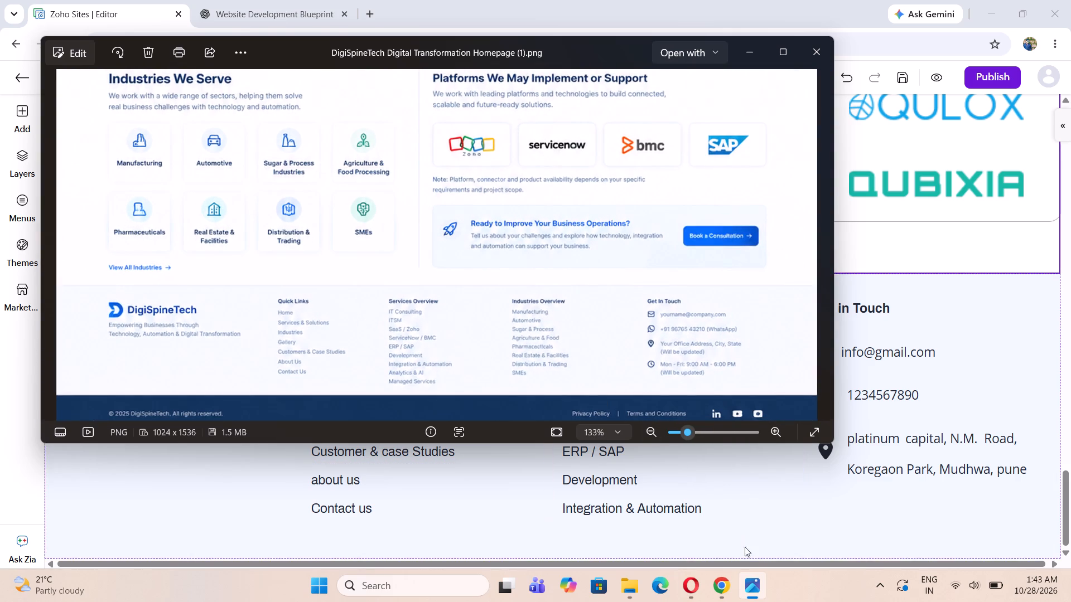
click(732, 582)
Copy the blue icon colour rgba(8, 117, 245, 1) from the Industrial card's icon in the Industries We Serve section.
scroll(880, 411, up, 4)
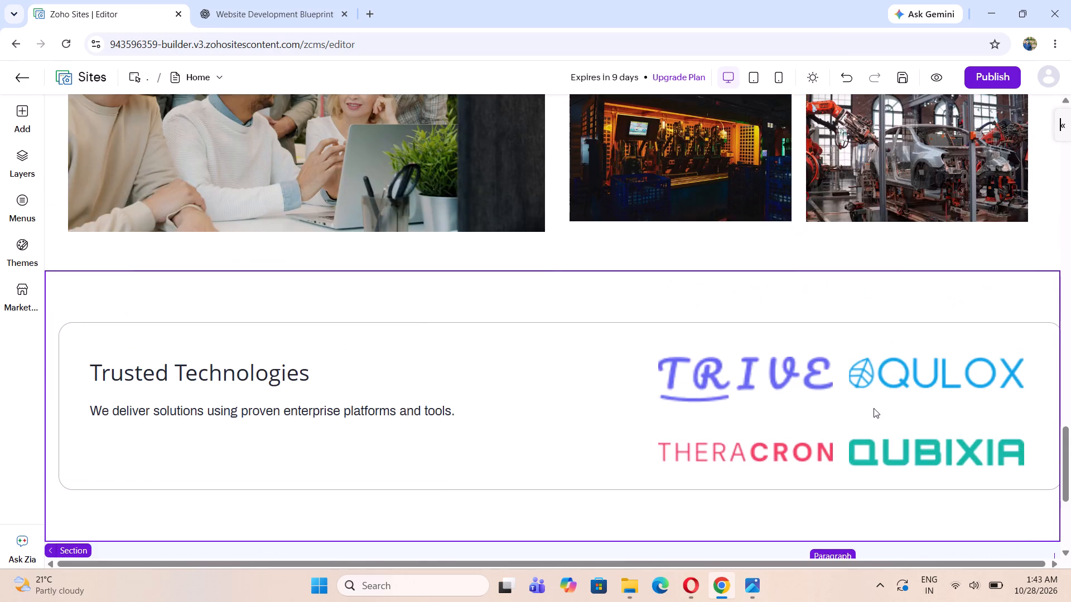
scroll(874, 408, up, 10)
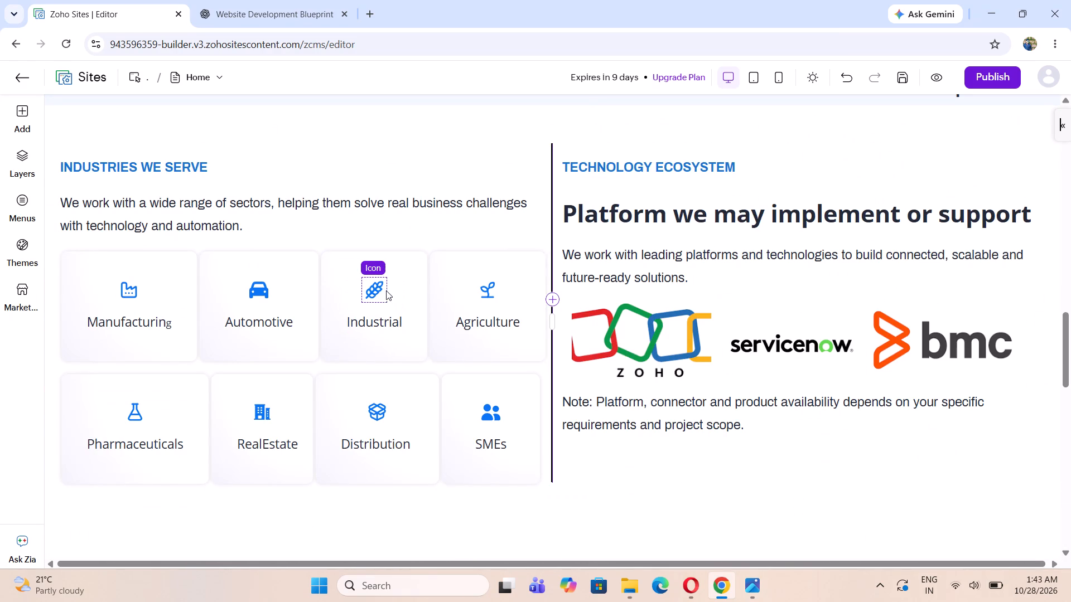
click(380, 289)
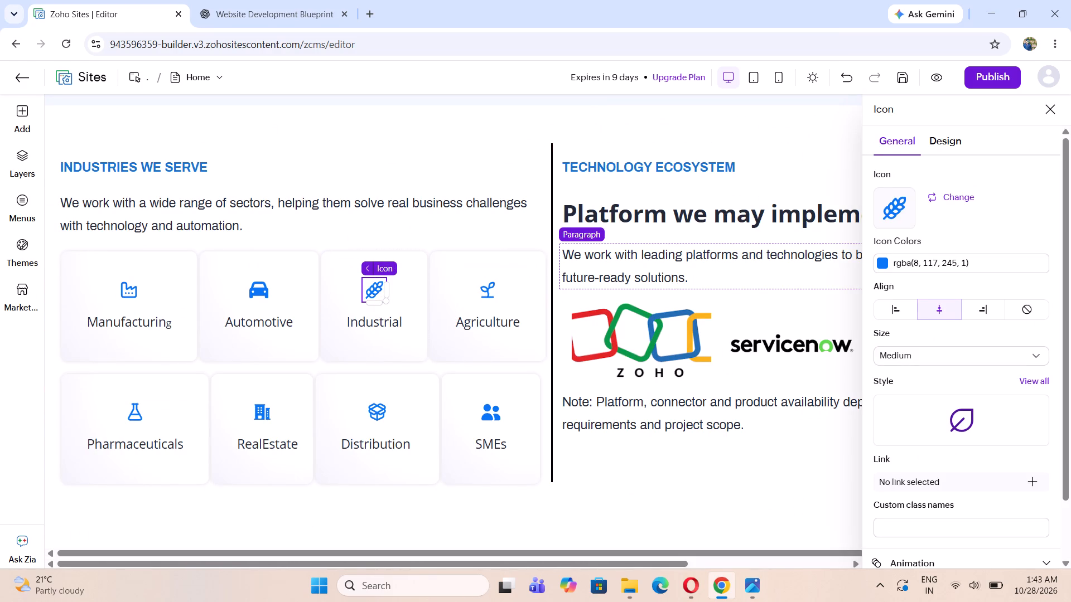
drag(975, 263, 890, 259)
key(ctrl+c)
scroll(890, 259, down, 4)
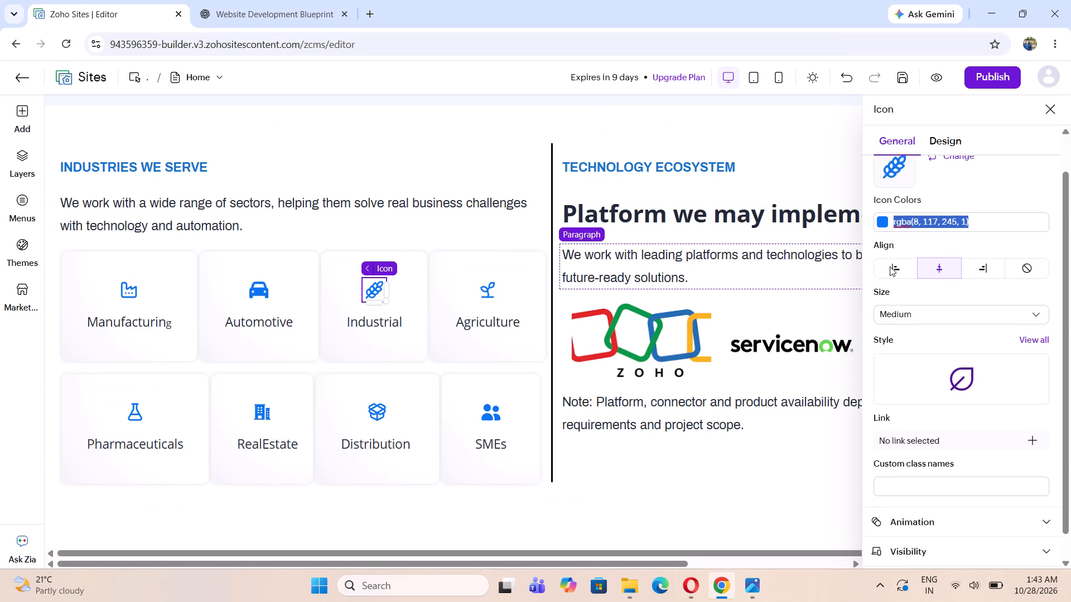
scroll(890, 266, down, 2)
click(1047, 109)
Apply the copied colour rgba(8, 117, 245, 1) to the footer's envelope, WhatsApp and location pin icons and close the icon settings.
scroll(854, 314, down, 15)
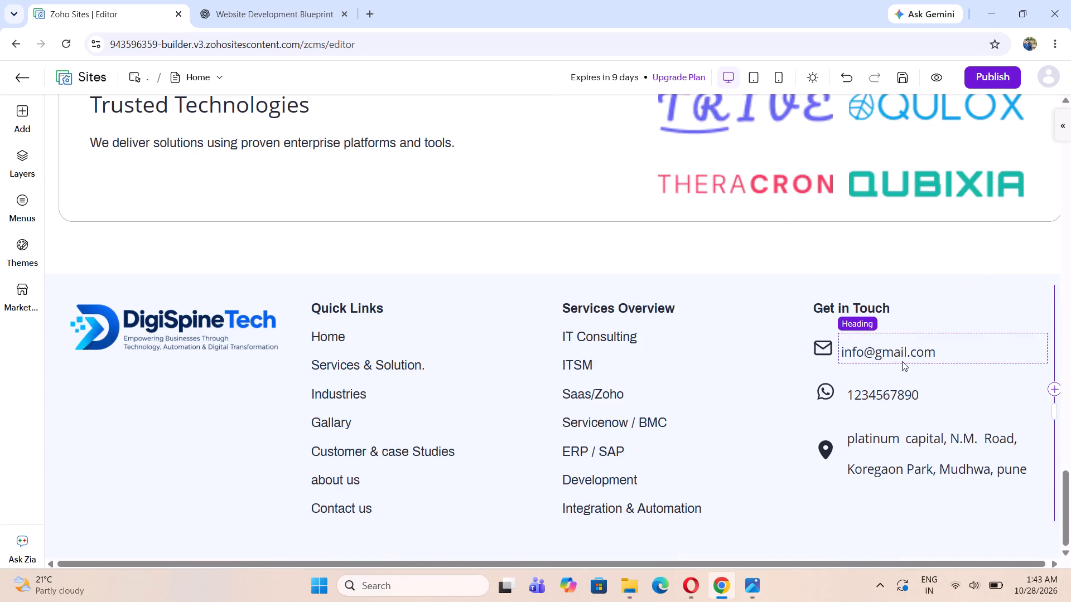
scroll(902, 361, down, 5)
click(825, 344)
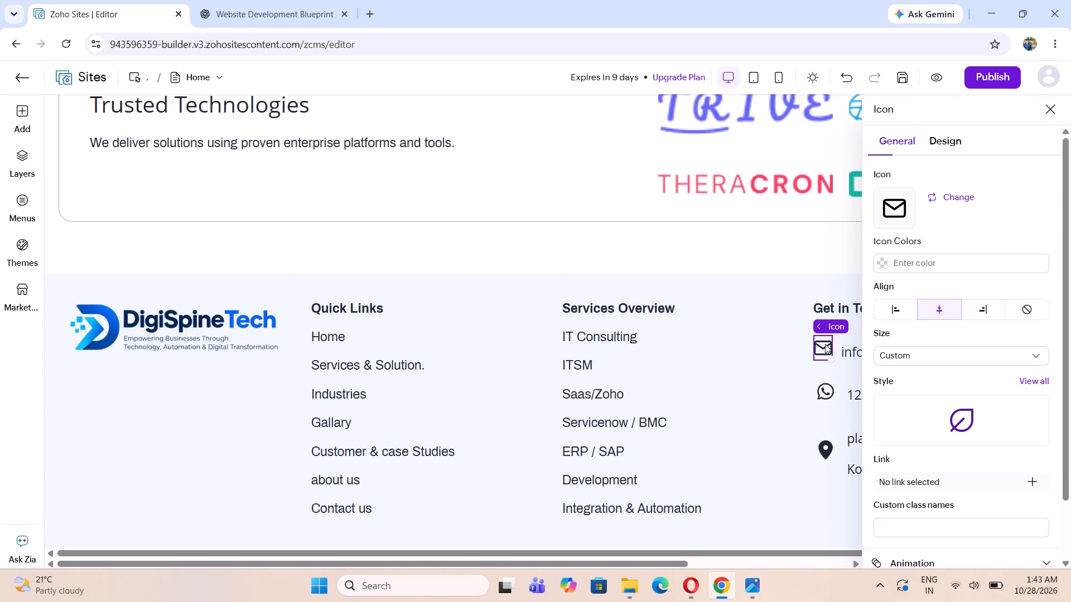
click(946, 264)
key(ctrl+v)
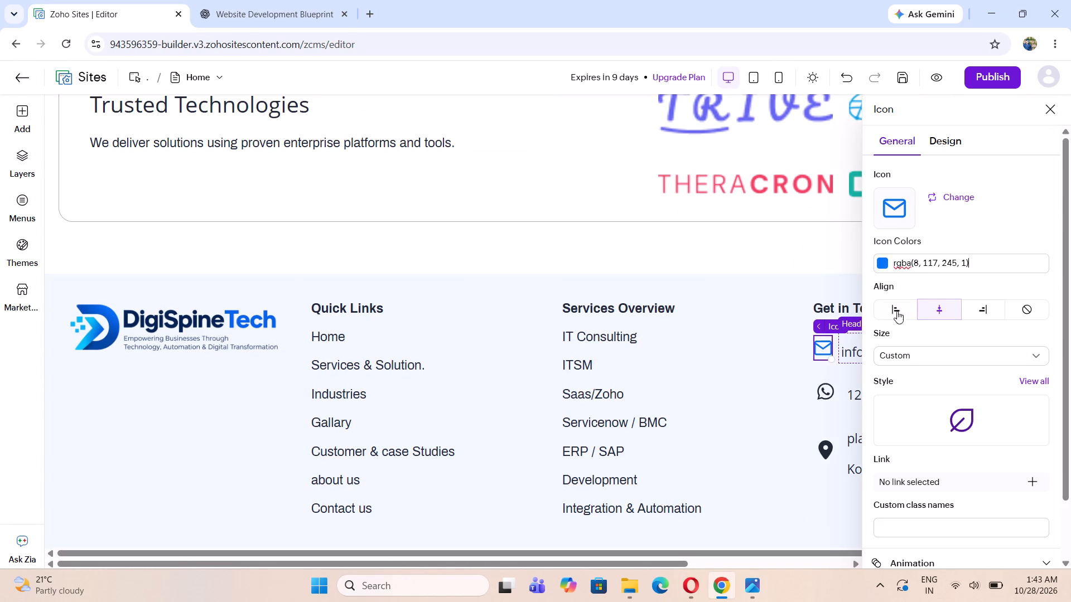
click(824, 386)
click(933, 265)
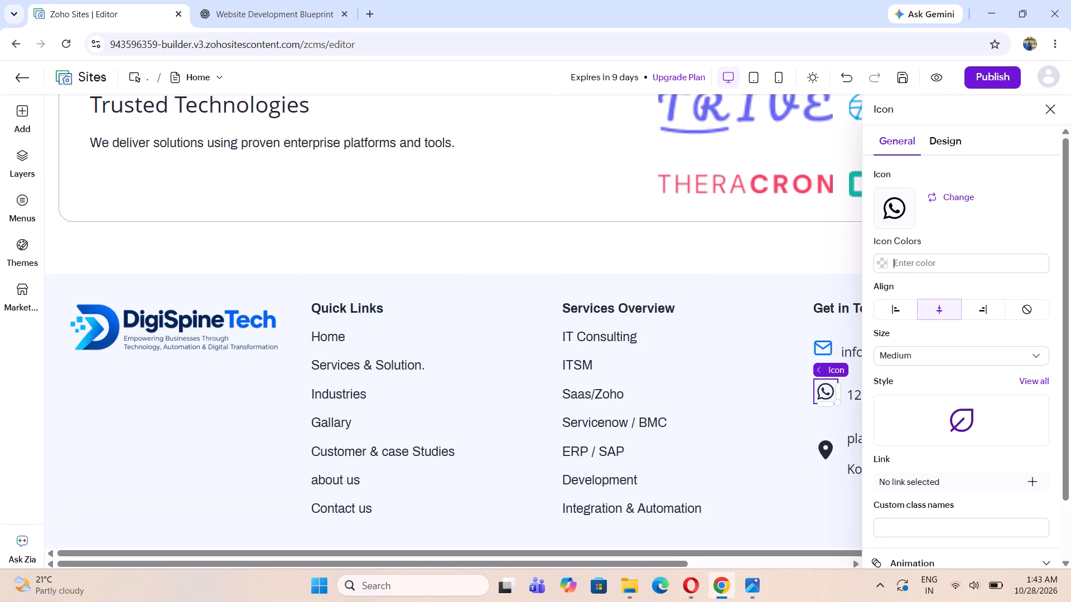
key(ctrl+v)
click(822, 452)
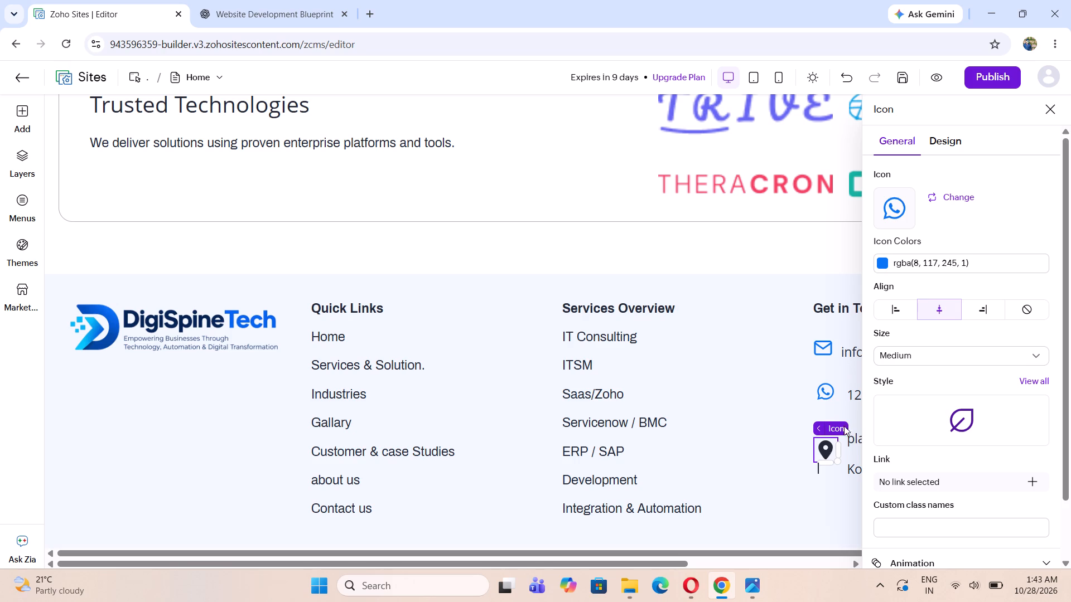
click(930, 261)
key(ctrl+v)
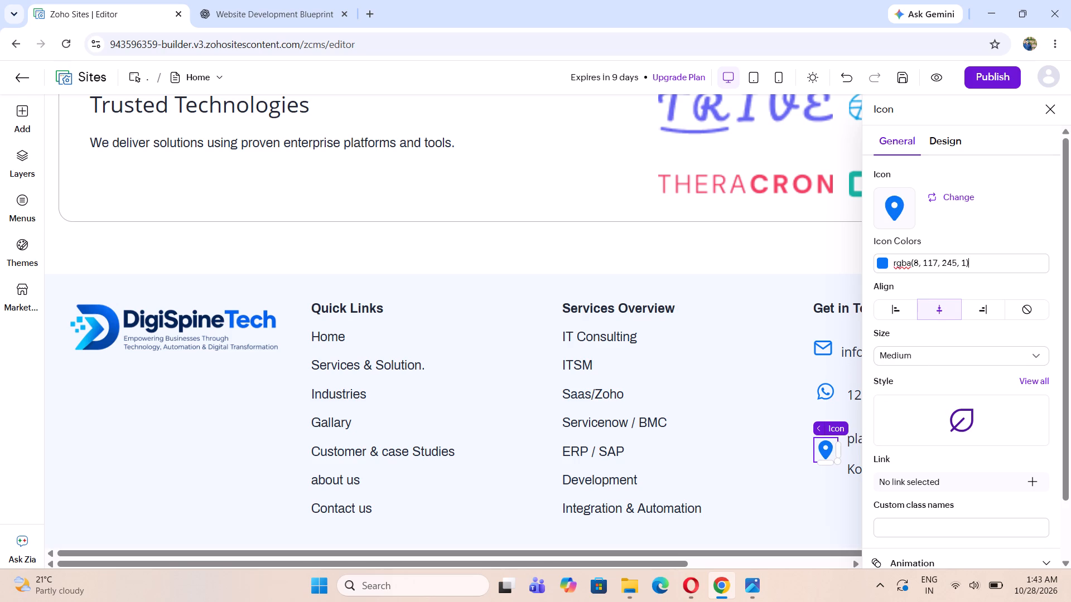
click(692, 228)
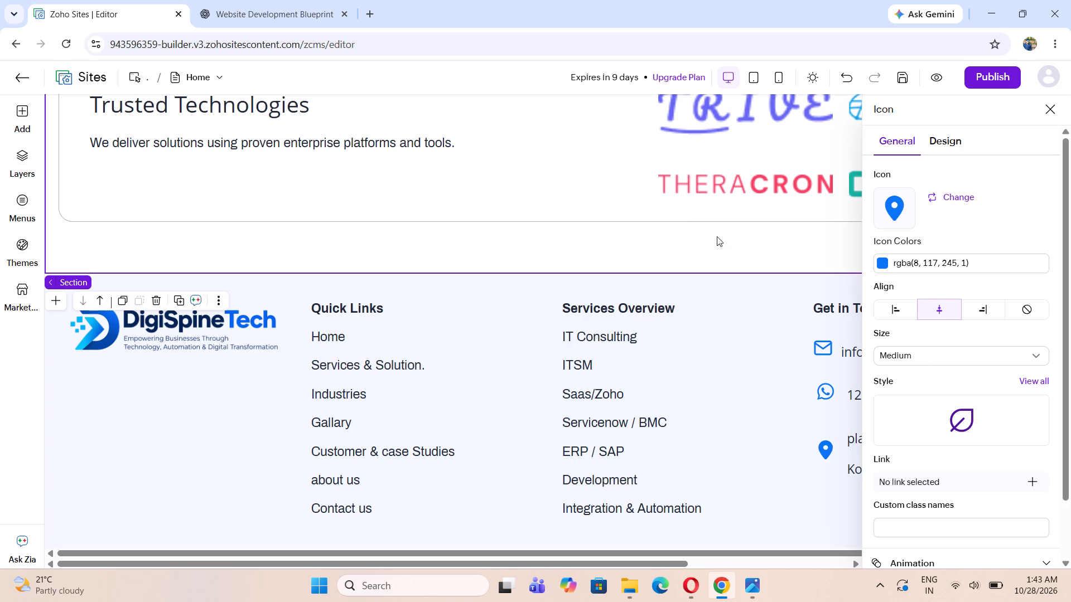
click(1048, 113)
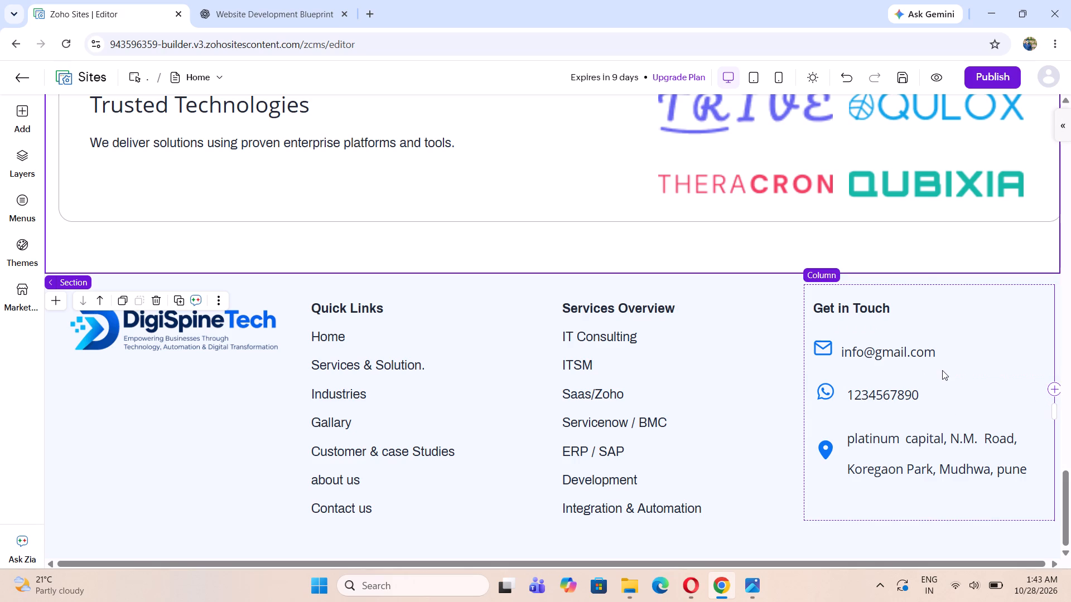
Turn off even margin for the footer's "Get in Touch" heading and set its bottom margin to -20 px.
click(927, 310)
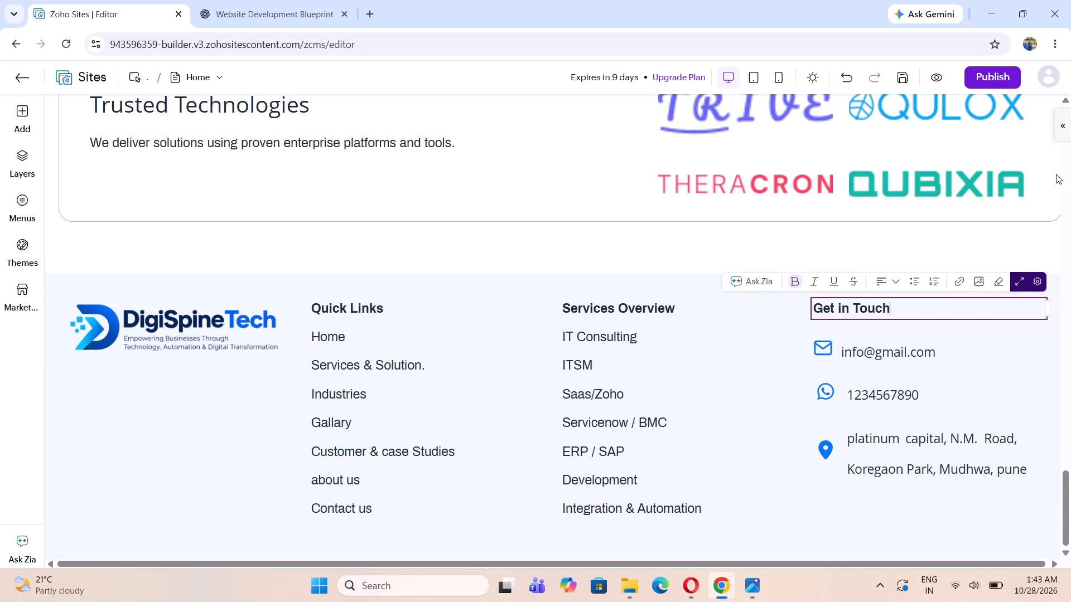
click(1066, 129)
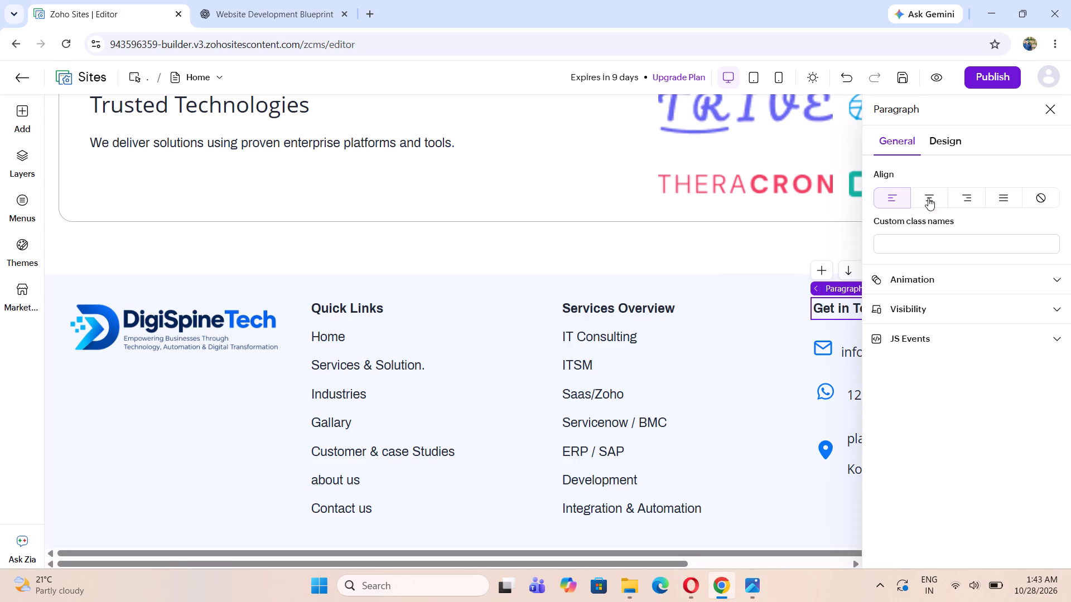
click(942, 144)
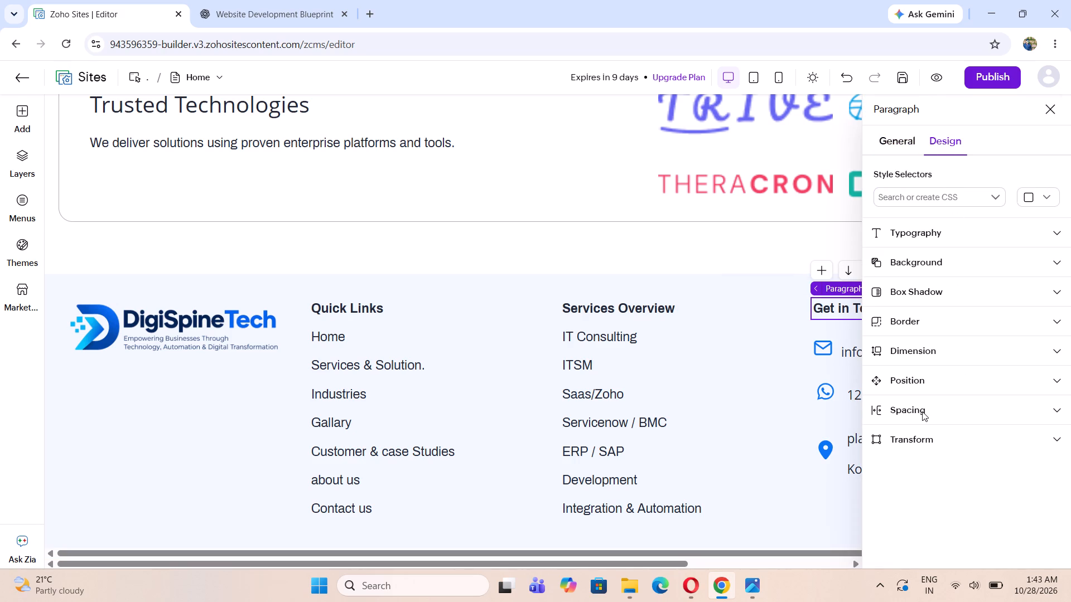
click(922, 411)
scroll(921, 409, down, 3)
click(1043, 434)
scroll(1031, 446, down, 3)
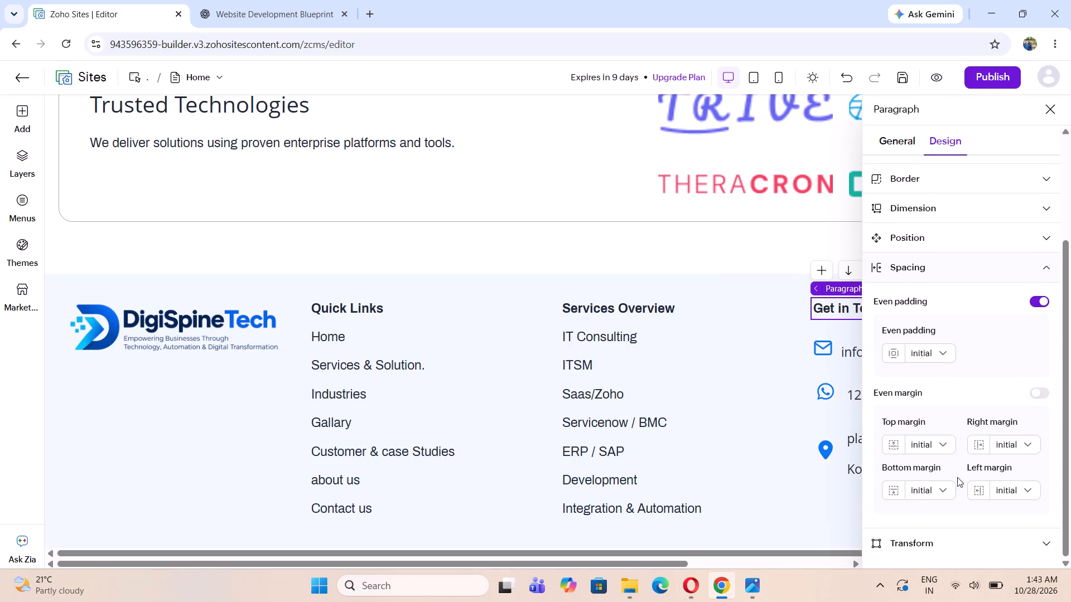
click(932, 488)
click(930, 434)
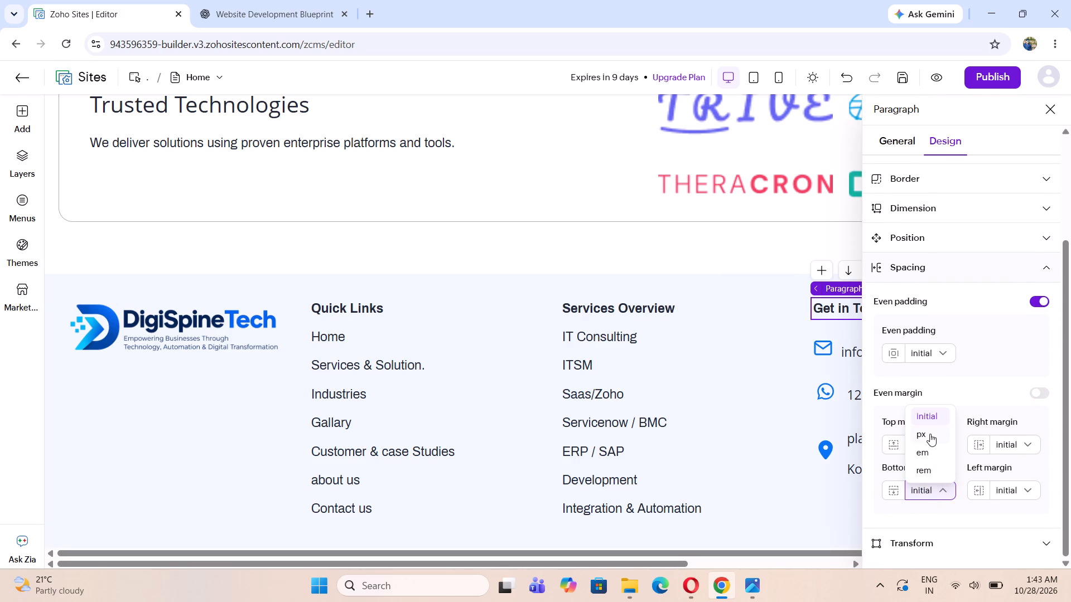
click(920, 493)
key(BackSpace)
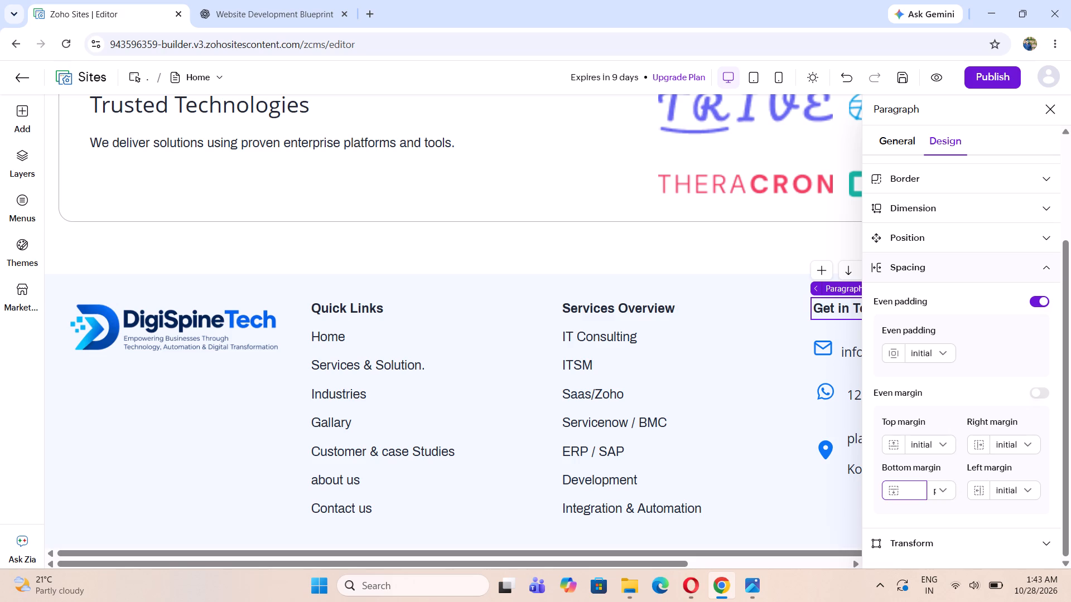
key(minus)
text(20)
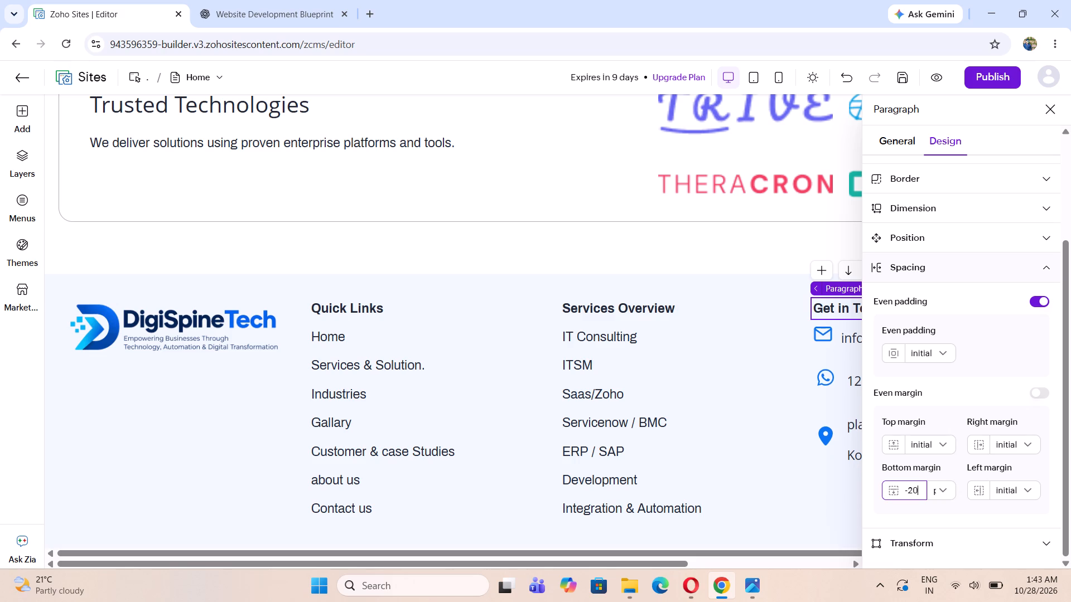
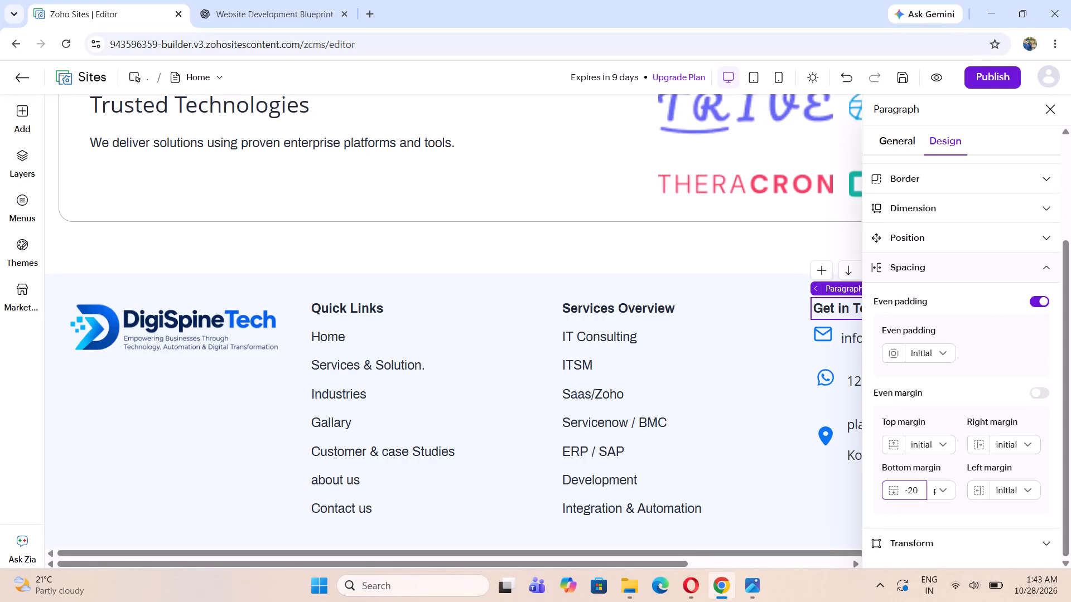
Remove the digits from the bottom margin of the footer's "Get in Touch" heading, leaving only the minus sign.
key(BackSpace)
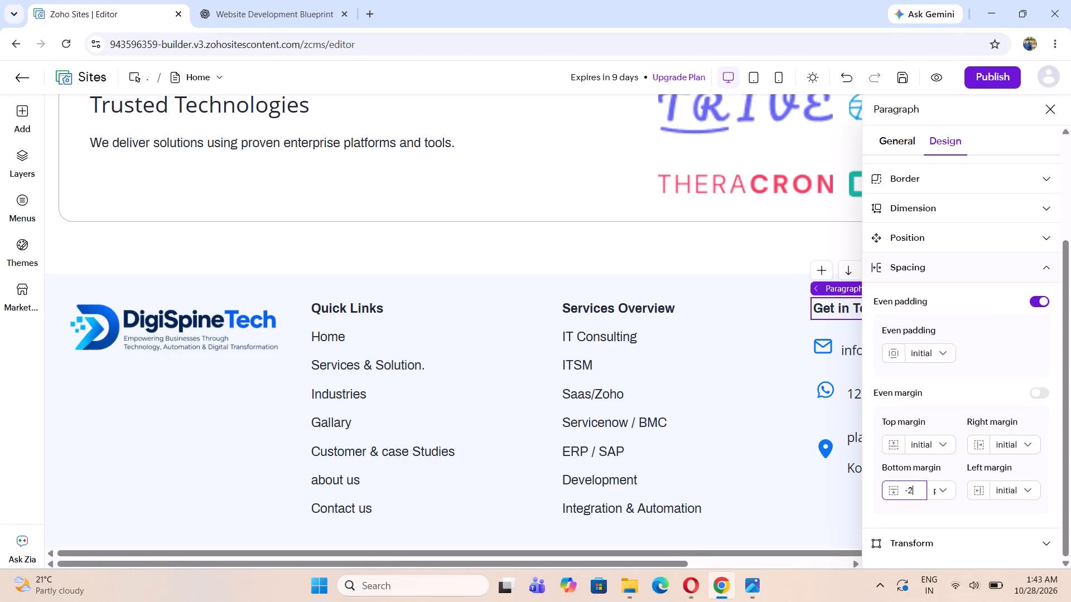
key(BackSpace)
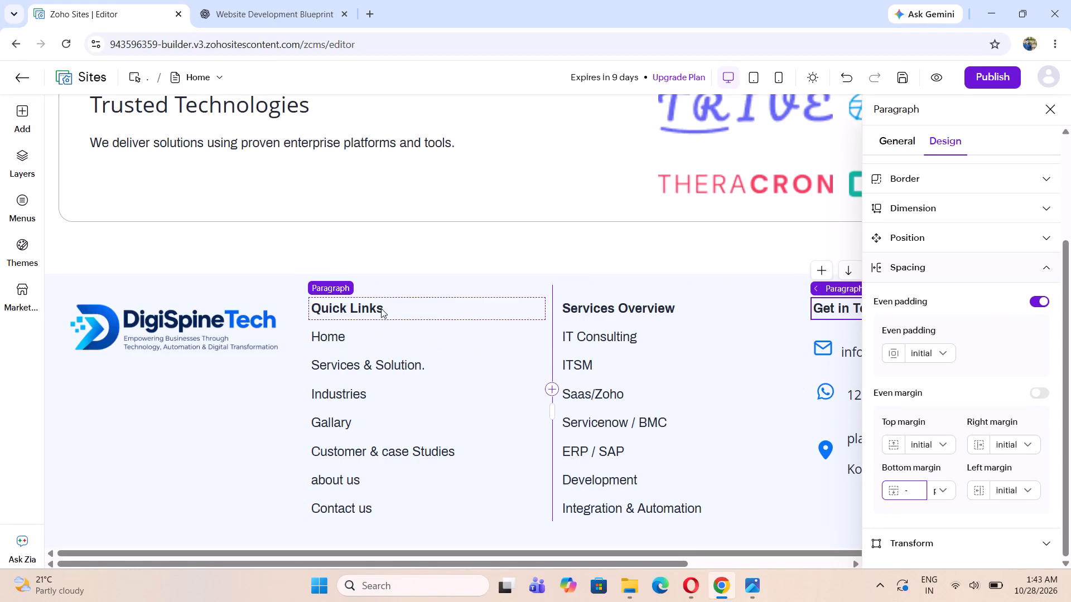
Inspect the spacing settings of the footer's "Quick Links" heading, including its margins.
click(383, 307)
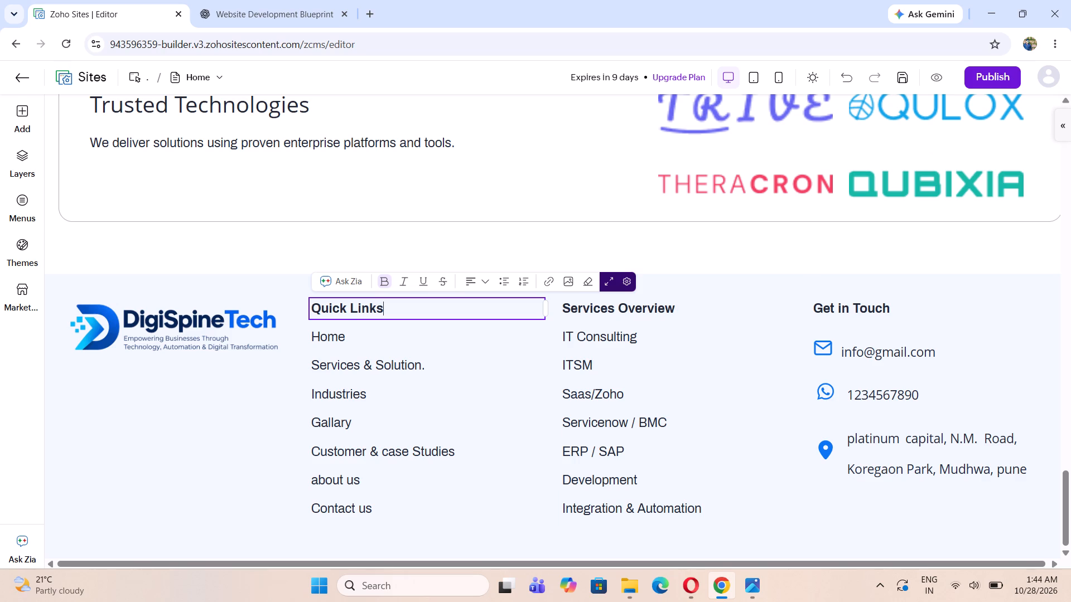
click(431, 308)
click(1065, 131)
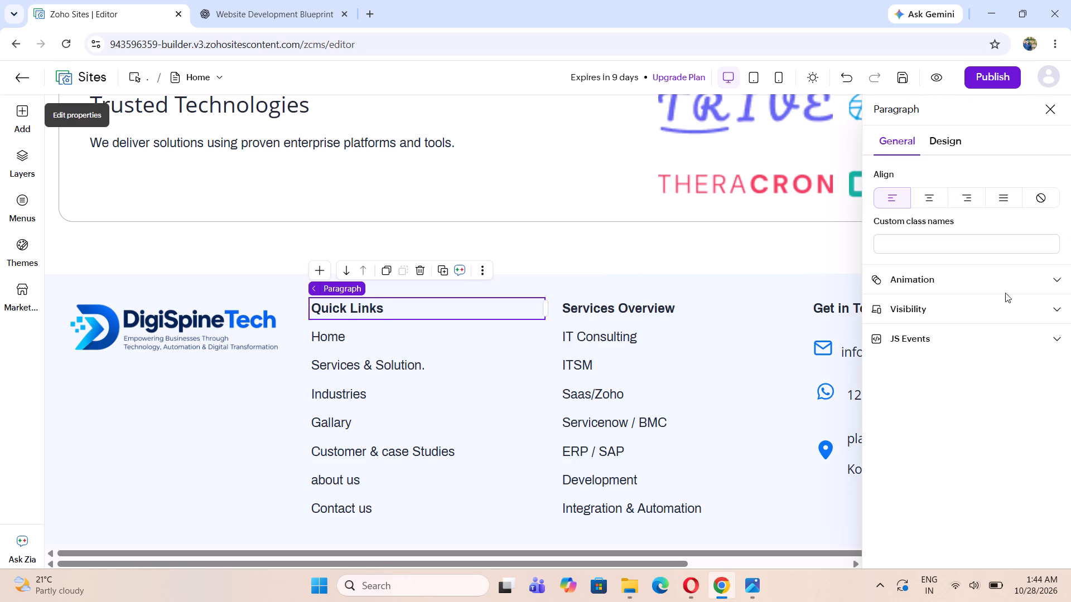
scroll(995, 297, down, 1)
click(947, 143)
click(1012, 404)
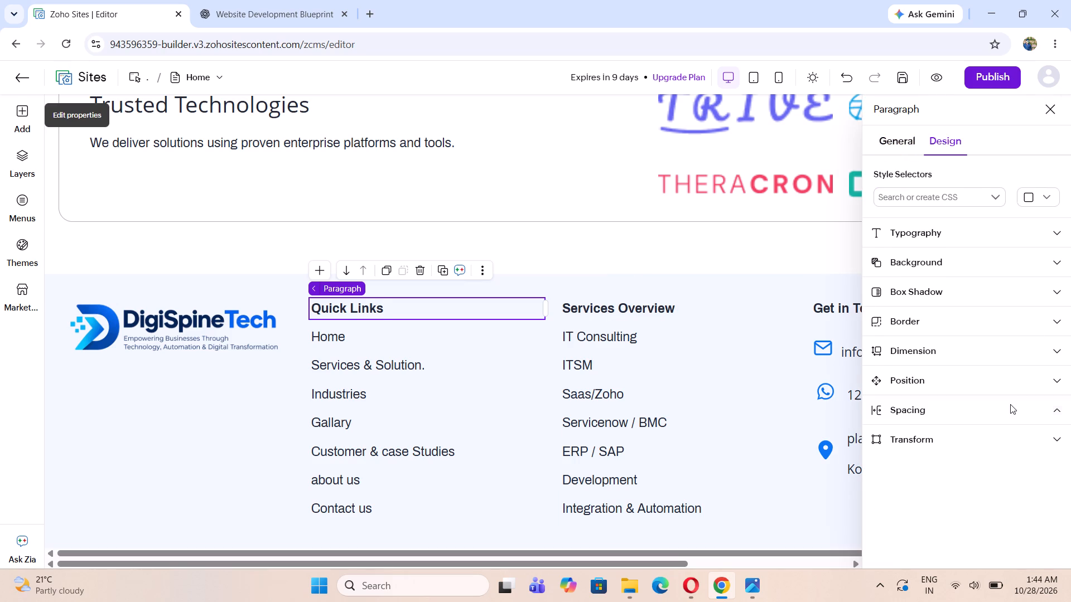
scroll(1010, 404, down, 2)
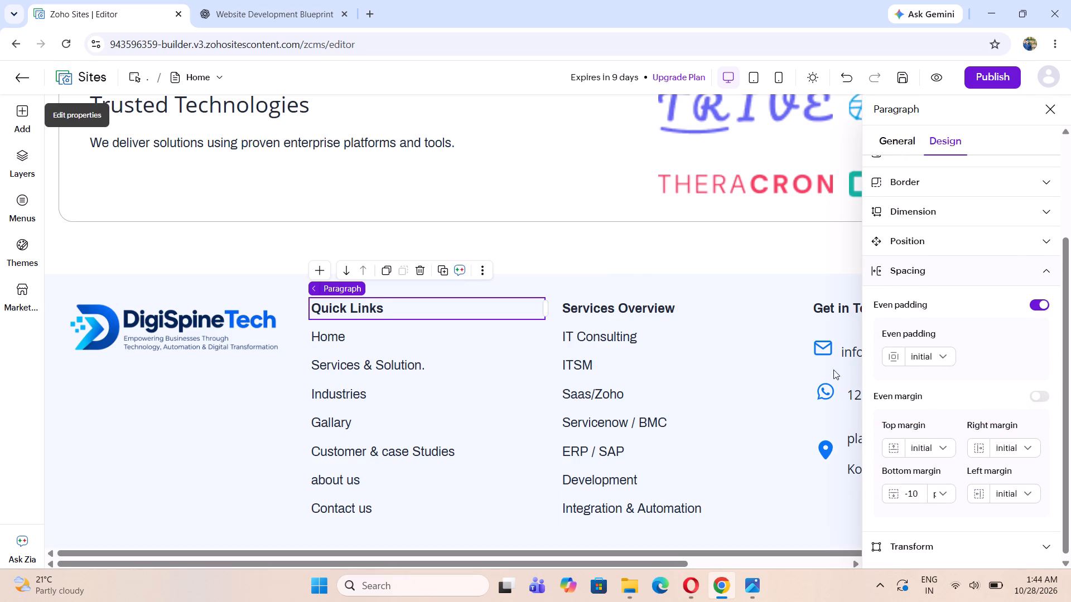
Open the spacing settings of the email icon-with-heading element under "Get in Touch" in the footer.
click(840, 340)
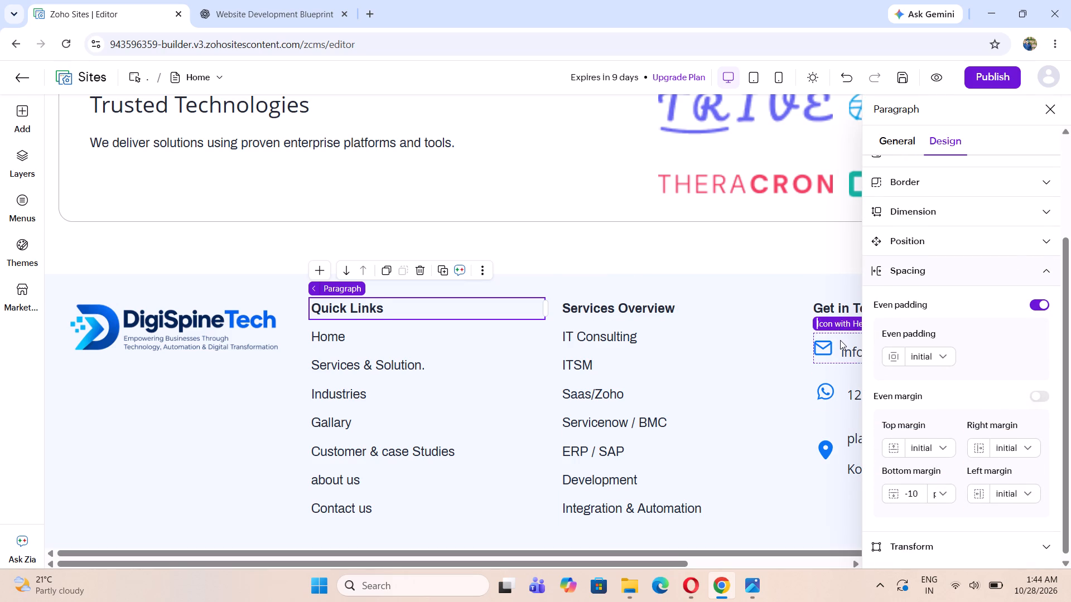
click(945, 140)
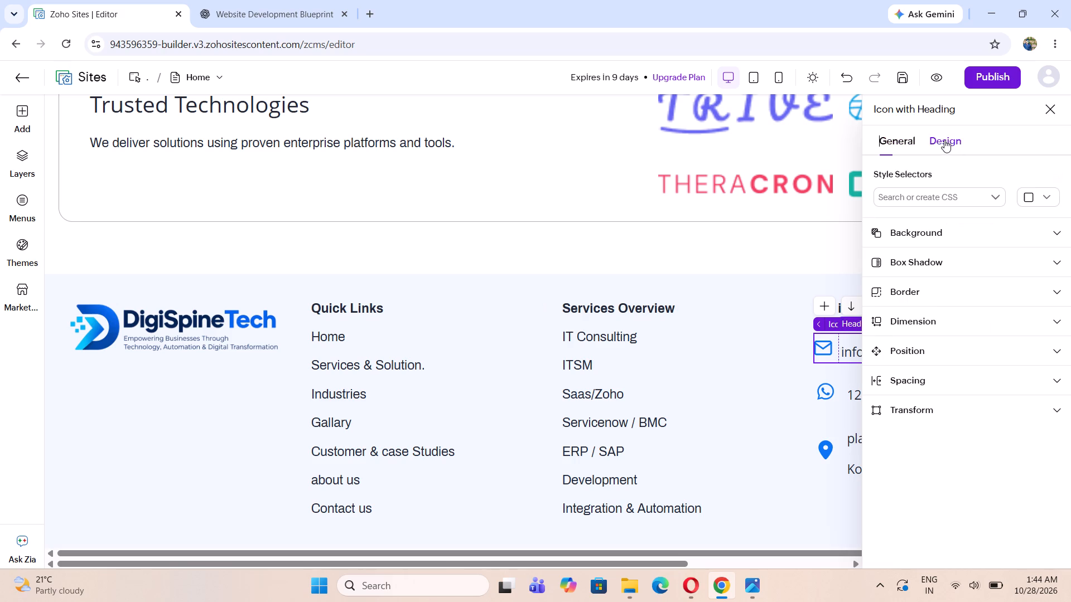
click(930, 380)
scroll(971, 446, down, 2)
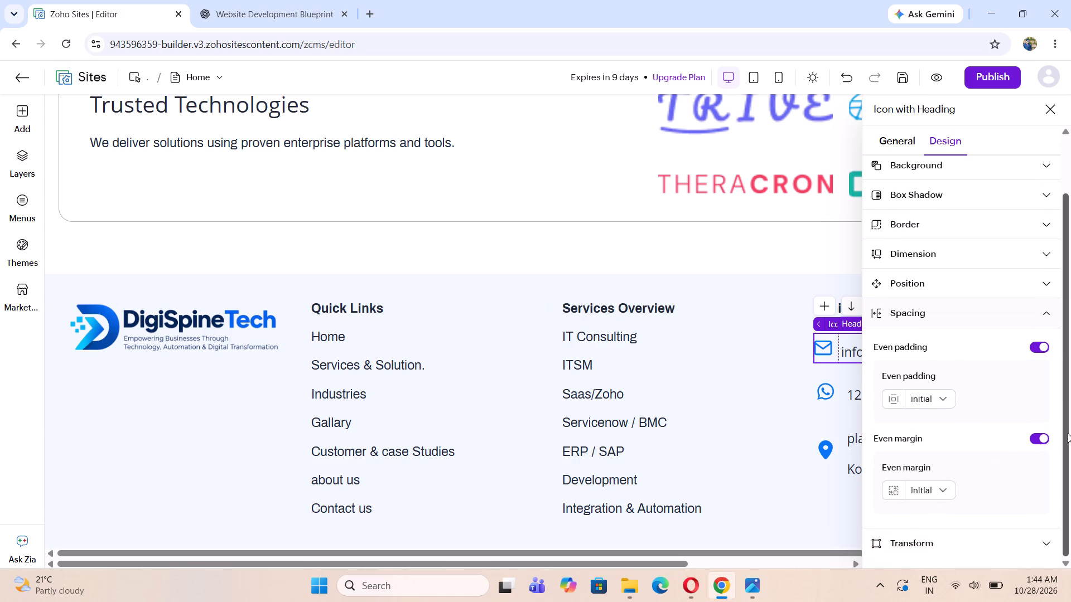
Turn off even margin for the email icon-with-heading element under "Get in Touch" and set its bottom margin to -10 px.
click(1043, 433)
scroll(987, 458, down, 2)
click(918, 484)
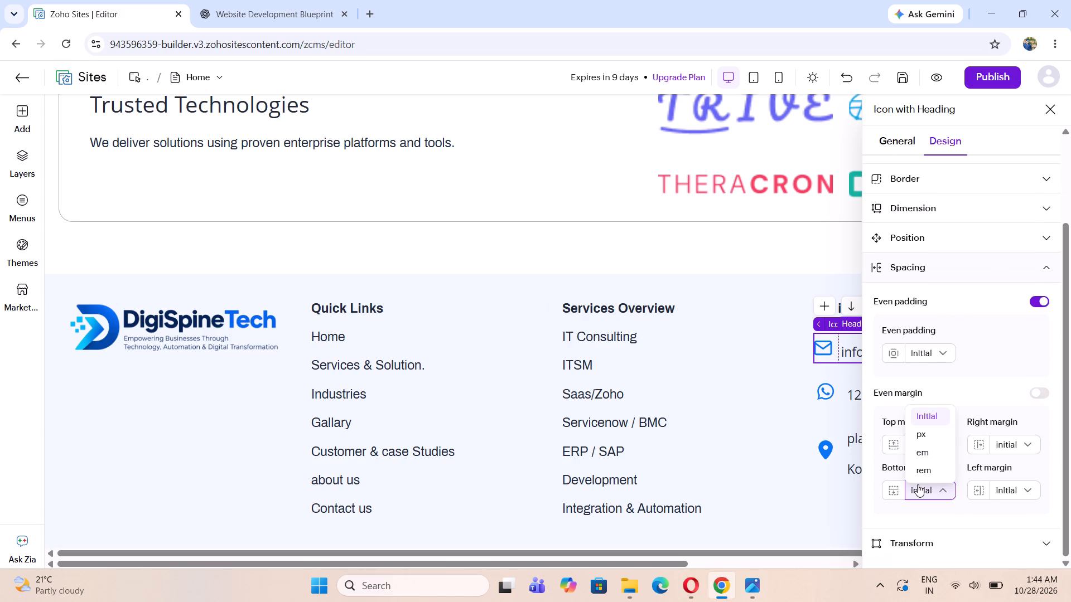
click(927, 431)
click(919, 489)
key(BackSpace)
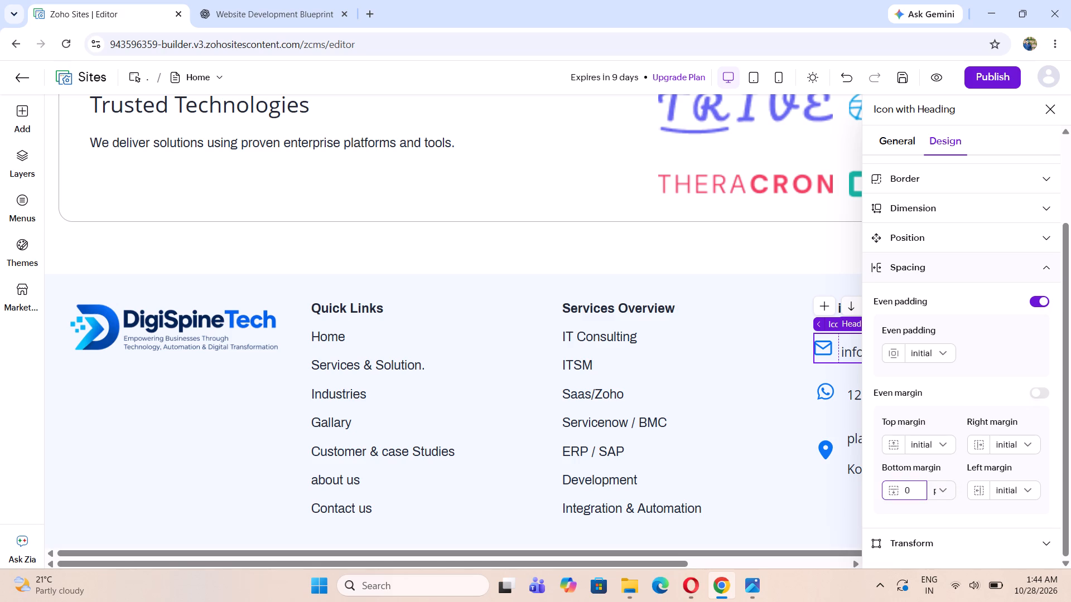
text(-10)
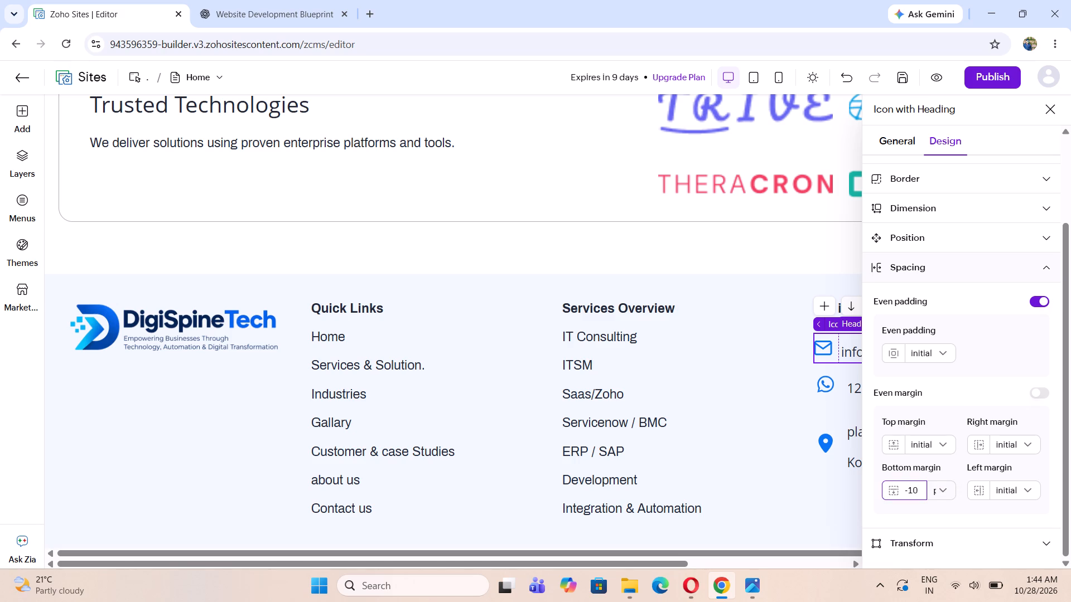
click(1042, 109)
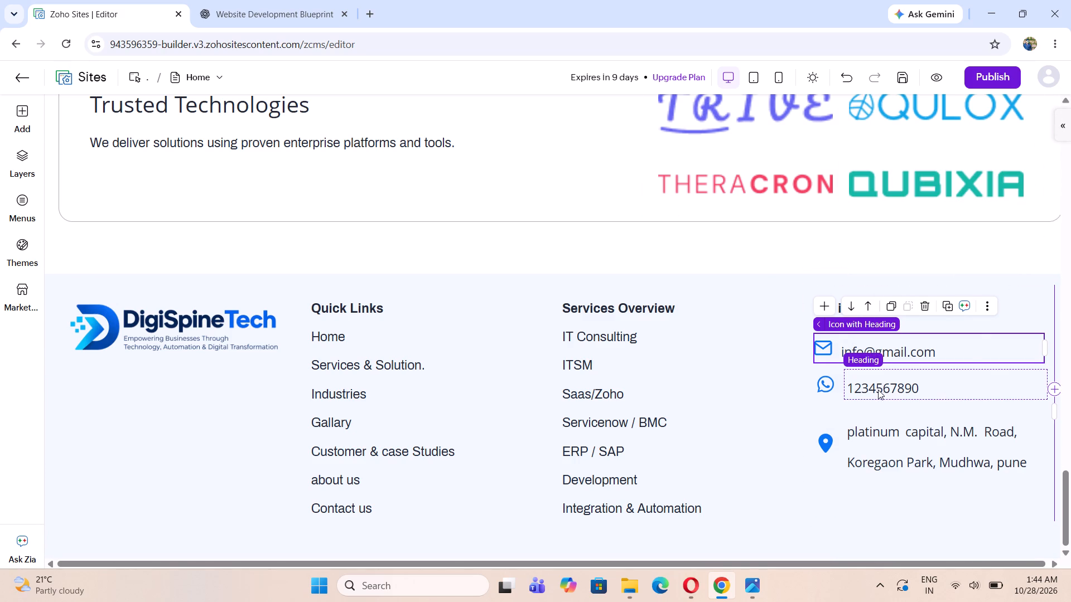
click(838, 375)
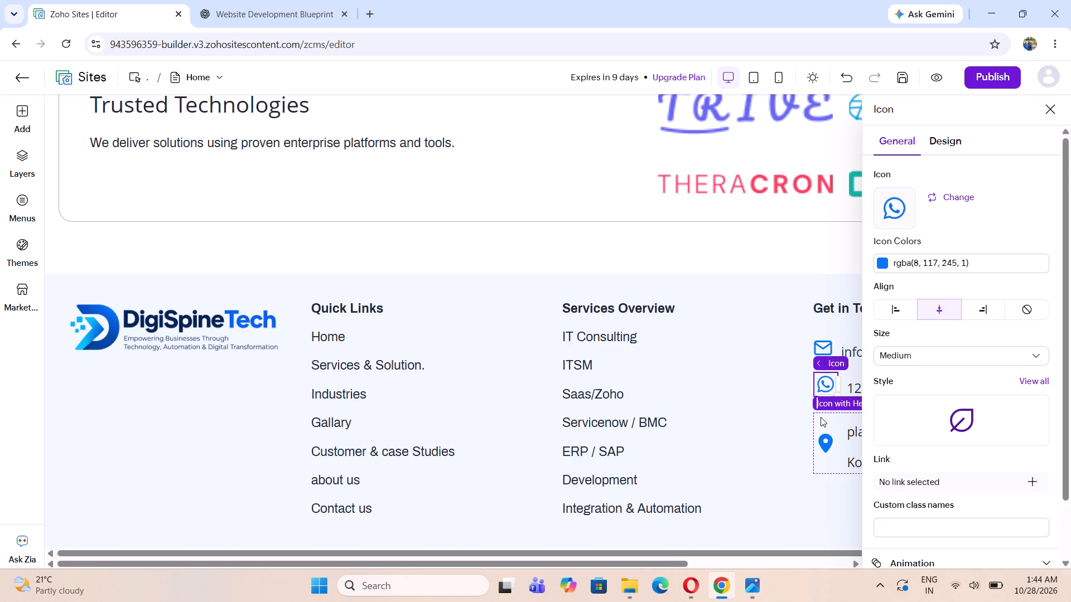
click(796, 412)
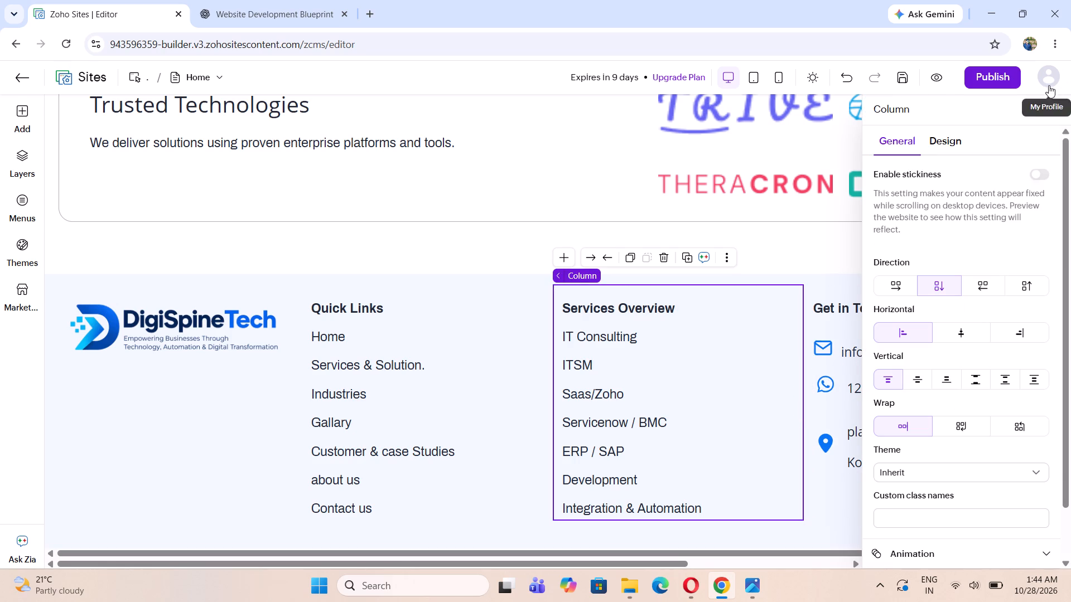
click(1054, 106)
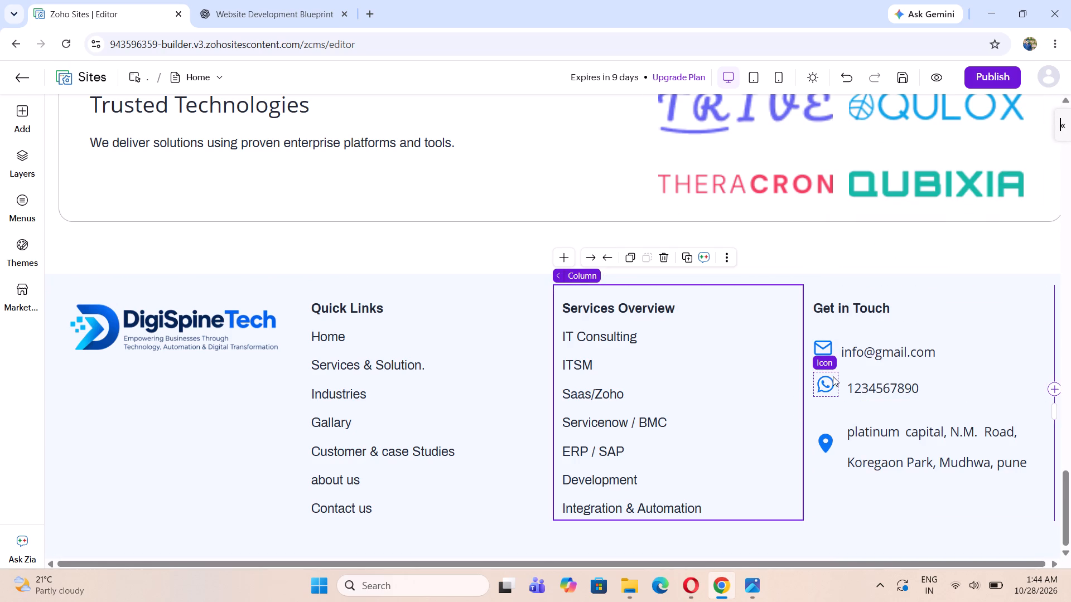
Turn off even margin for the WhatsApp icon-with-heading element under "Get in Touch" and set its bottom margin to -10 px.
click(844, 374)
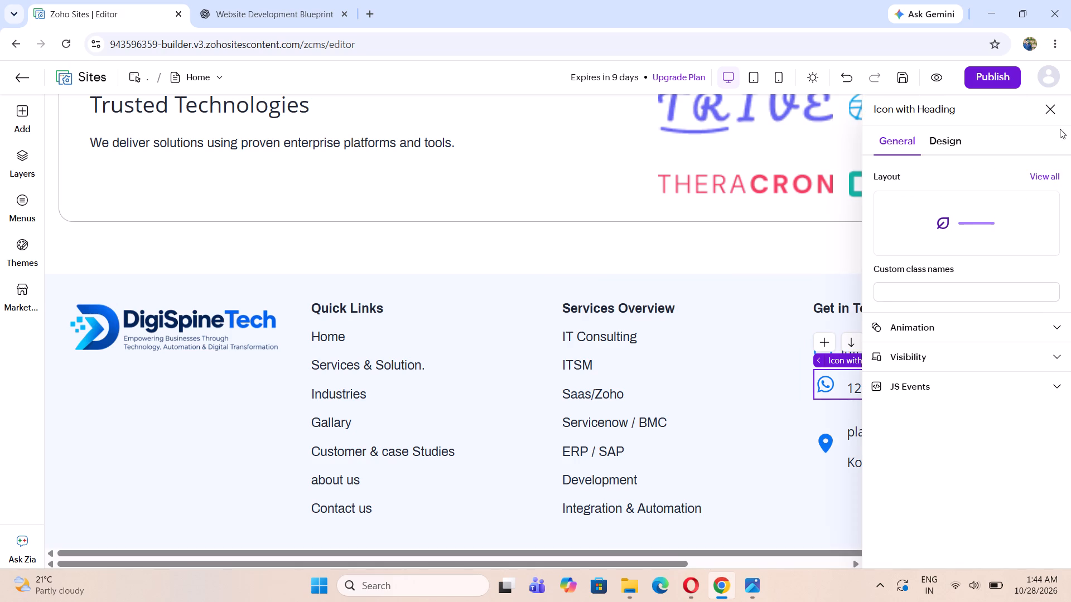
click(954, 142)
click(911, 378)
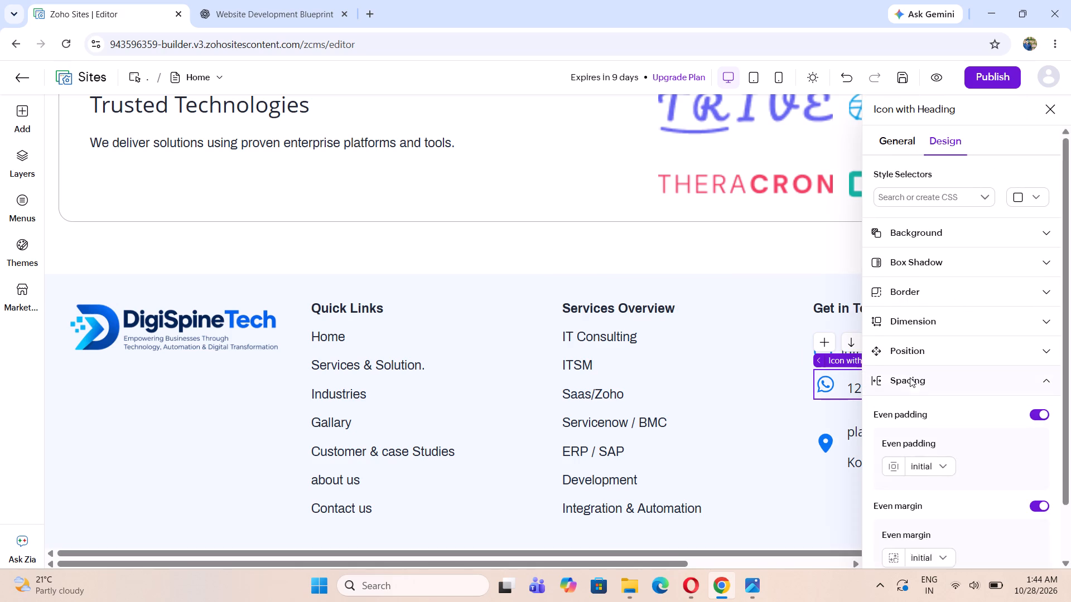
scroll(910, 379, down, 2)
click(1041, 439)
scroll(1029, 444, down, 3)
click(922, 488)
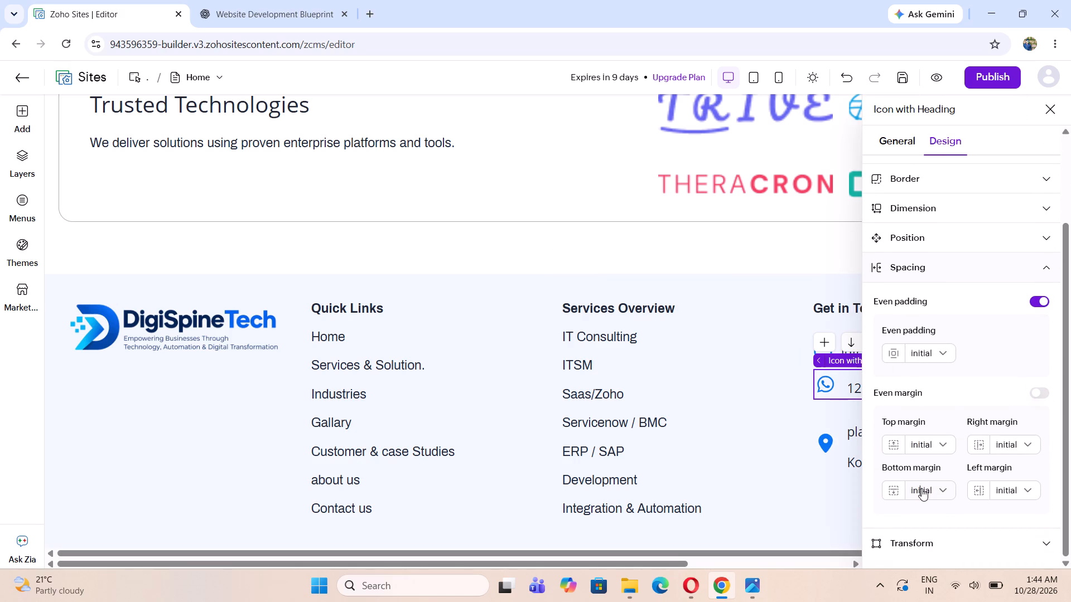
click(927, 438)
click(910, 492)
key(BackSpace)
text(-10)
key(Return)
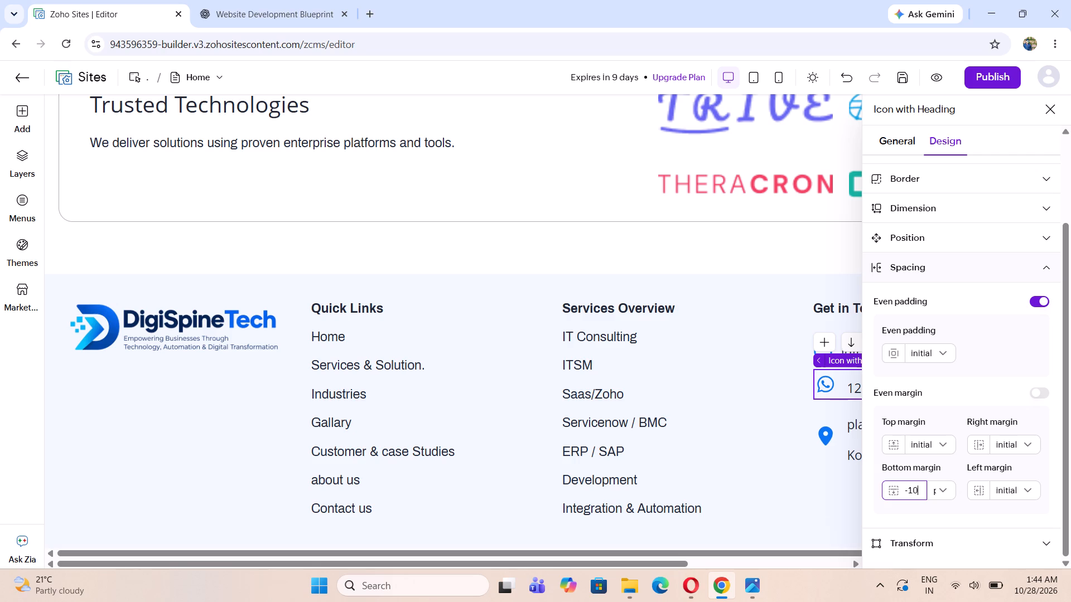
click(1050, 100)
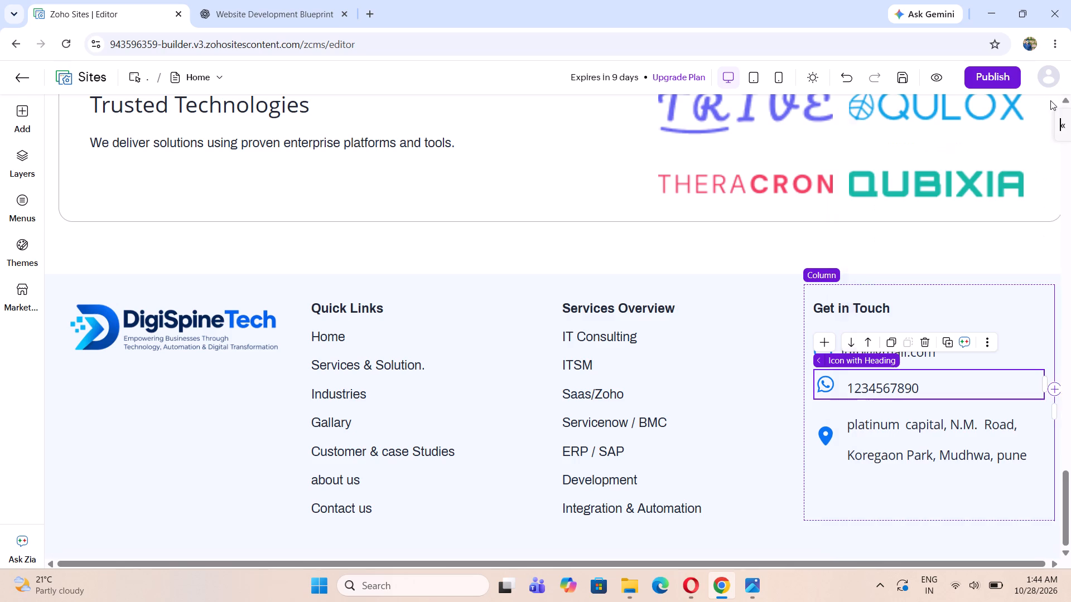
click(968, 282)
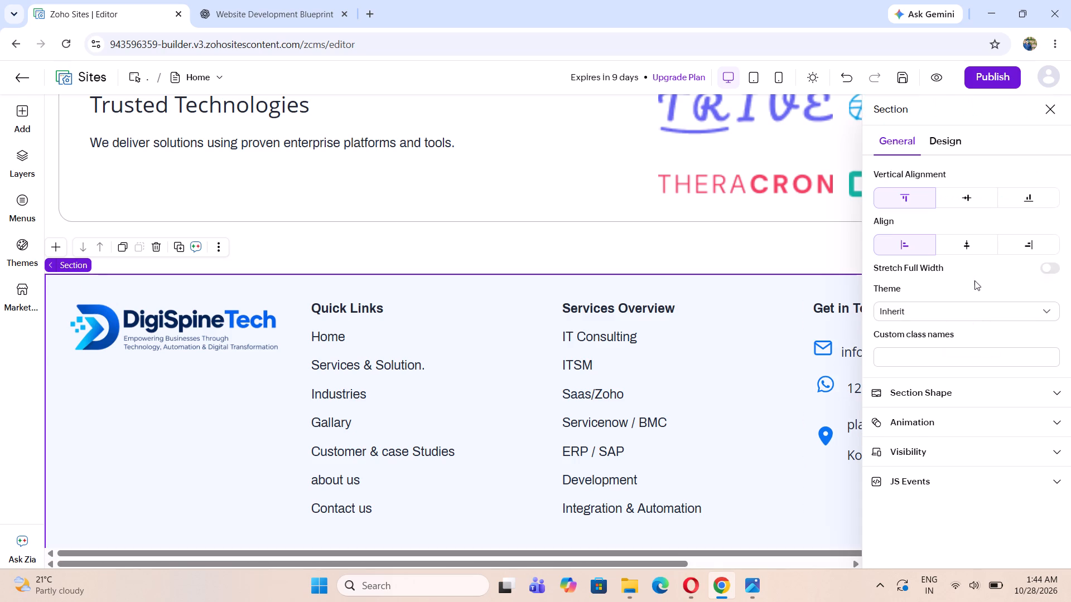
click(1049, 103)
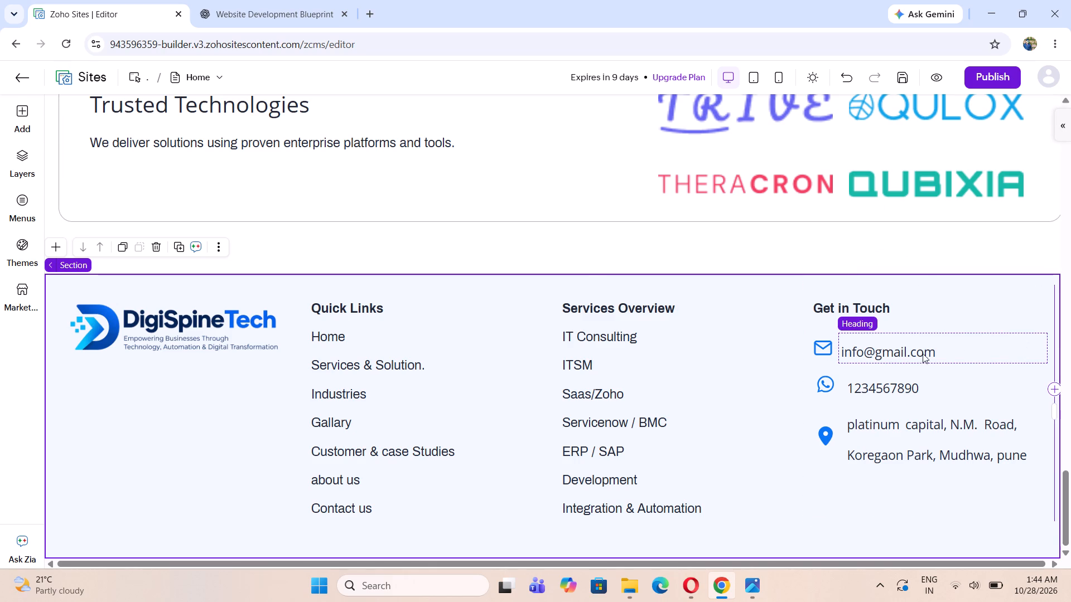
Switch to the DigiSpineTech homepage mockup image to check its footer's "Get In Touch" column.
click(764, 577)
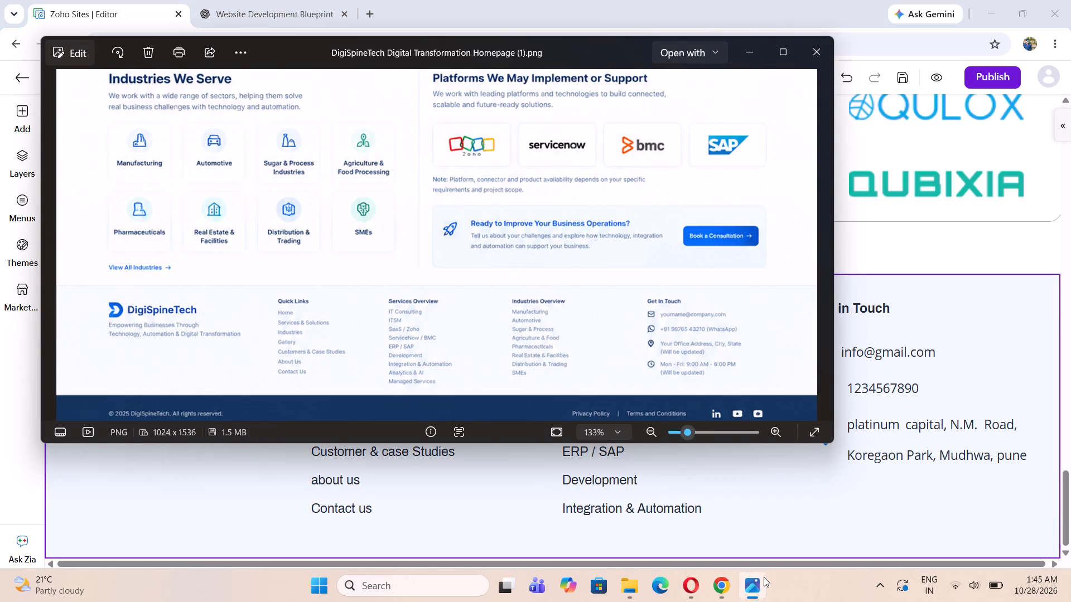
Try the vertical alignment options for the footer's logo box and settle on space-around, placing the logo at mid-height.
click(764, 577)
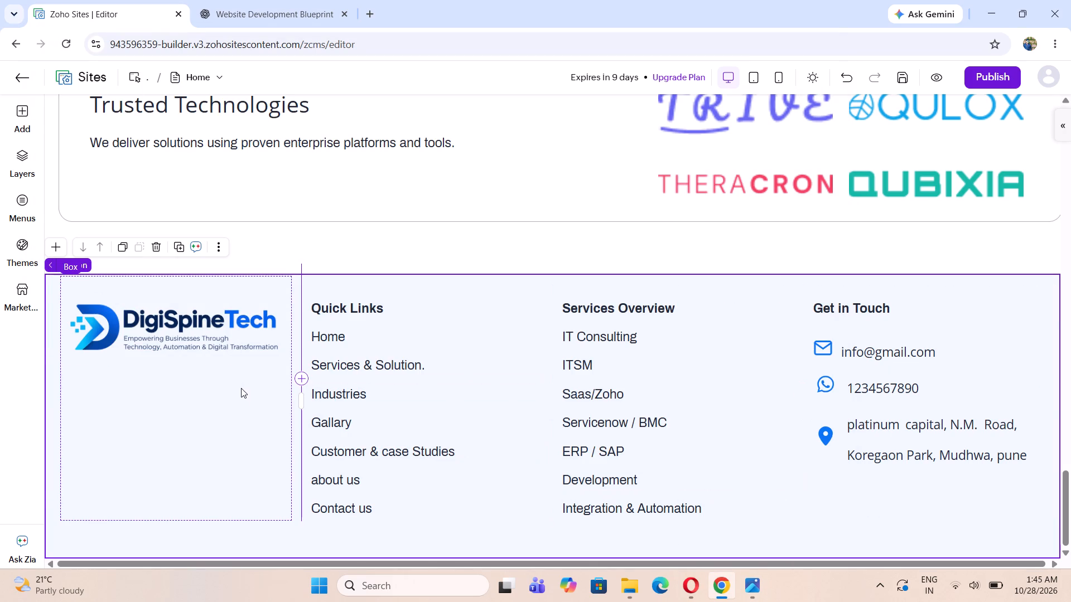
click(240, 398)
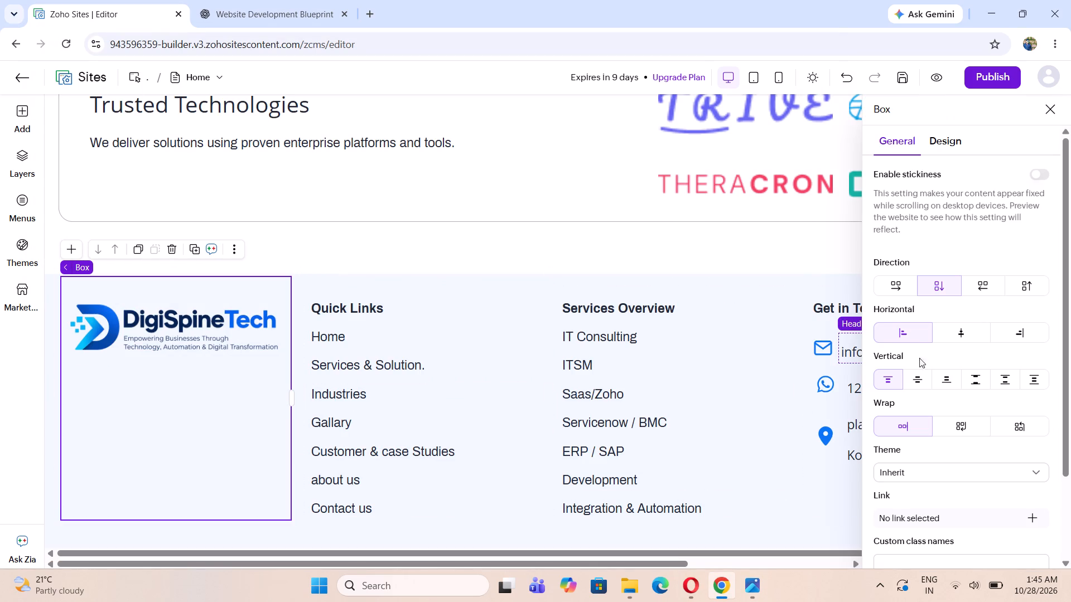
click(918, 378)
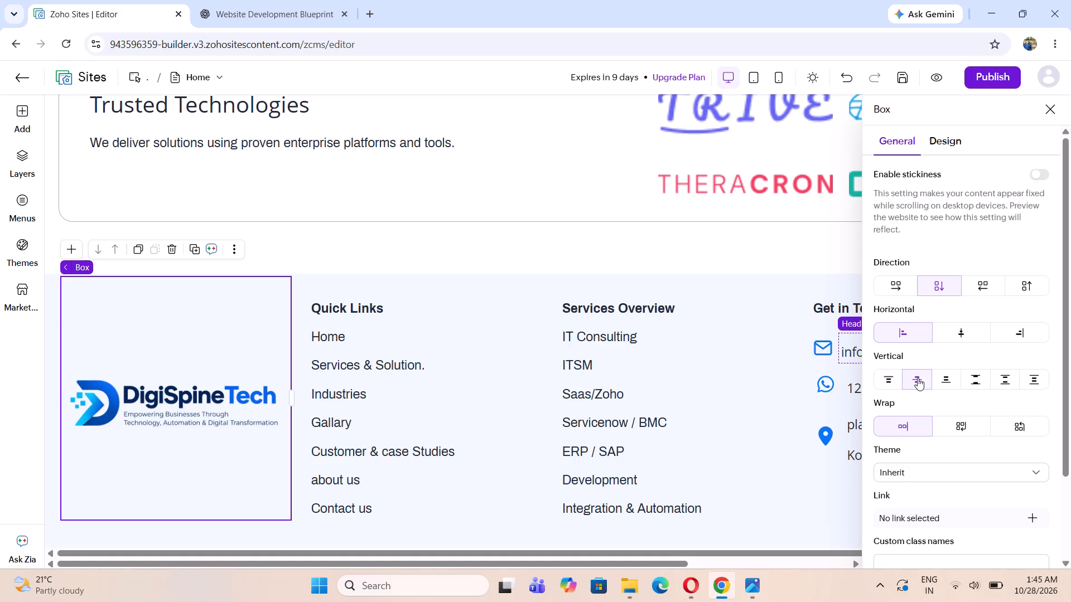
click(938, 379)
click(967, 383)
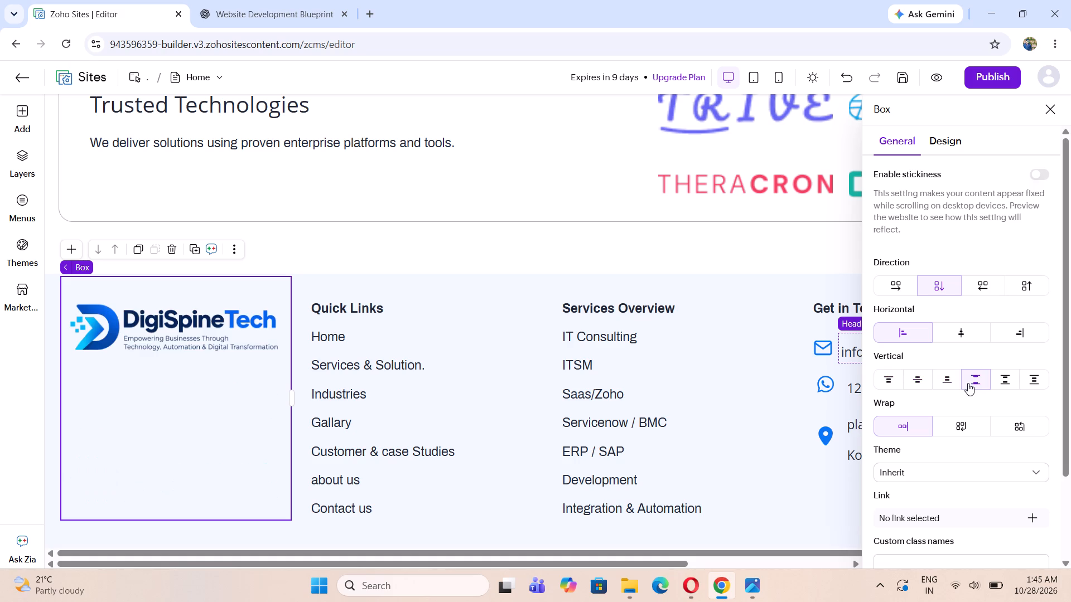
click(1005, 385)
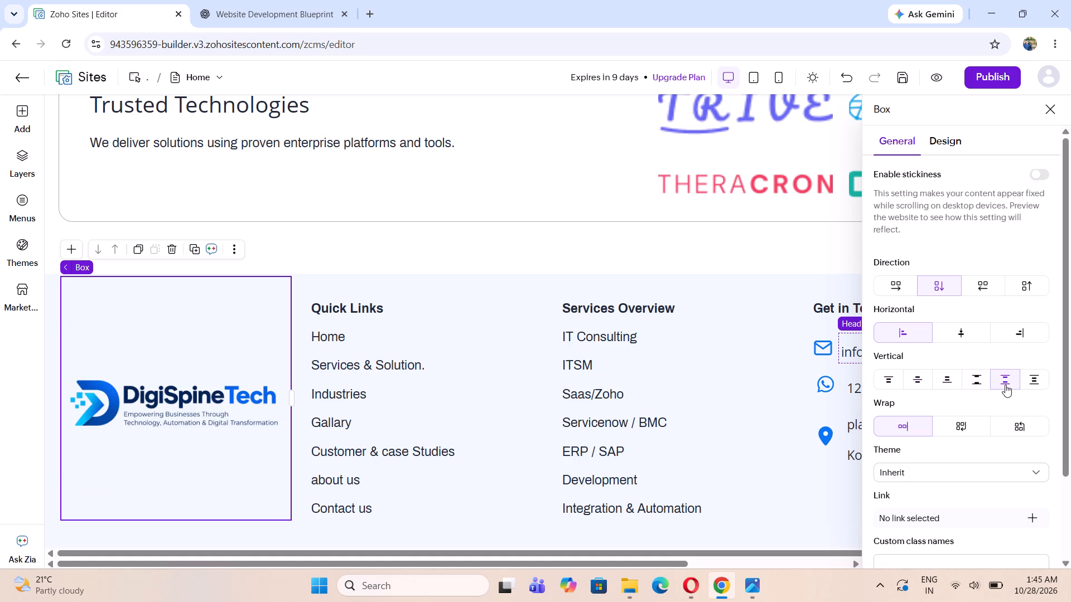
click(578, 202)
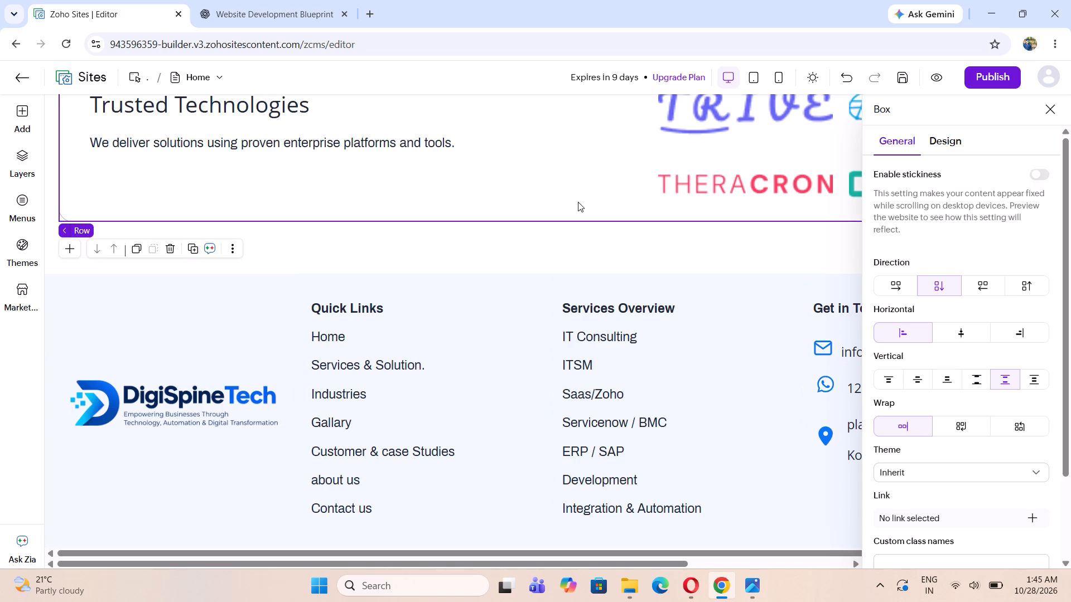
click(1048, 103)
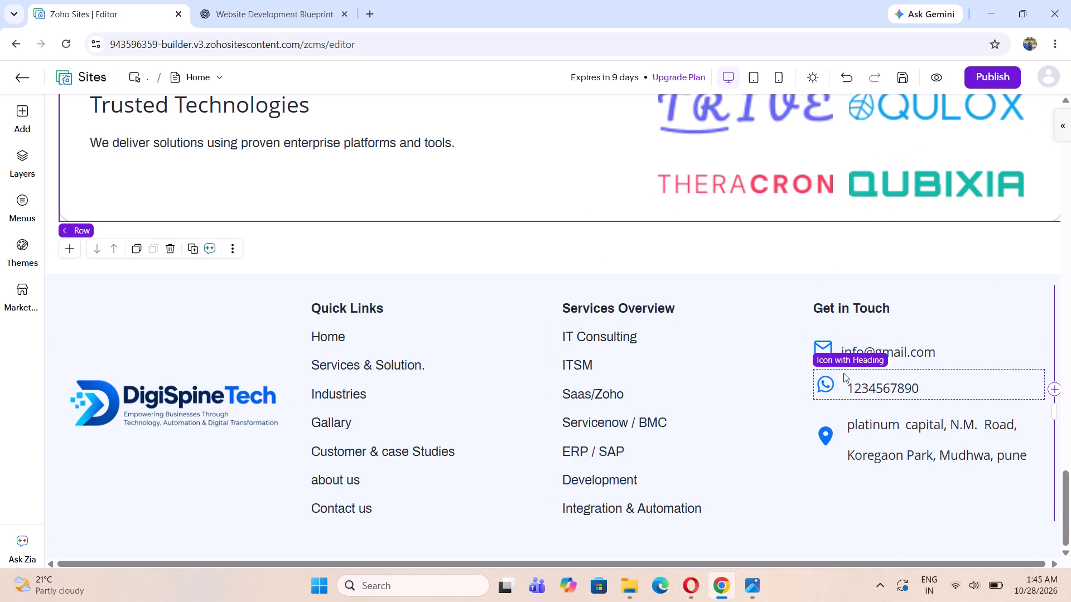
Switch to Photos to compare the footer section with the reference homepage image, and return to the editor.
scroll(687, 378, down, 2)
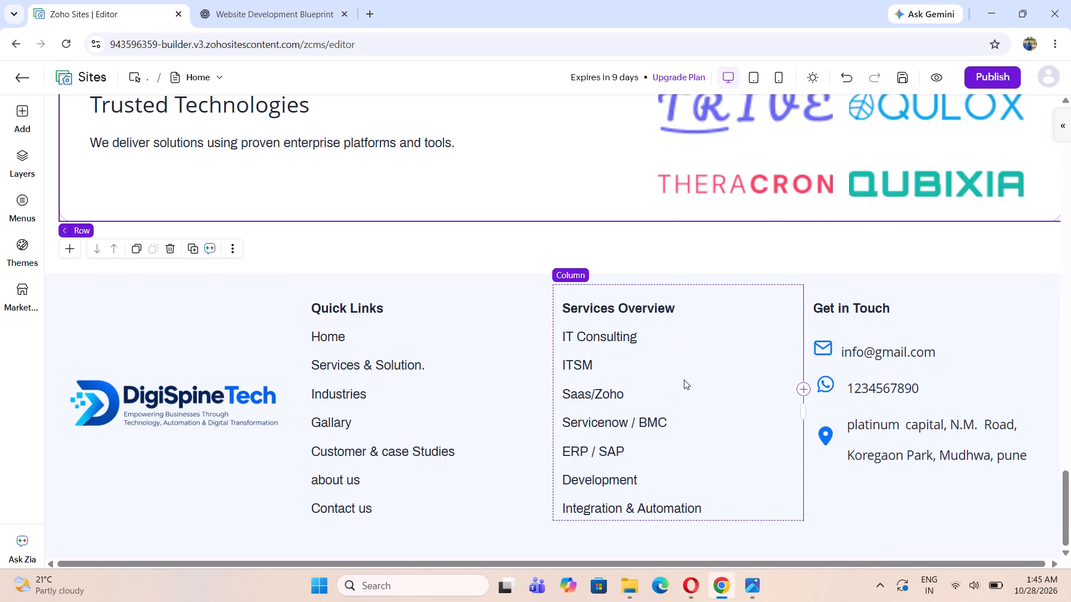
scroll(684, 380, down, 8)
click(787, 536)
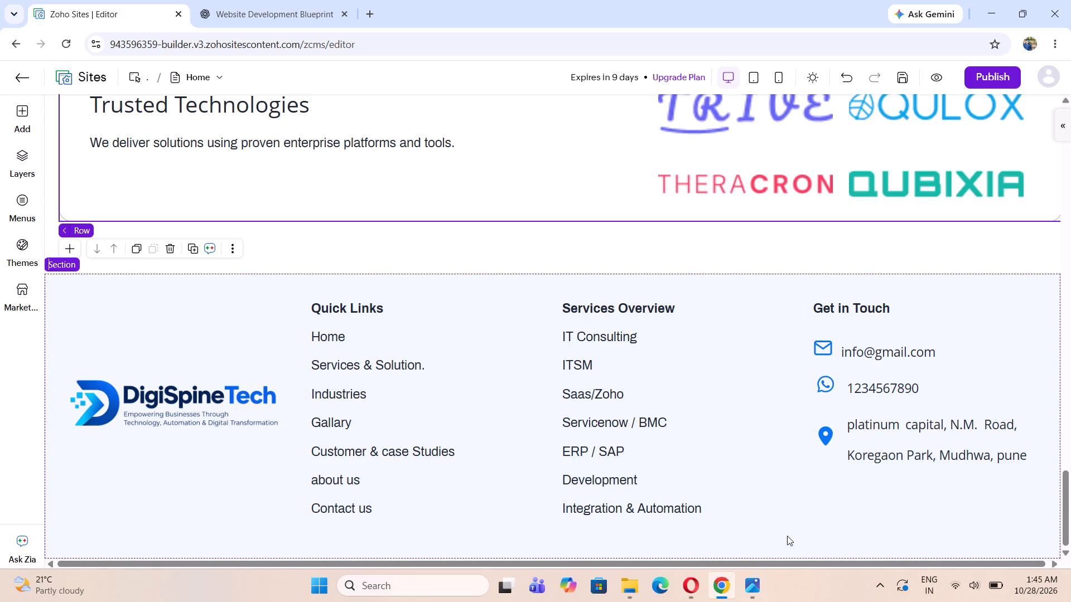
click(745, 595)
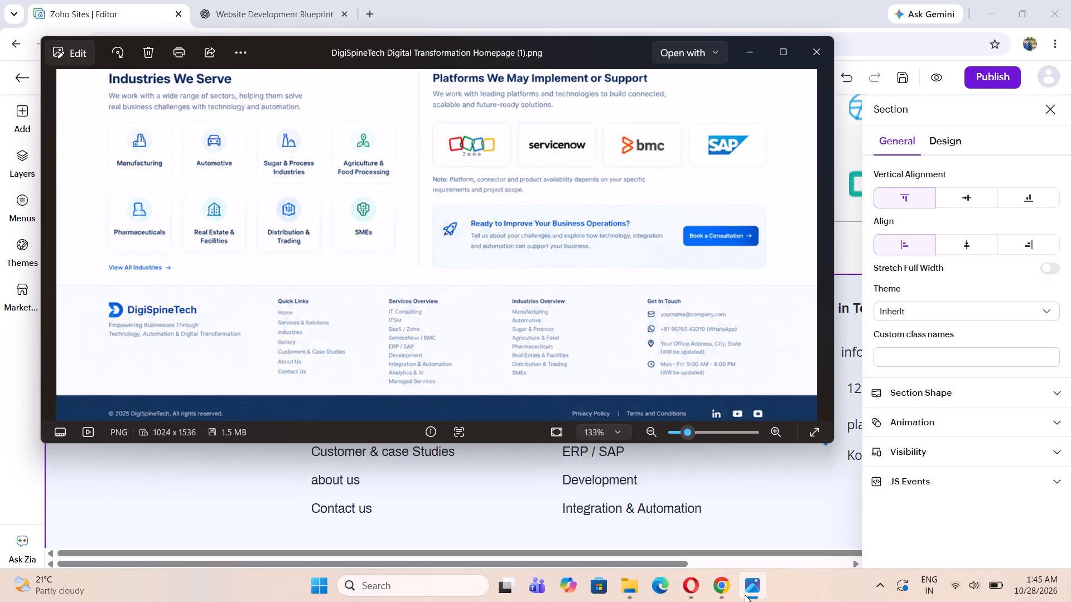
click(745, 595)
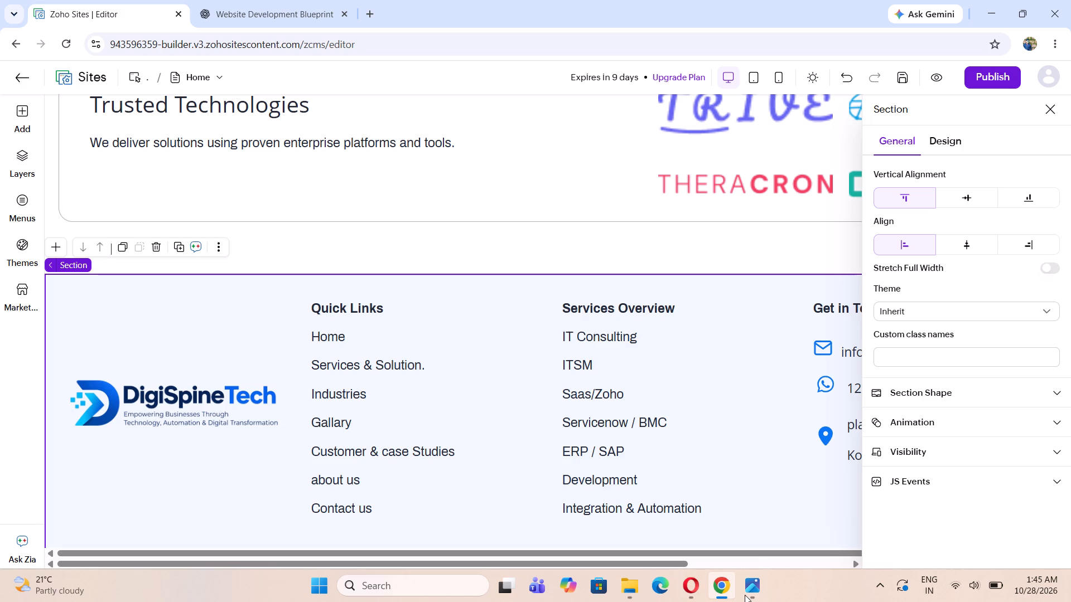
Minimize the browser and the Downloads window, and launch Kuro from the desktop.
click(980, 8)
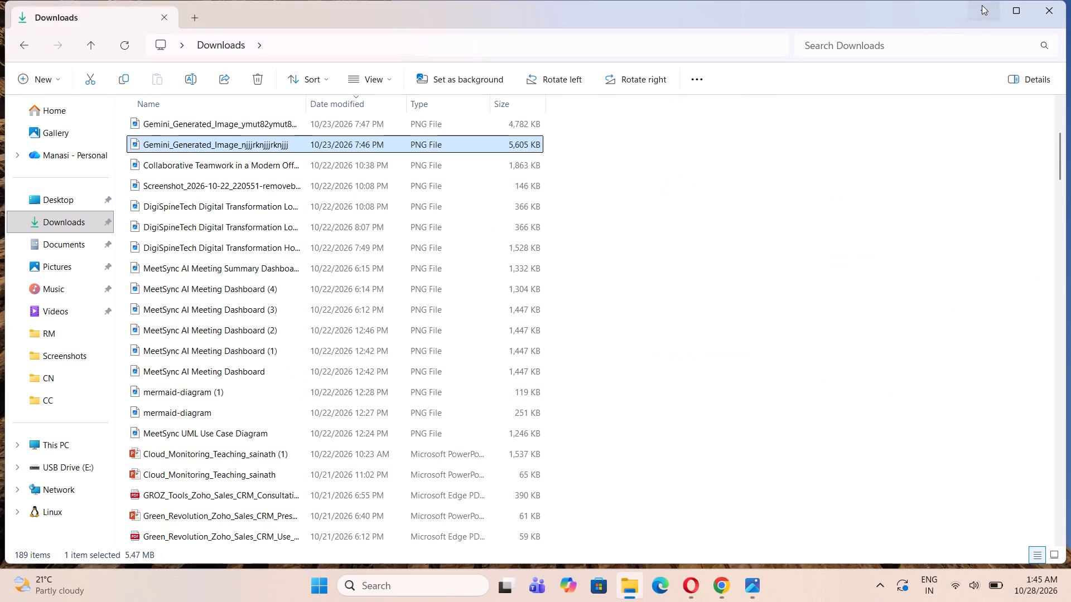
click(982, 5)
double_click(234, 20)
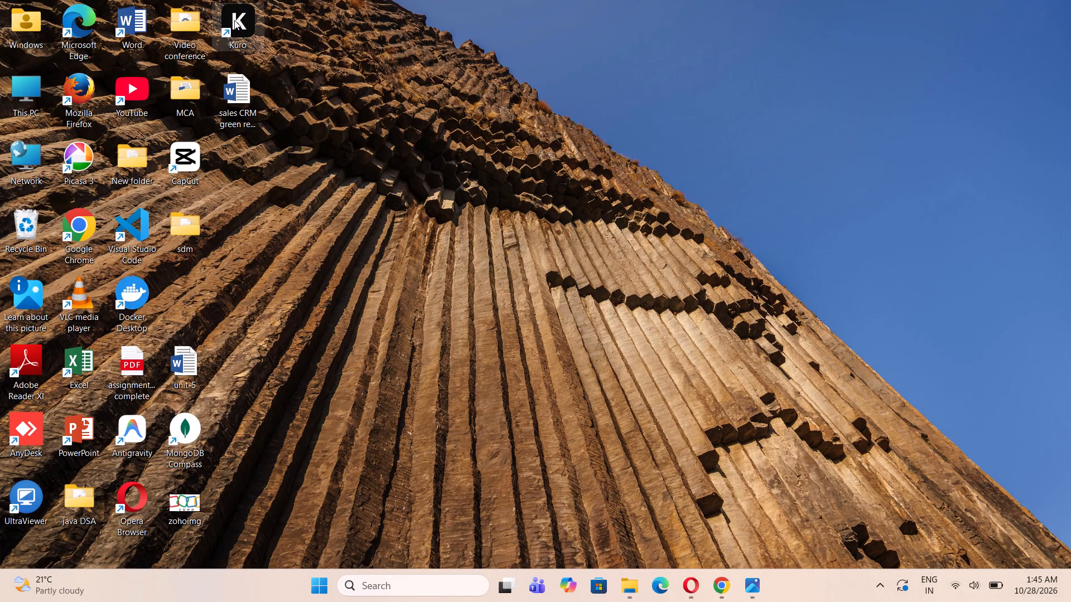
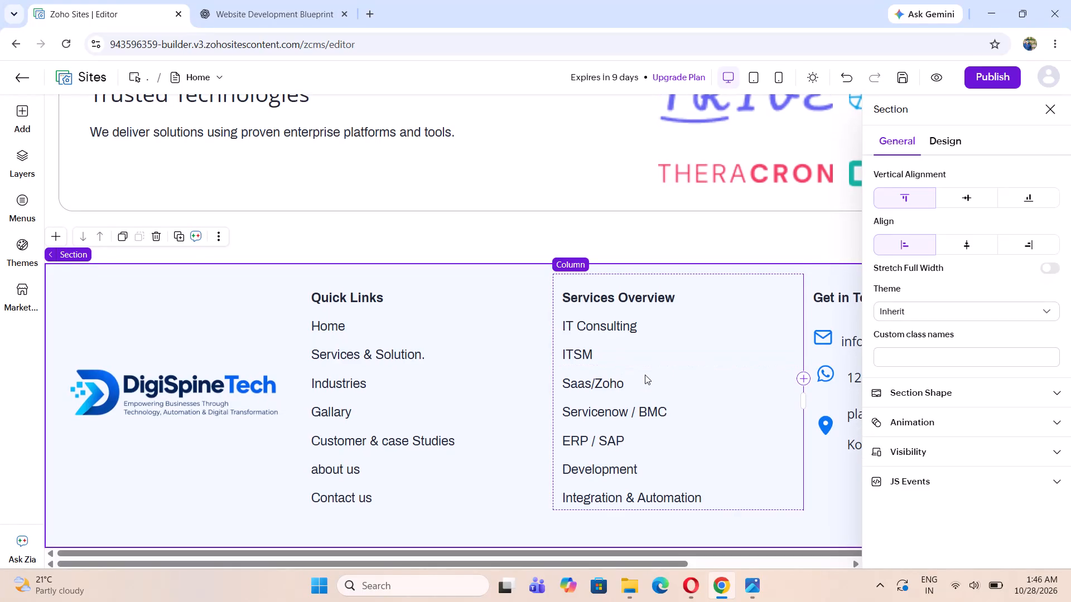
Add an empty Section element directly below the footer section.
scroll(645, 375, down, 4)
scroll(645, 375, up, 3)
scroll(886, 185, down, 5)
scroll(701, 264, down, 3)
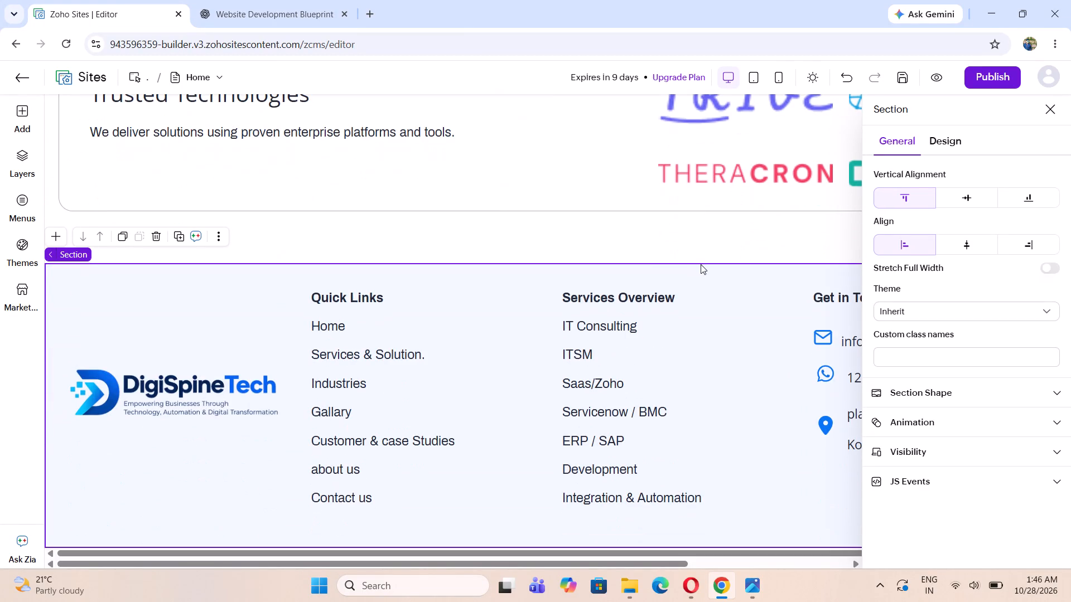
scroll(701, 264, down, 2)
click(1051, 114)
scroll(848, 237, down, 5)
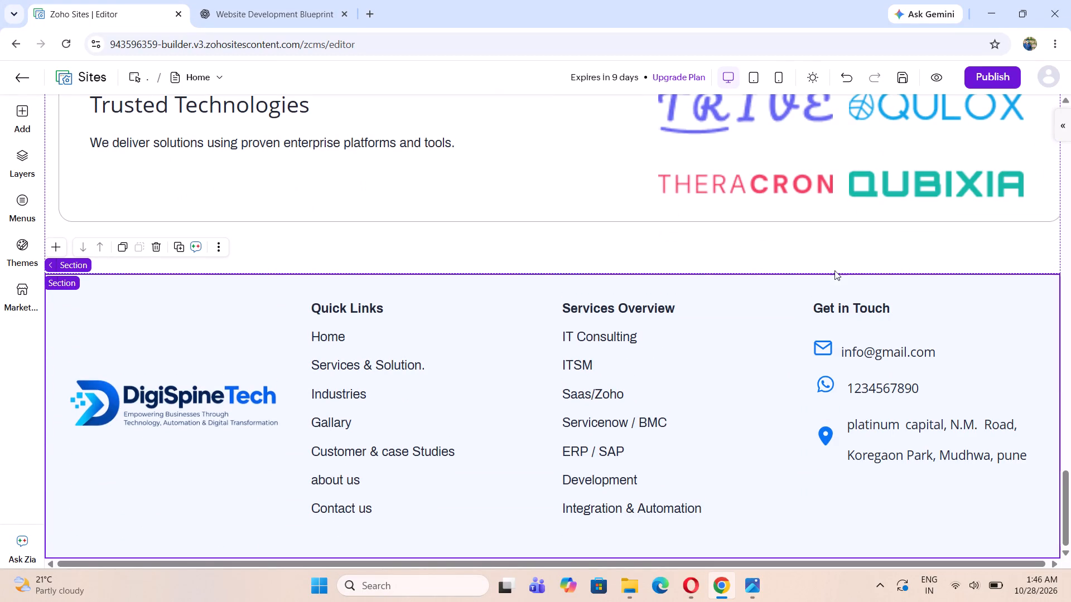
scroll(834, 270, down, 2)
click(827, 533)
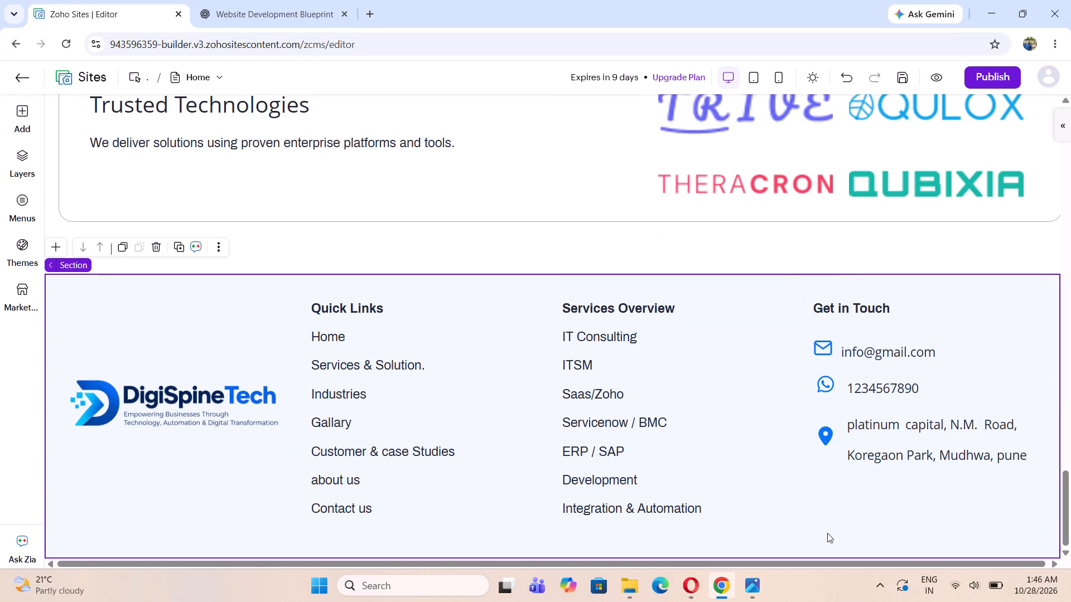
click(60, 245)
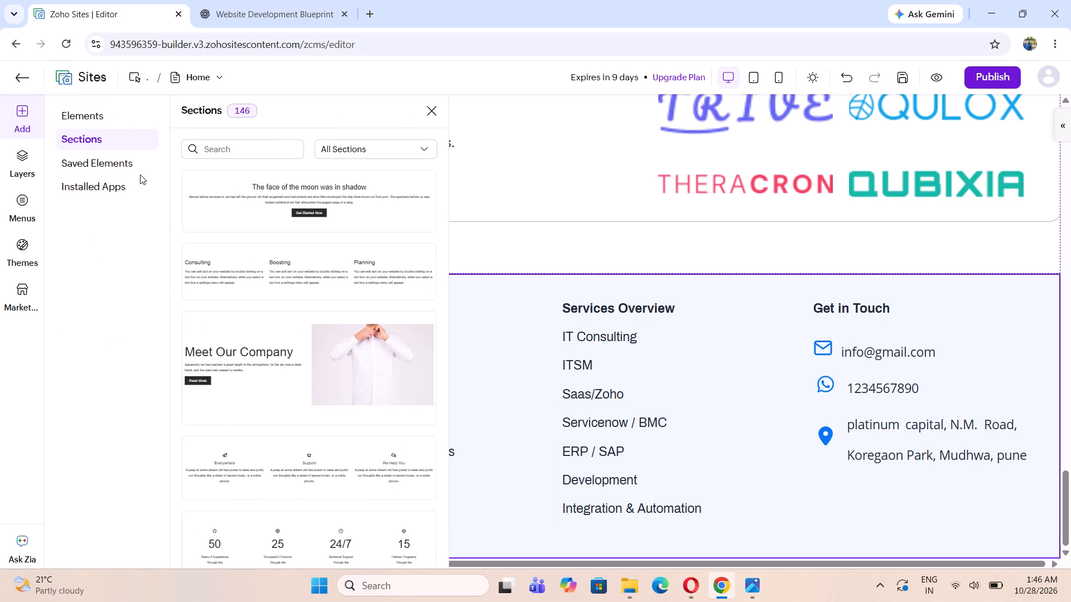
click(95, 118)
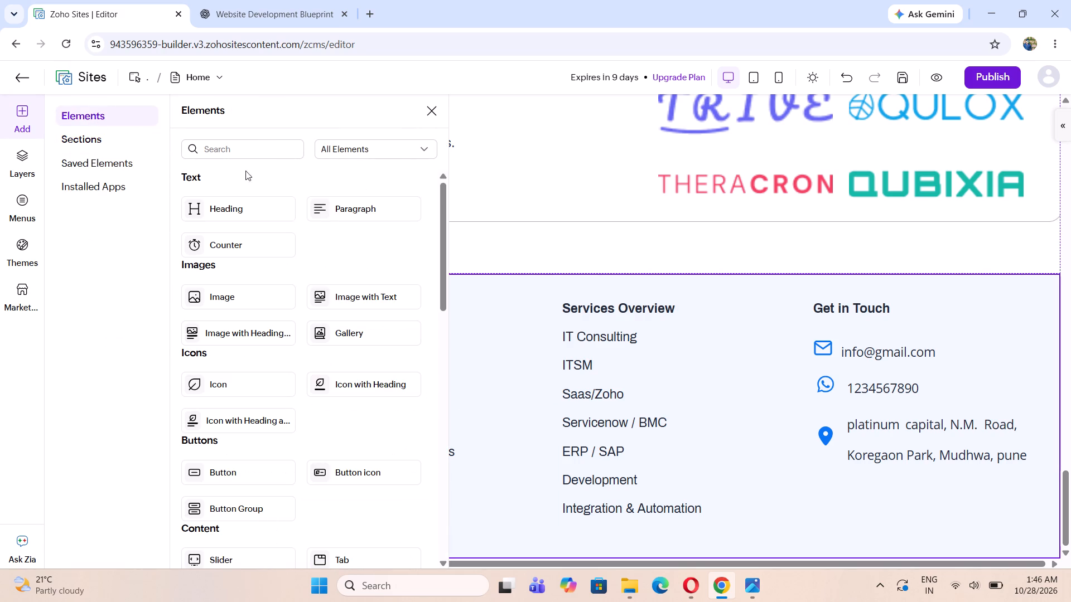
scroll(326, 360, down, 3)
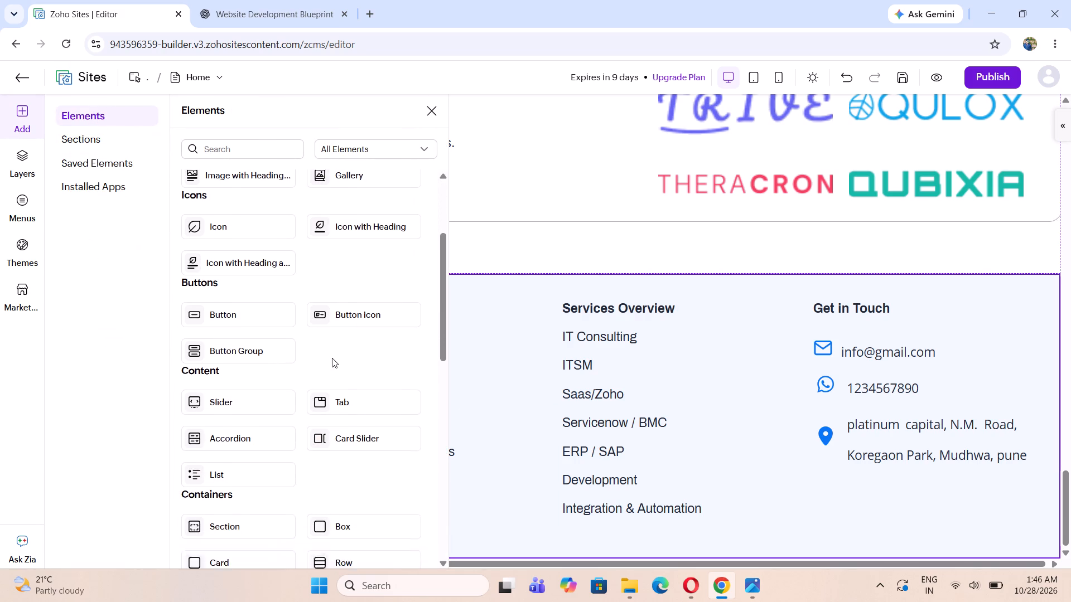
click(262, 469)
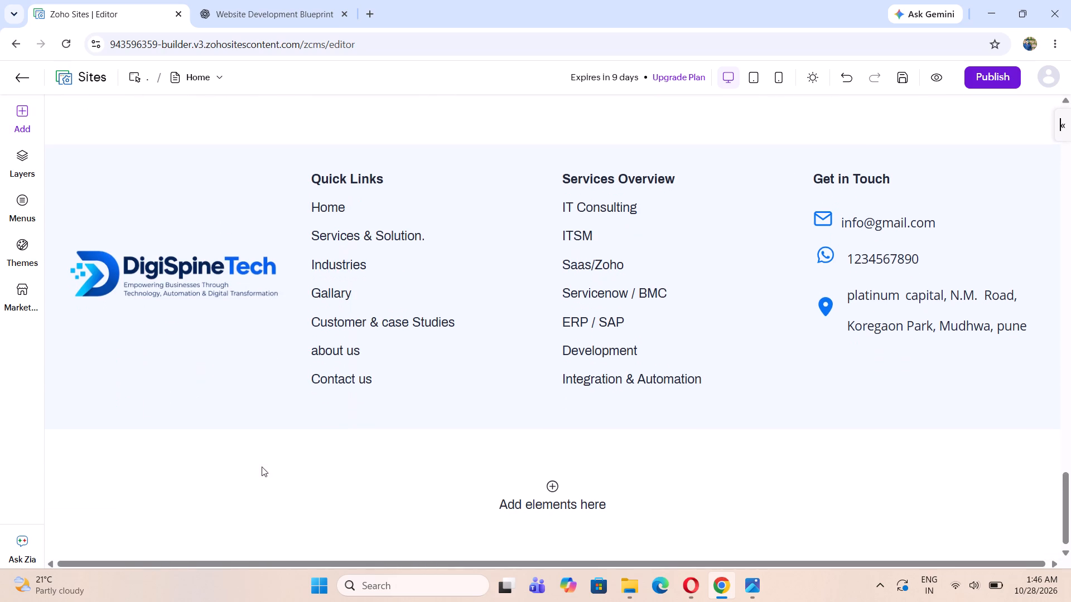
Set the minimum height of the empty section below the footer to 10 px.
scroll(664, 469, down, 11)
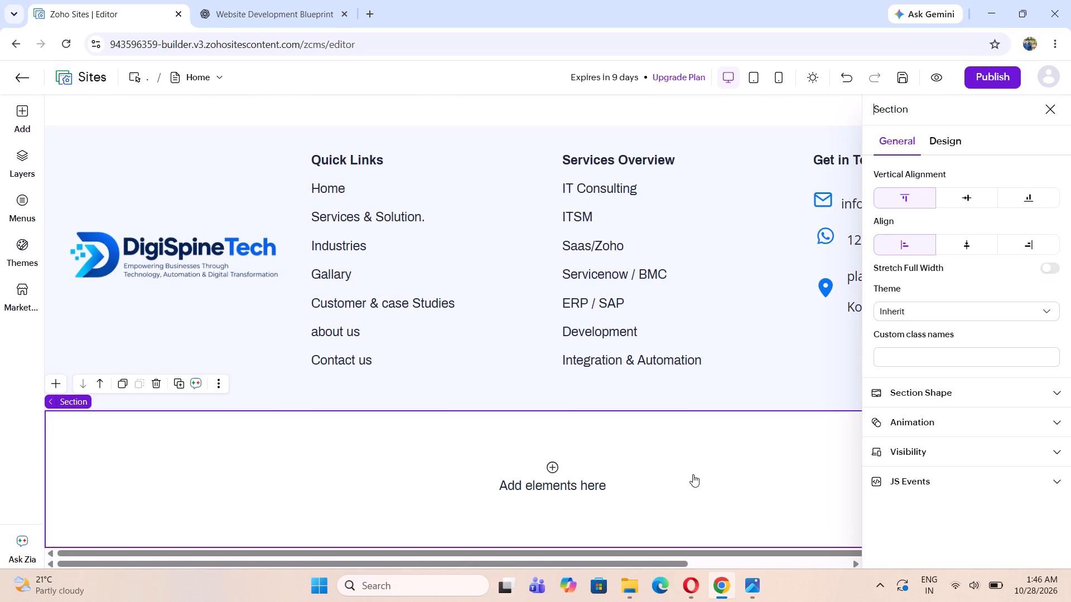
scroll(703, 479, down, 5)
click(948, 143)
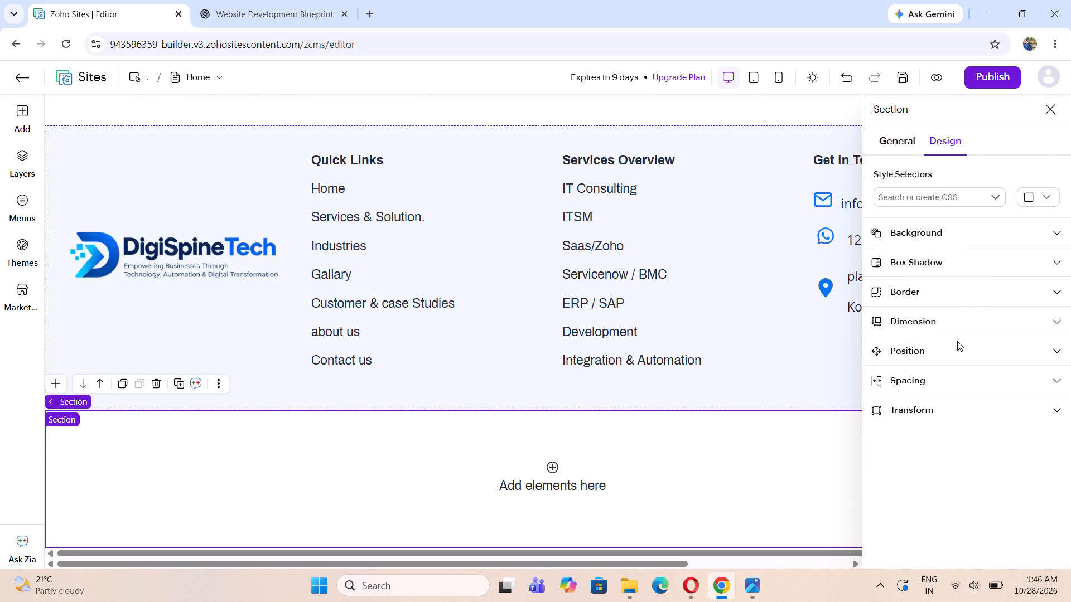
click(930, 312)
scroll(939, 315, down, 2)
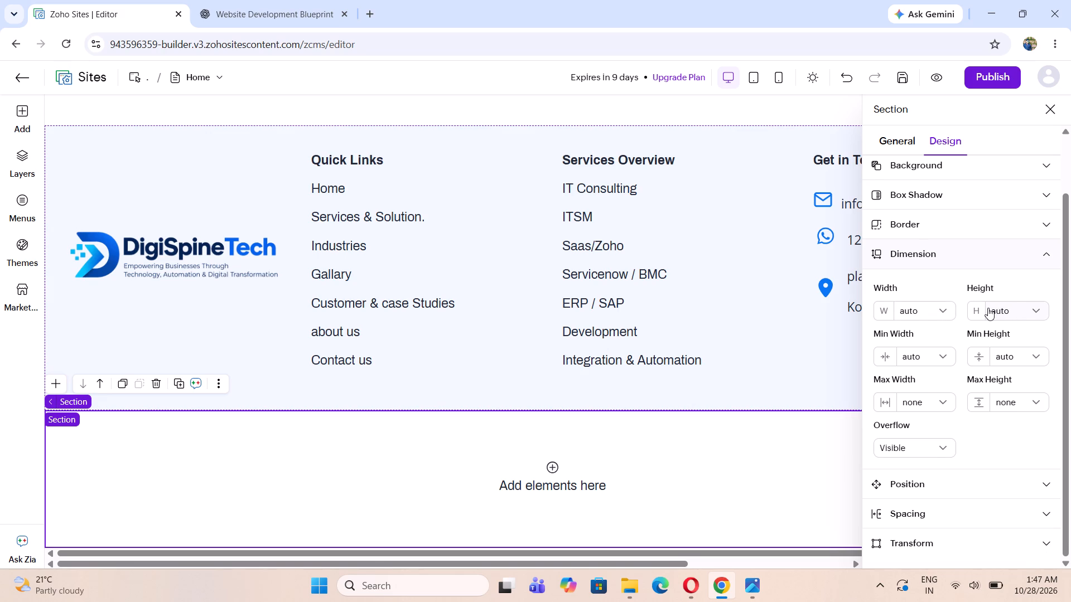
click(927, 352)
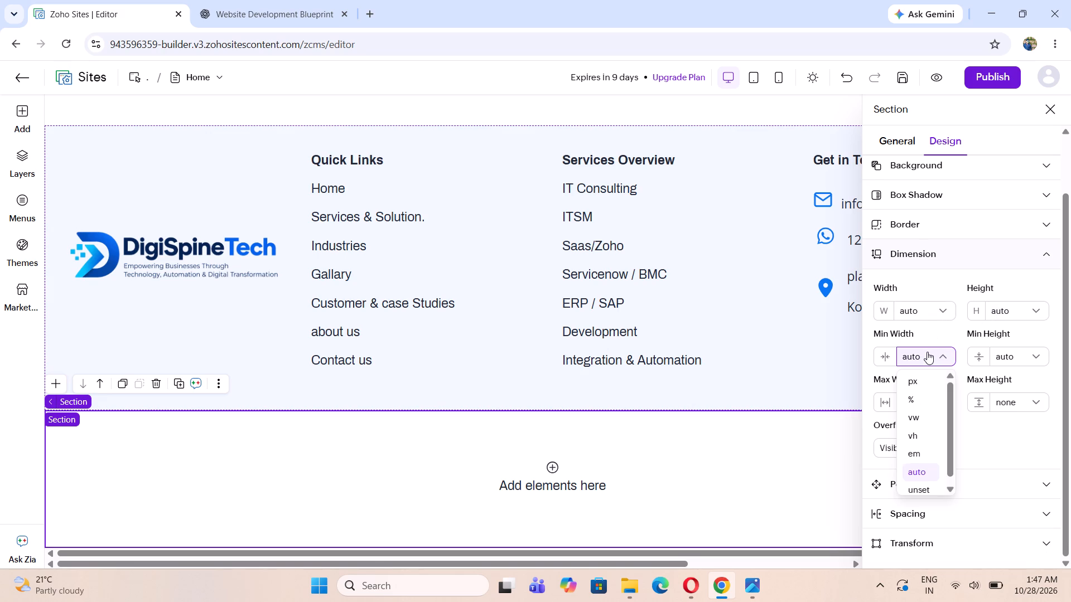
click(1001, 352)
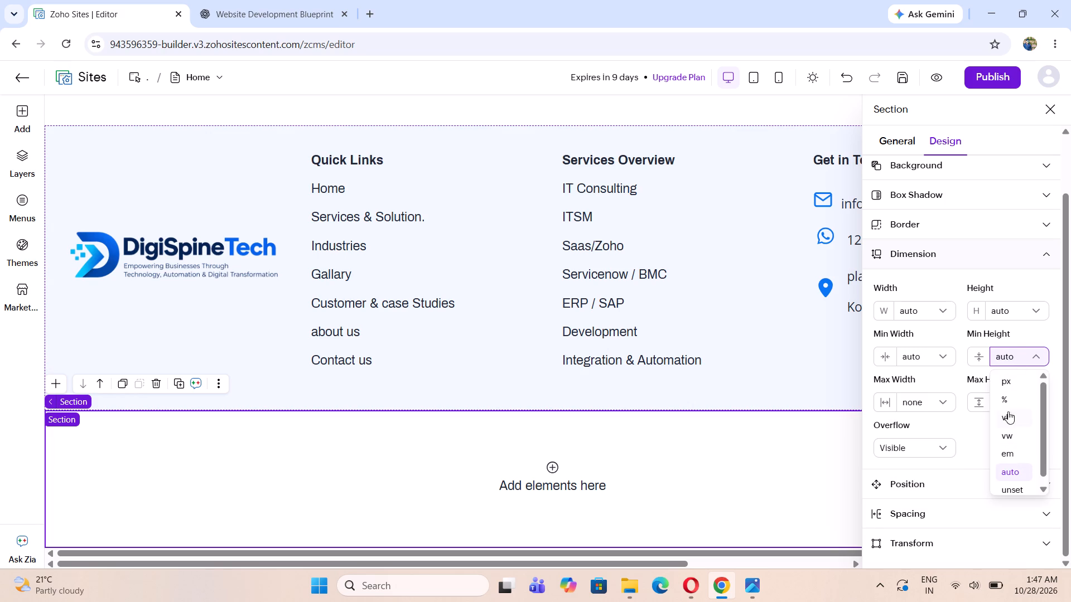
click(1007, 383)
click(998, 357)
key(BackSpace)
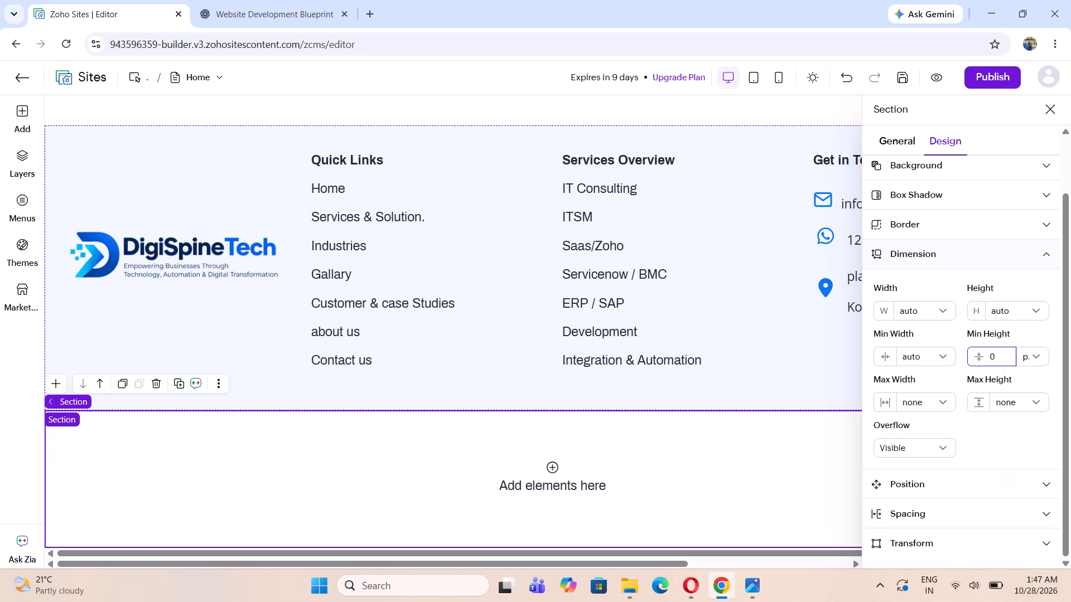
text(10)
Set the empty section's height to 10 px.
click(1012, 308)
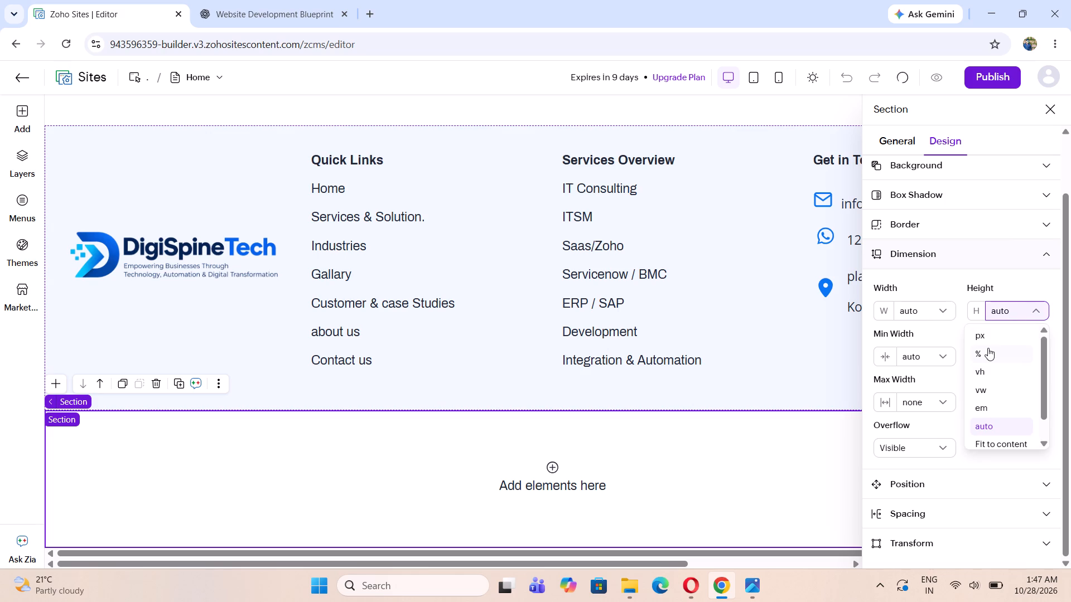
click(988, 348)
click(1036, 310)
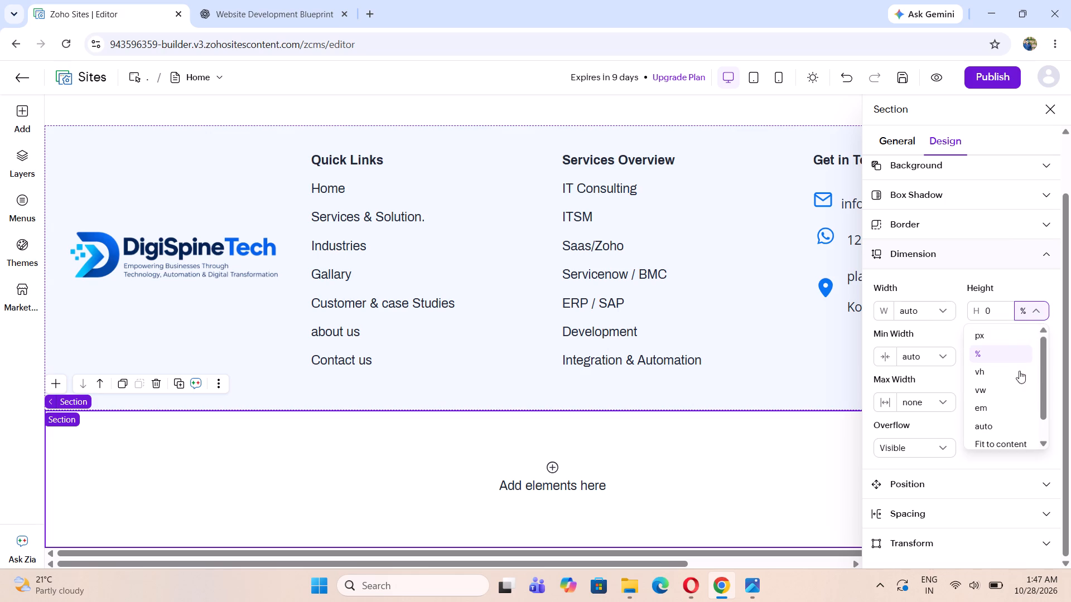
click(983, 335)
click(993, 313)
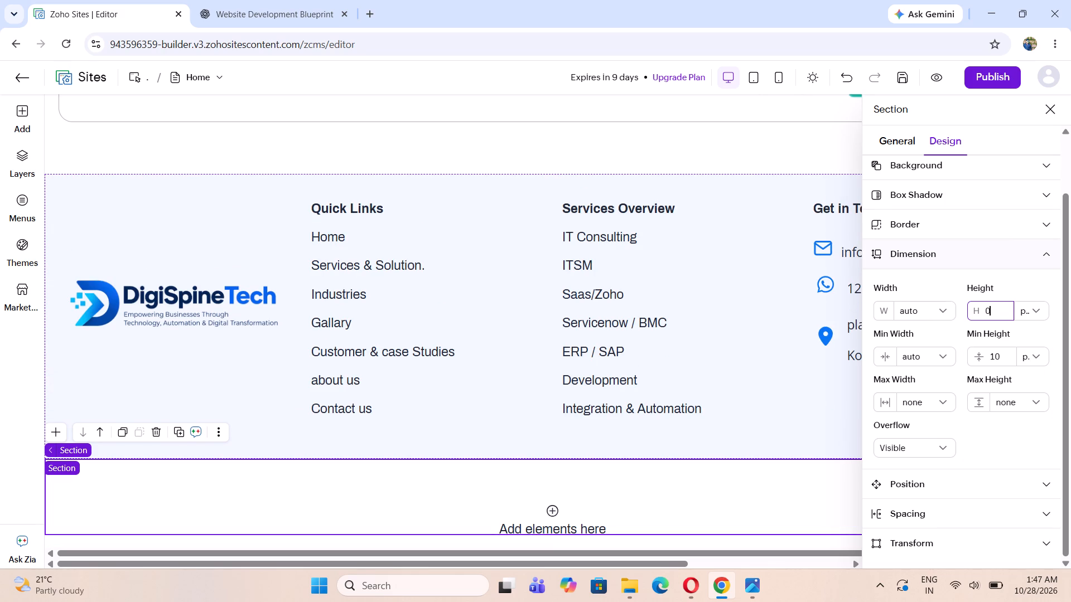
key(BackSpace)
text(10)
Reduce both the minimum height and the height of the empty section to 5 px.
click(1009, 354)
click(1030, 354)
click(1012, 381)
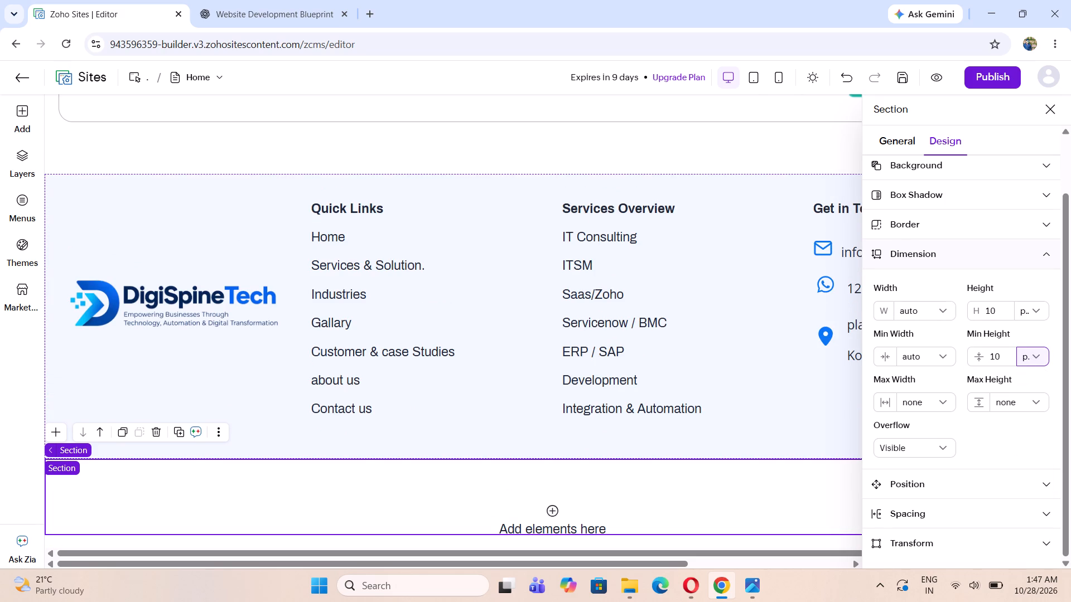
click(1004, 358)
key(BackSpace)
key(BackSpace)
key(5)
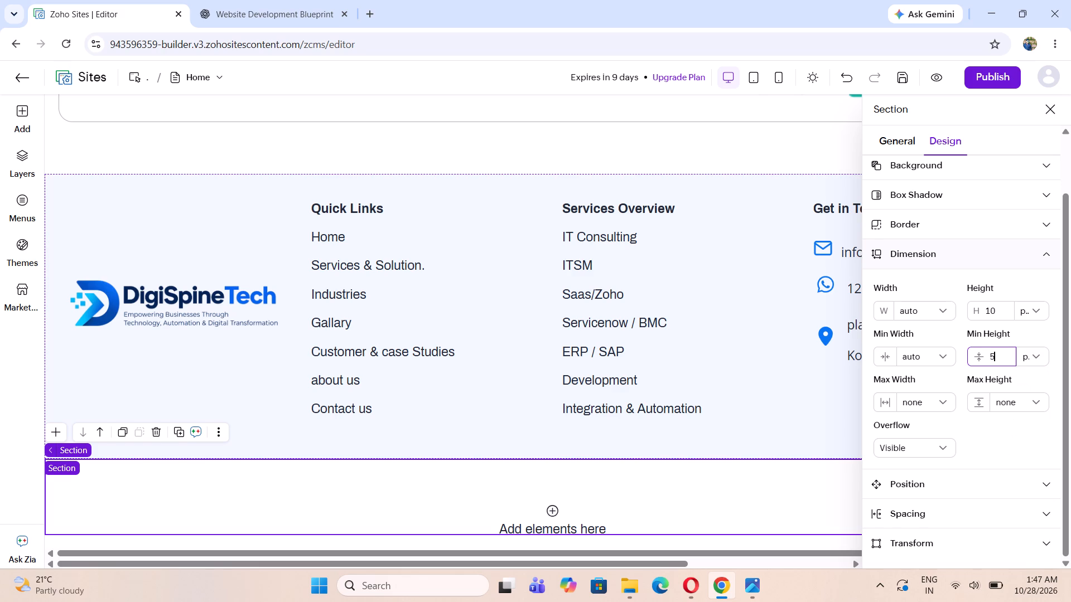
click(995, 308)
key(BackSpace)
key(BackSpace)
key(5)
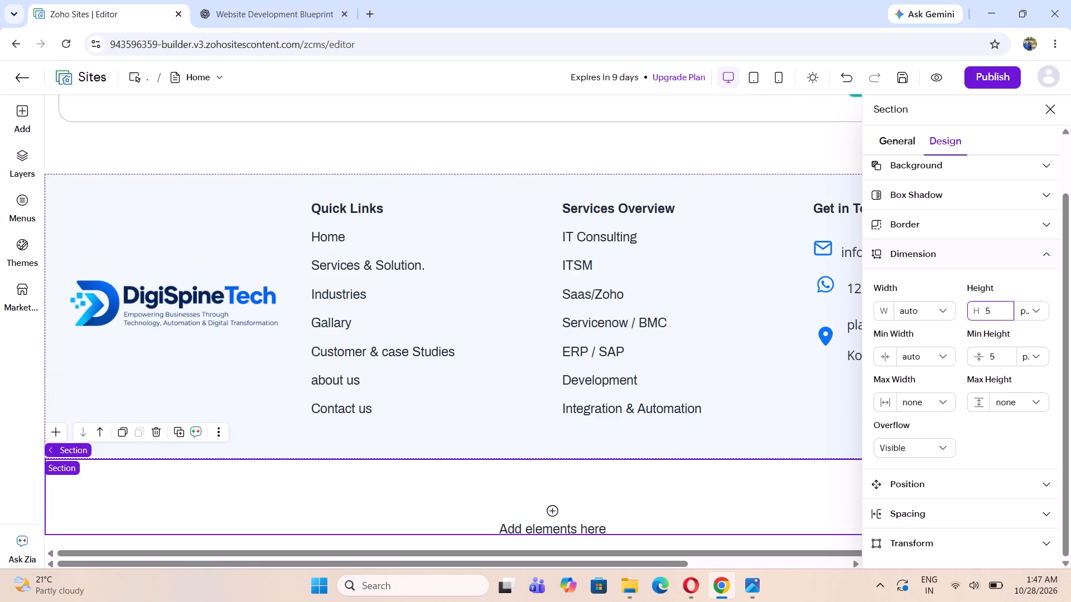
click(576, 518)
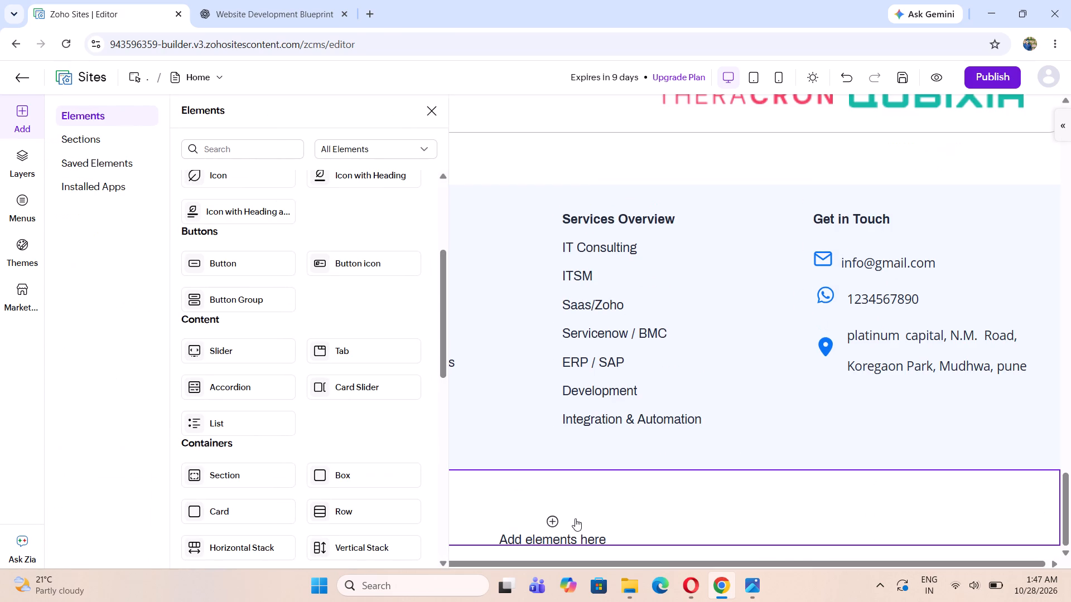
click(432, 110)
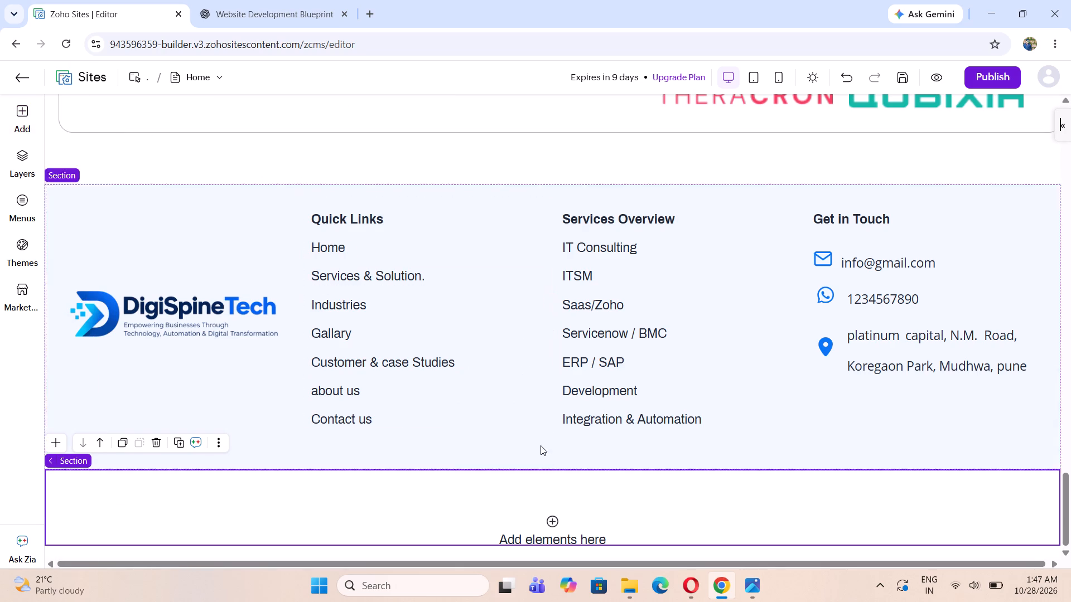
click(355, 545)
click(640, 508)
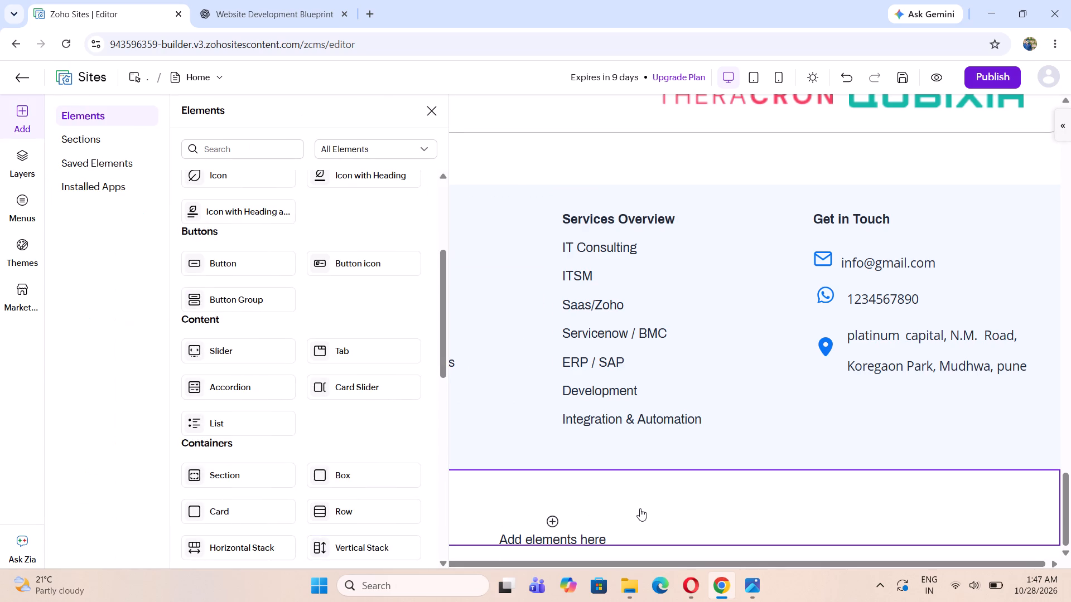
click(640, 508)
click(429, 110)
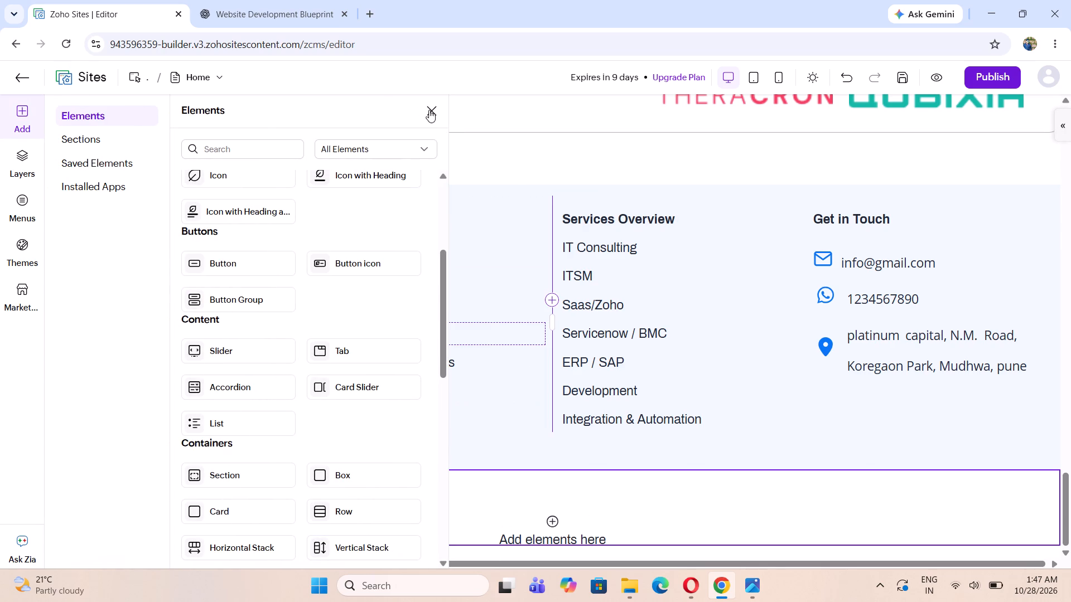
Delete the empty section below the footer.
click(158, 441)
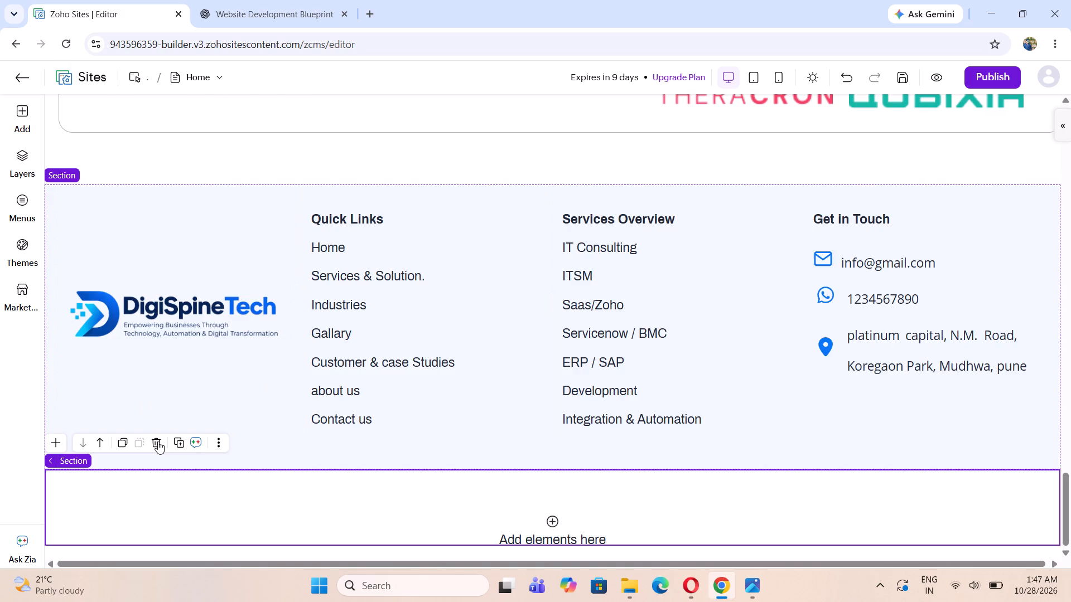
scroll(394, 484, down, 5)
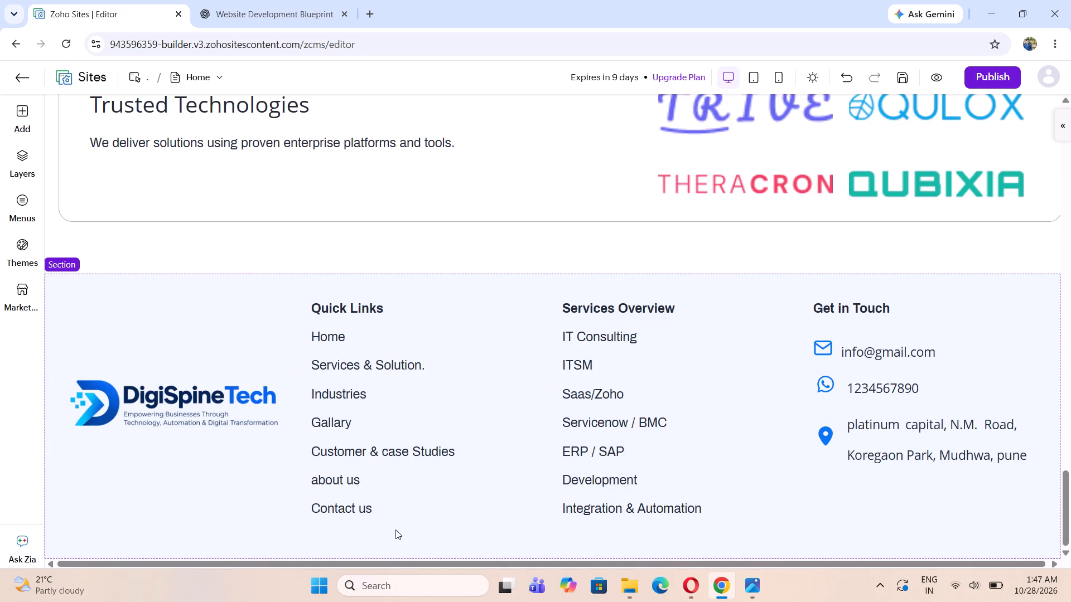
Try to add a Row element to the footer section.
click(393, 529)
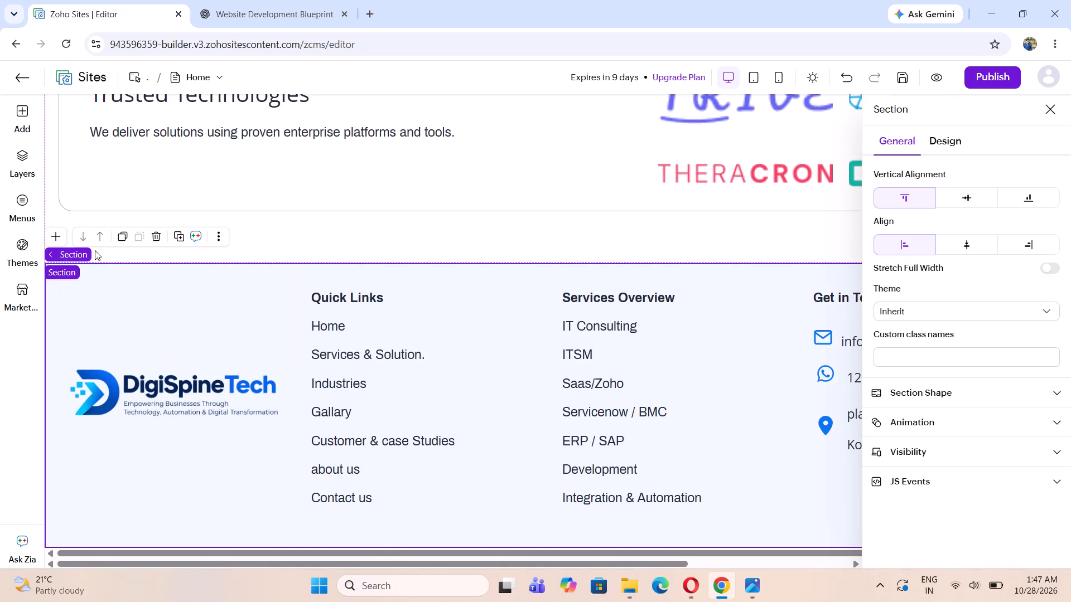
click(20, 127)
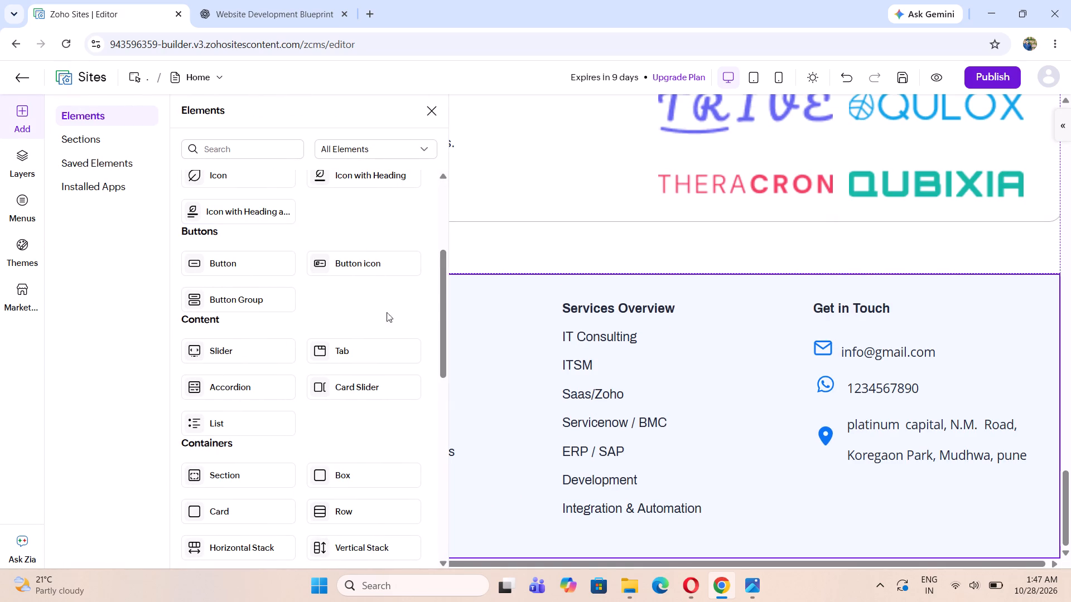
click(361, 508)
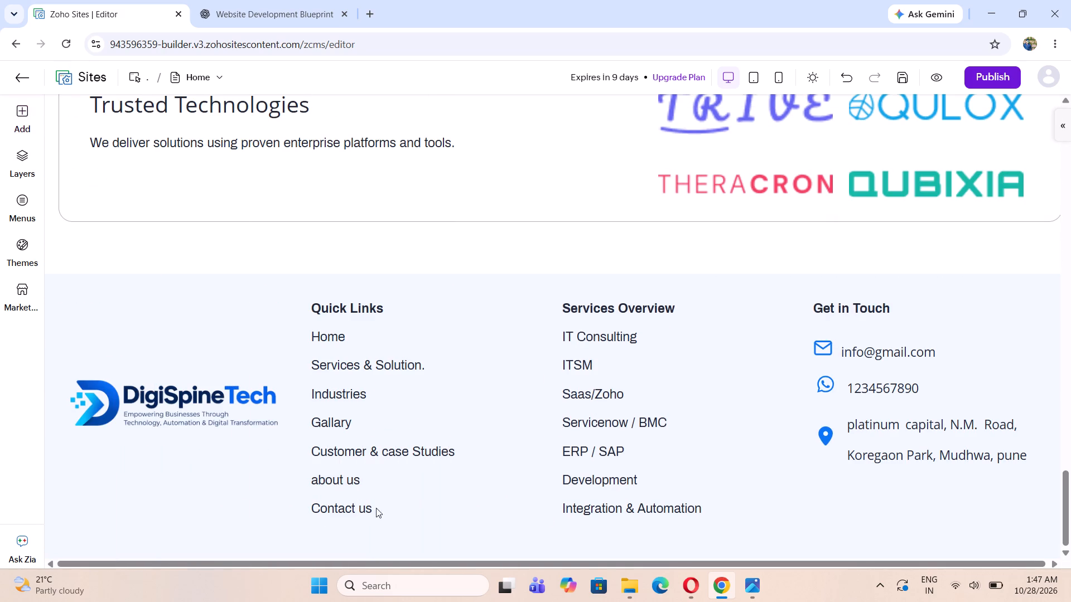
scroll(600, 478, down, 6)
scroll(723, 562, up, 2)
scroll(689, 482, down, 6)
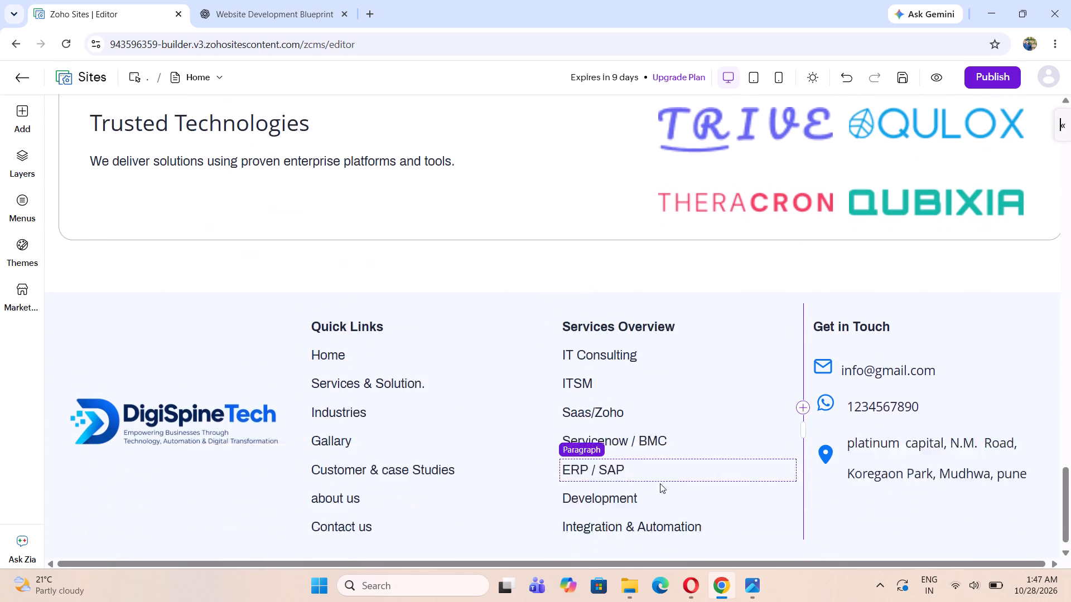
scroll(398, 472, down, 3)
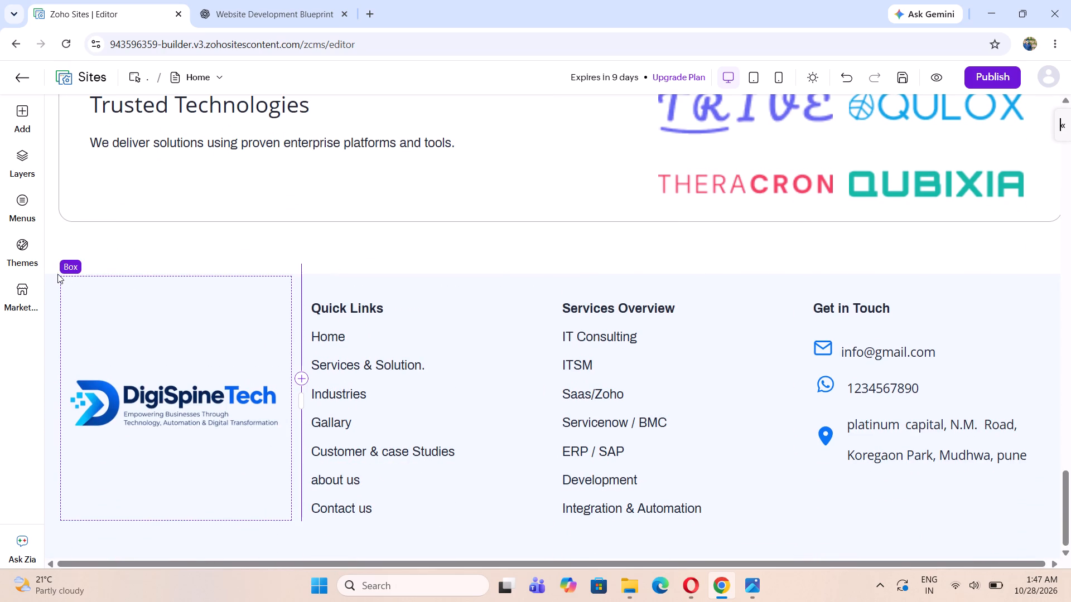
Add an empty Section element directly below the homepage footer section.
click(57, 274)
click(413, 269)
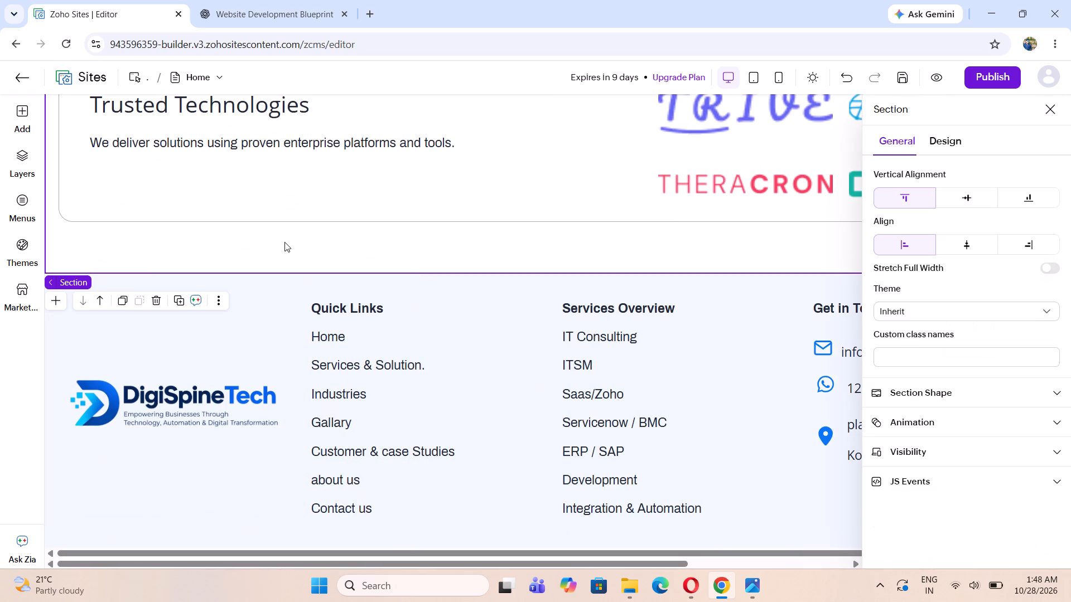
scroll(390, 269, down, 1)
scroll(491, 262, up, 1)
scroll(492, 264, down, 3)
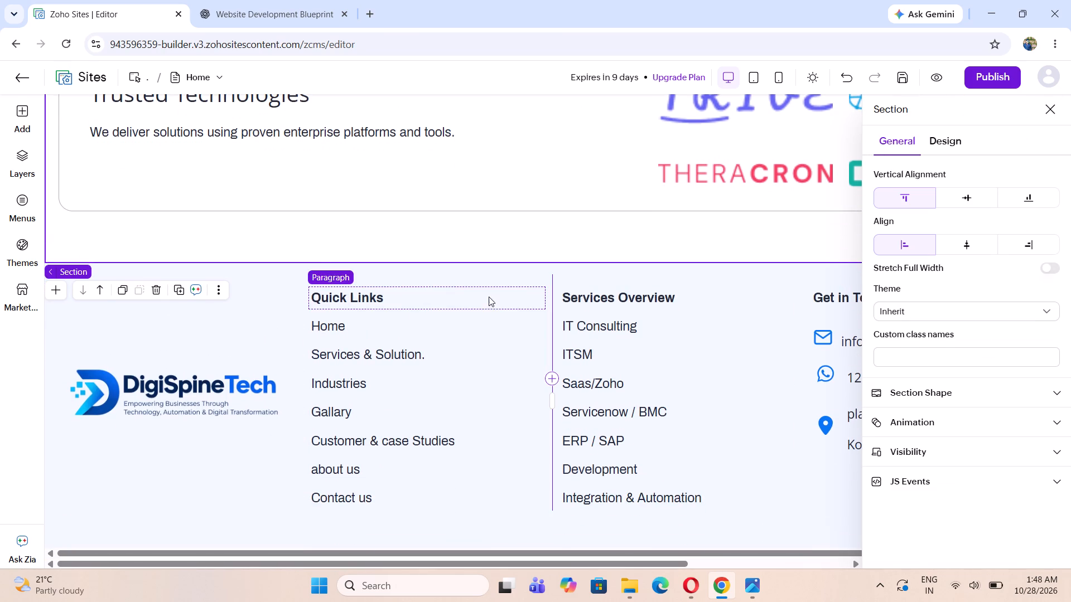
click(483, 267)
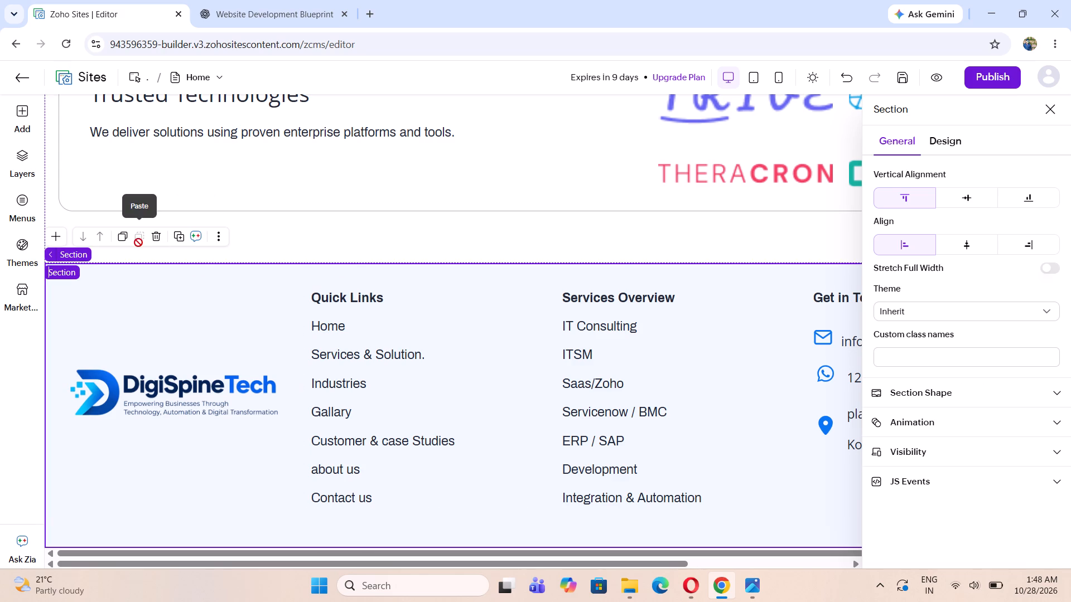
click(56, 238)
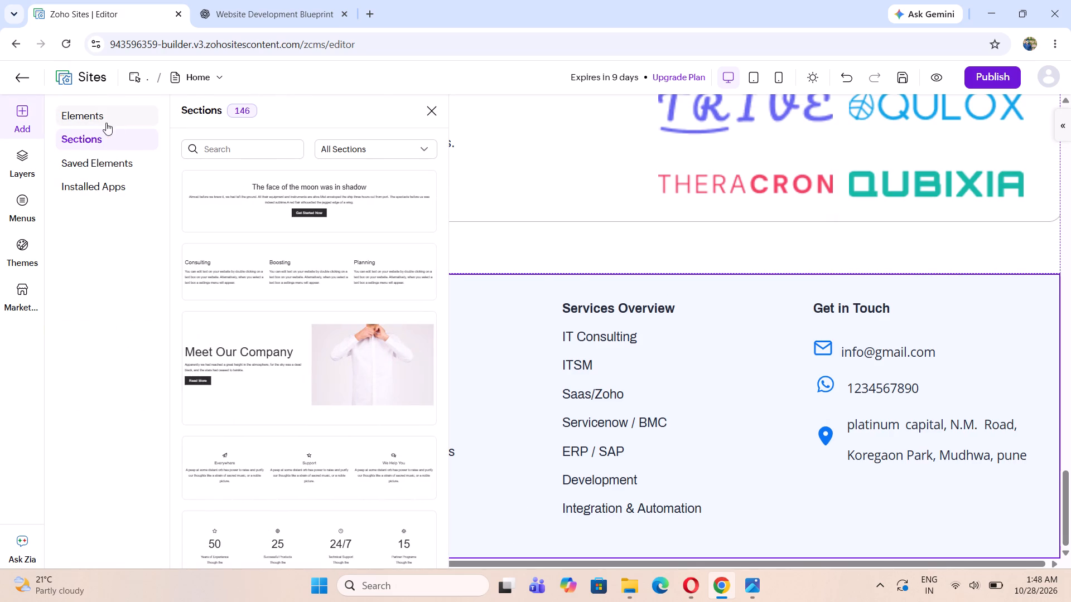
click(92, 116)
scroll(269, 341, down, 2)
click(231, 338)
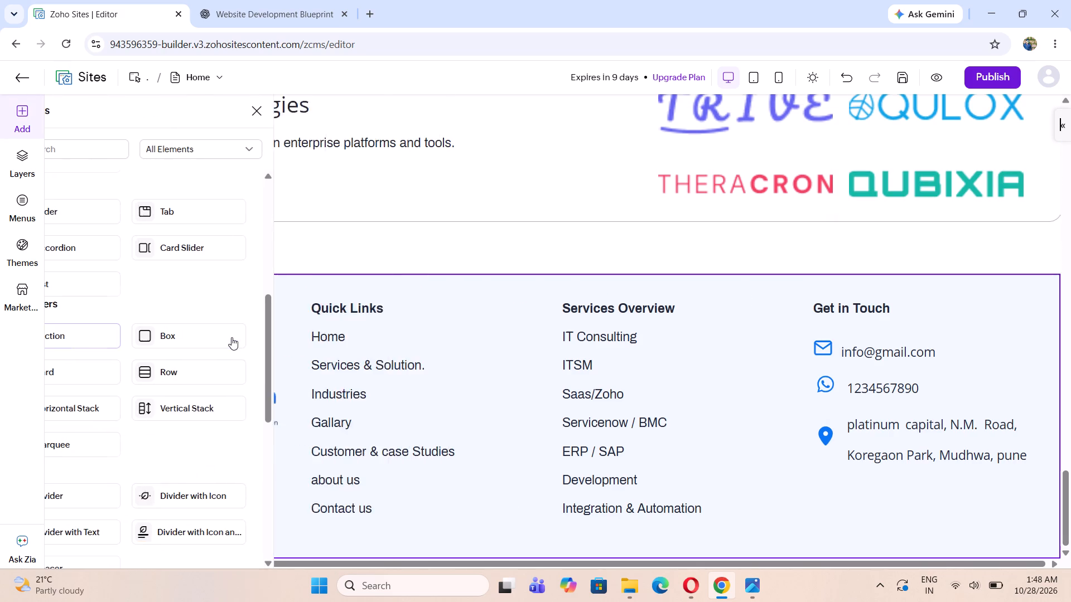
scroll(383, 327, down, 5)
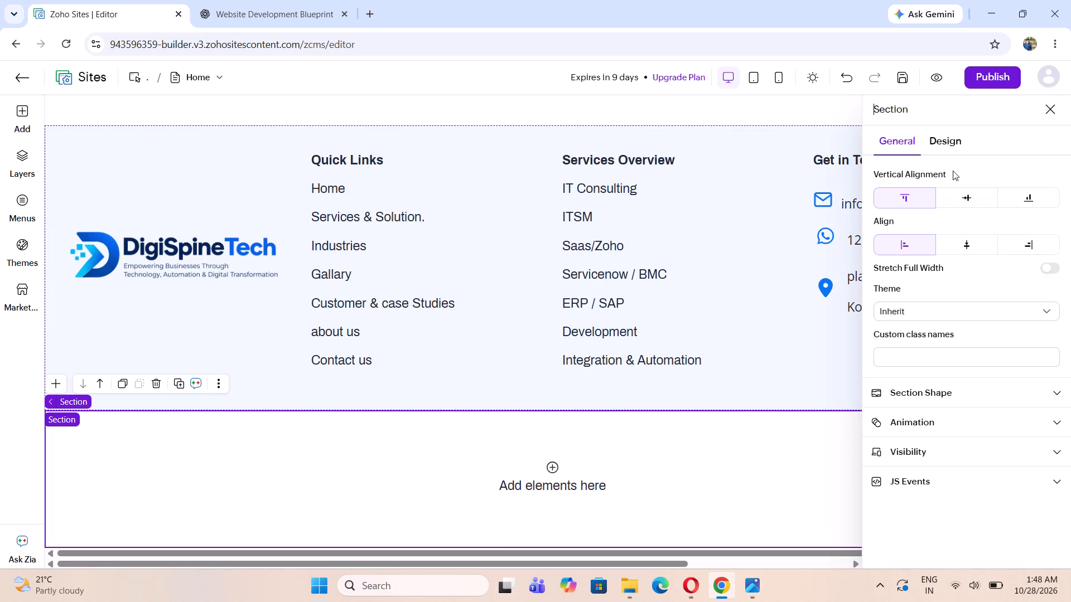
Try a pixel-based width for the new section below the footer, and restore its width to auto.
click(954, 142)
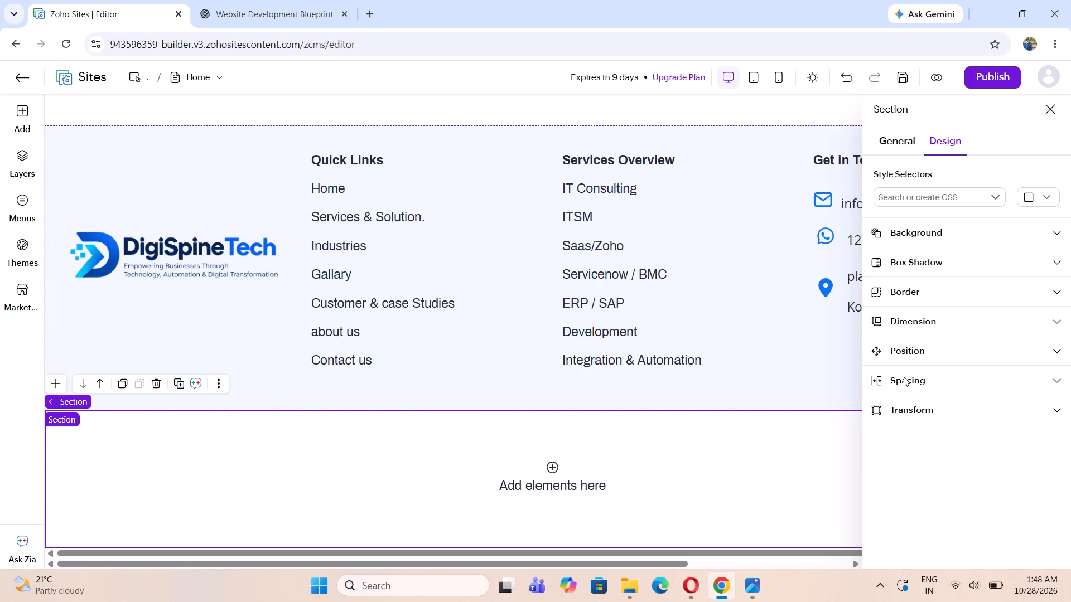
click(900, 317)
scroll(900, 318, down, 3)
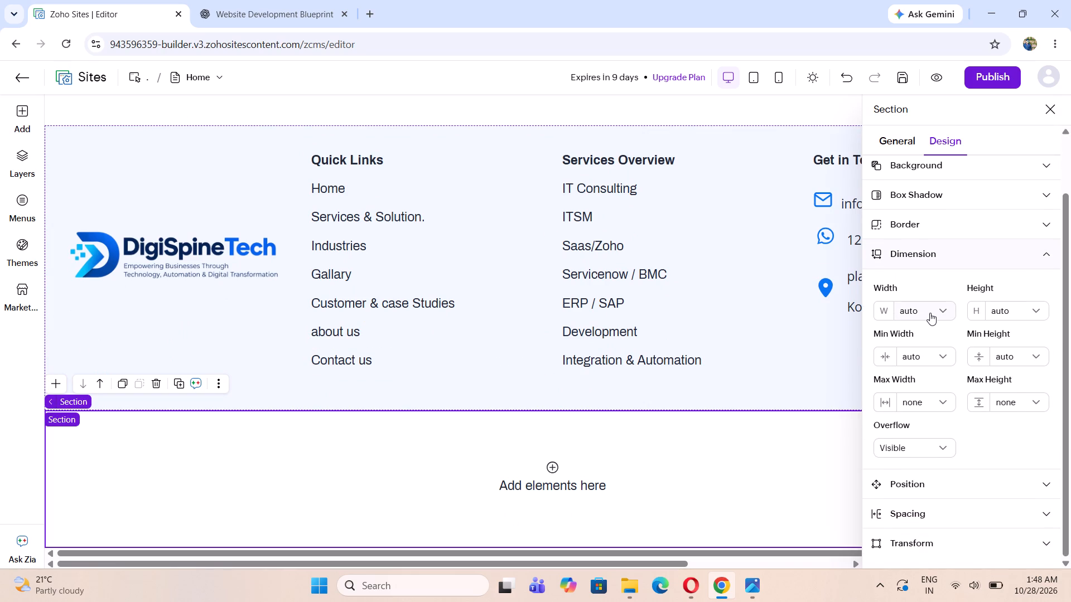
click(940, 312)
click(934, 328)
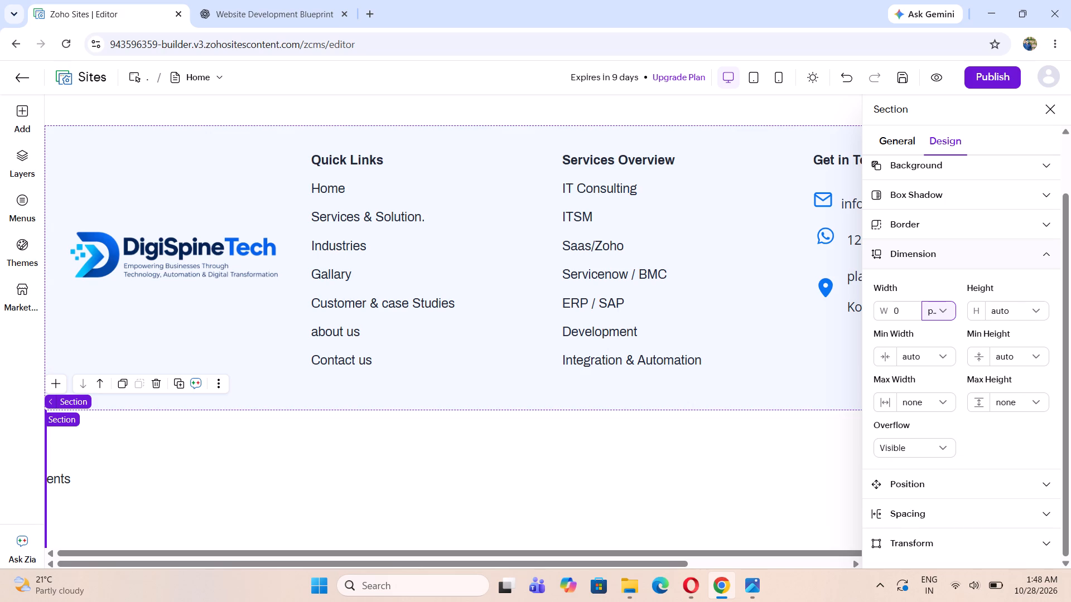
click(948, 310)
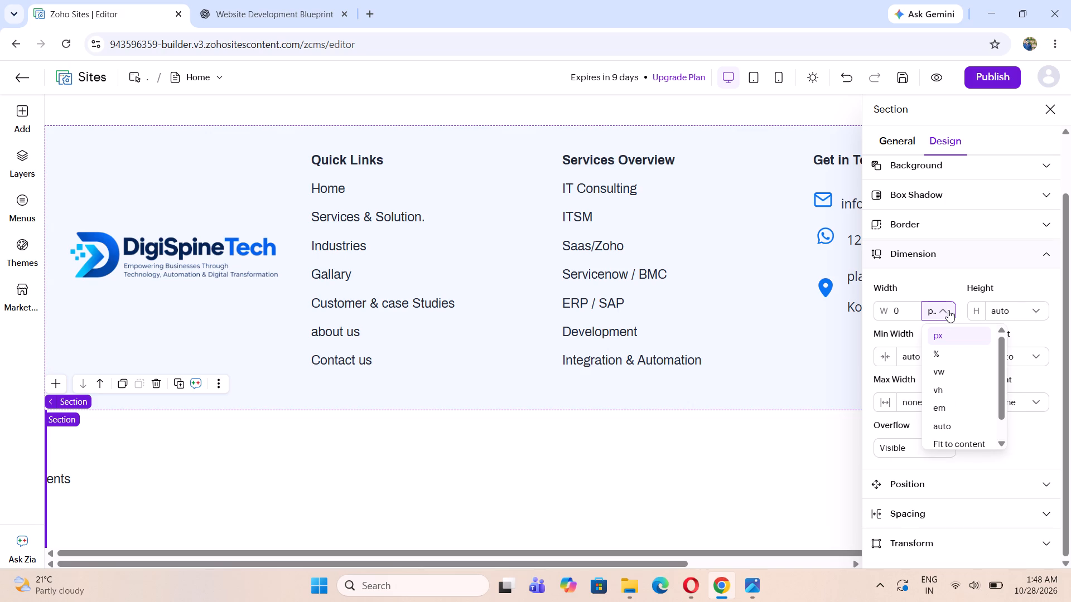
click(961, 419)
Set the new section's height to 5 px and its minimum height to 2 px.
click(1034, 313)
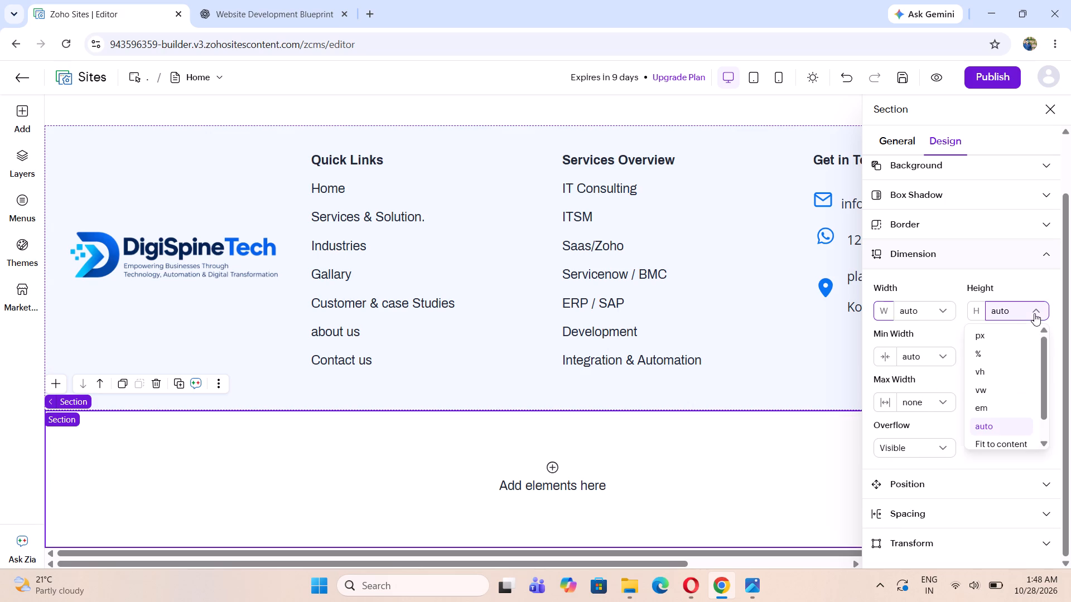
click(1006, 337)
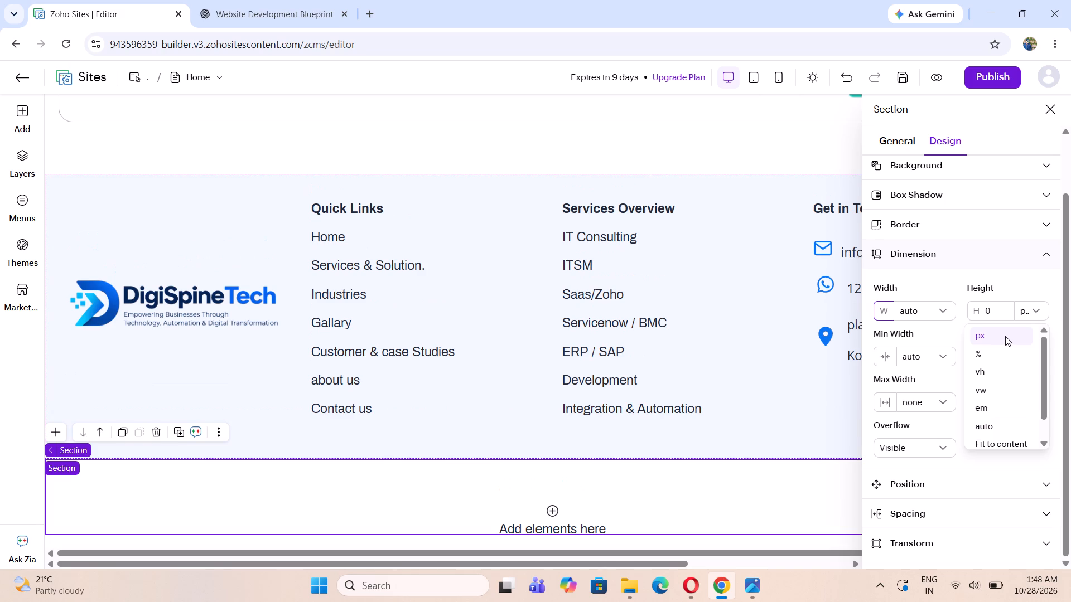
click(1039, 353)
click(1023, 373)
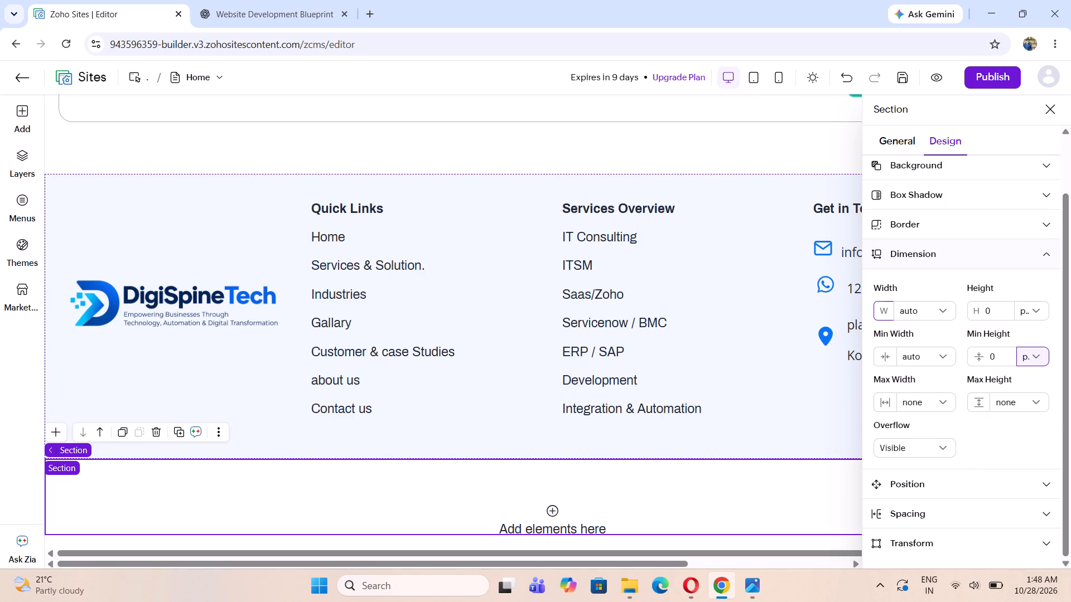
click(1000, 310)
key(BackSpace)
key(BackSpace)
key(5)
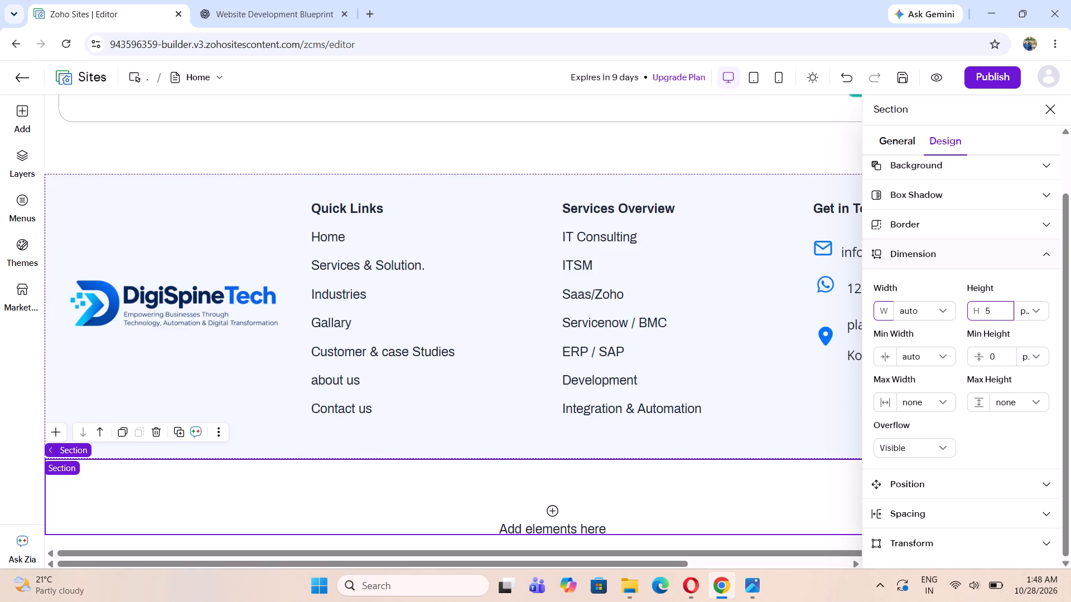
click(997, 356)
key(BackSpace)
key(2)
key(Return)
click(690, 491)
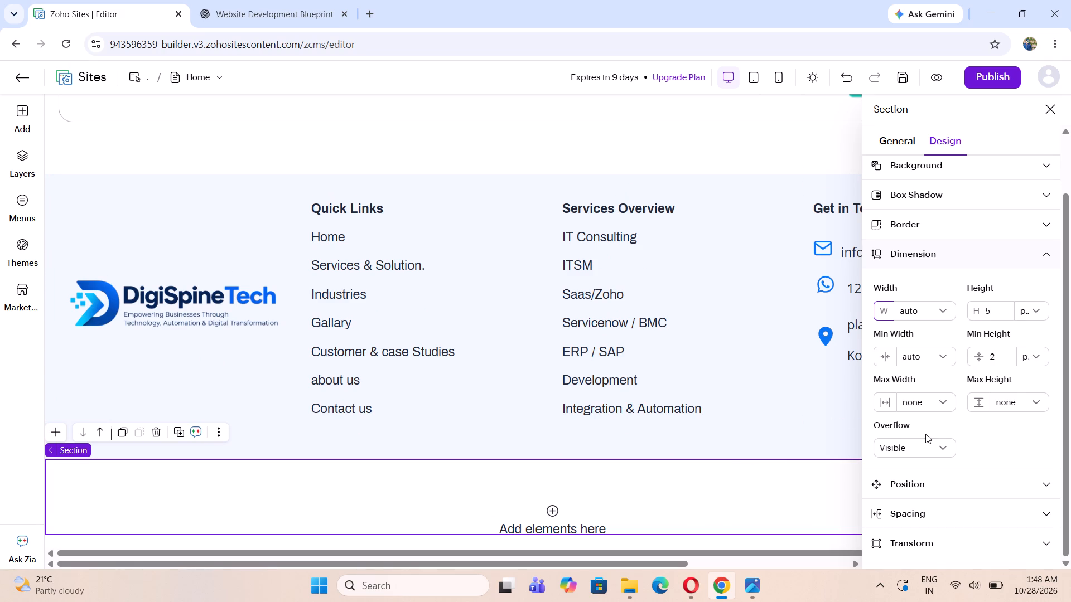
scroll(927, 434, down, 5)
scroll(1007, 482, up, 4)
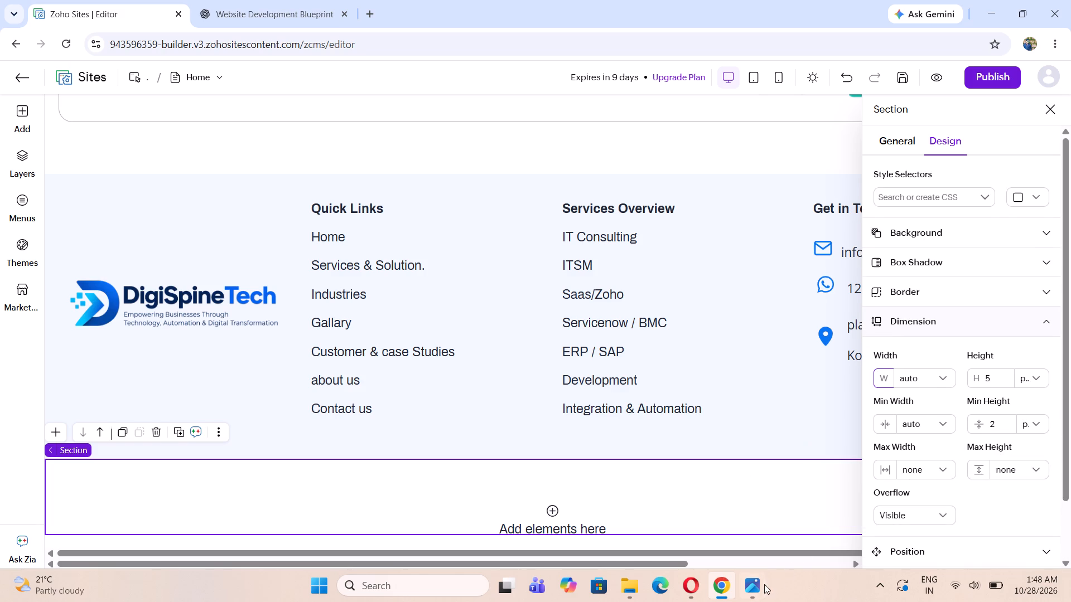
Switch to Photos and examine the footer and its bottom bar in the DigiSpineTech homepage reference image.
click(762, 585)
scroll(628, 348, down, 5)
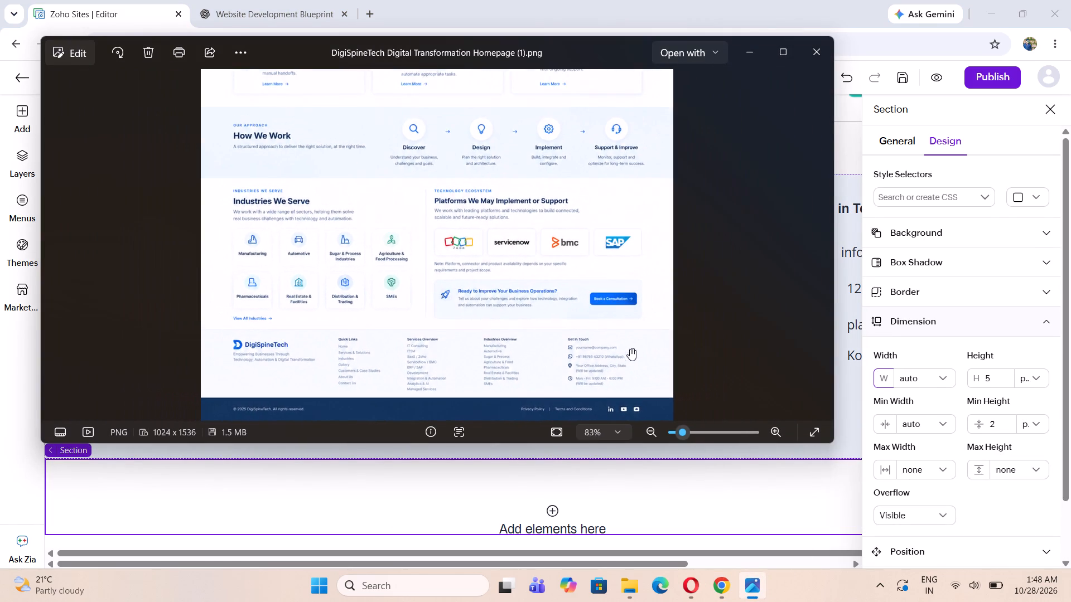
scroll(624, 348, up, 1)
scroll(624, 348, down, 1)
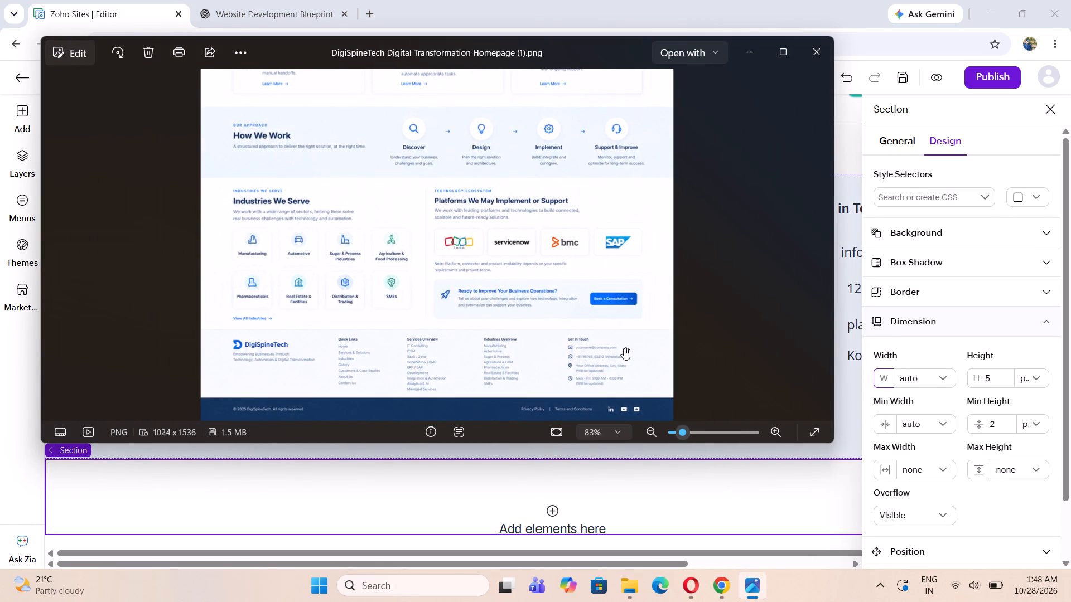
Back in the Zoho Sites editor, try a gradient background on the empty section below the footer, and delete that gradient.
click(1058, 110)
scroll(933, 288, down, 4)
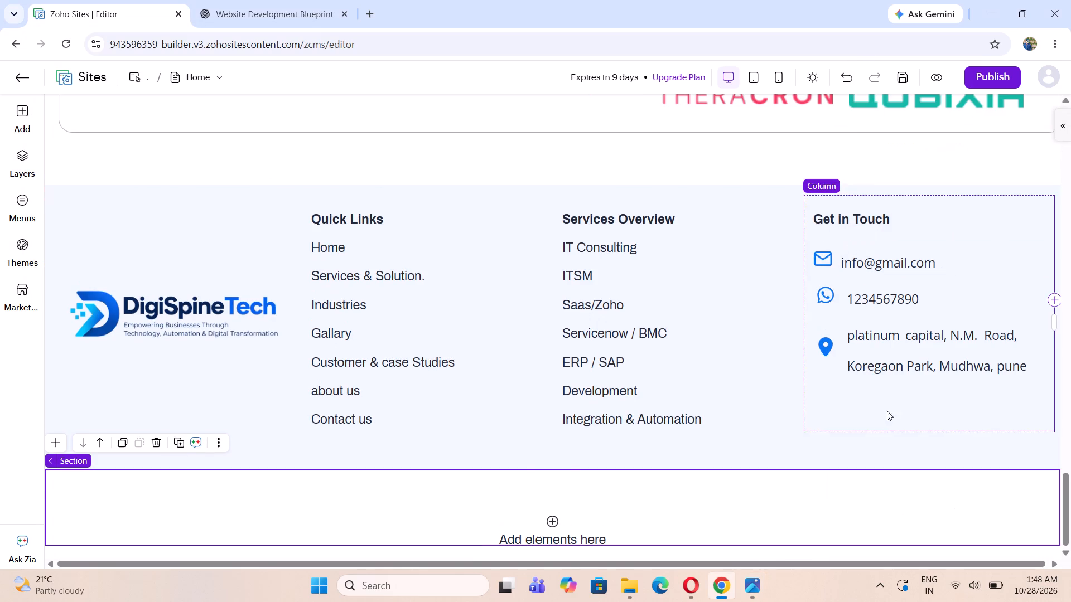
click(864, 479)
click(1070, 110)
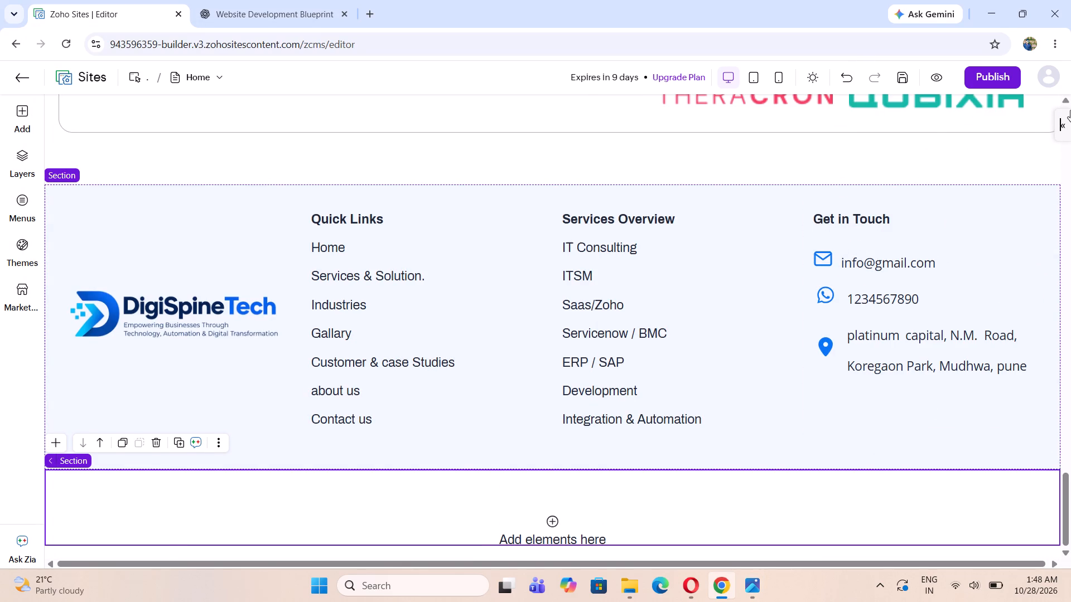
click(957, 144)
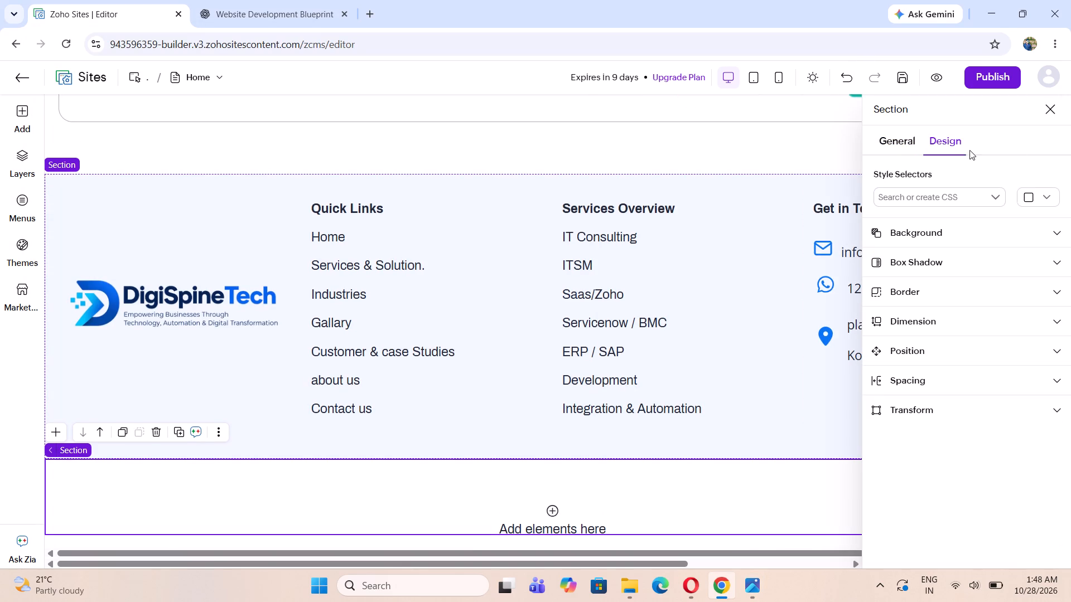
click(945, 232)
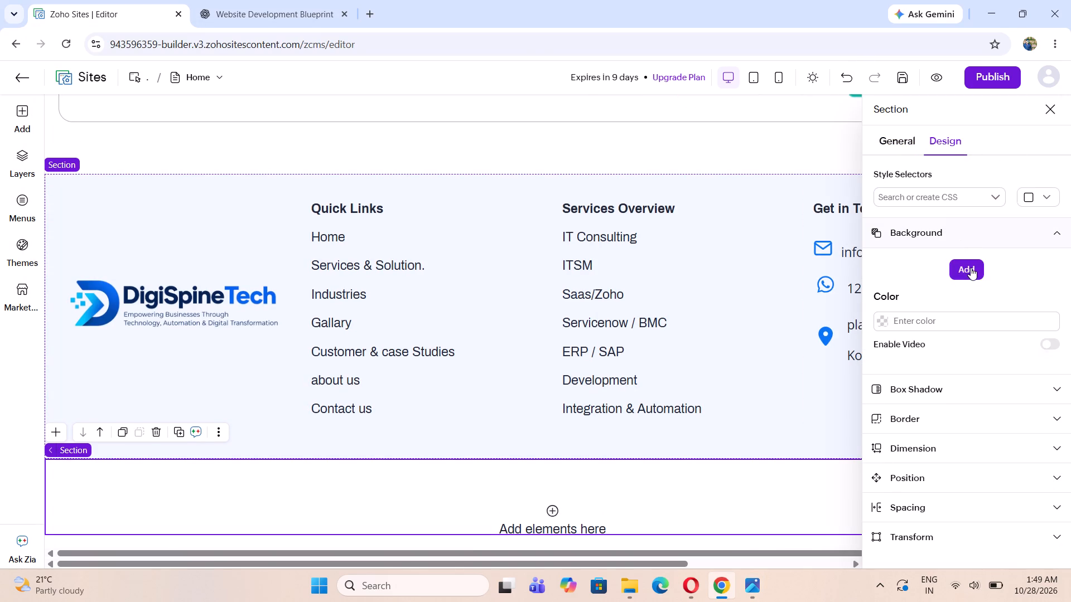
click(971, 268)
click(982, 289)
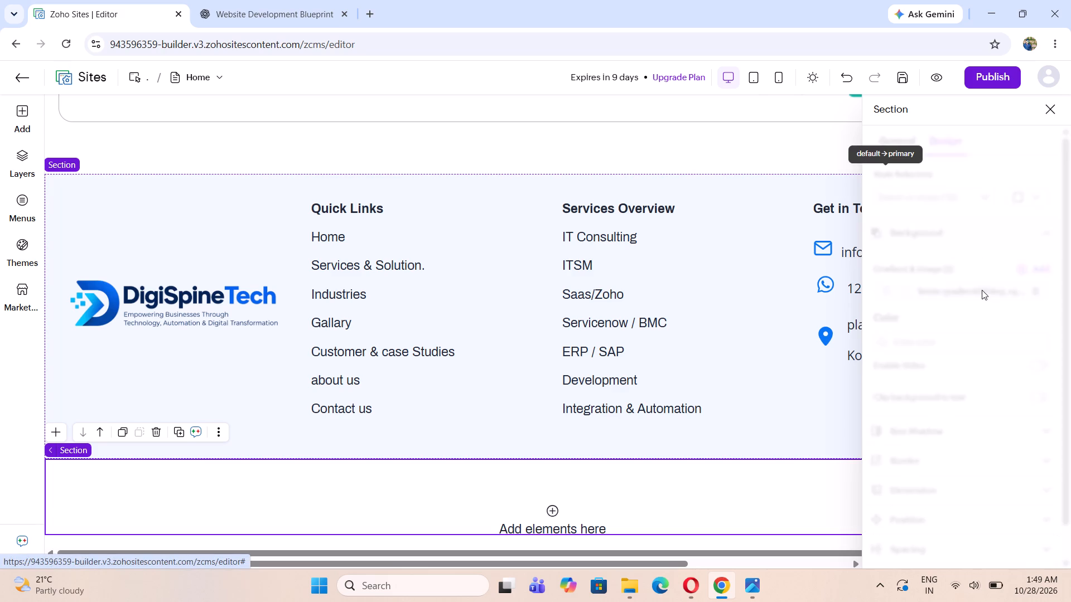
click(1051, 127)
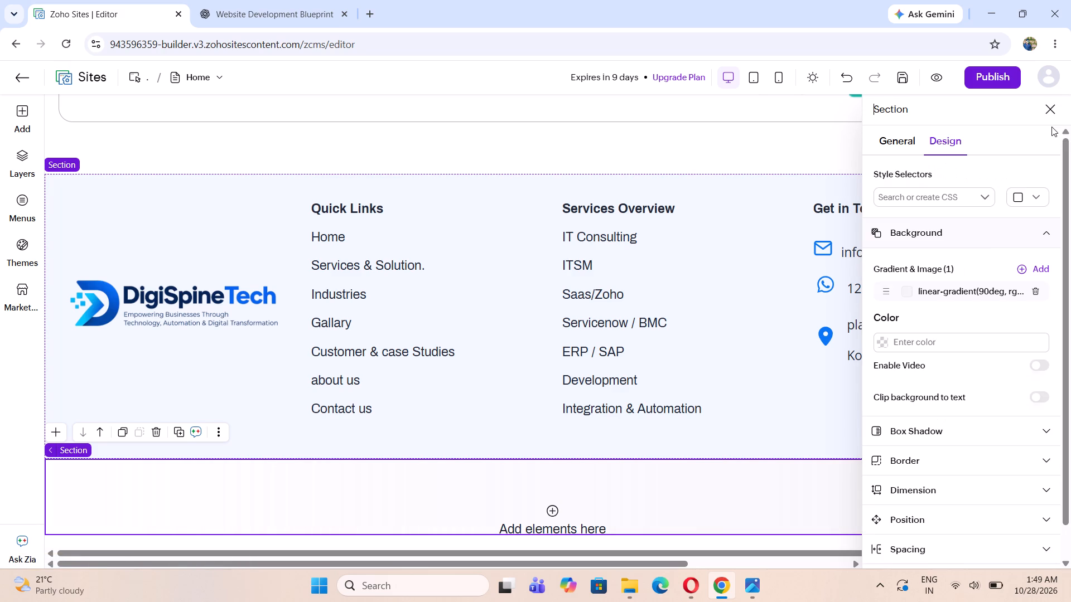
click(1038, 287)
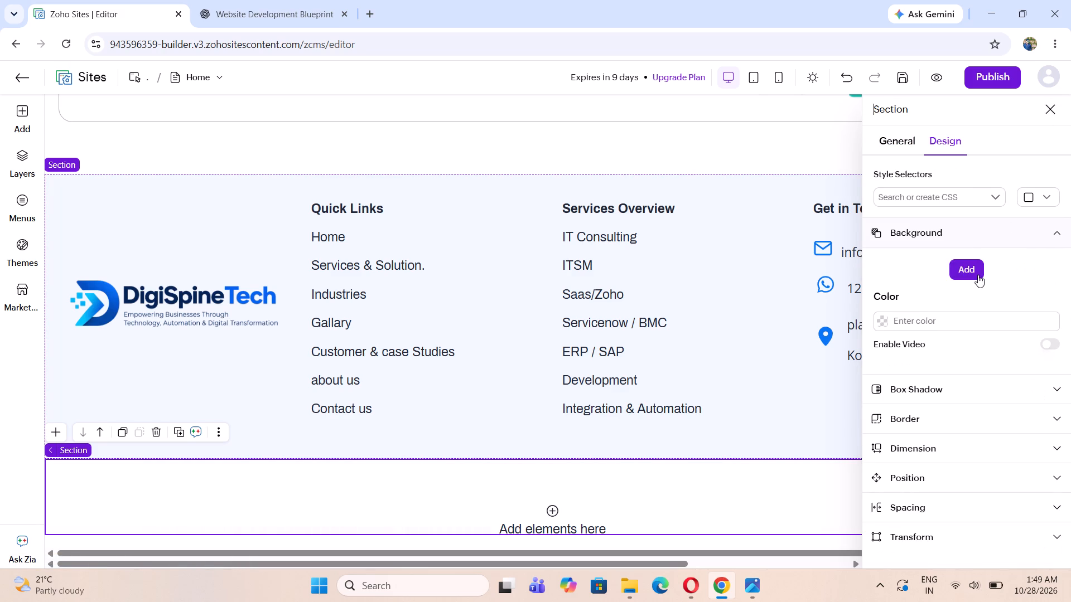
Add a linear gradient background to the empty section below the footer.
click(978, 275)
click(923, 314)
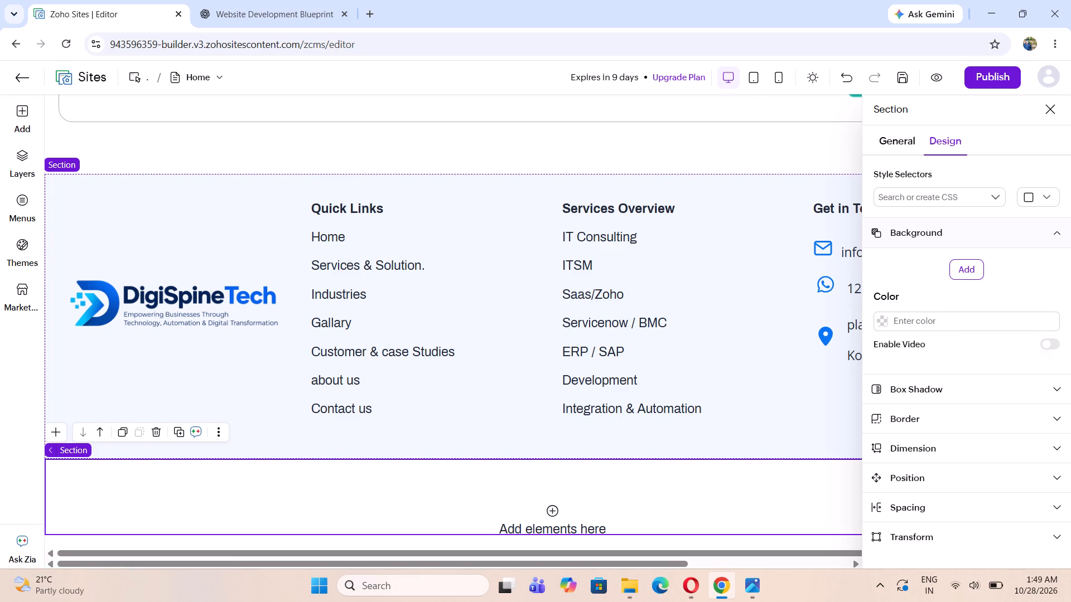
click(898, 225)
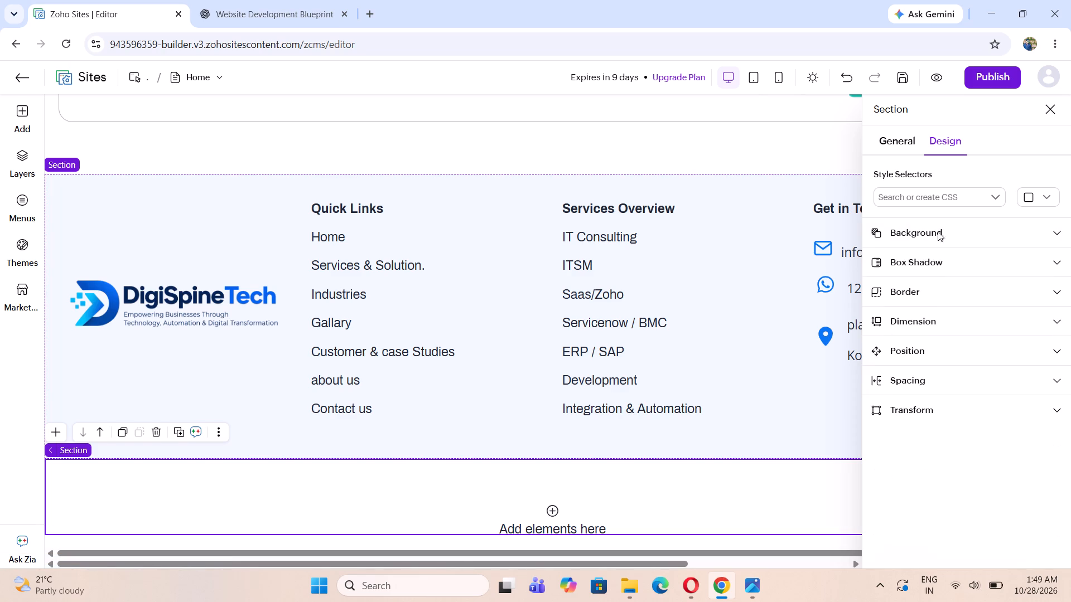
click(945, 234)
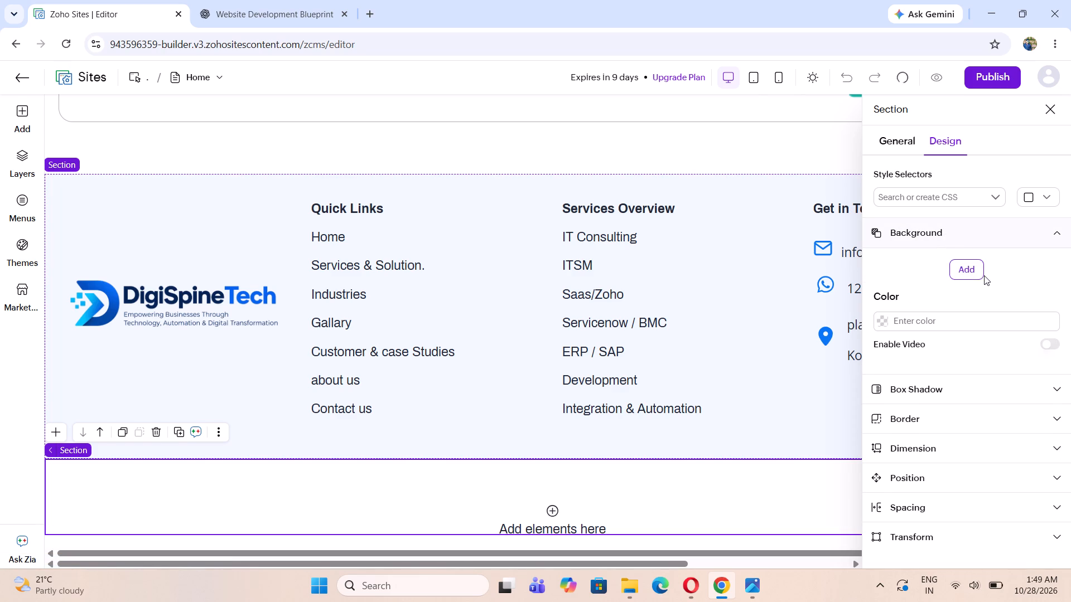
click(977, 272)
click(968, 297)
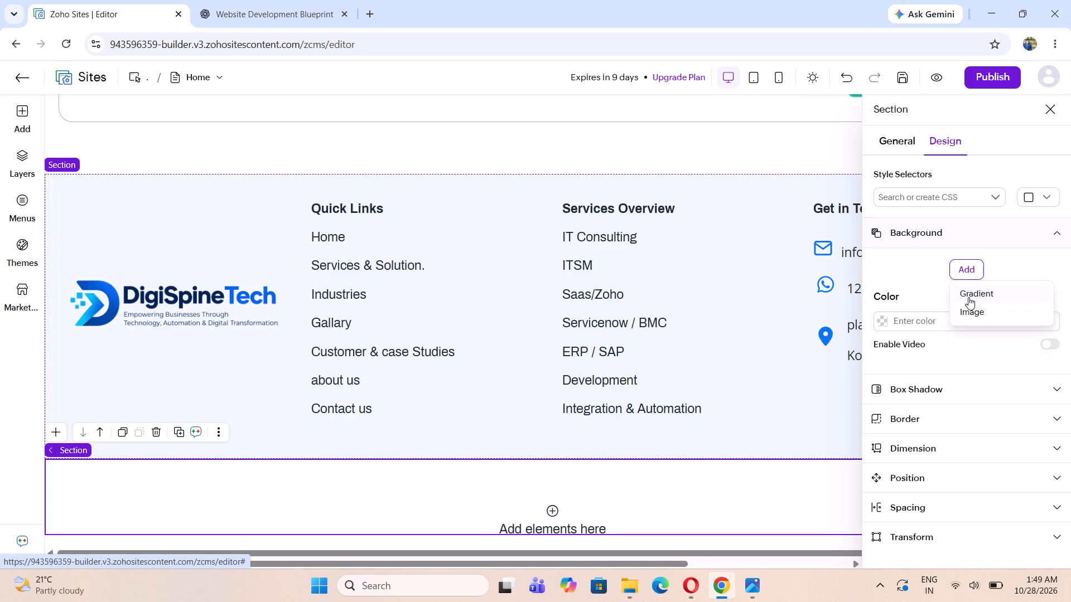
click(987, 269)
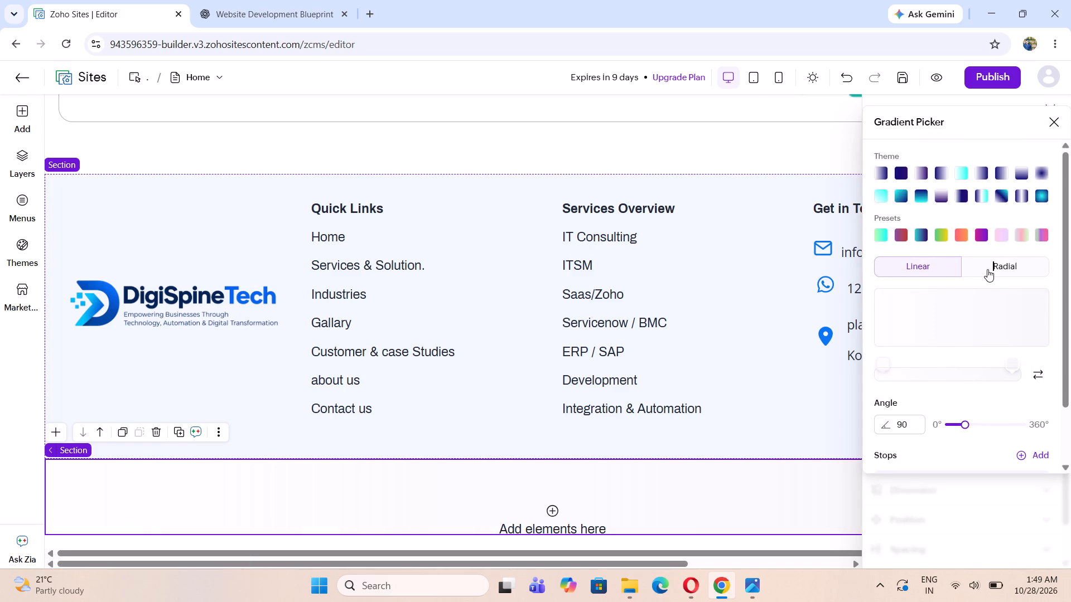
click(897, 266)
click(1059, 124)
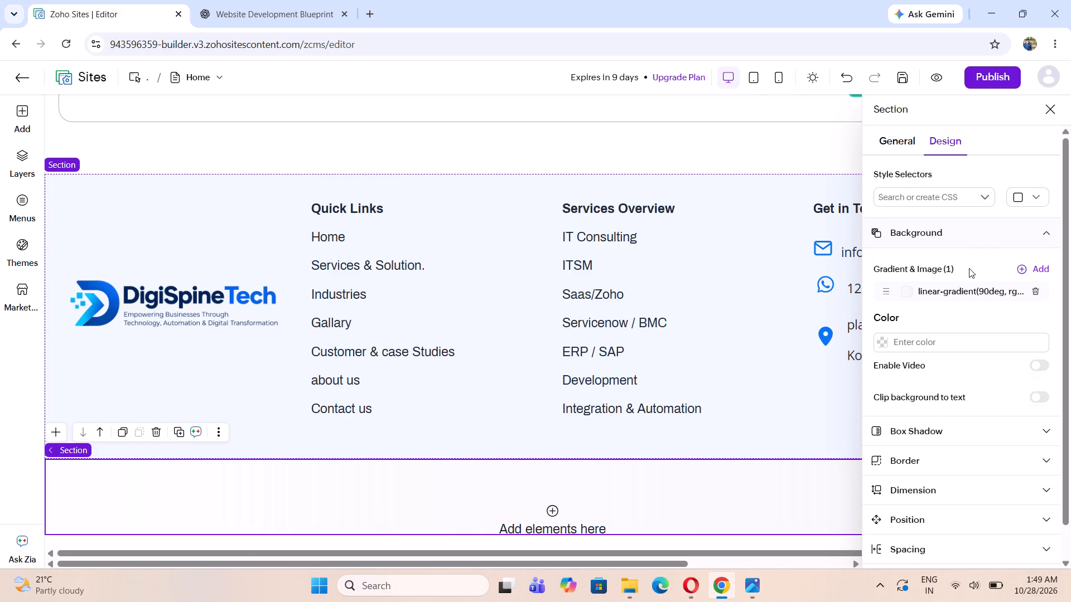
Delete the linear gradient background from the empty section below the footer.
click(1034, 294)
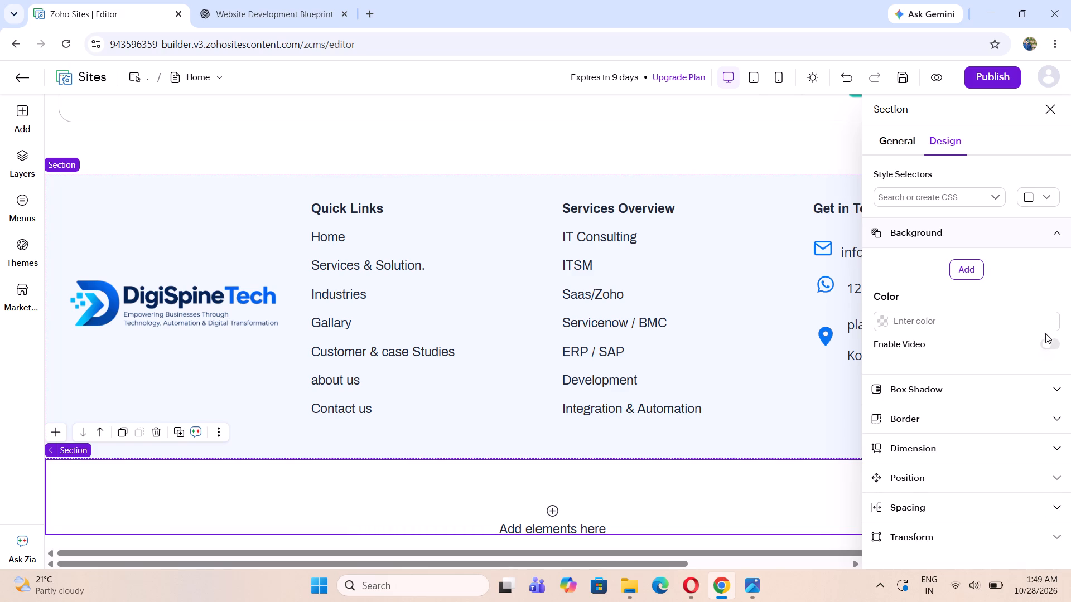
scroll(995, 358, down, 4)
scroll(986, 368, up, 4)
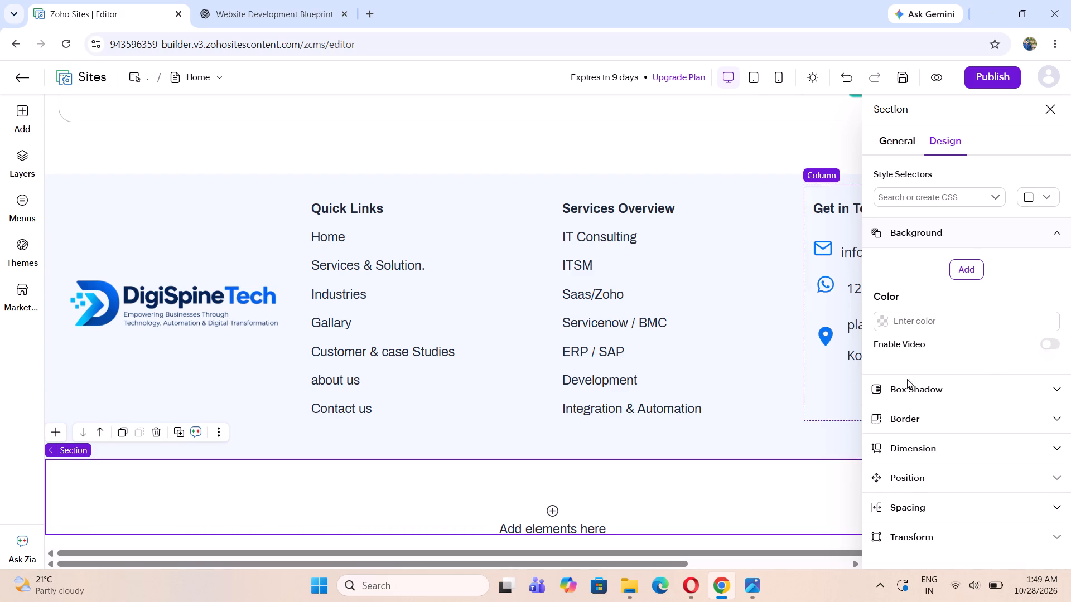
Switch to Photos and capture a screenshot of the dark bottom bar in the DigiSpineTech homepage reference image.
click(759, 586)
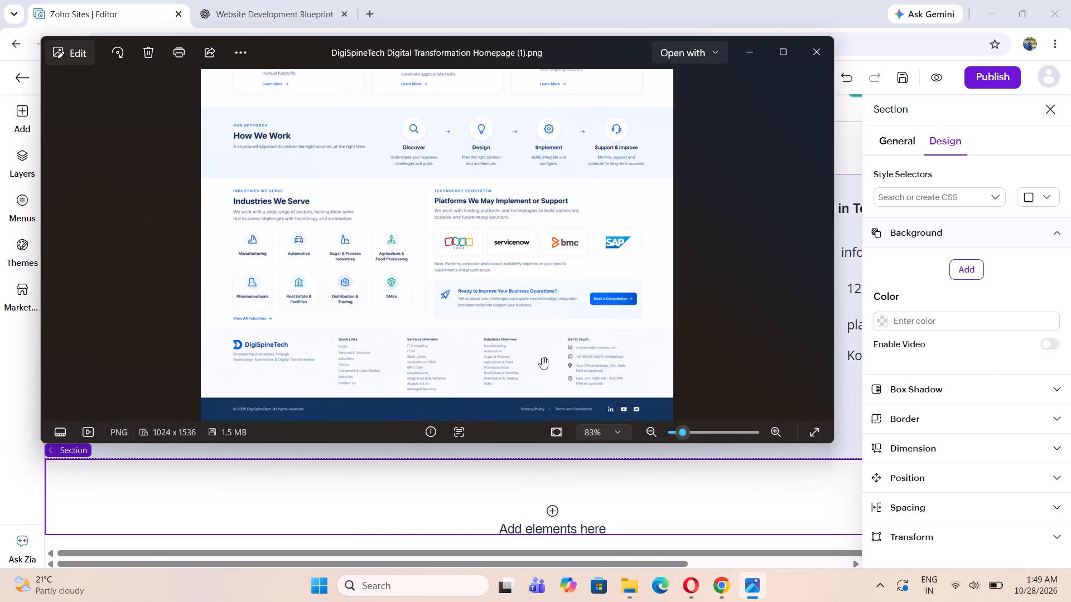
key(shift+super+s)
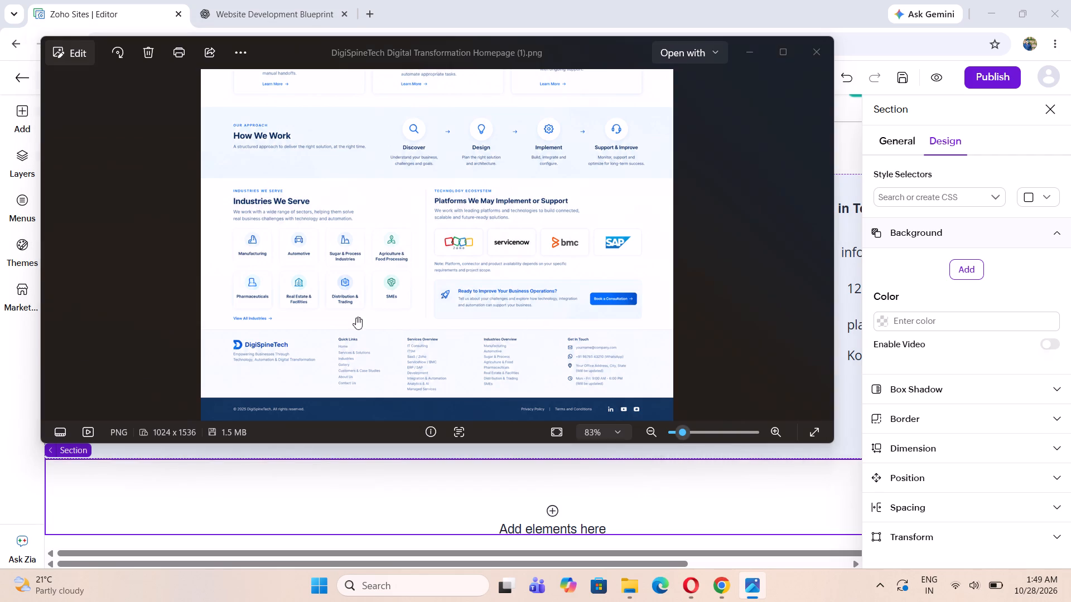
drag(195, 379, 642, 428)
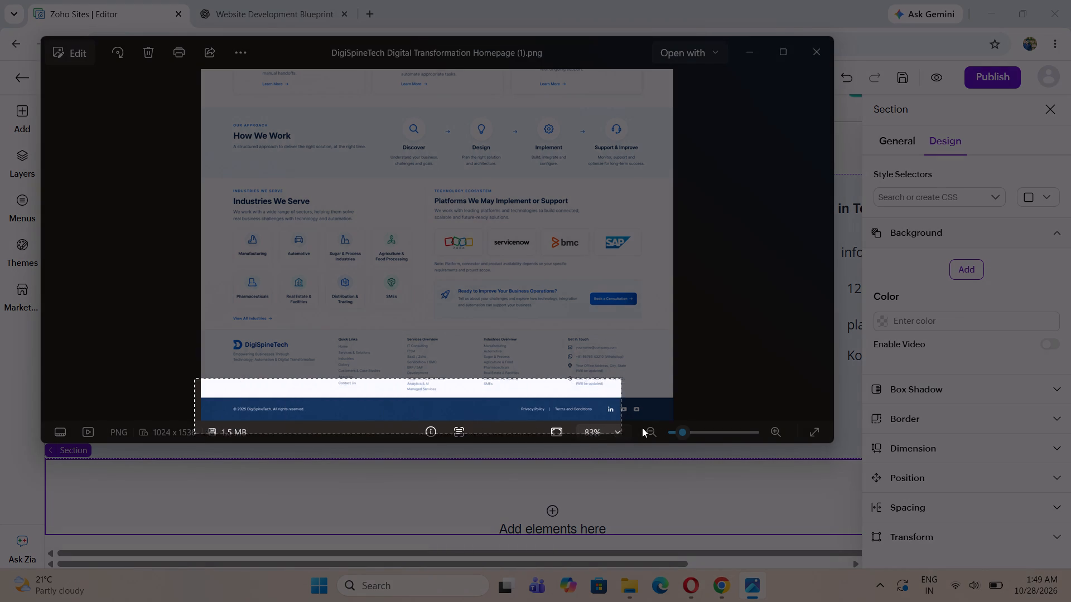
drag(642, 428, 688, 421)
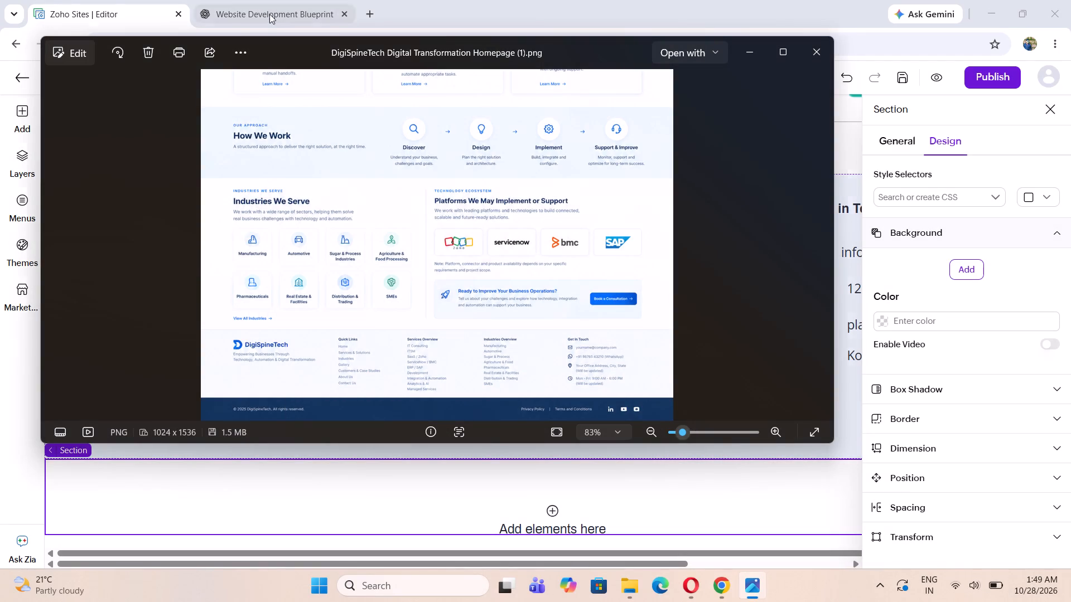
click(269, 14)
scroll(549, 303, down, 11)
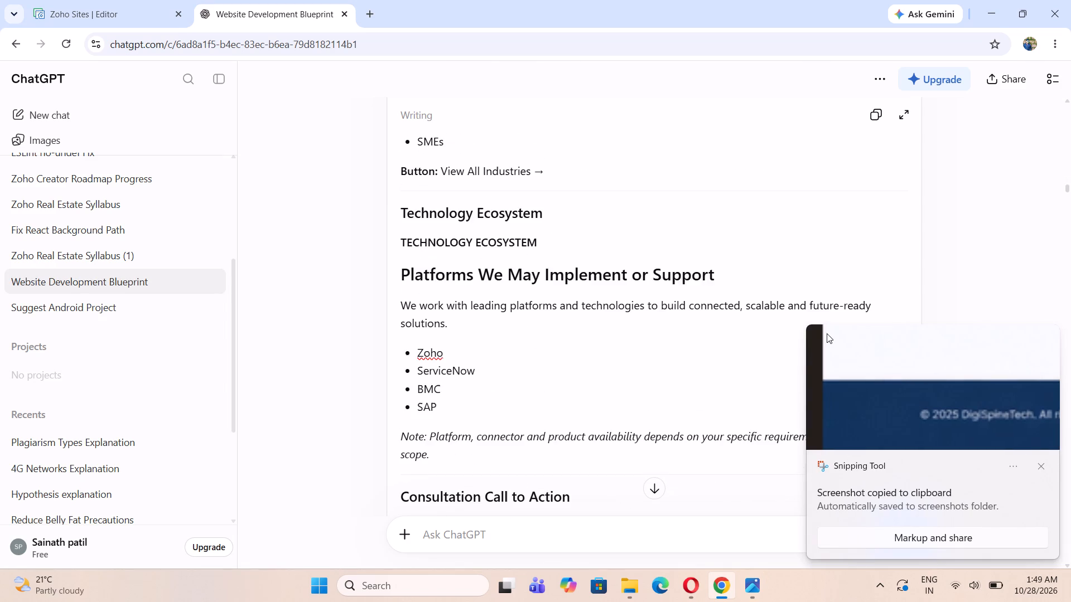
scroll(827, 333, down, 7)
click(1036, 467)
scroll(592, 362, down, 10)
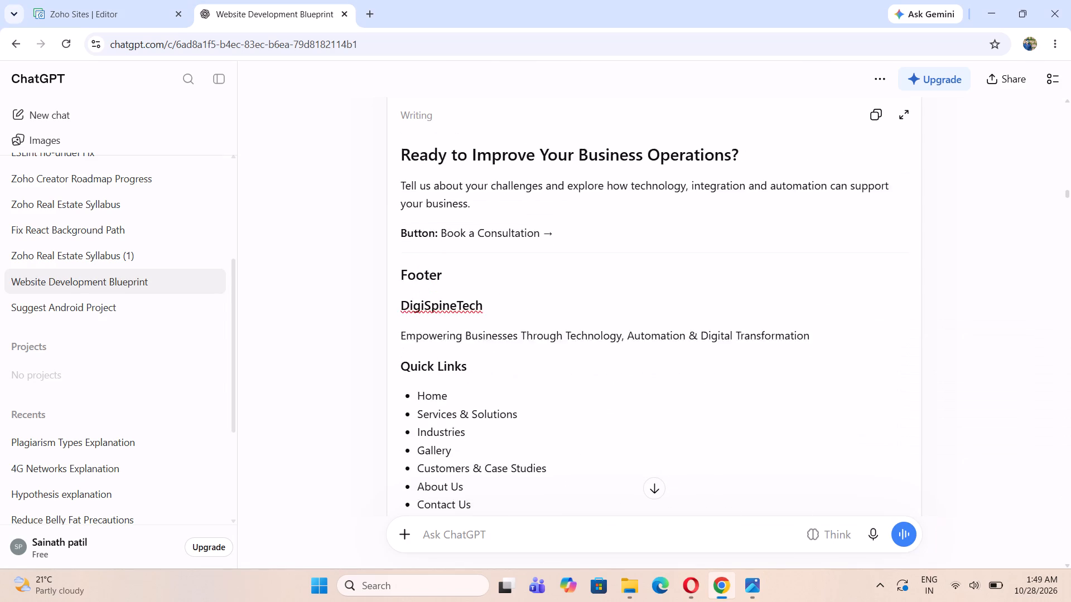
scroll(594, 368, down, 17)
scroll(568, 423, down, 20)
scroll(568, 423, down, 4)
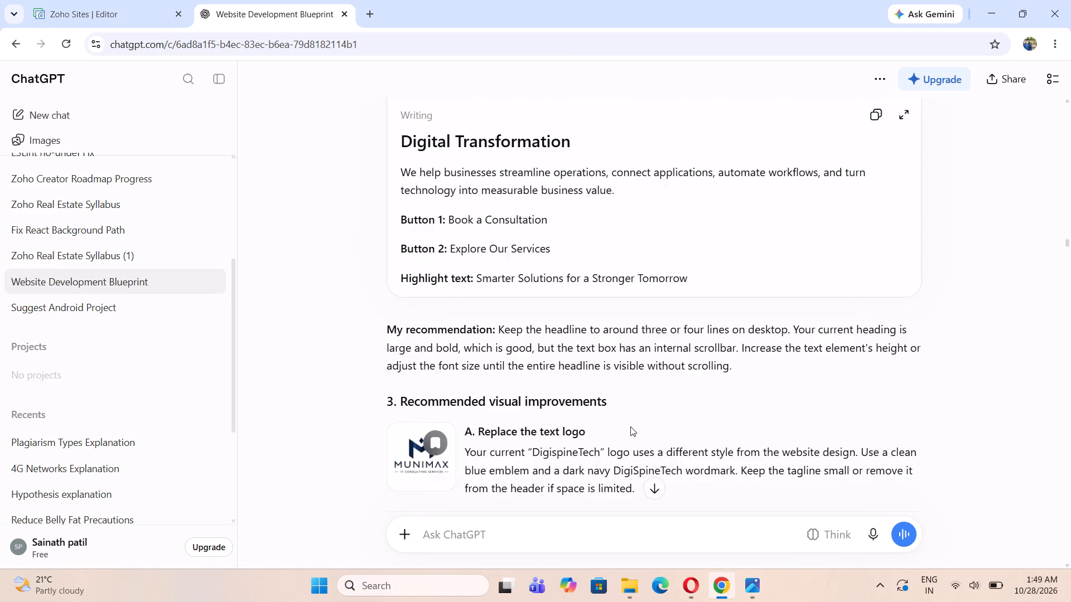
scroll(630, 426, down, 7)
drag(1069, 246, 1070, 278)
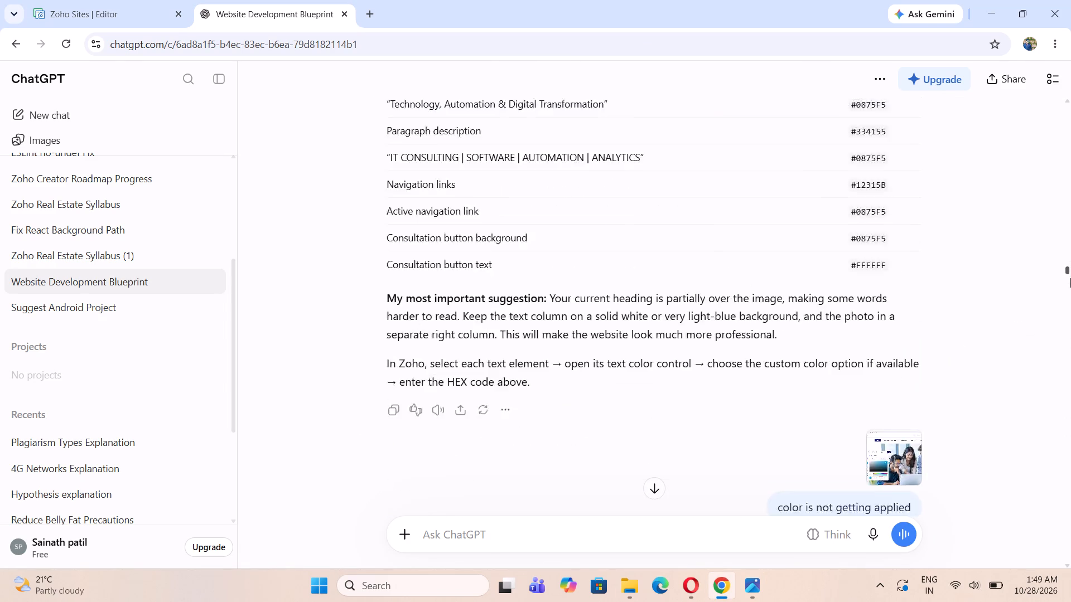
drag(1070, 278, 1070, 475)
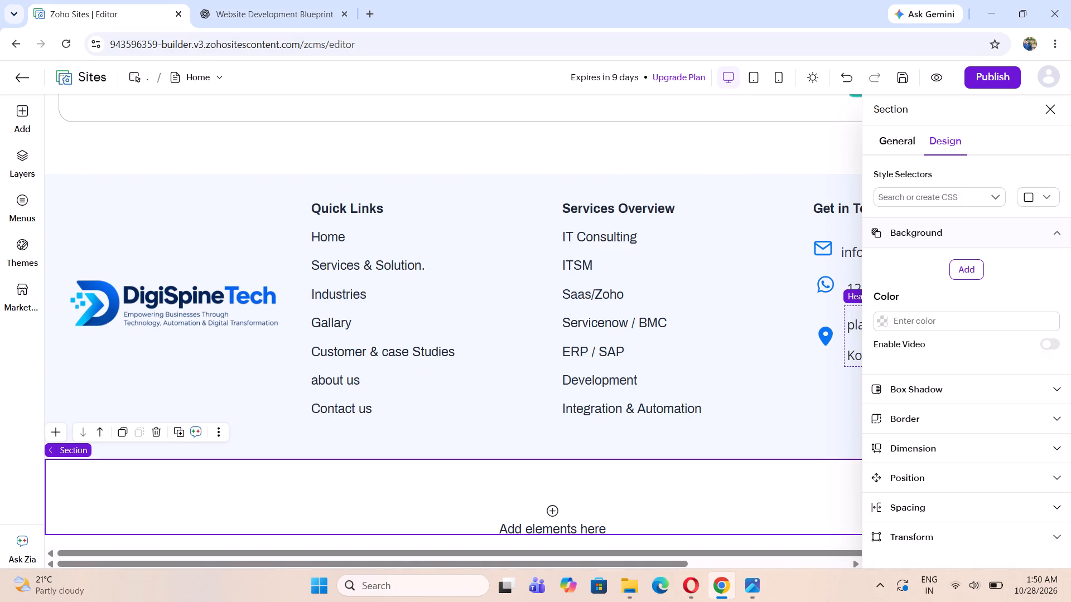
click(940, 321)
key(ctrl+v)
scroll(805, 337, down, 6)
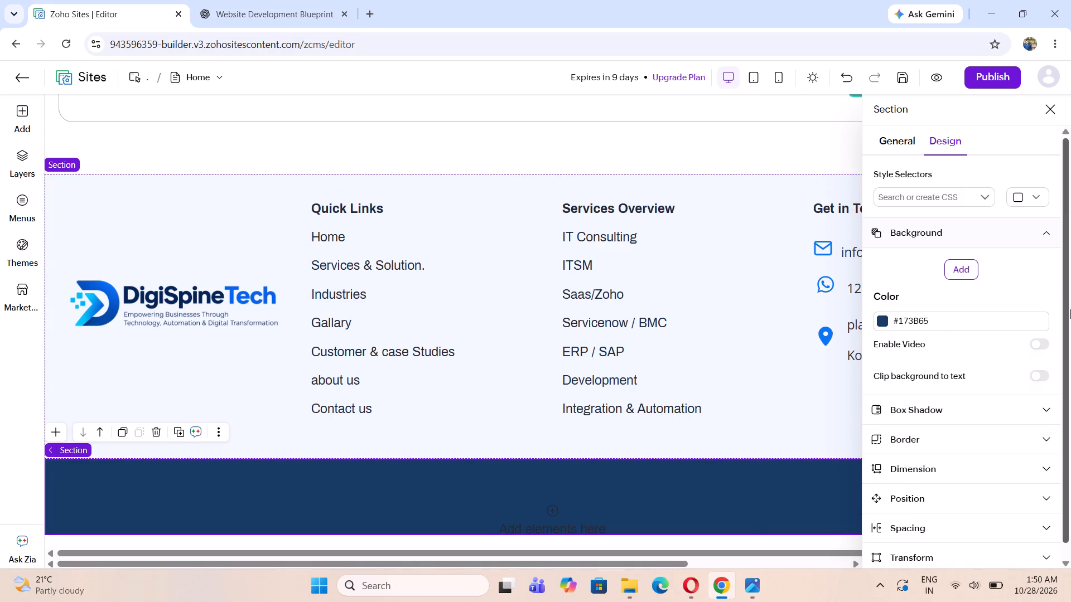
click(1056, 110)
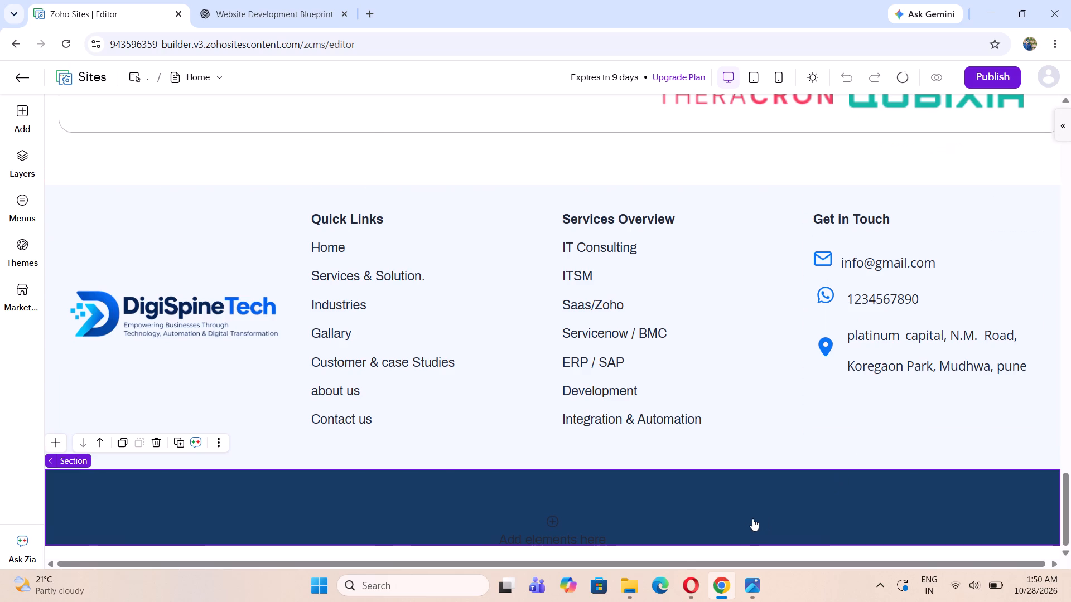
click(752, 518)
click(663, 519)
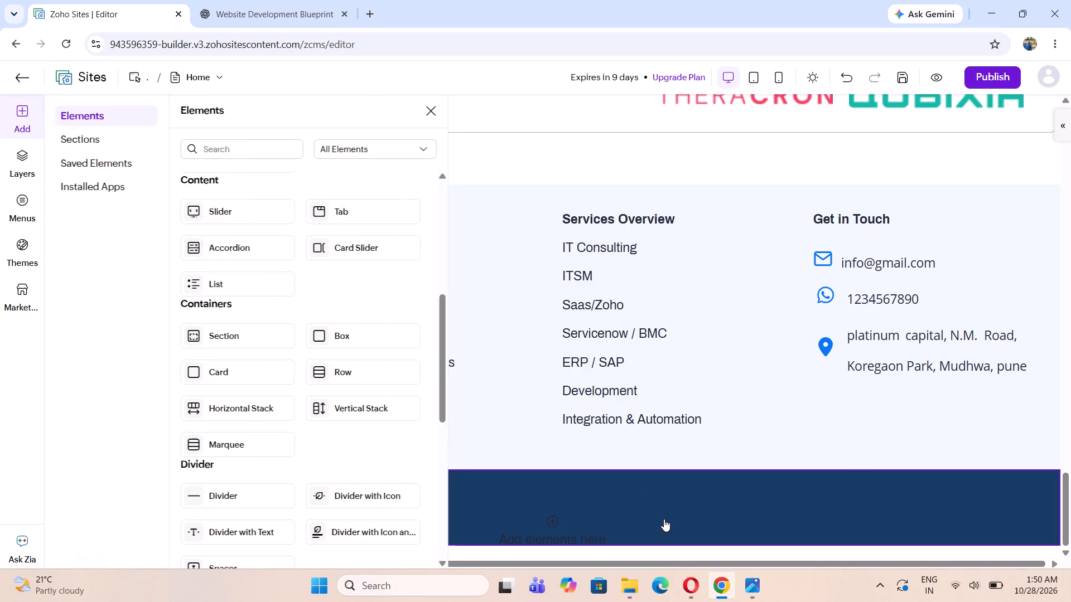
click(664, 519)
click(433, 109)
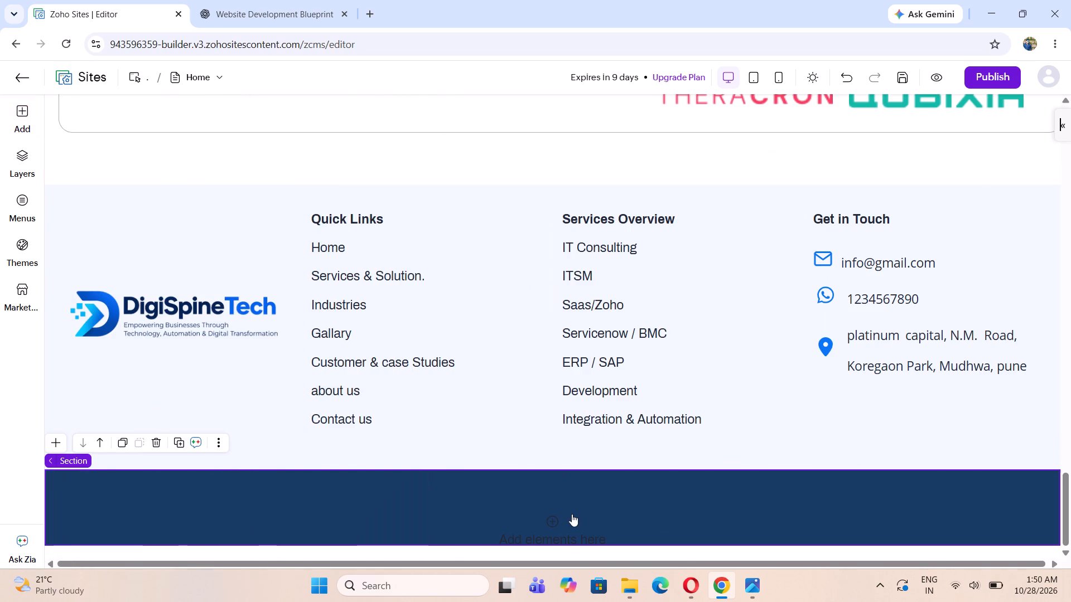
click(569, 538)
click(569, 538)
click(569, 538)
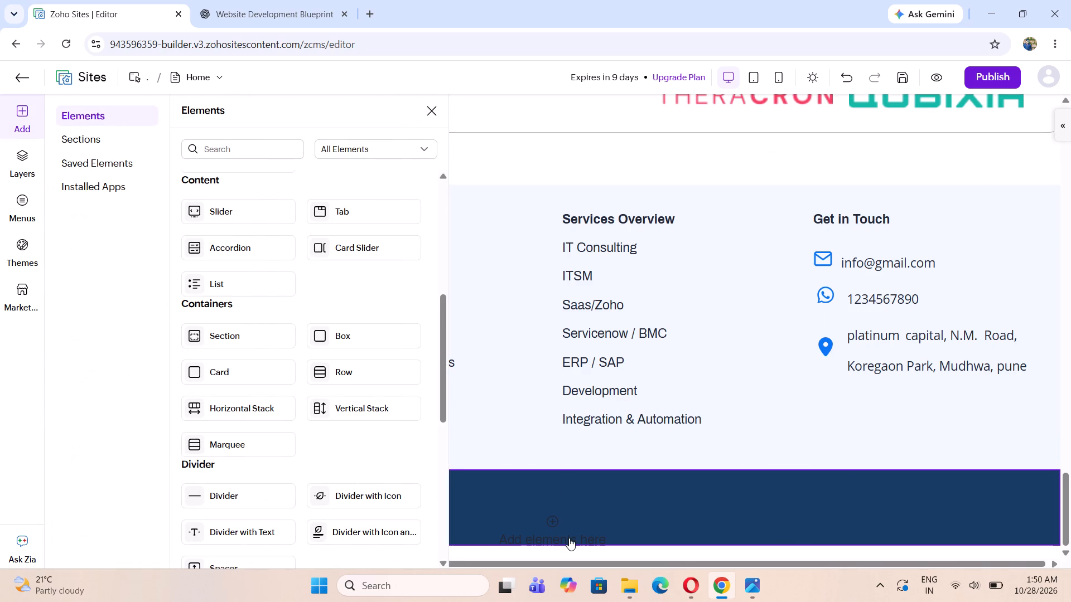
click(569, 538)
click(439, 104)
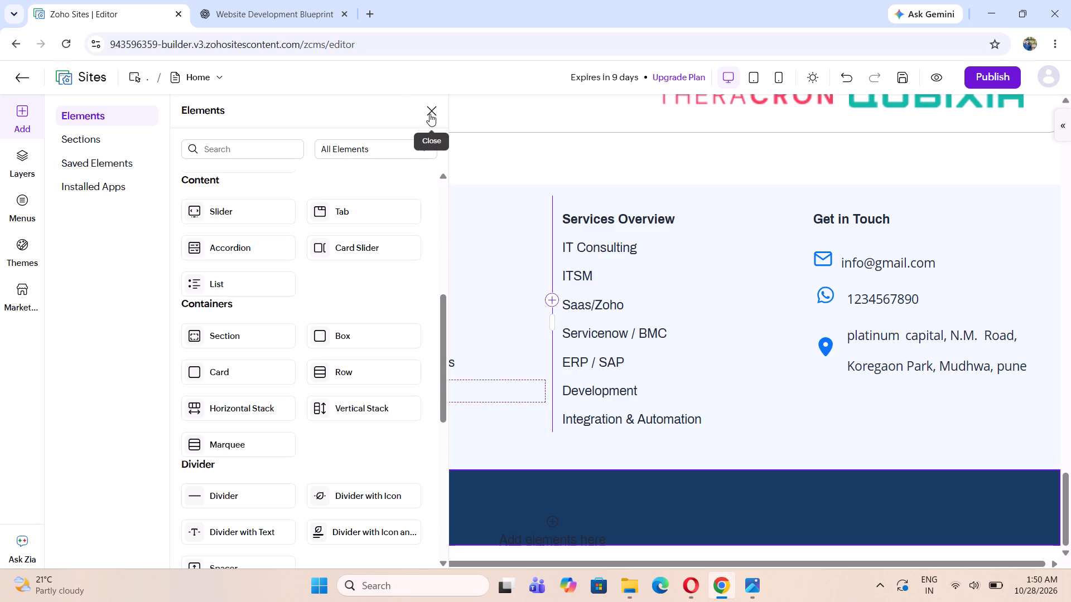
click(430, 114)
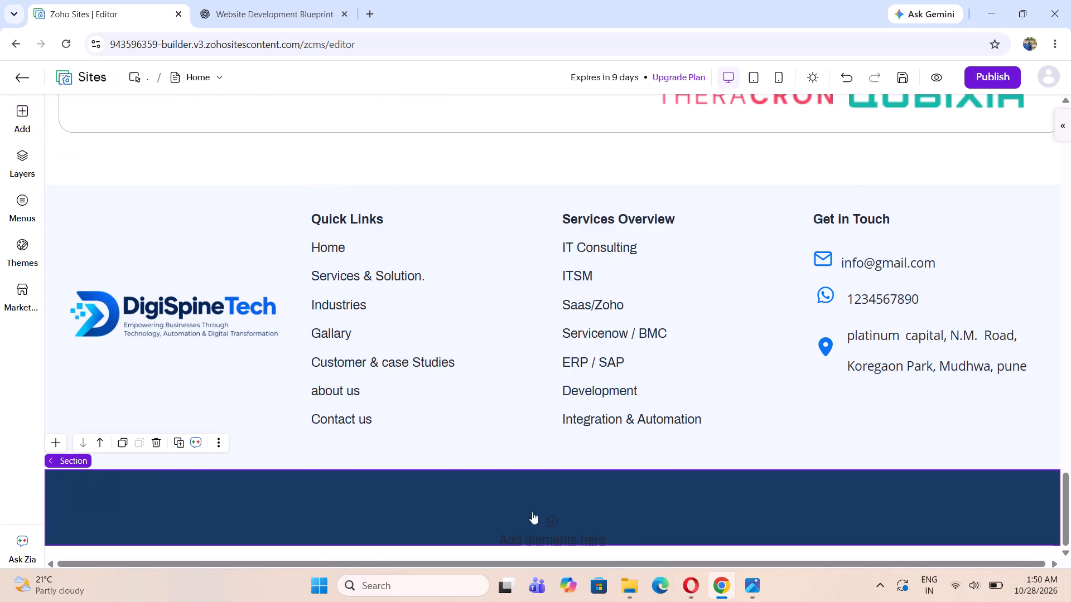
Set the height of the navy section below the footer to 2 px in its dimension settings.
click(1061, 132)
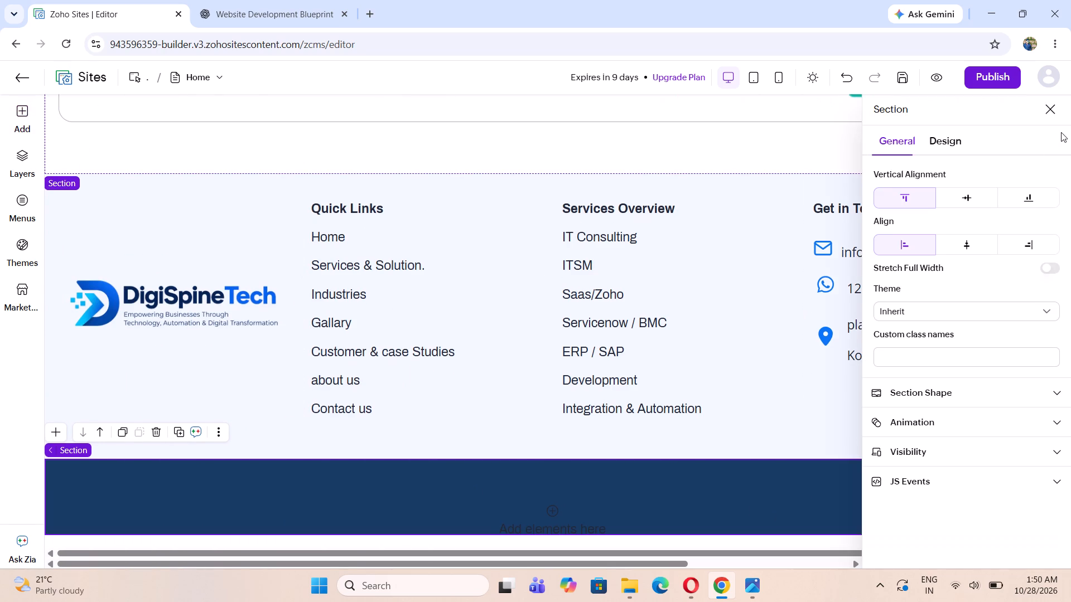
click(947, 144)
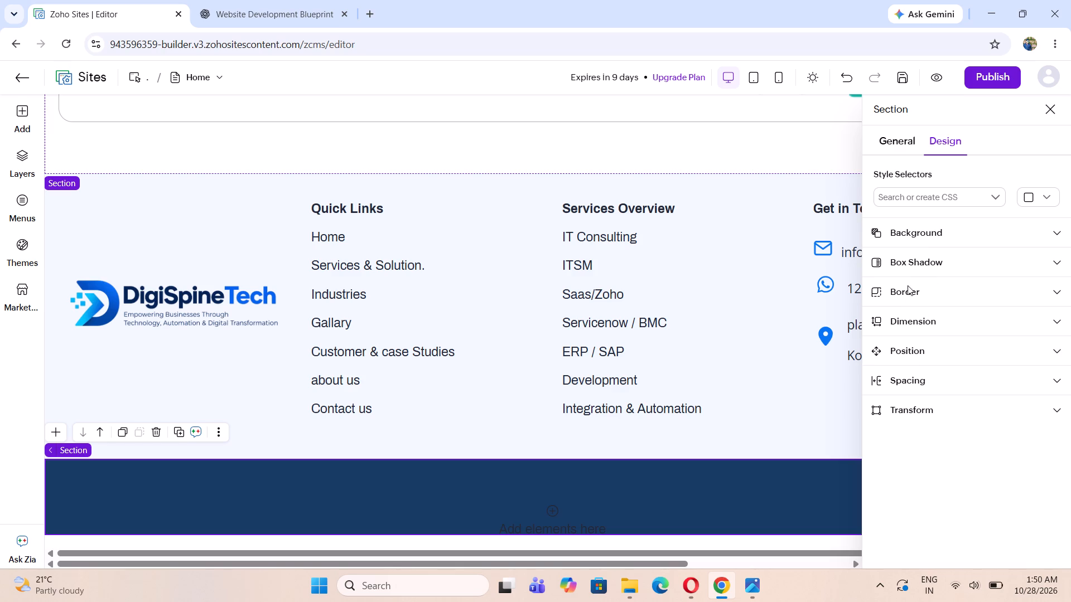
click(915, 236)
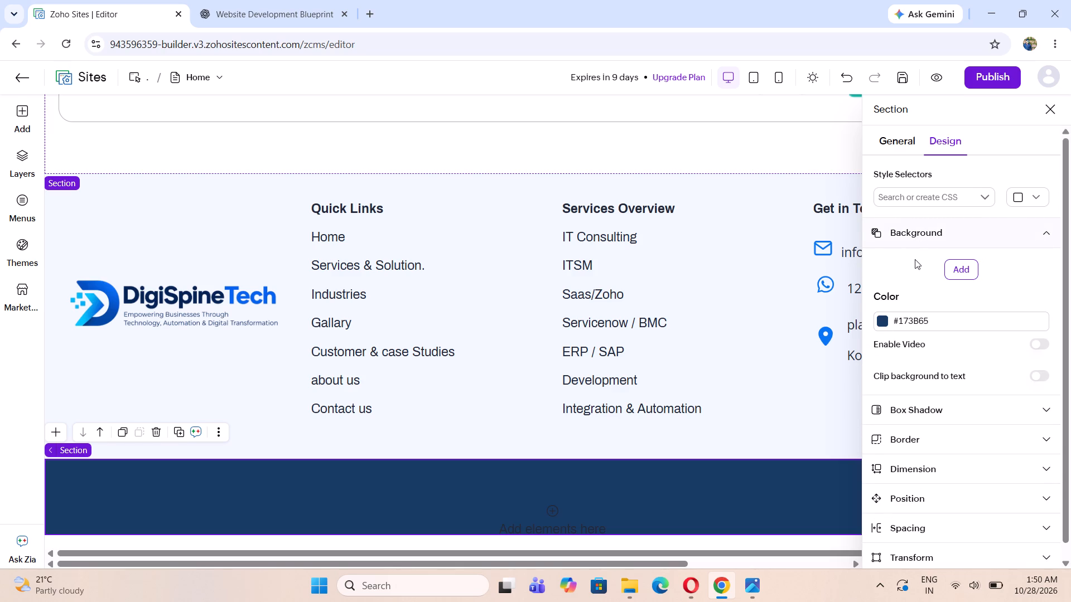
click(915, 236)
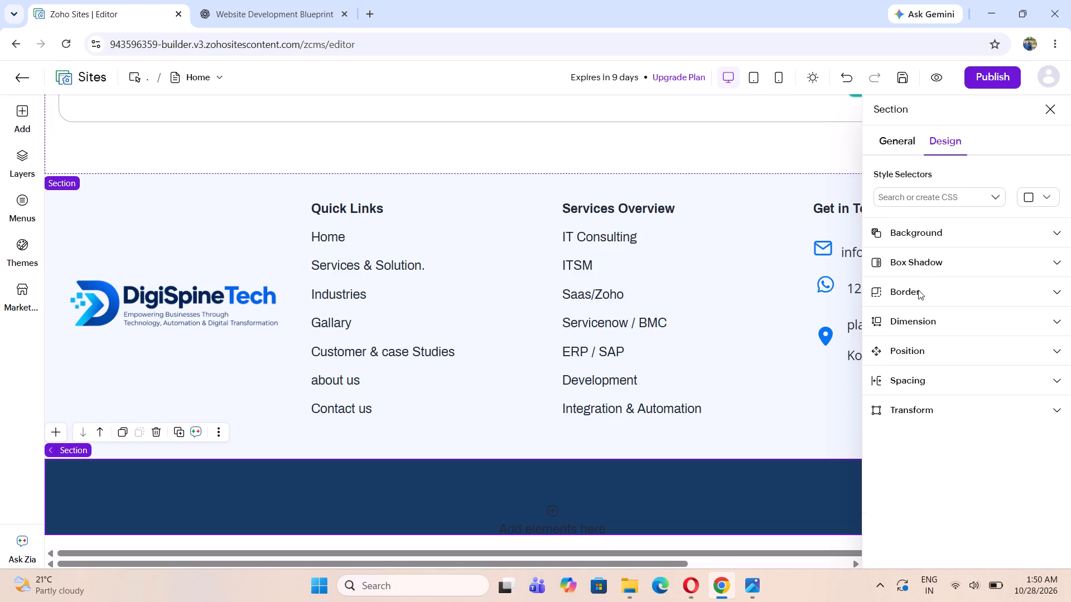
click(904, 381)
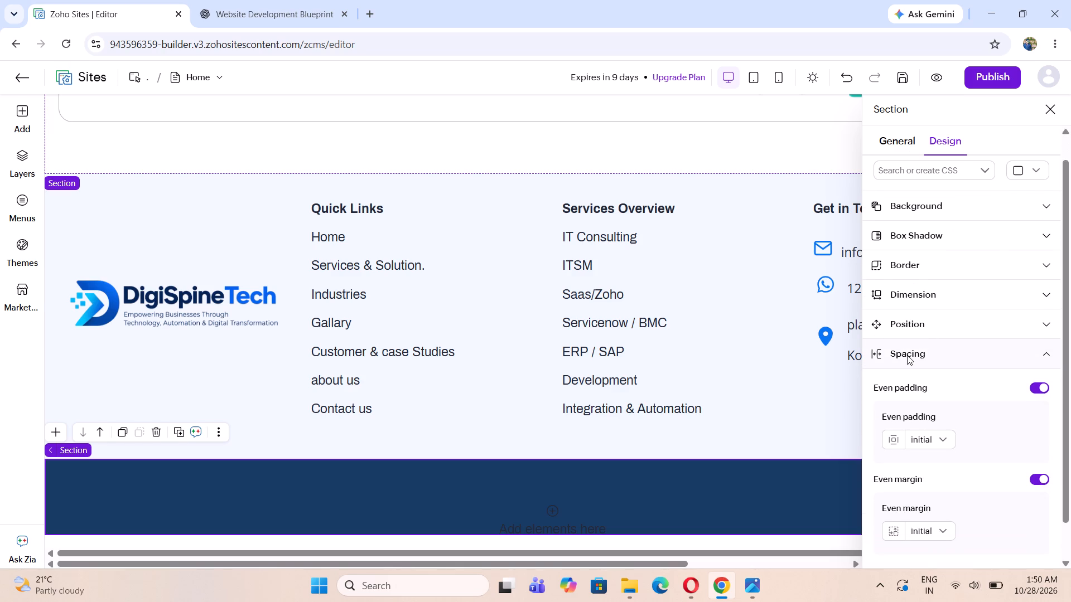
click(914, 288)
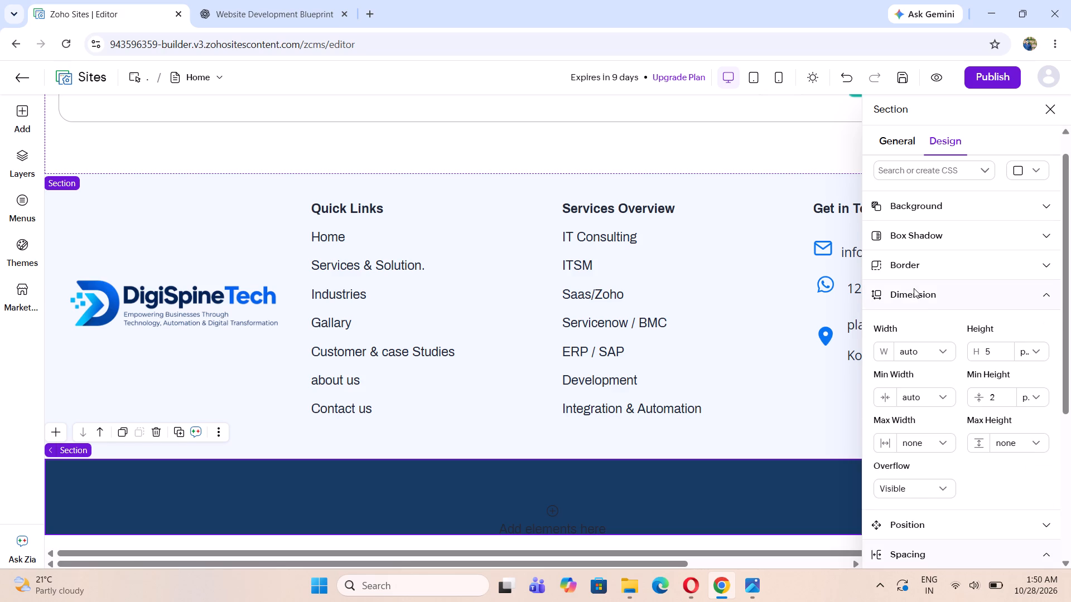
click(994, 354)
key(BackSpace)
key(2)
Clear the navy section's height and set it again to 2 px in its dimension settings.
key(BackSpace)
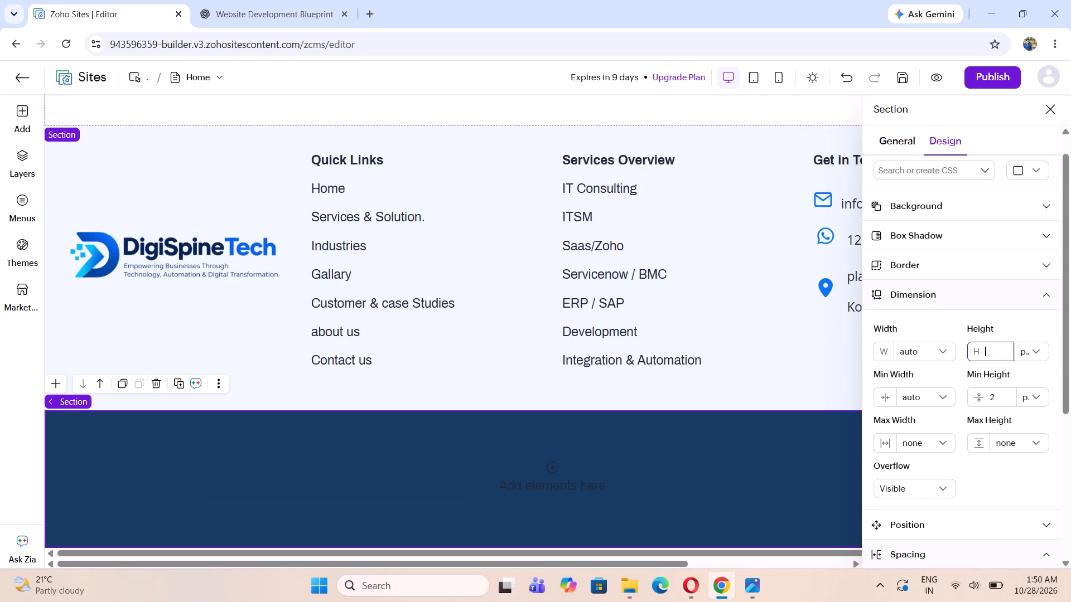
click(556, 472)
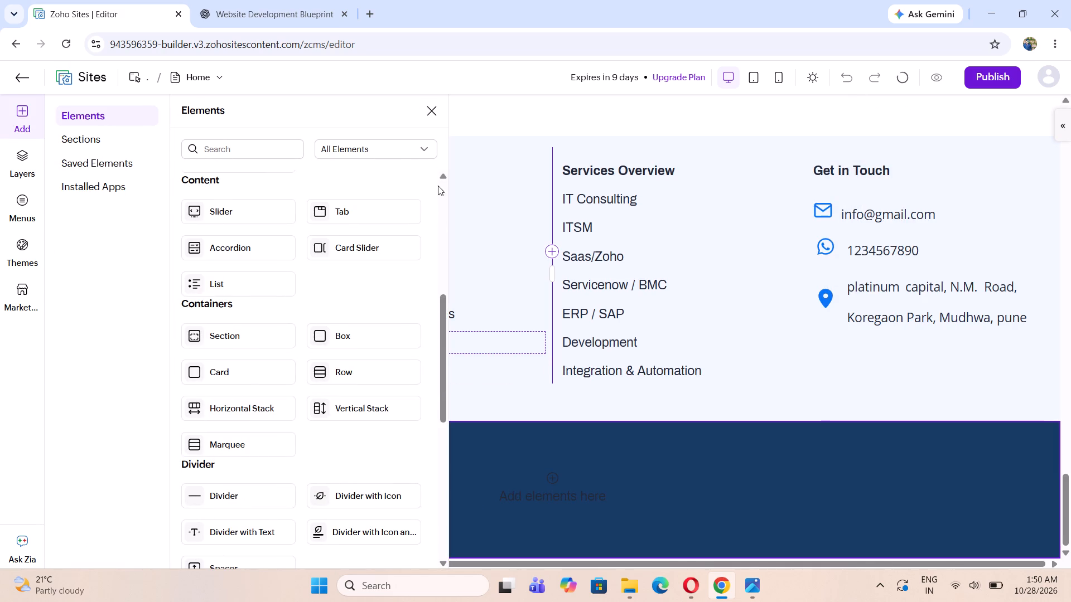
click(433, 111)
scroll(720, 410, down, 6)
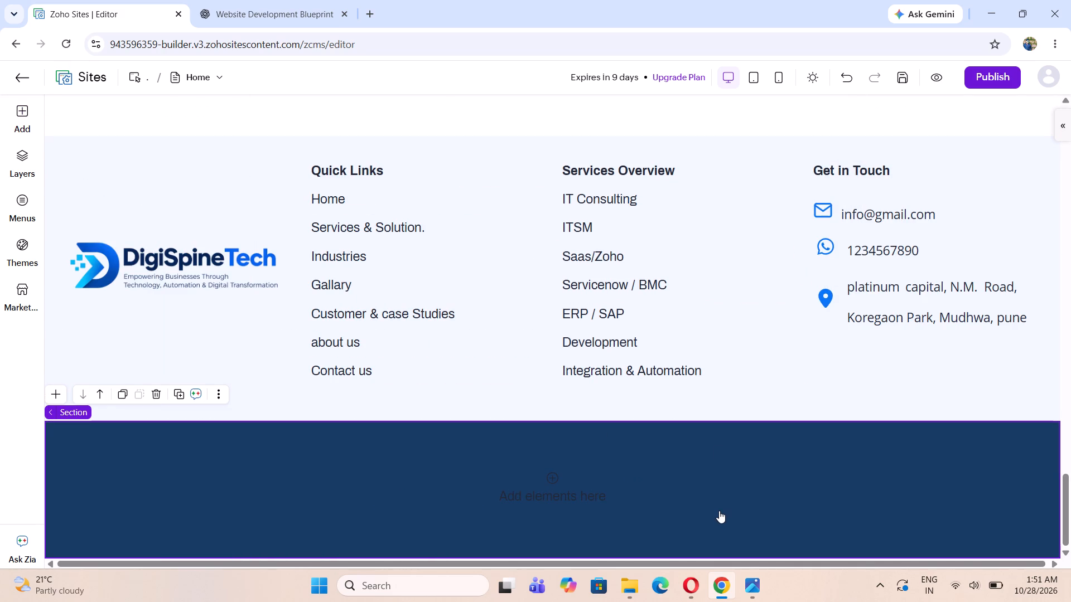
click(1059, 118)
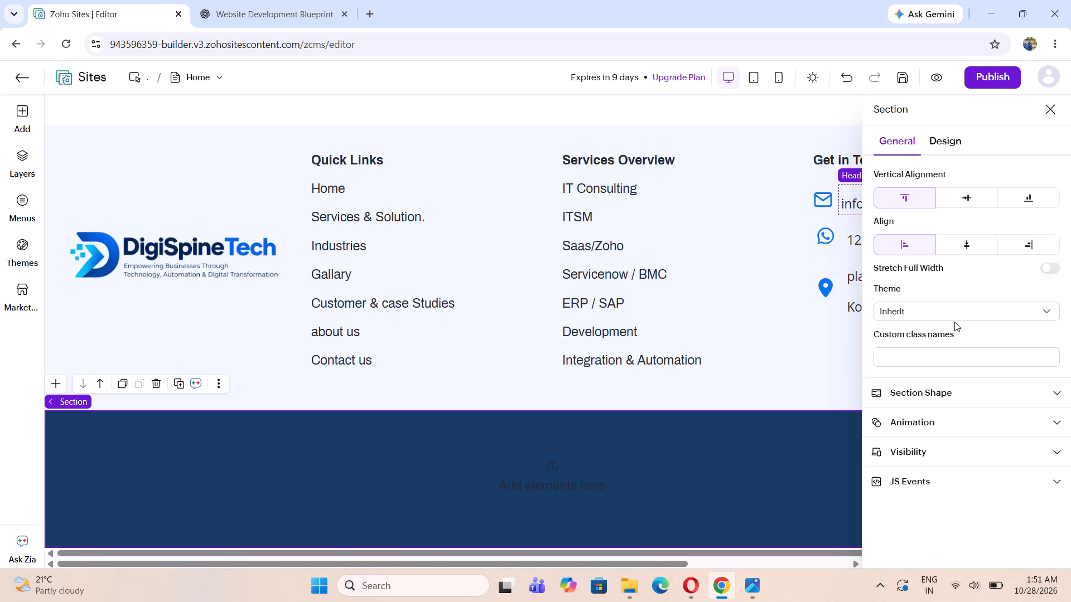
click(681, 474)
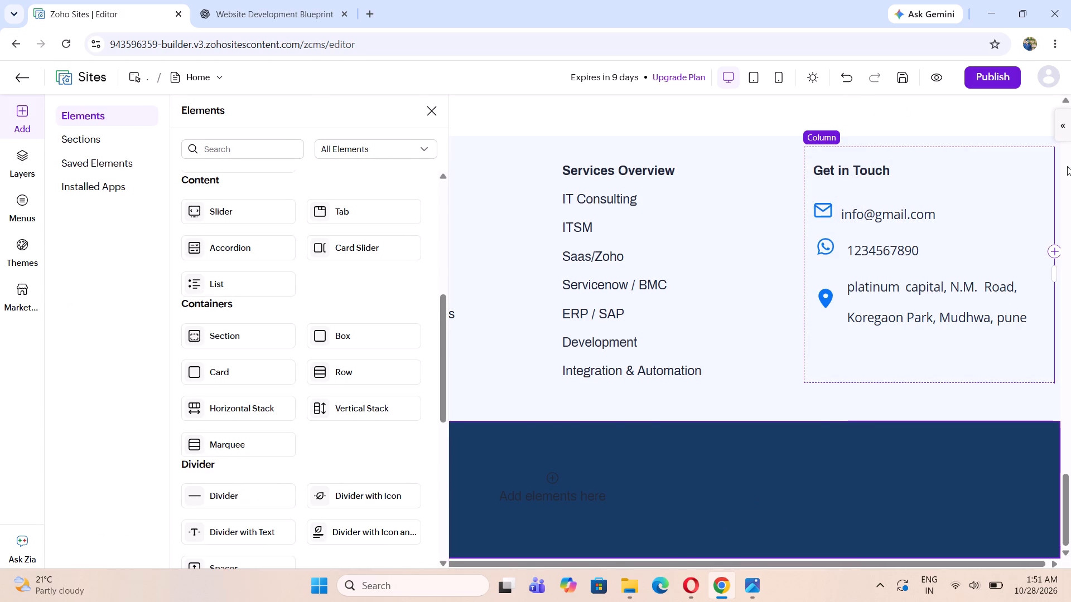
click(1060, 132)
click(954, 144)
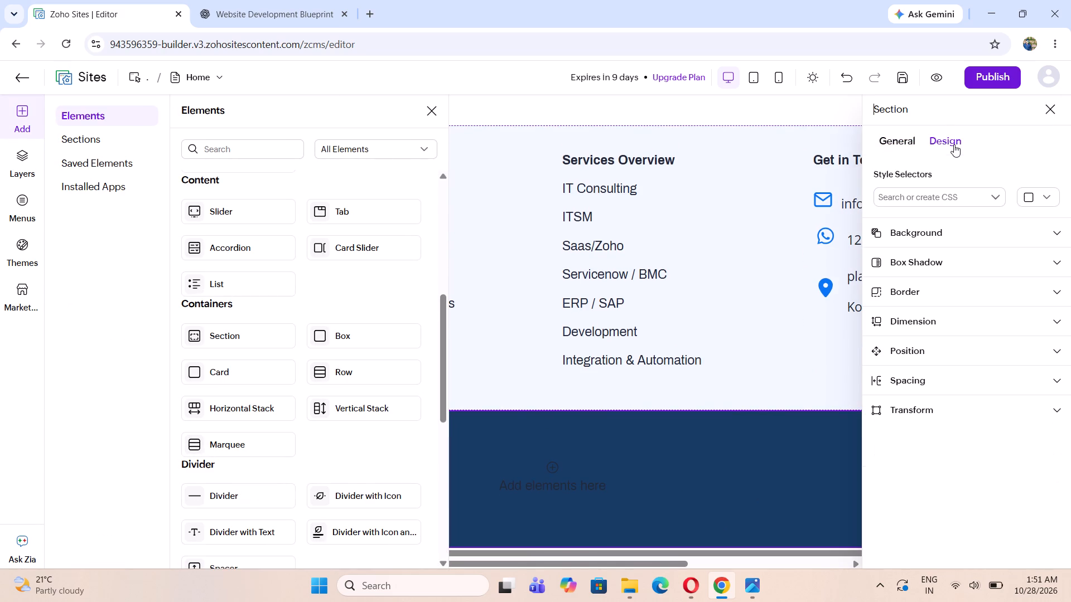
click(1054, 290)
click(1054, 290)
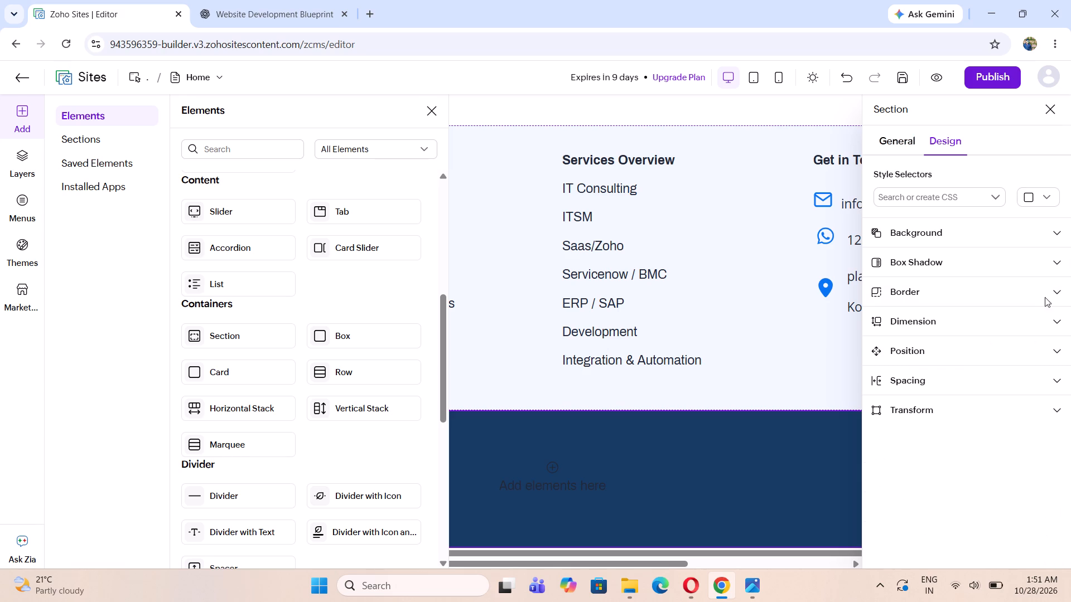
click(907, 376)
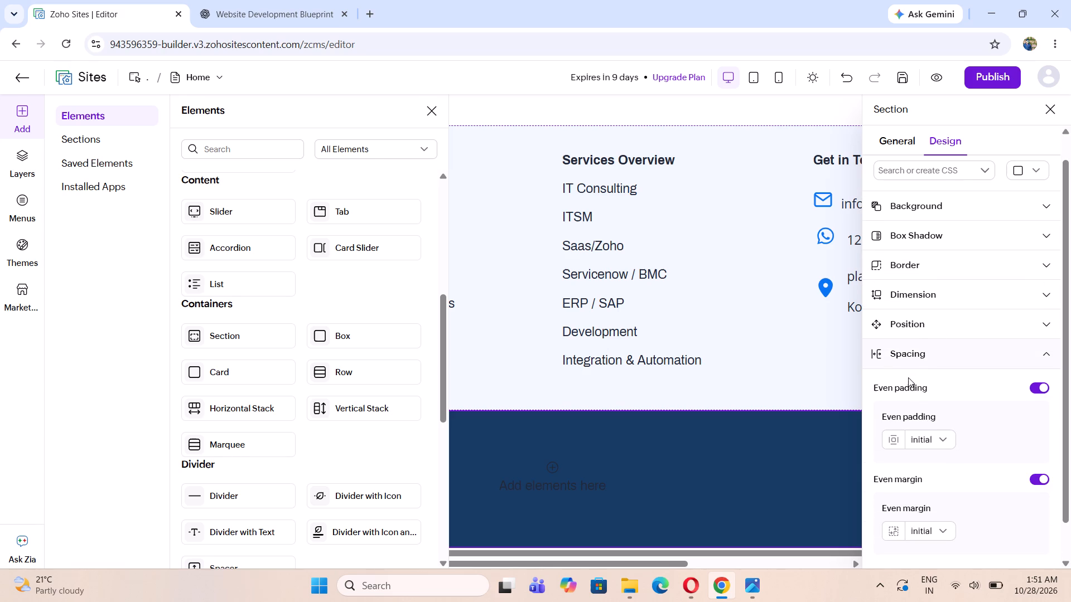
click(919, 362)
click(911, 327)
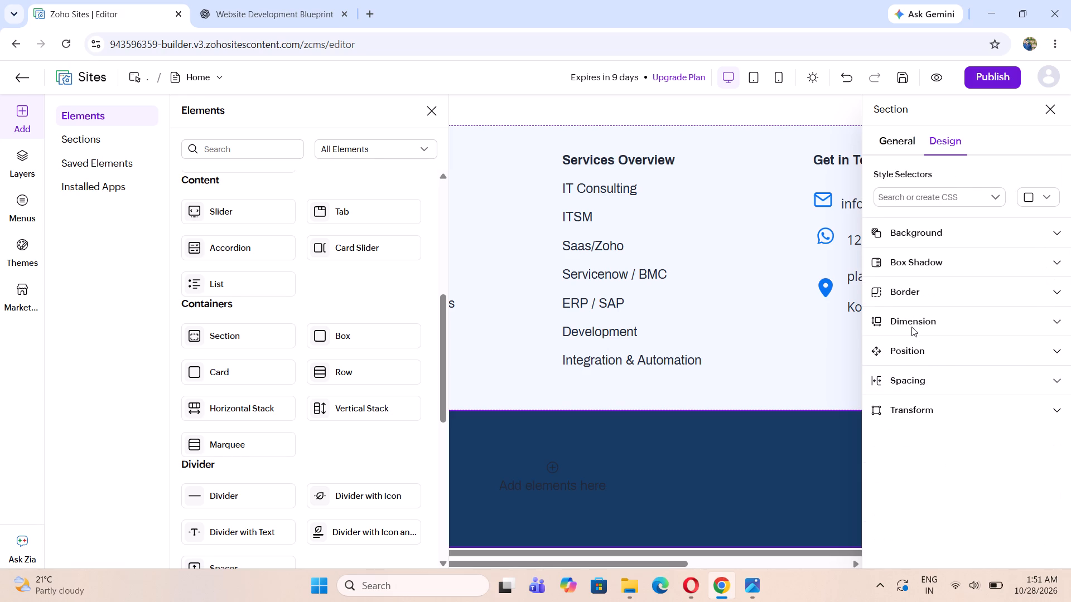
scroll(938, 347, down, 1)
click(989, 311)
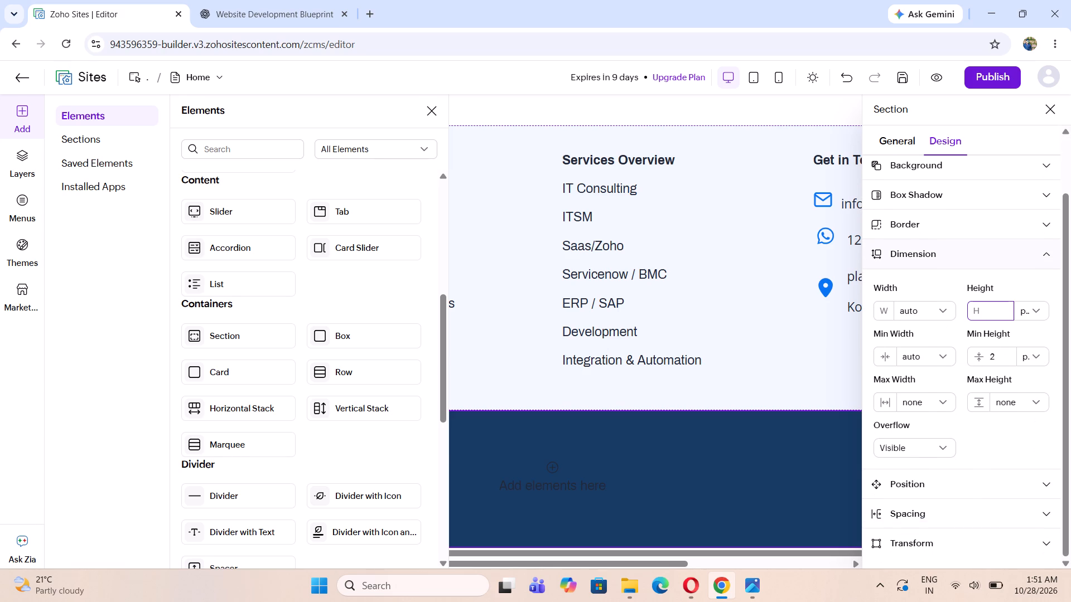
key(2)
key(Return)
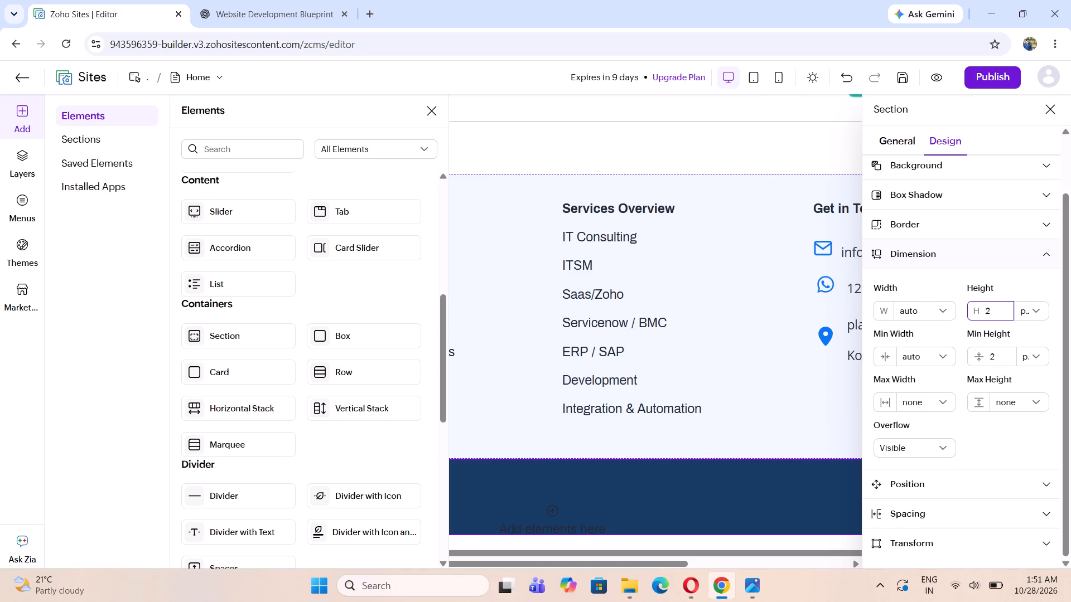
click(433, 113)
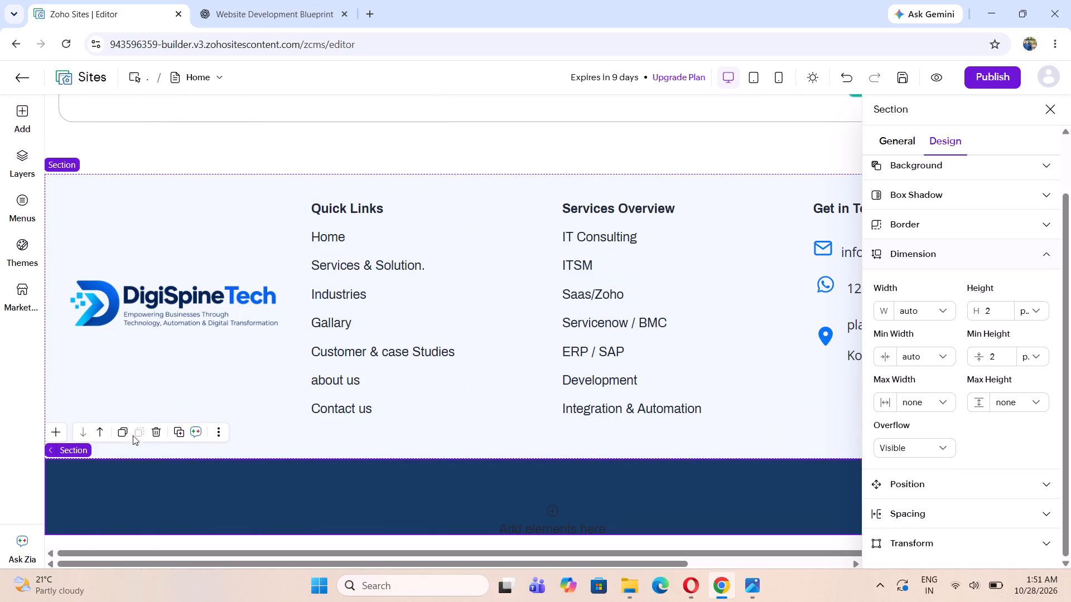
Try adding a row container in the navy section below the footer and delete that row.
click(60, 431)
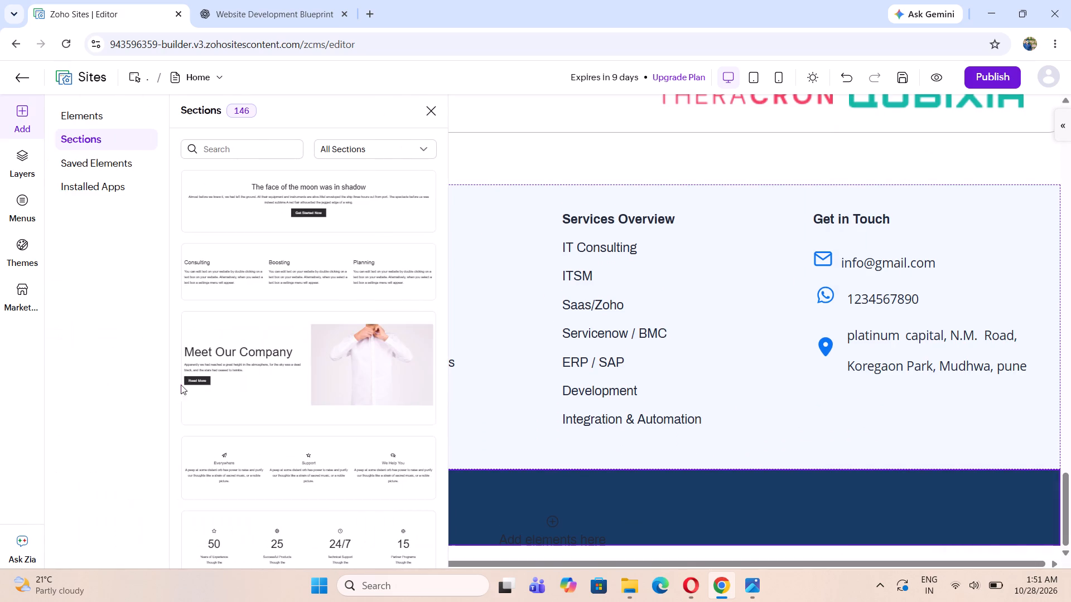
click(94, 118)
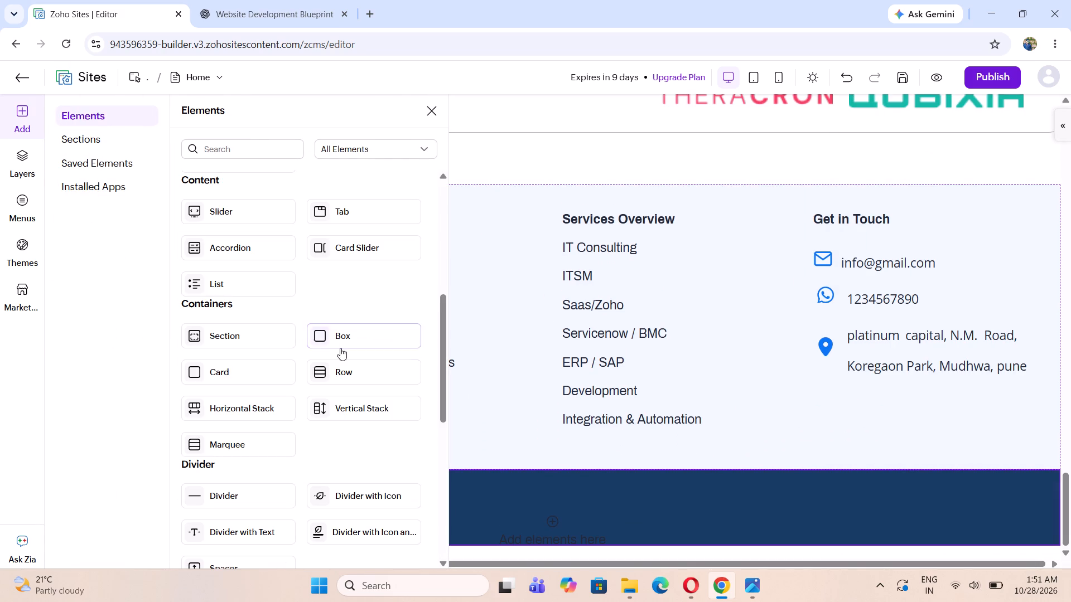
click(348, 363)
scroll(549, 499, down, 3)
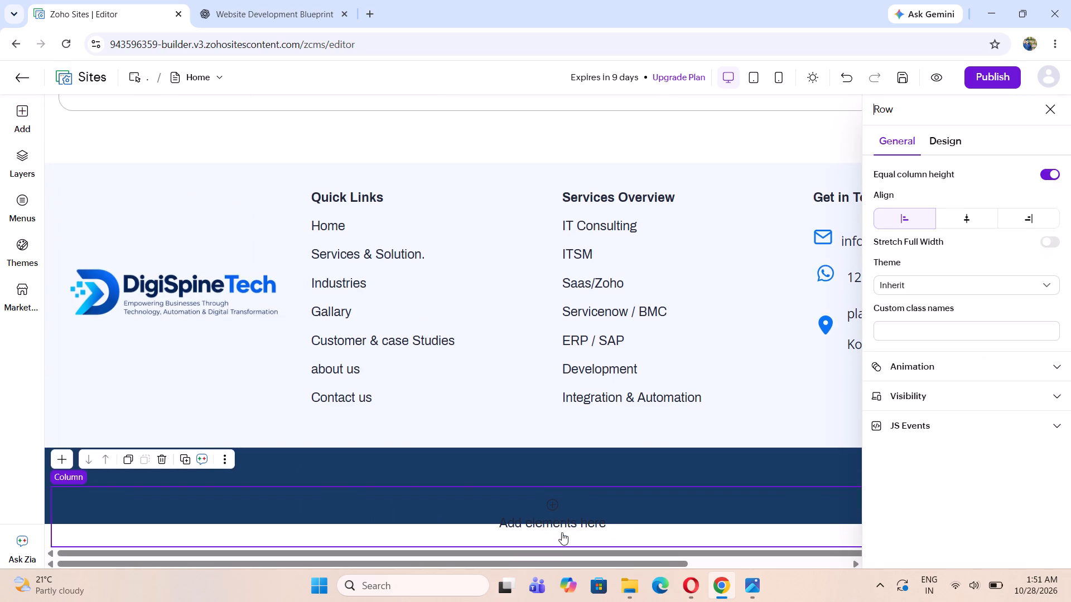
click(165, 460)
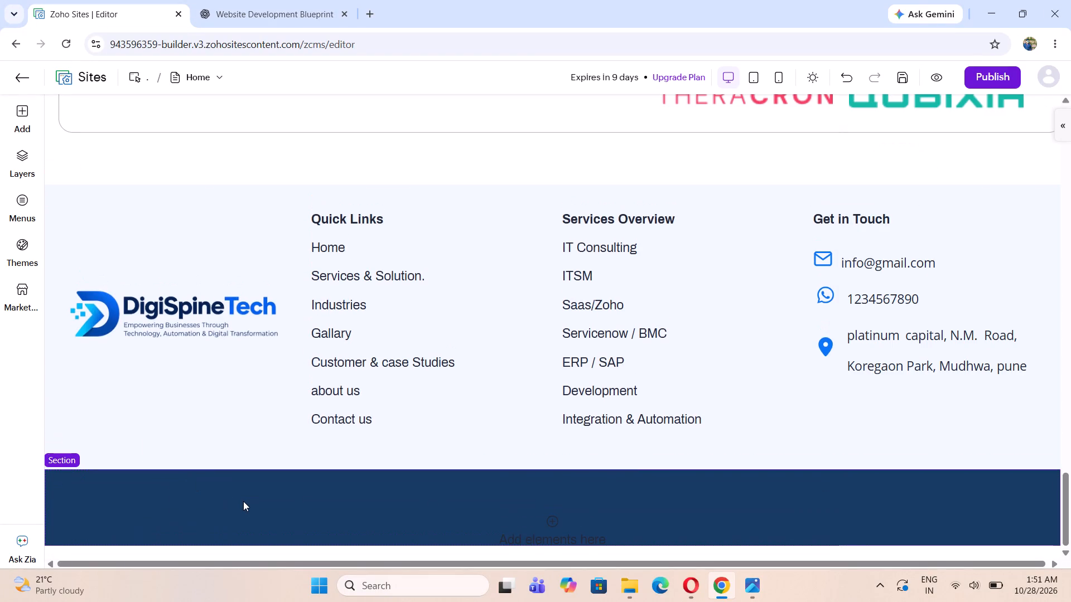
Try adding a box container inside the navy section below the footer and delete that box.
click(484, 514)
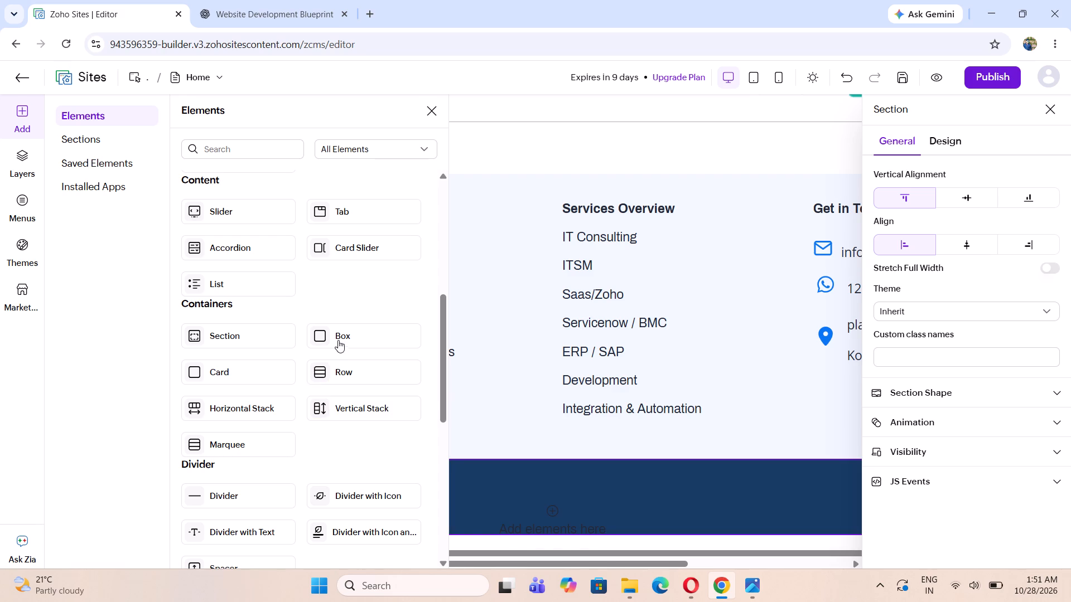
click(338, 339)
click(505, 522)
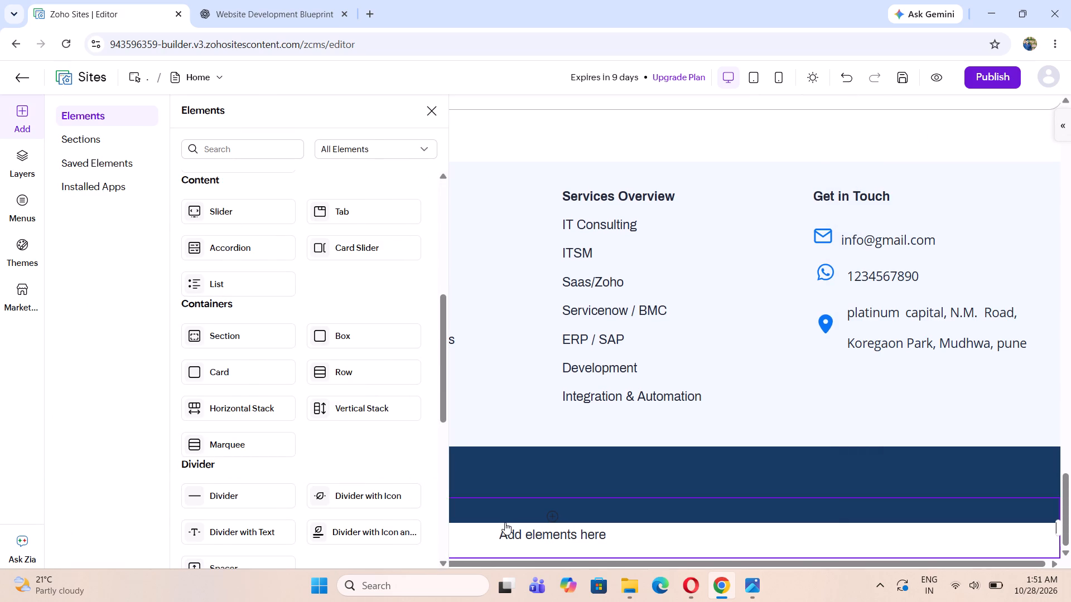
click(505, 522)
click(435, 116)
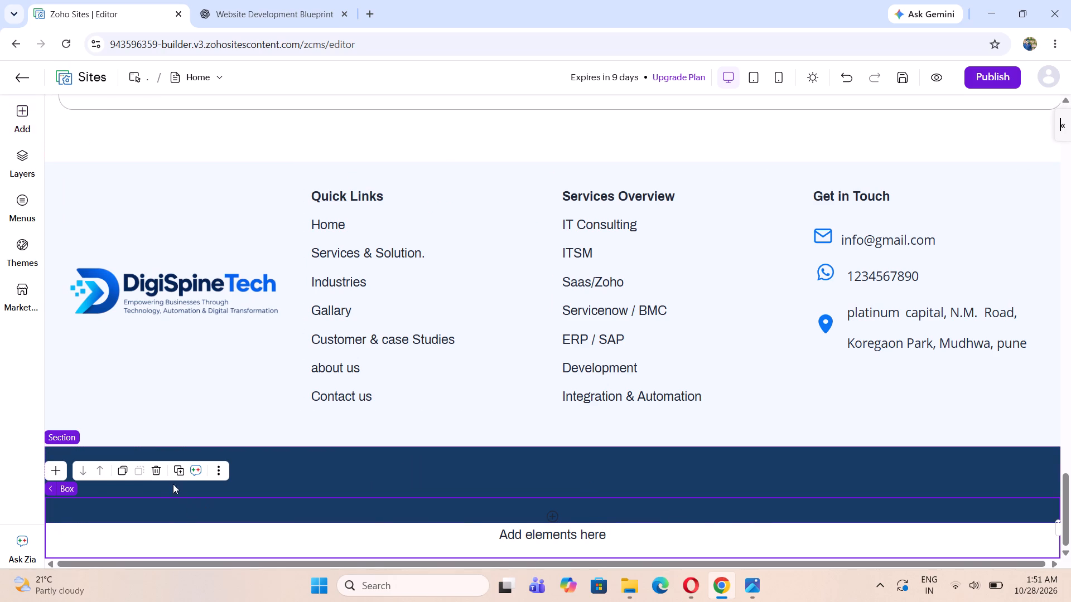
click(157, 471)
Delete the whole navy section below the footer.
click(264, 499)
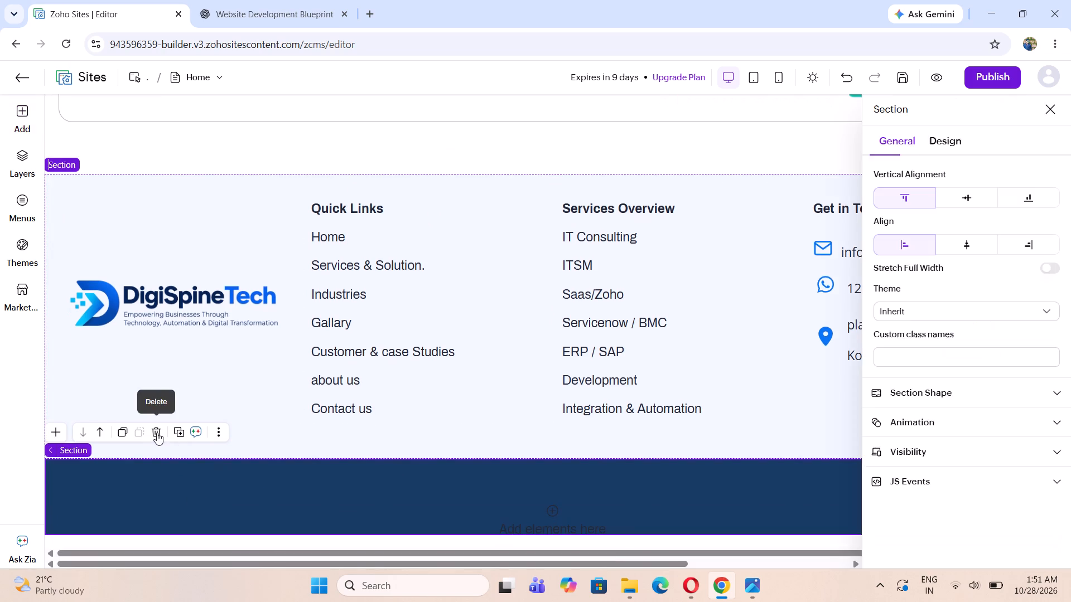
click(156, 431)
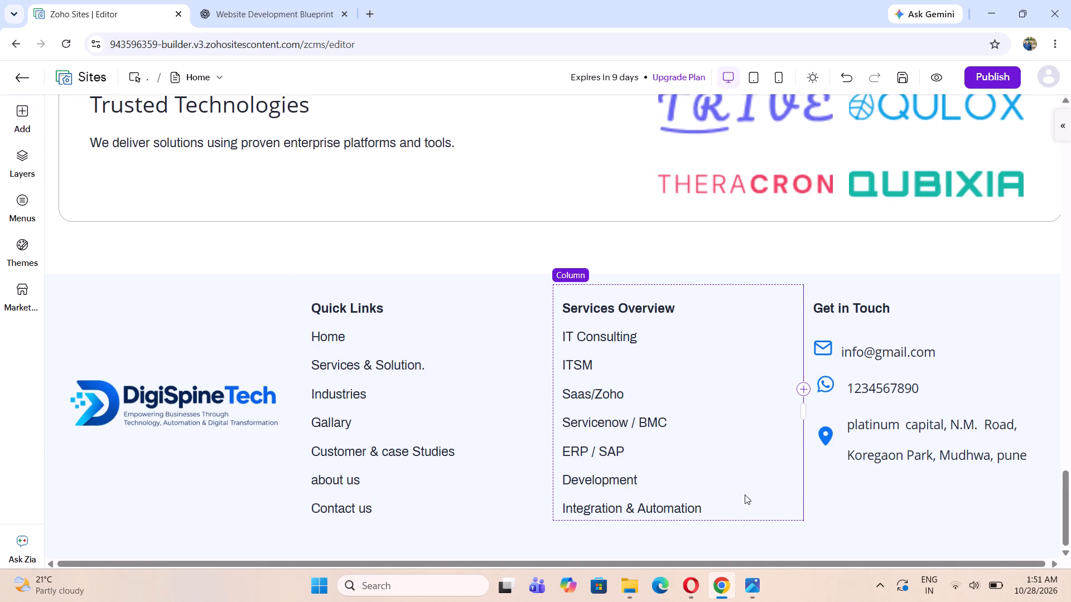
Delete the section containing the Enterprise/Commercial toggle and its photo gallery.
scroll(641, 447, up, 13)
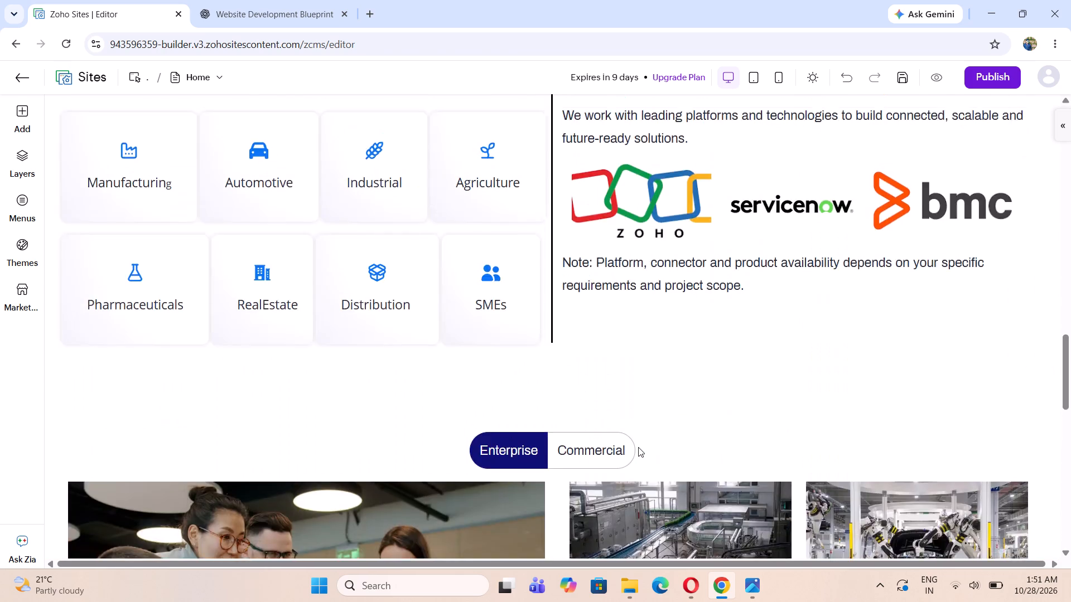
scroll(638, 447, up, 4)
scroll(636, 448, down, 11)
scroll(571, 415, up, 4)
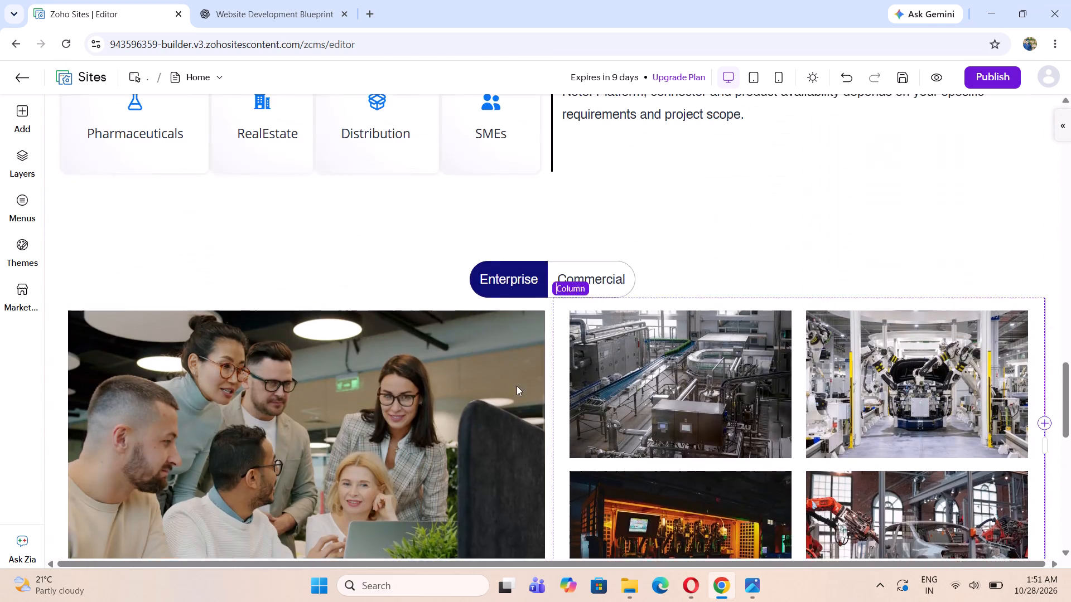
click(404, 265)
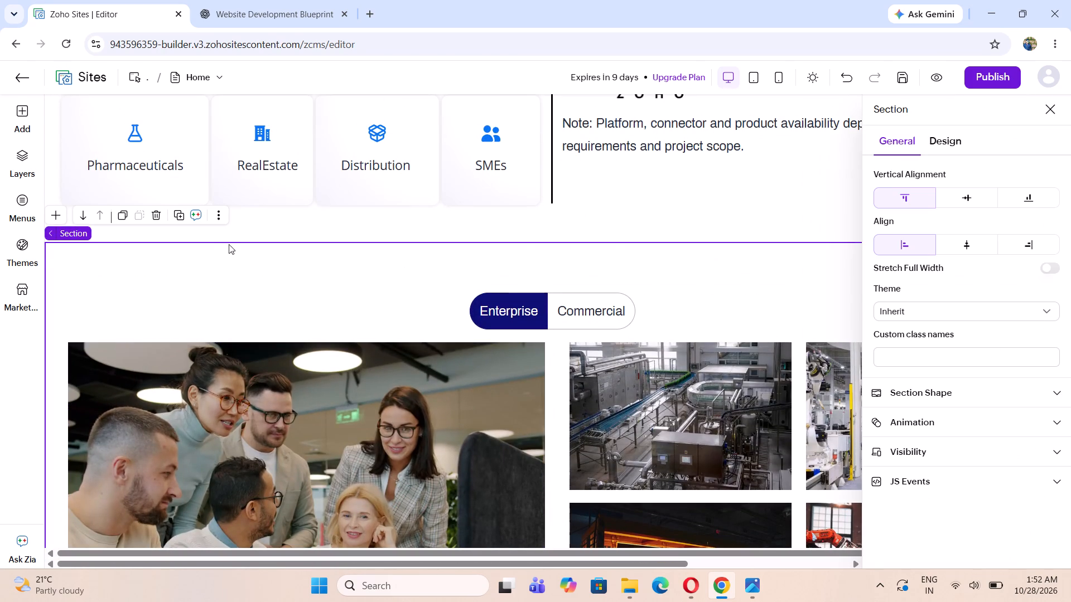
click(151, 212)
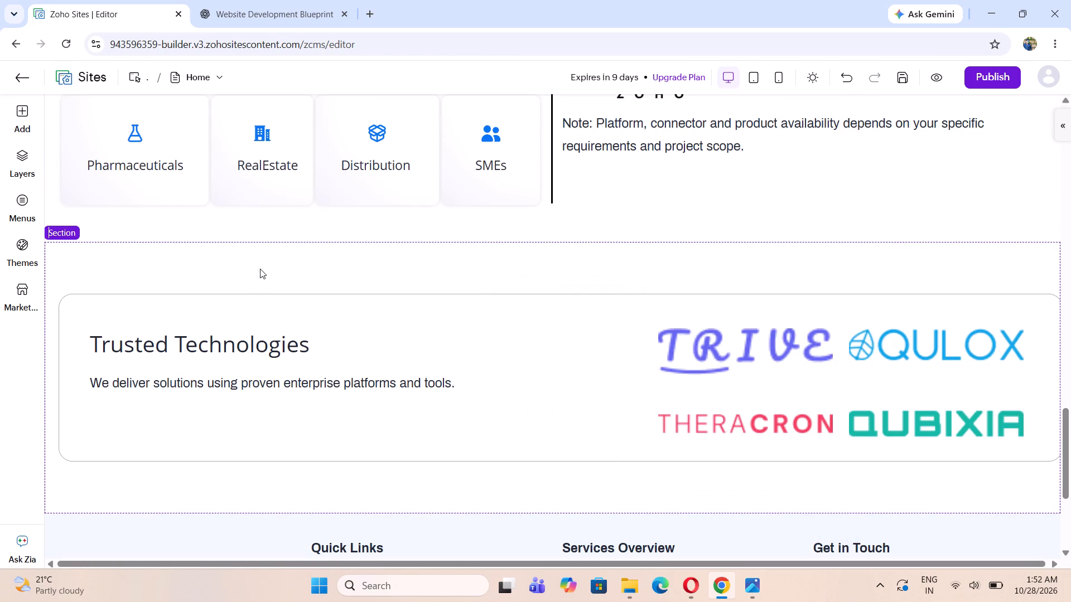
Switch to Photos, examine the lower part of the DigiSpineTech homepage reference image, and close it.
click(749, 596)
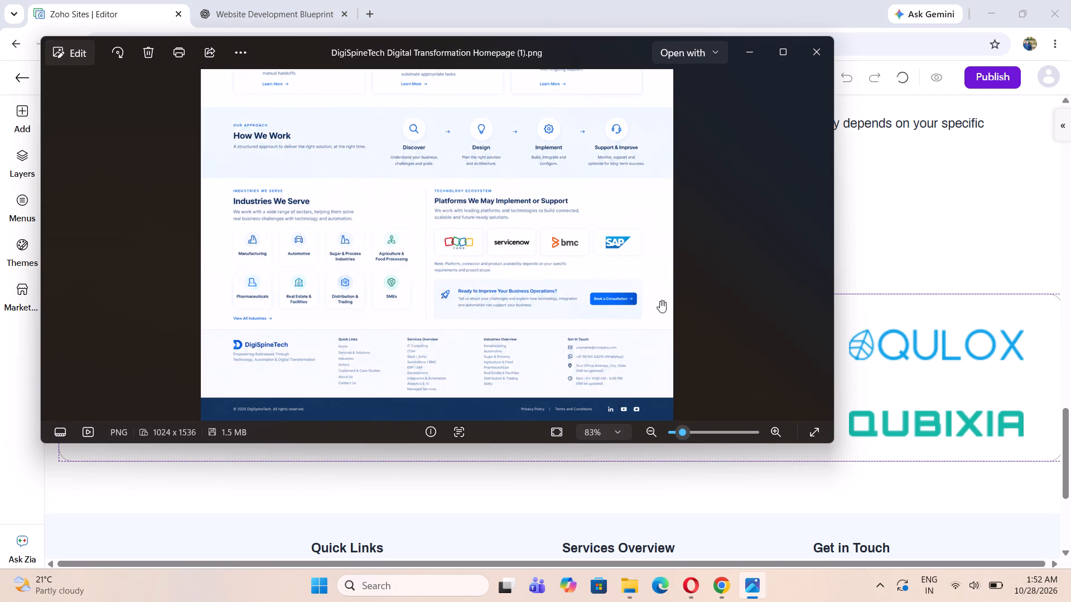
scroll(660, 300, up, 1)
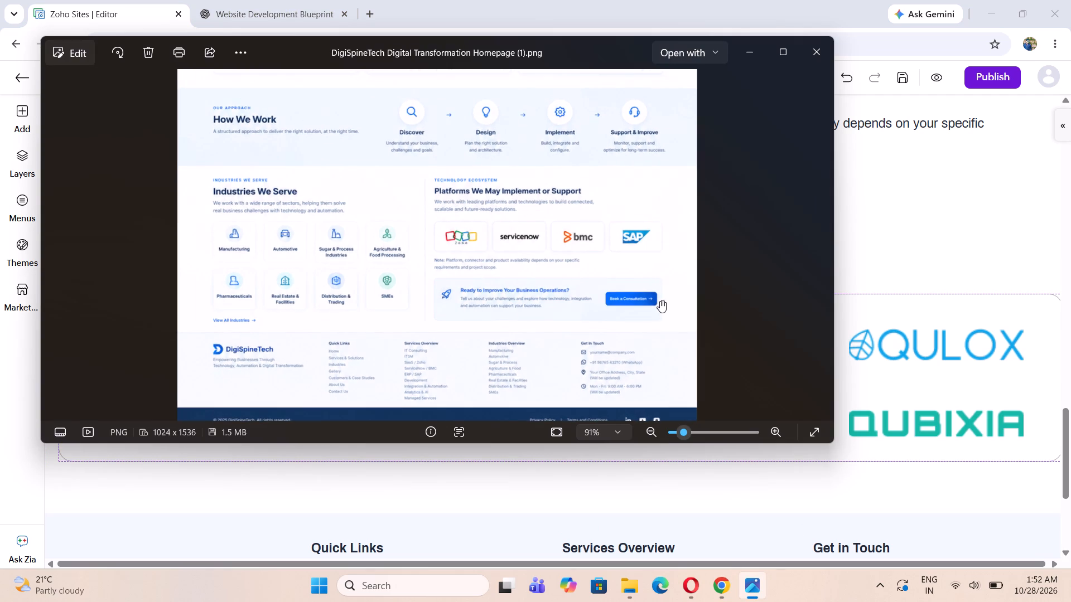
scroll(660, 300, up, 4)
scroll(660, 300, down, 7)
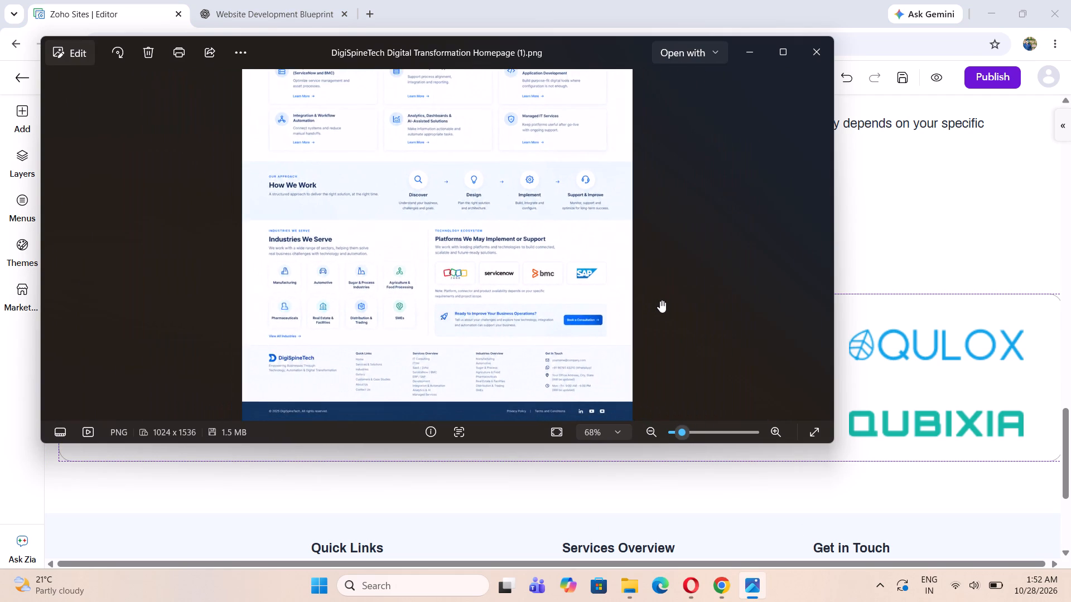
scroll(660, 300, down, 1)
scroll(662, 299, up, 3)
click(814, 59)
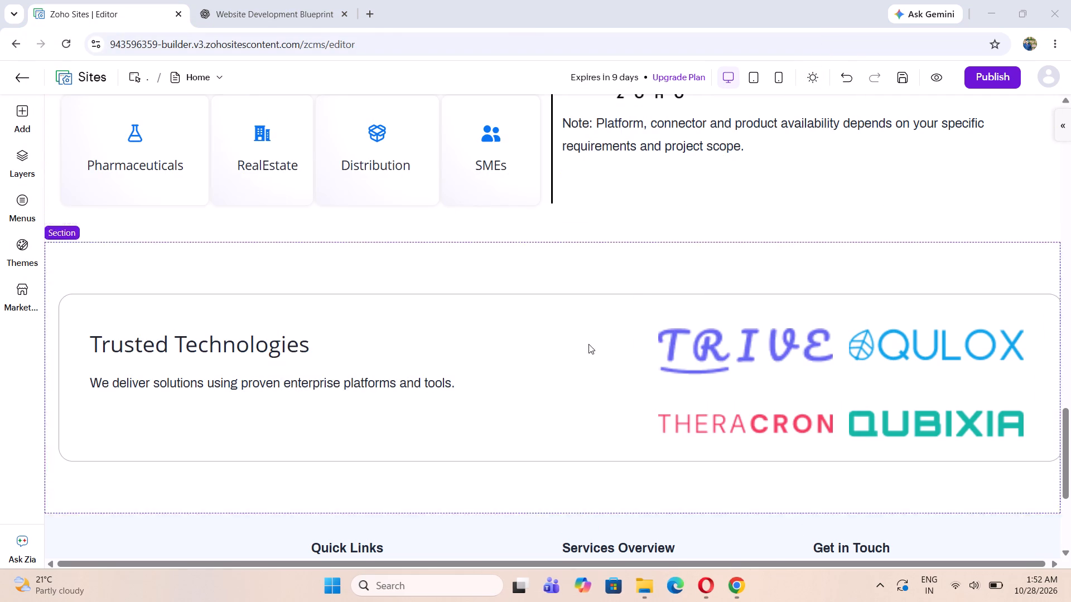
Delete the Trusted Technologies row with its partner logos and the empty section that held it, above the footer.
click(380, 300)
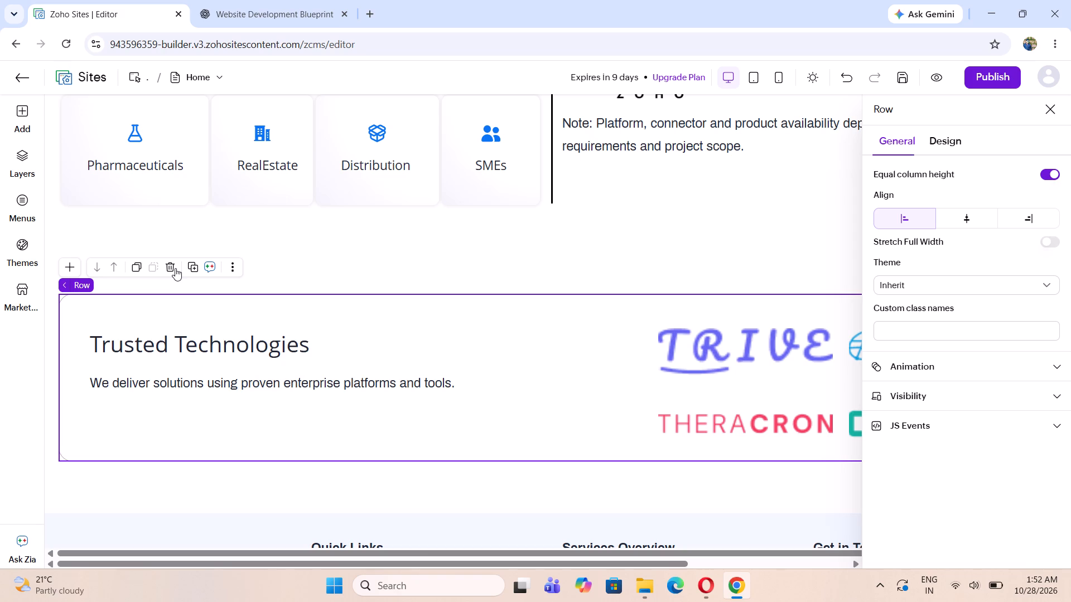
click(175, 268)
click(249, 263)
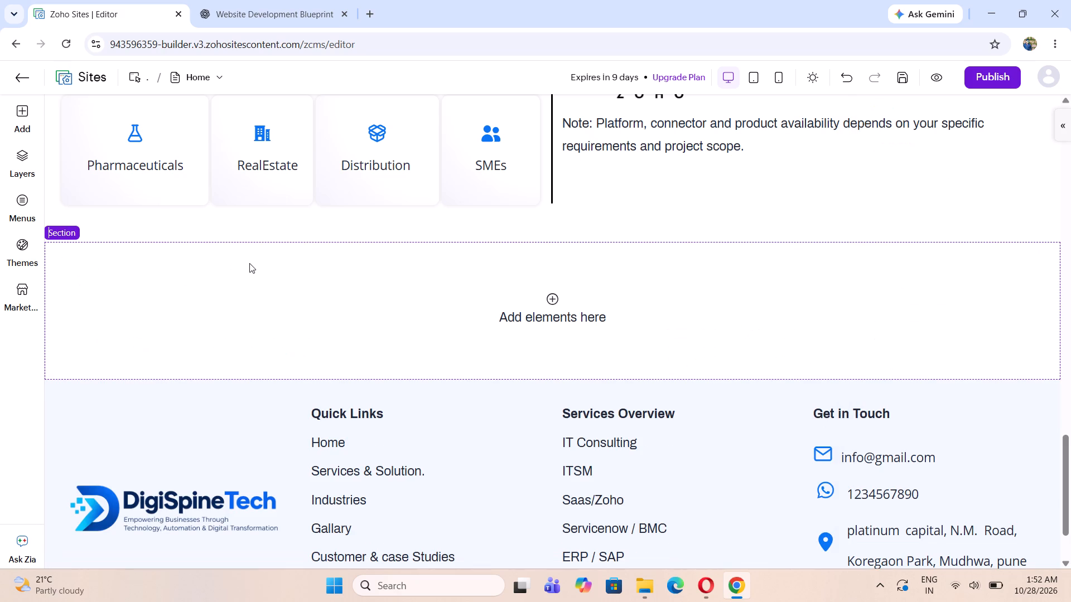
click(158, 217)
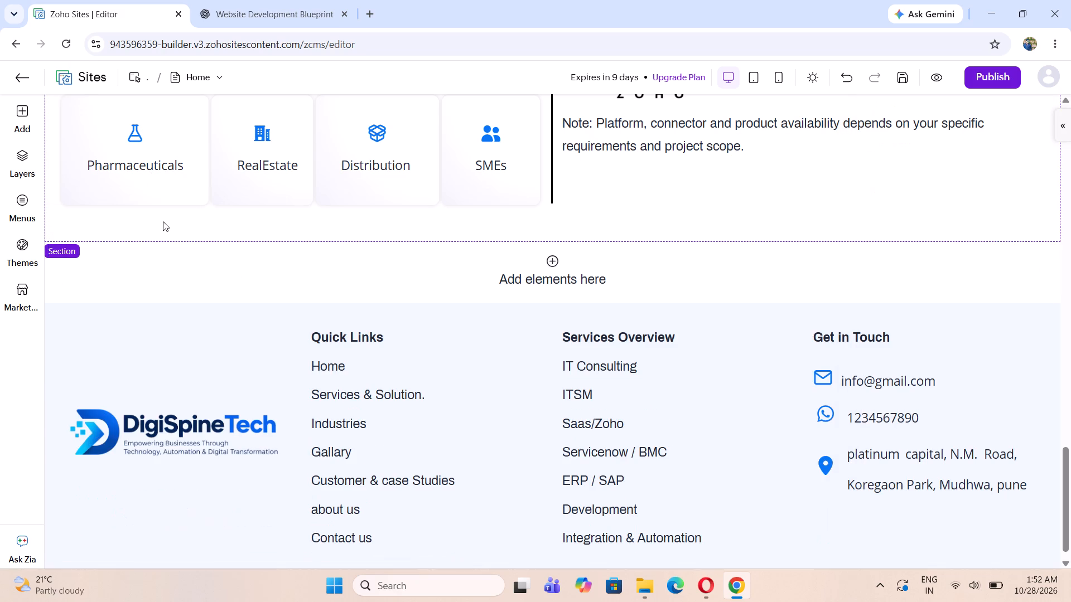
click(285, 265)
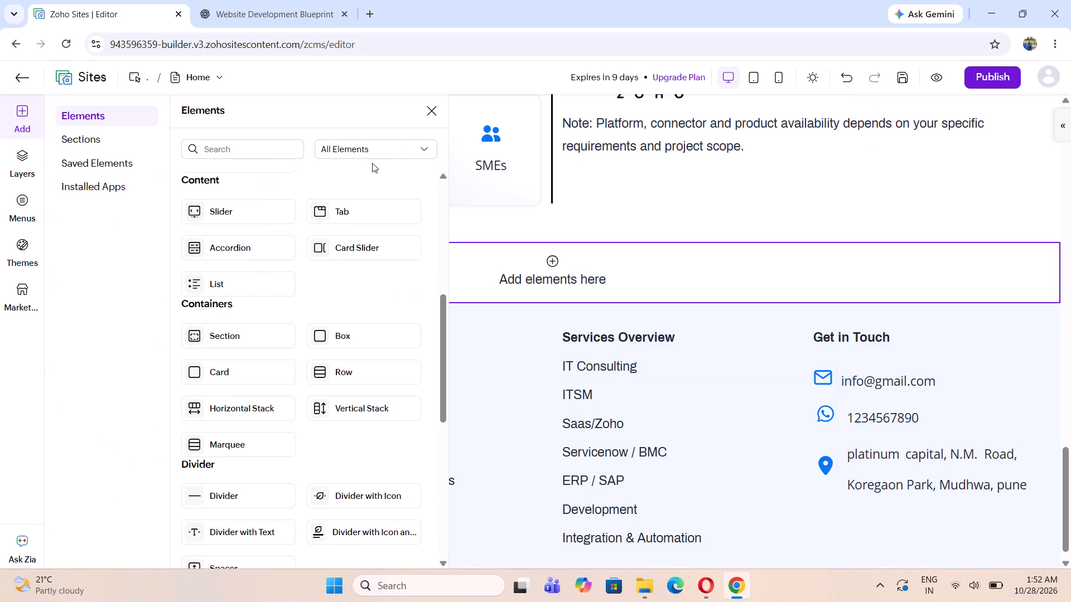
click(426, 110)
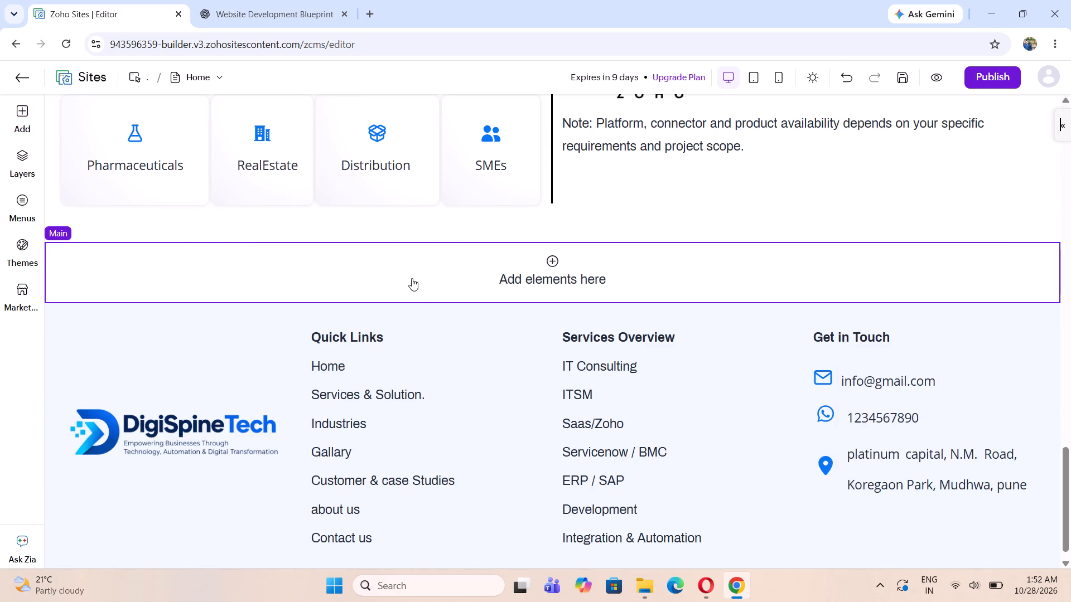
Save the homepage with the lower sections removed.
scroll(902, 273, up, 2)
scroll(892, 355, up, 1)
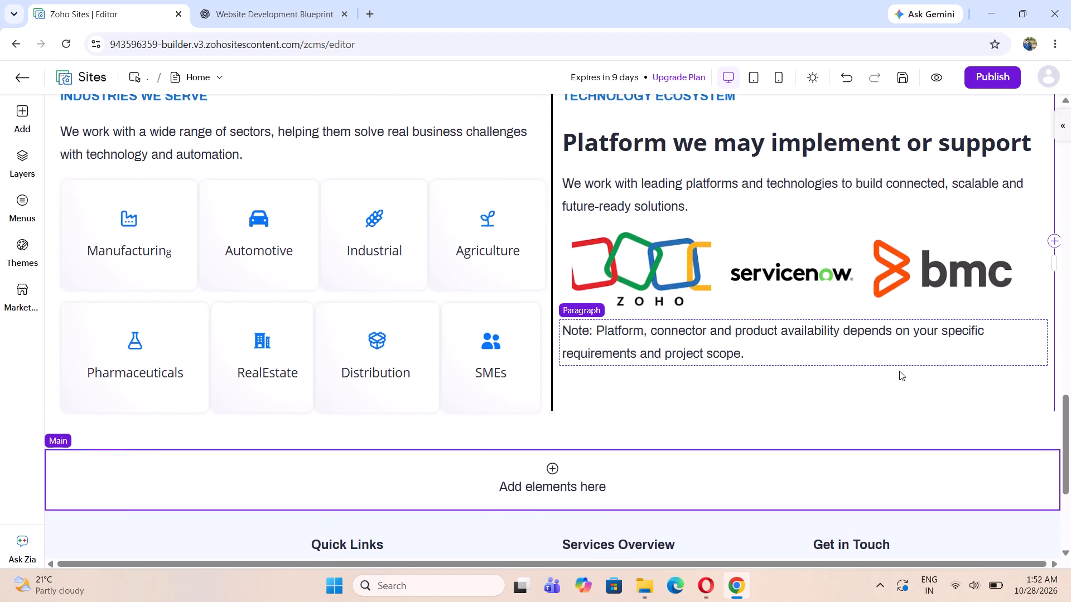
right_click(840, 486)
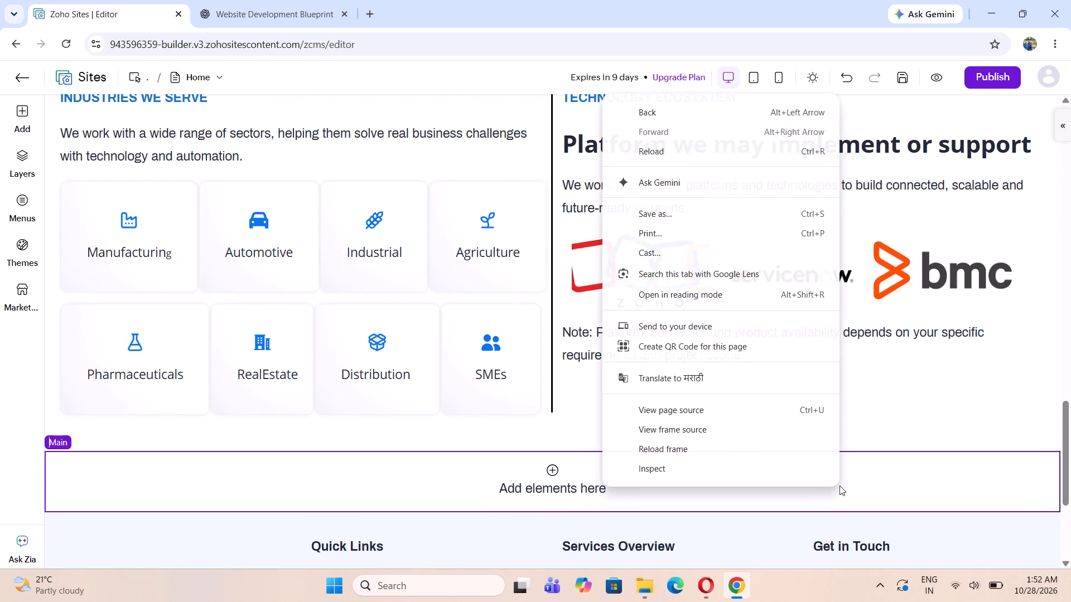
click(973, 424)
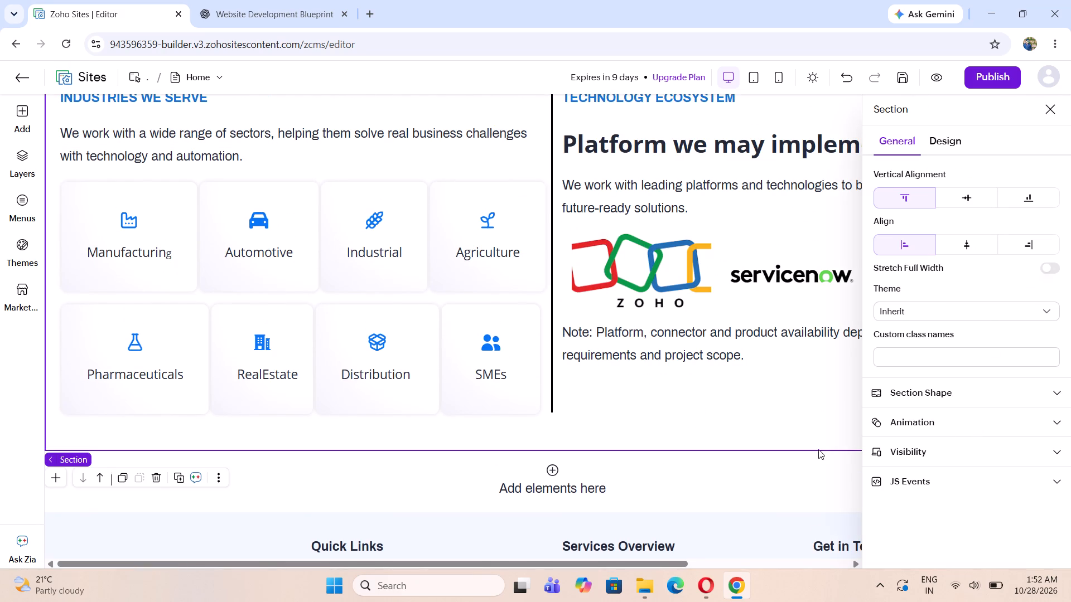
click(904, 79)
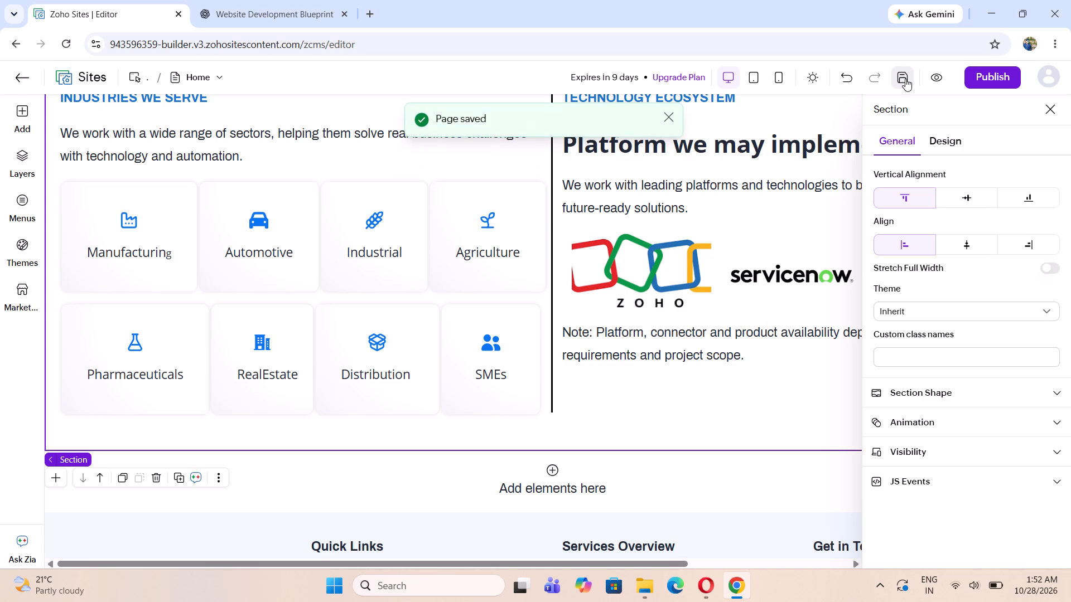
Preview the homepage, examine its layout from the hero section down to the footer, and return to the editor.
click(934, 81)
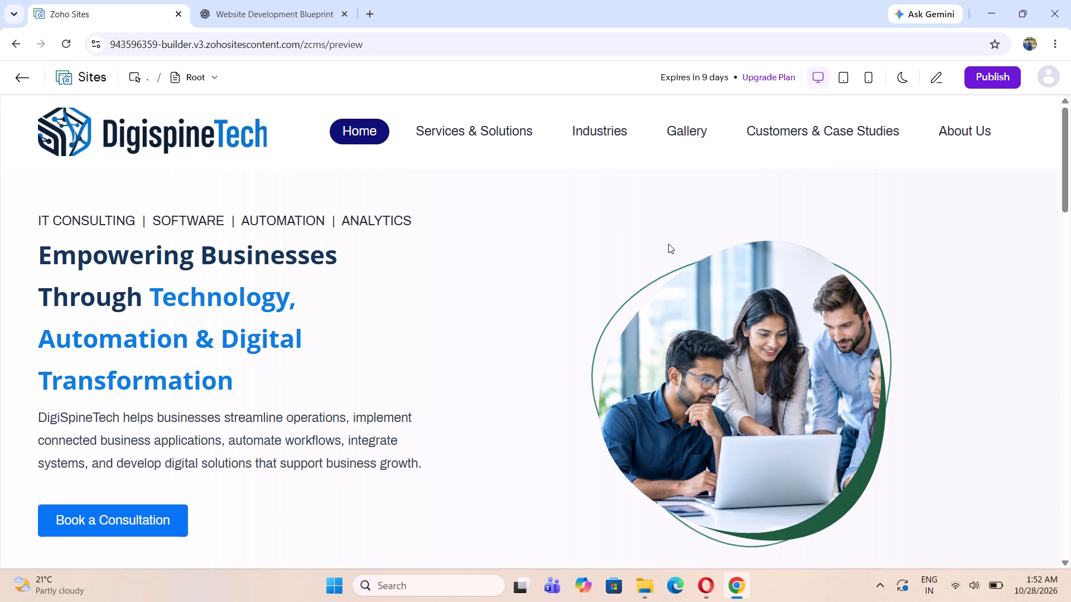
scroll(667, 242, down, 14)
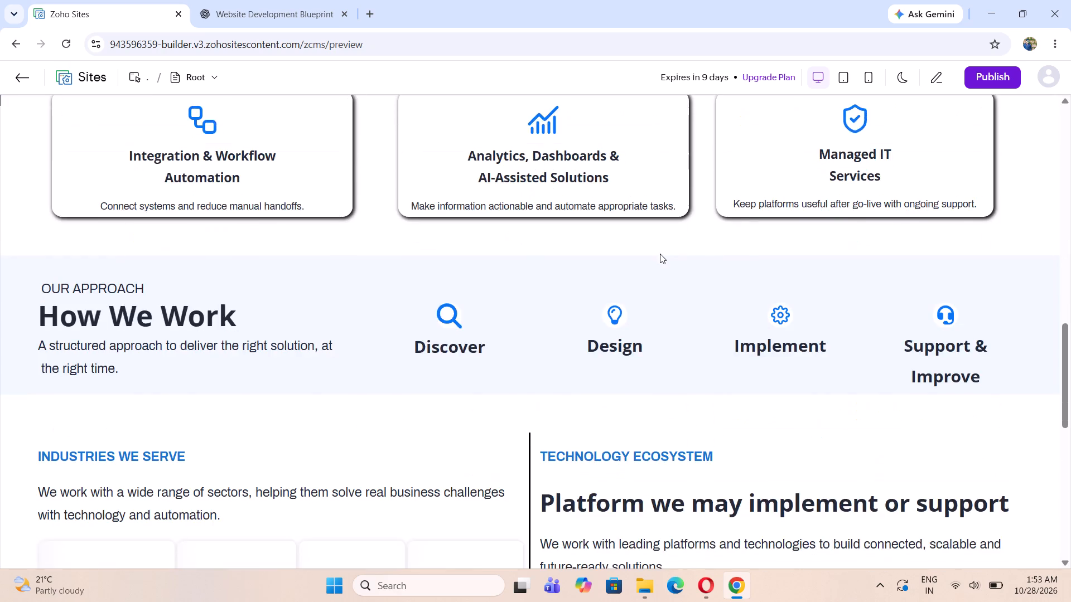
scroll(660, 254, down, 5)
scroll(674, 255, up, 3)
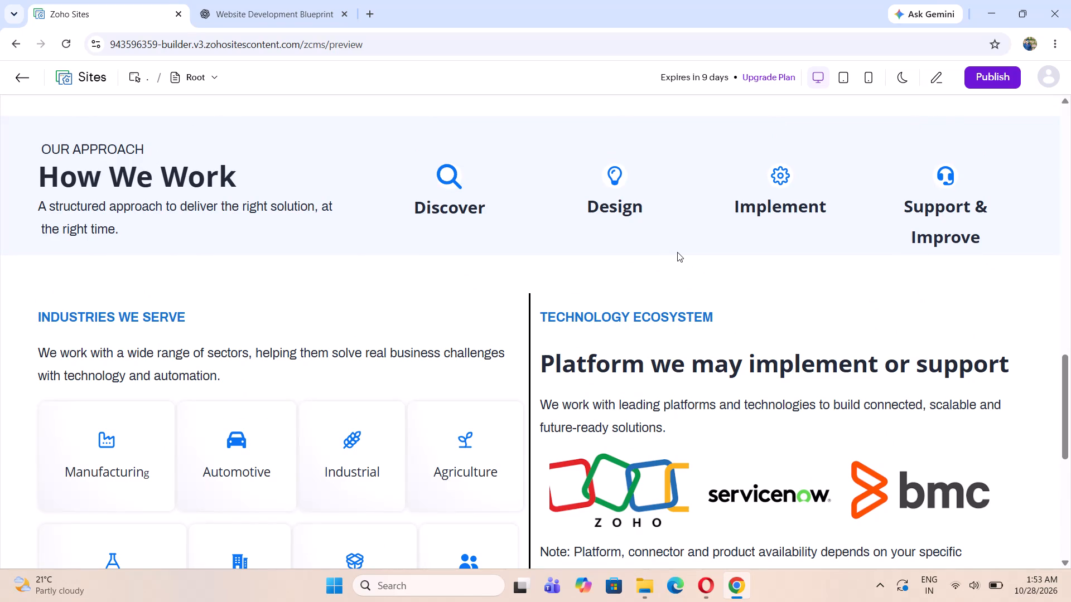
scroll(677, 252, down, 2)
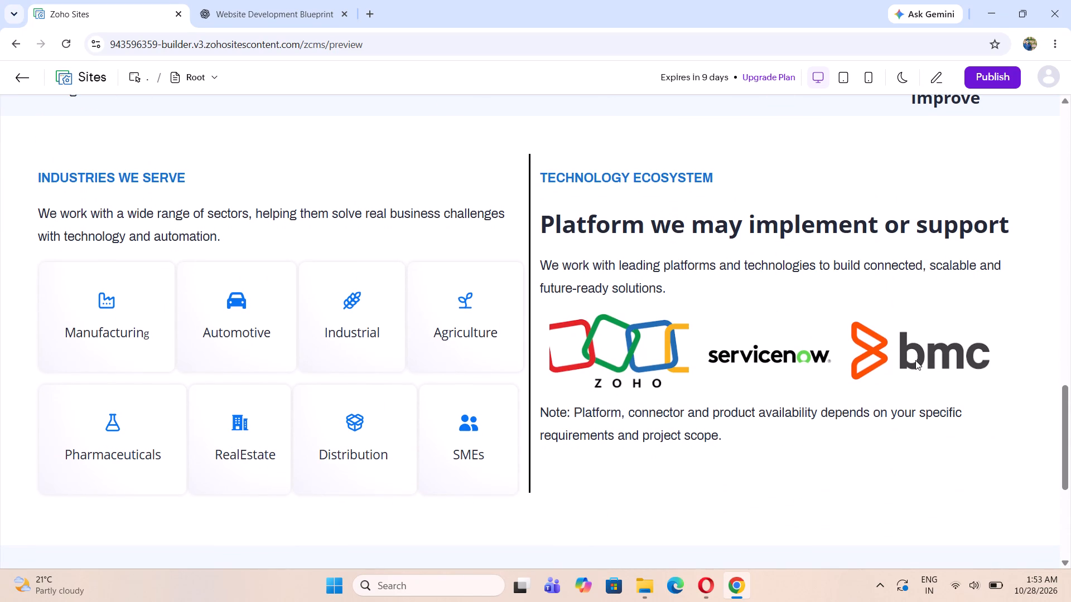
scroll(914, 359, down, 6)
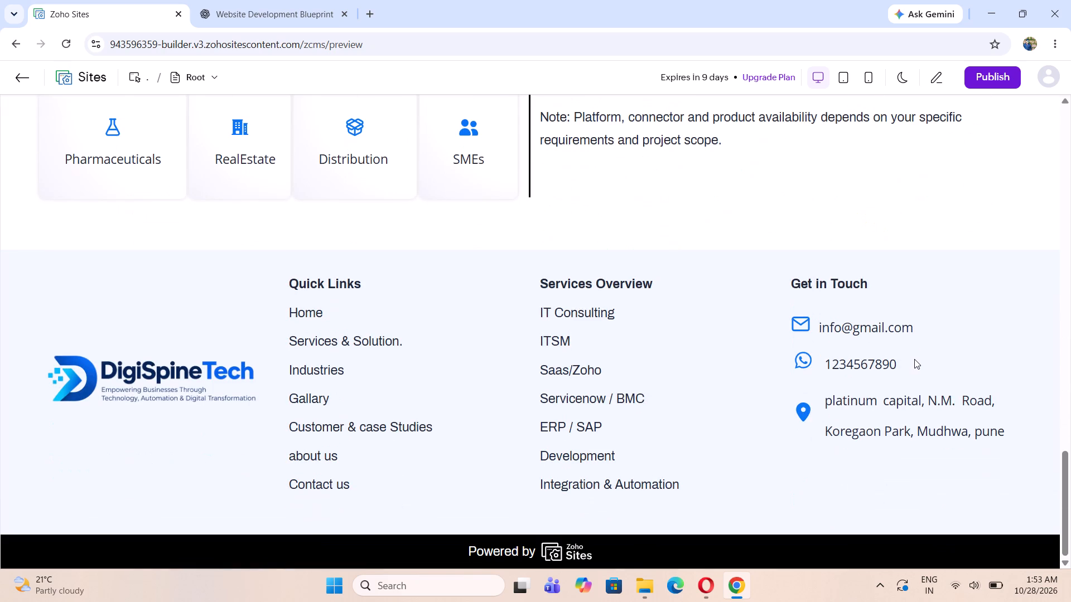
scroll(913, 357, down, 4)
scroll(912, 352, up, 8)
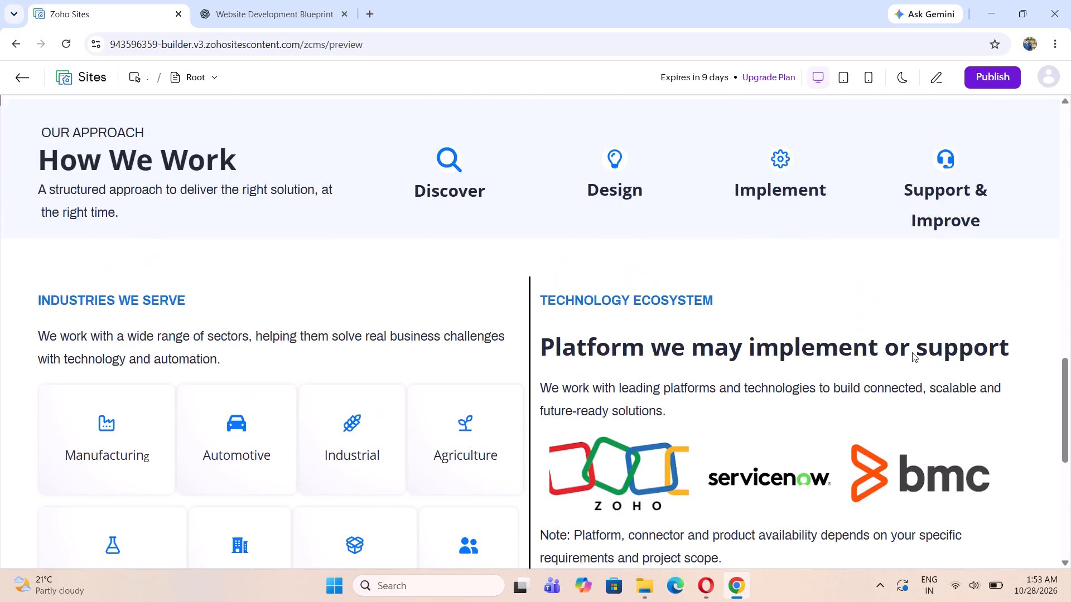
scroll(912, 352, up, 19)
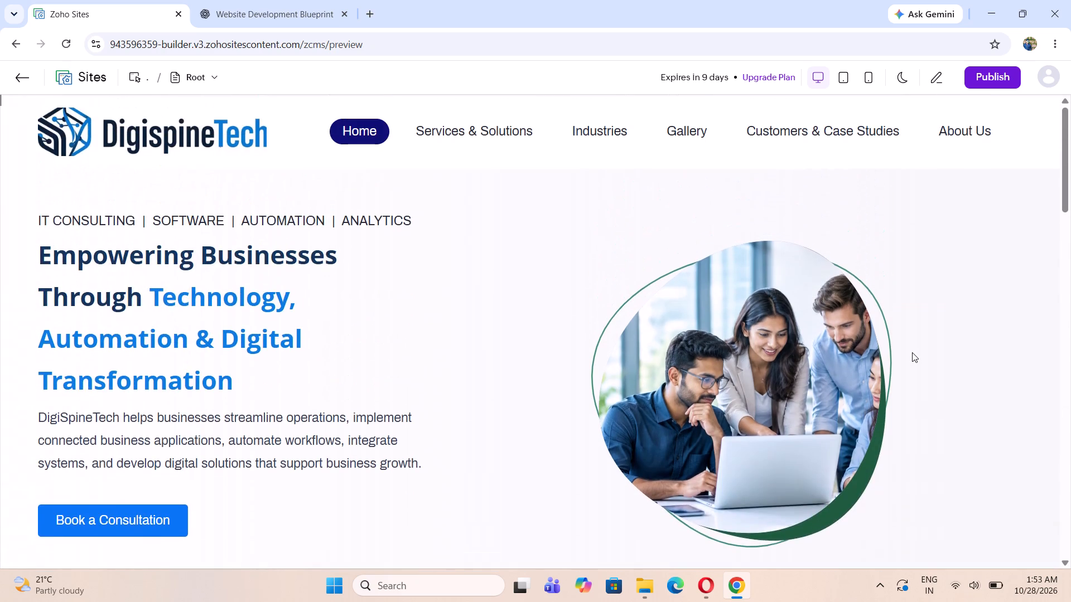
scroll(797, 311, down, 1)
scroll(795, 307, up, 3)
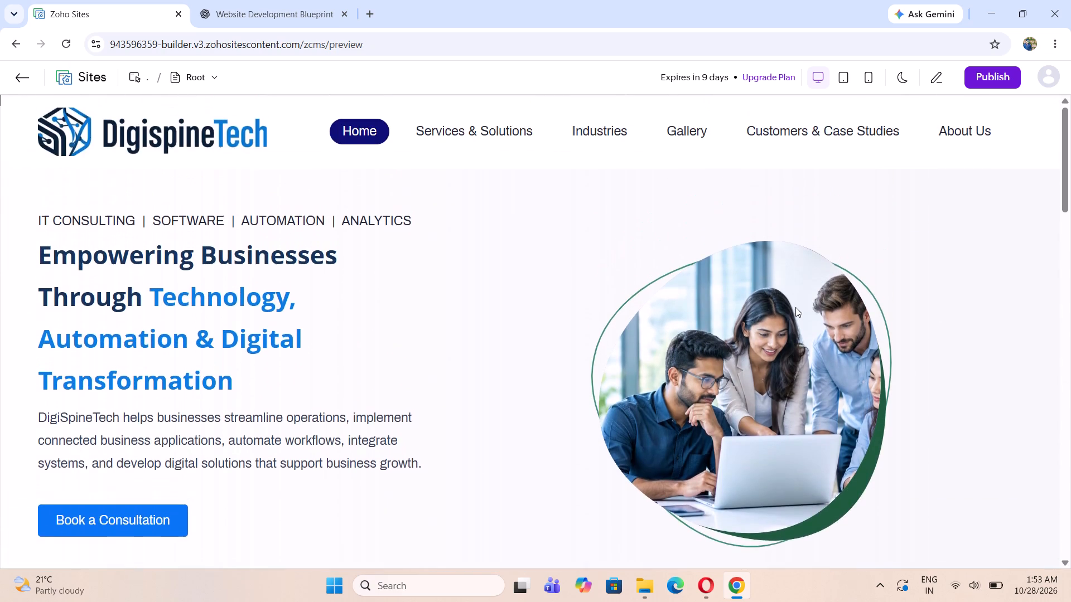
scroll(795, 307, down, 17)
scroll(795, 307, down, 4)
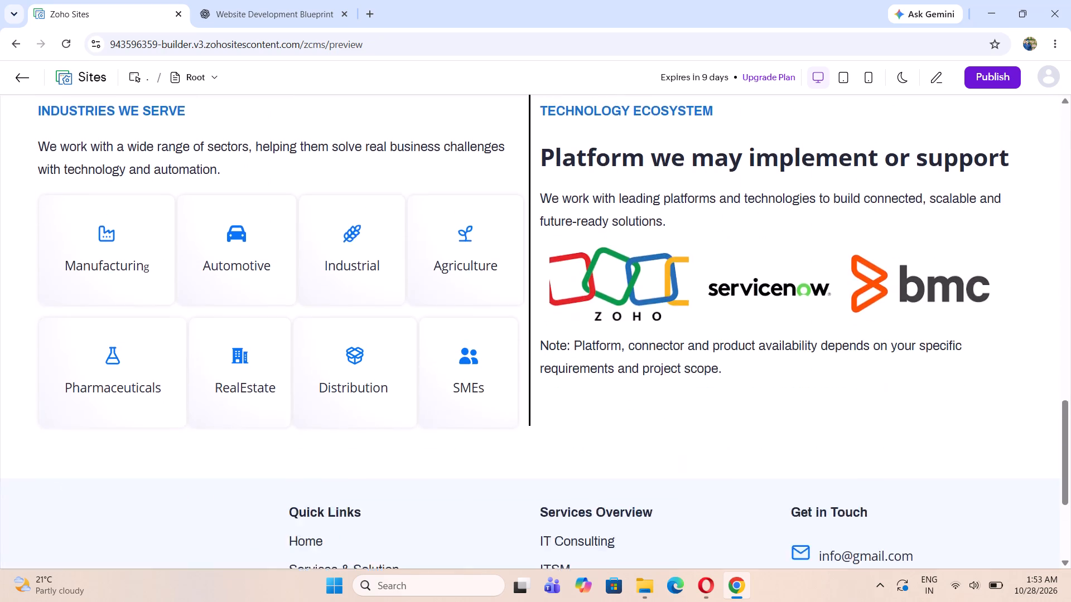
scroll(795, 307, down, 8)
scroll(795, 307, up, 10)
scroll(923, 135, up, 6)
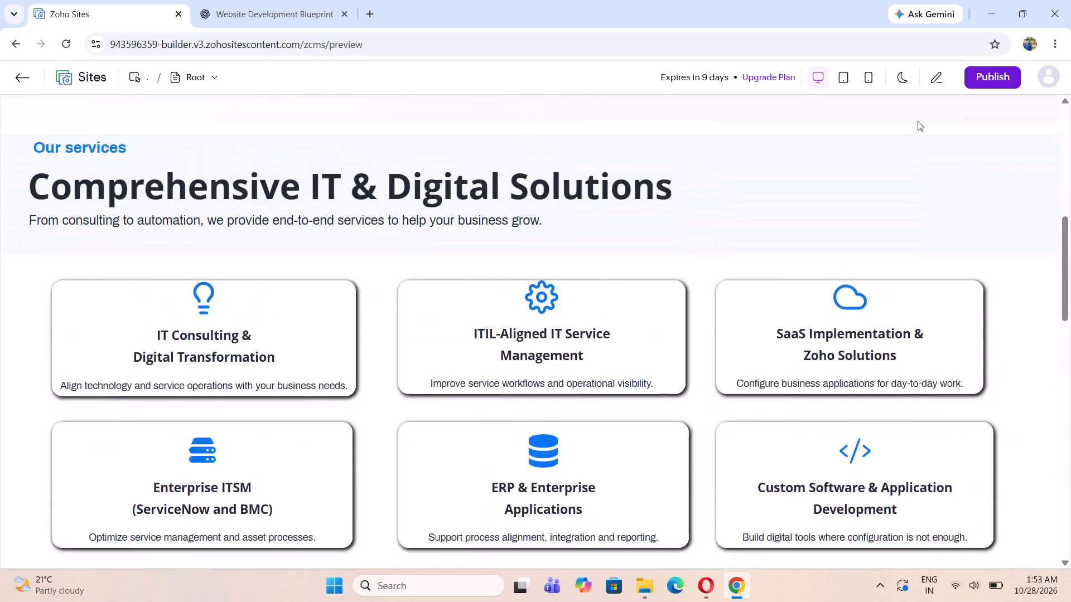
click(929, 75)
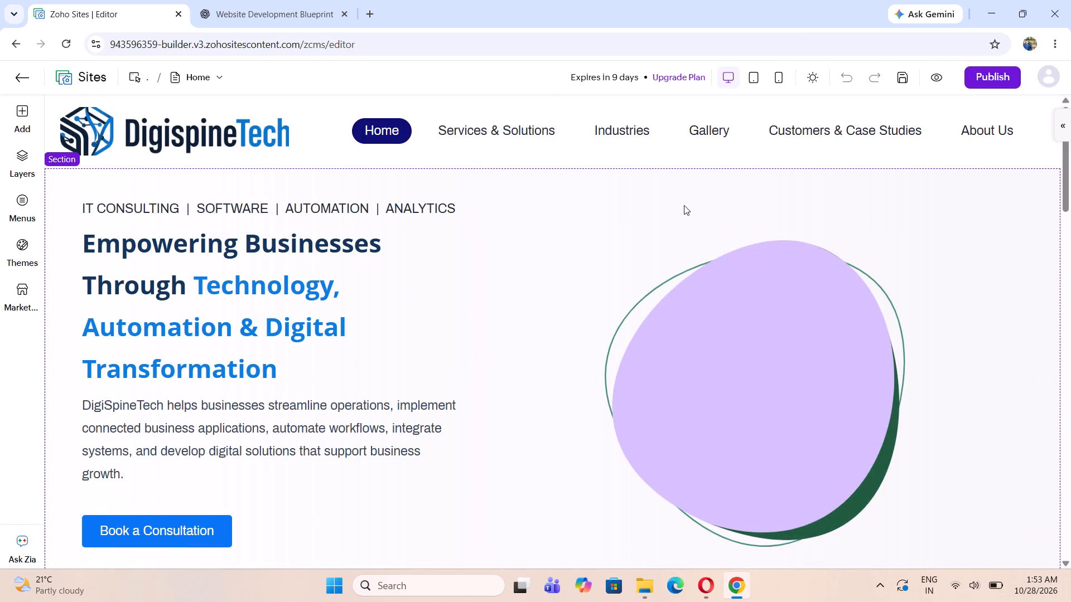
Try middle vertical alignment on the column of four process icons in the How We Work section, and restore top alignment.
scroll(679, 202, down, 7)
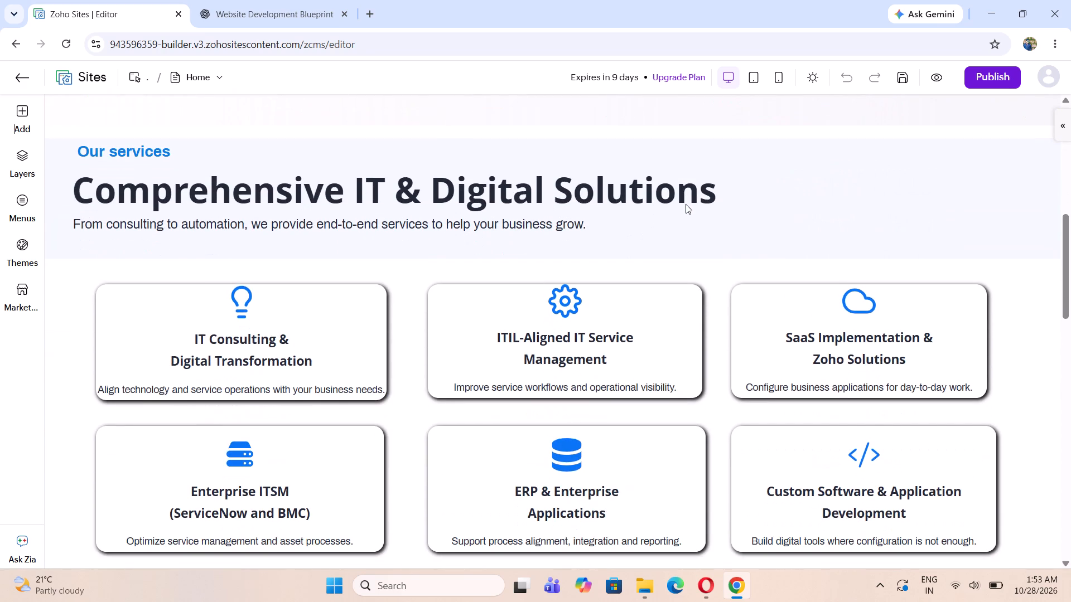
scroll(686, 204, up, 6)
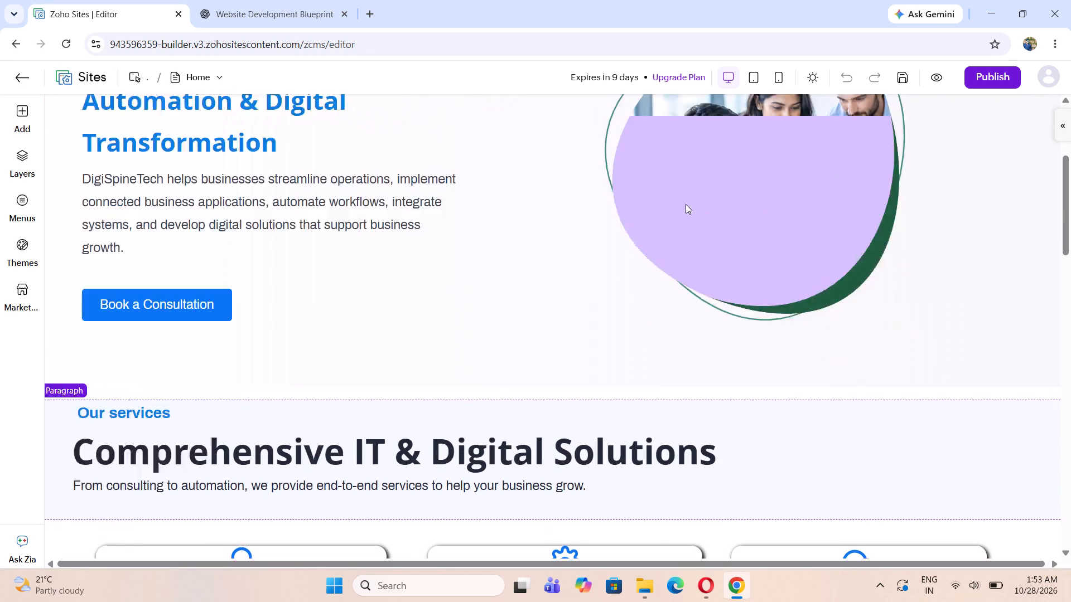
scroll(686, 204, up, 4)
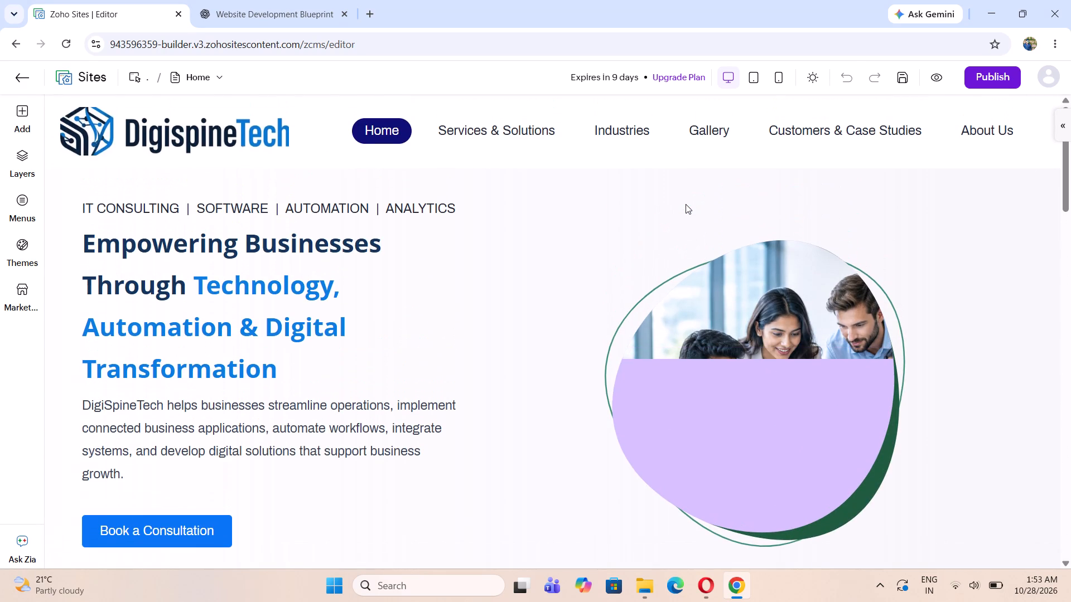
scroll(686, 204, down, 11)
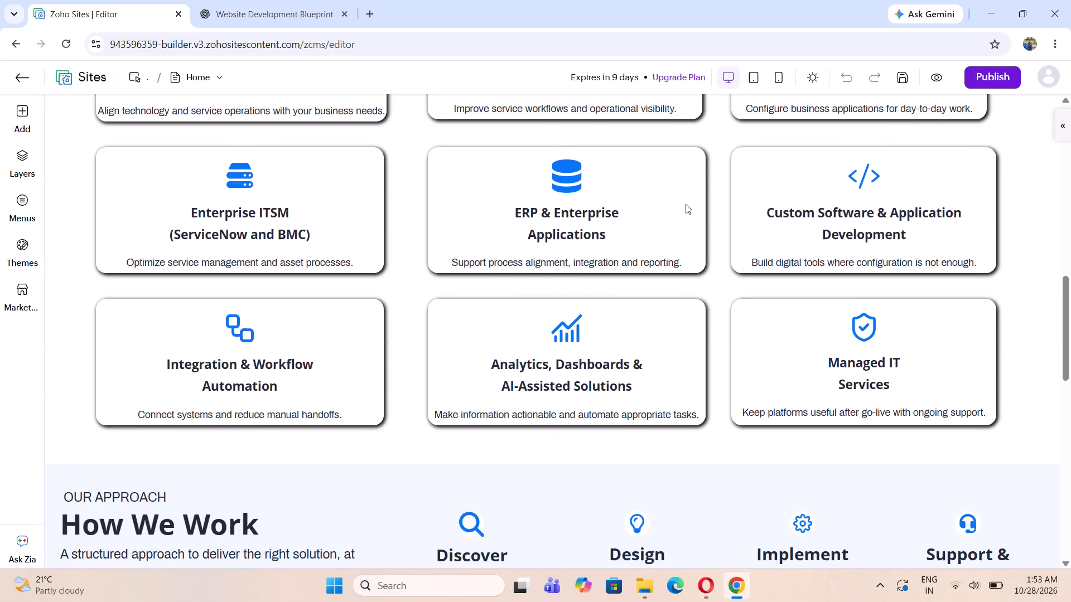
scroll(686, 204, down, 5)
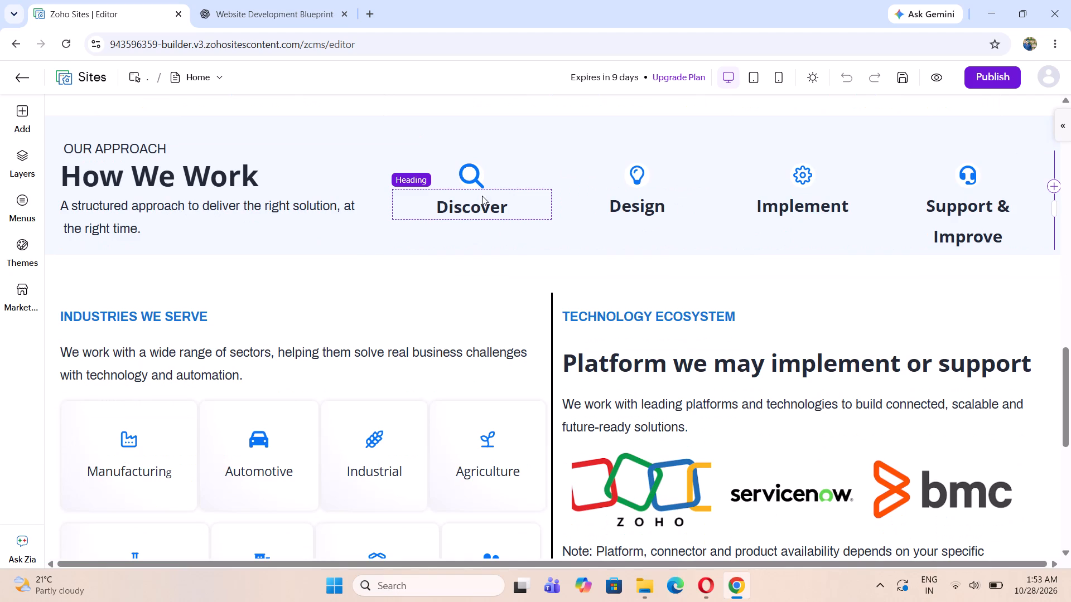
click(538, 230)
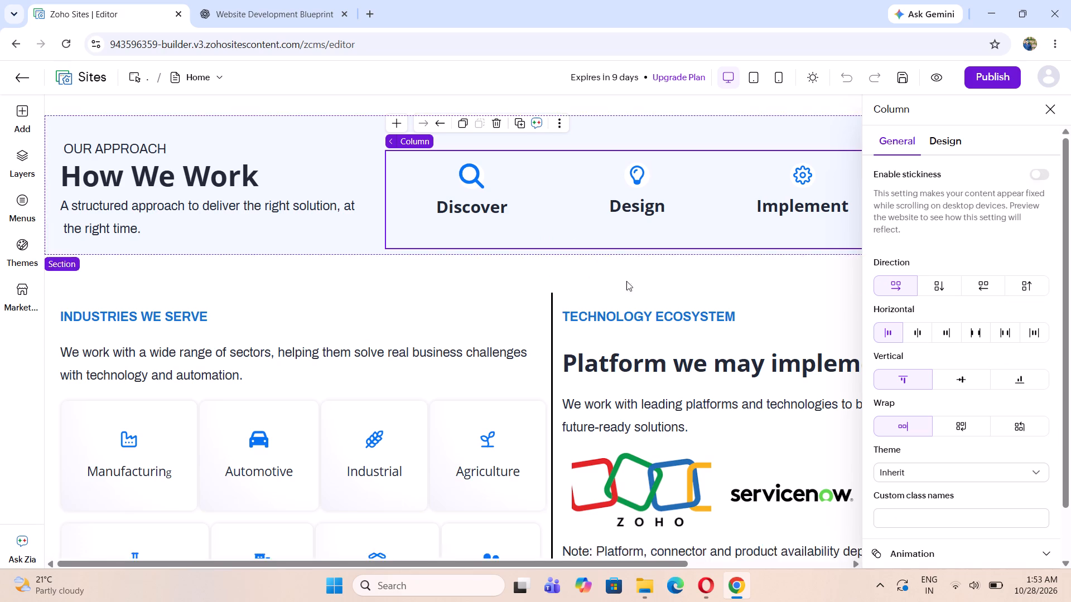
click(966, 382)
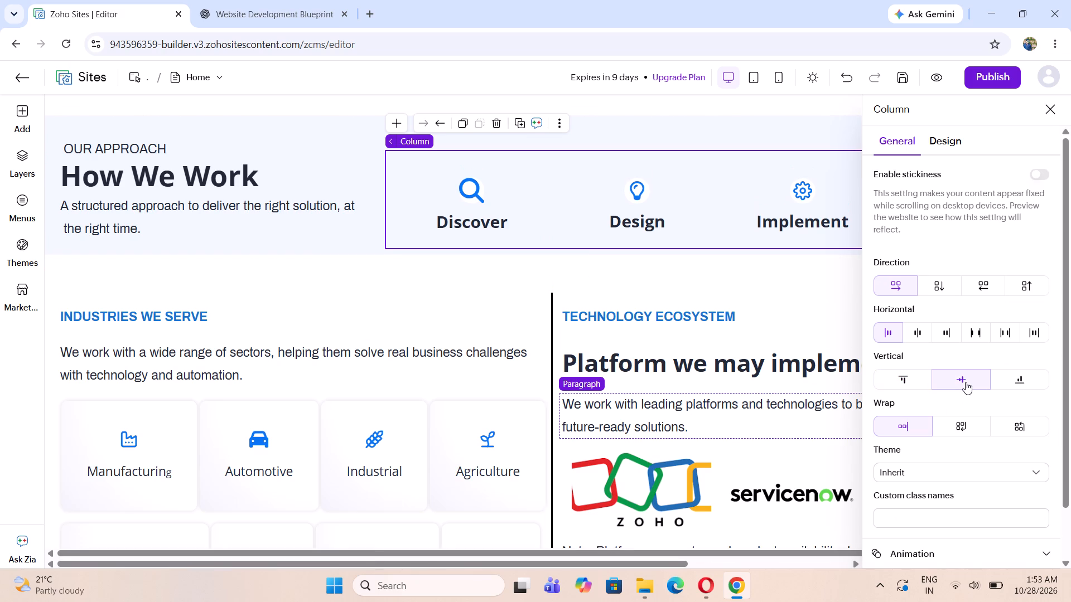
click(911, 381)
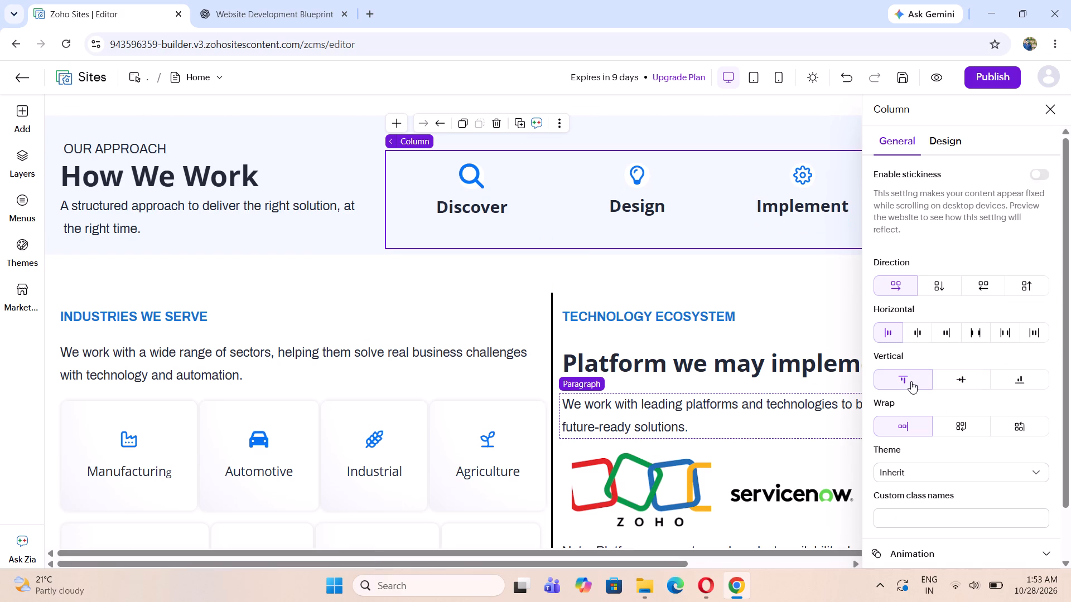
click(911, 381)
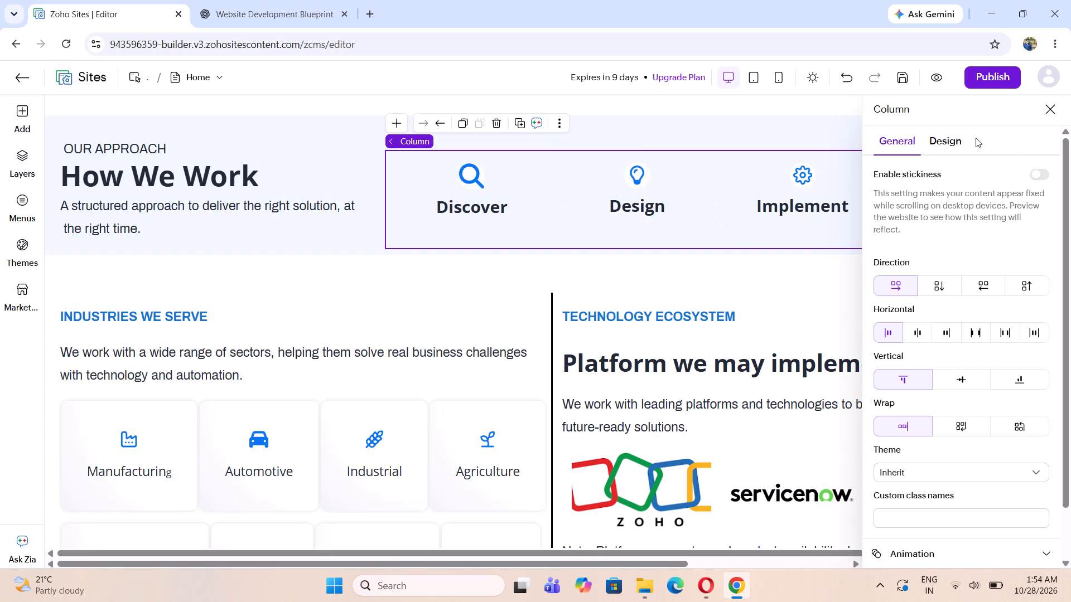
Set the top margin of the How We Work column holding the four process icons to -7 and close the settings.
click(945, 143)
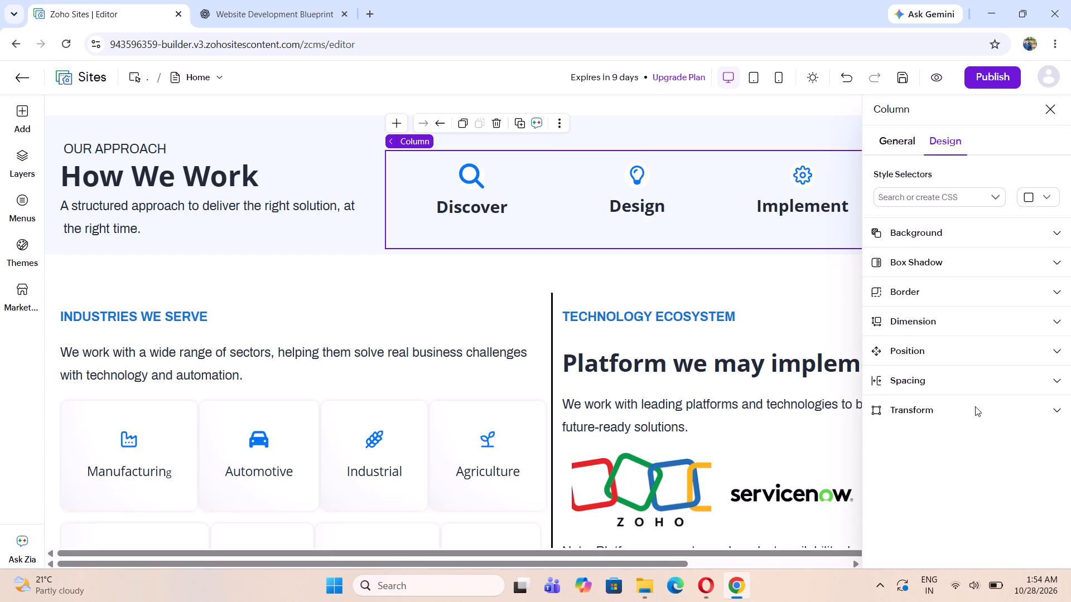
click(925, 377)
scroll(925, 381, down, 3)
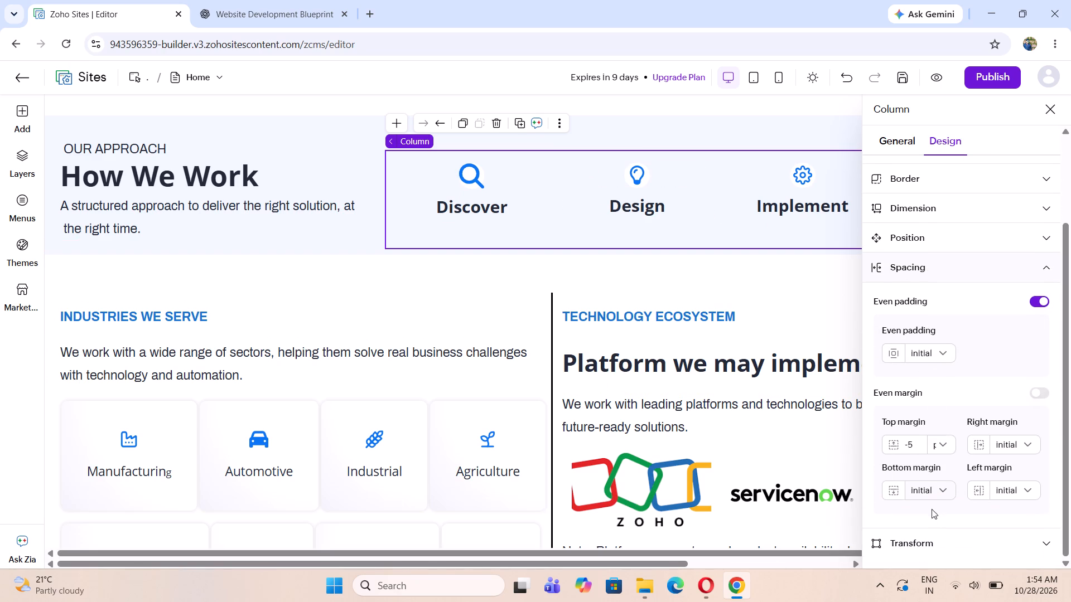
click(917, 444)
key(BackSpace)
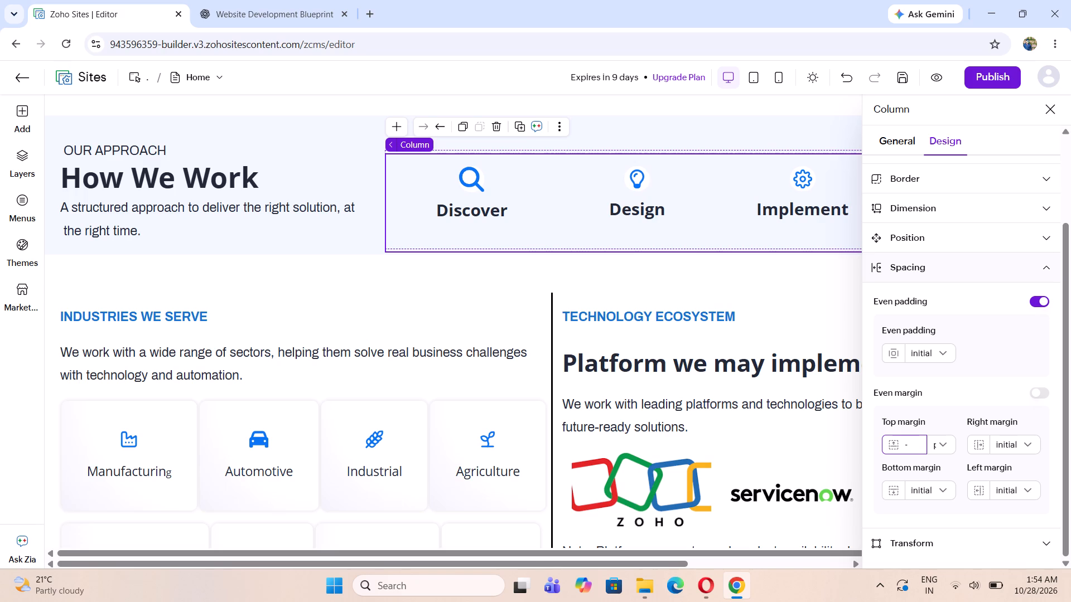
key(Home)
key(7)
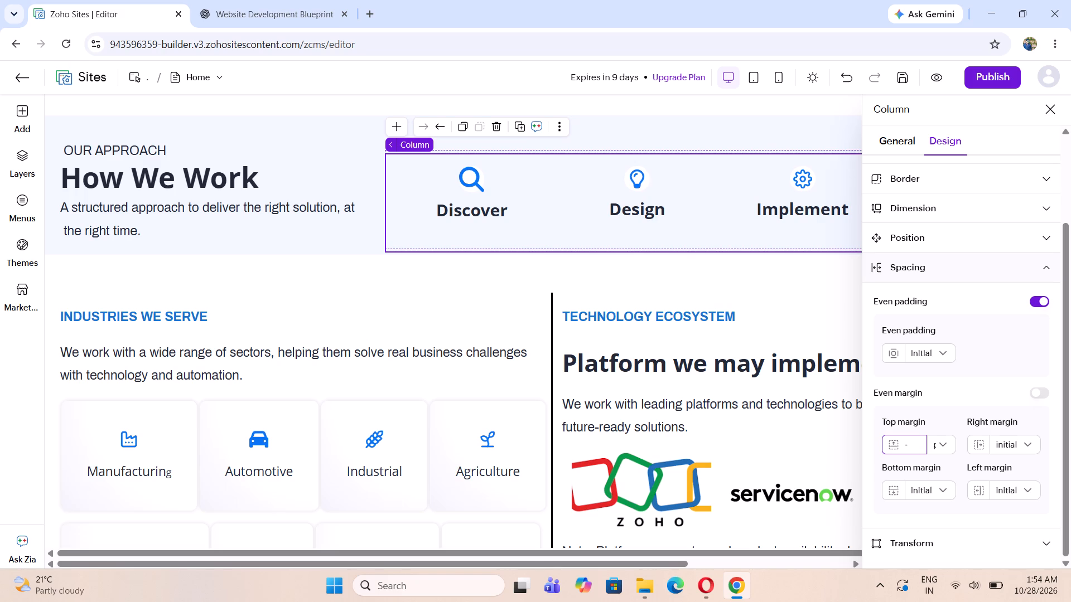
key(Right)
key(7)
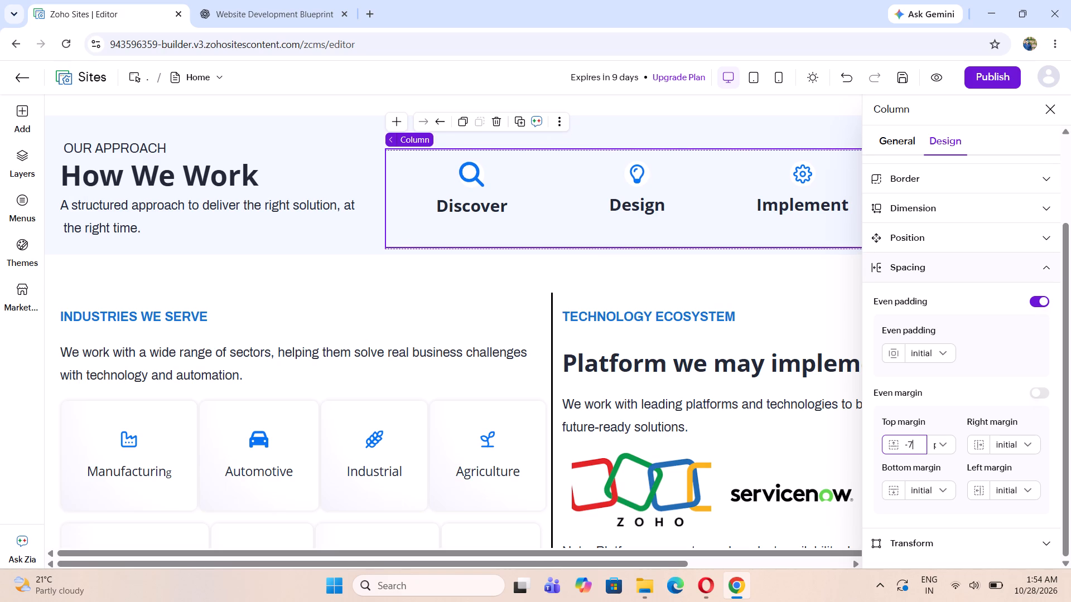
click(460, 288)
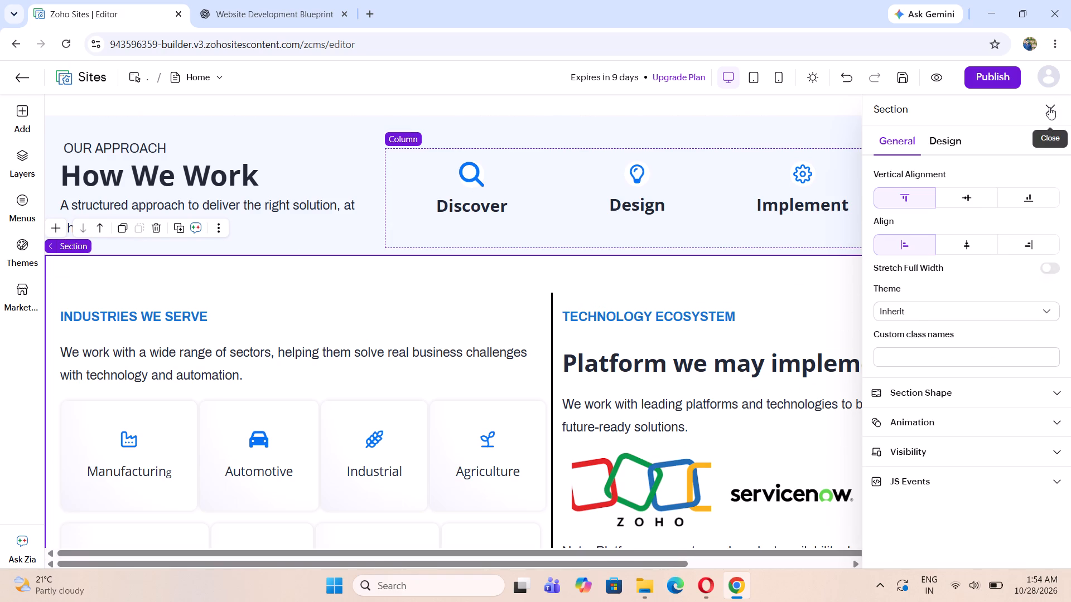
click(1049, 107)
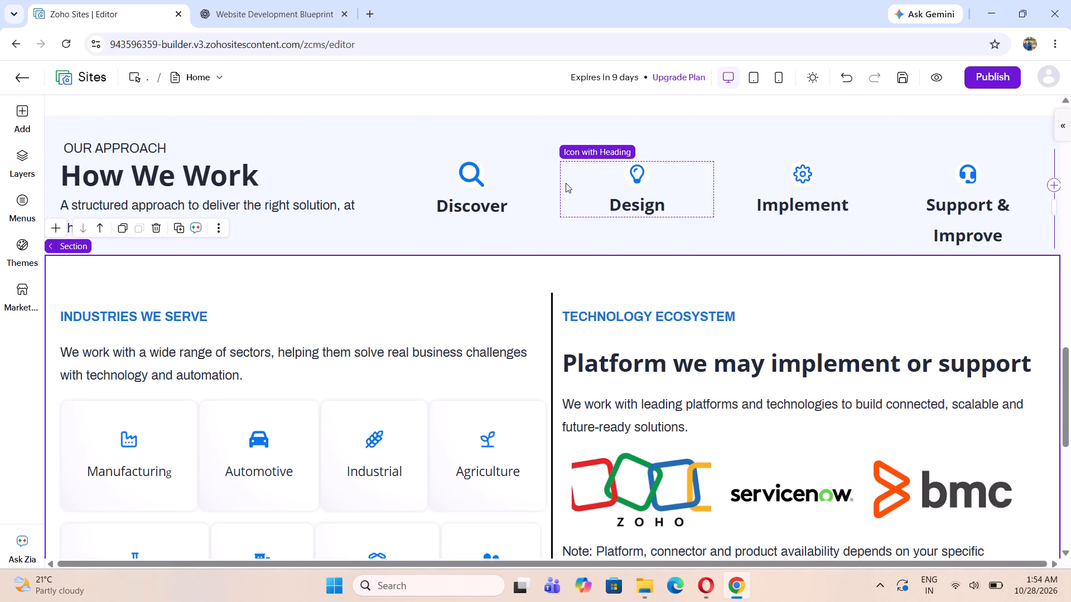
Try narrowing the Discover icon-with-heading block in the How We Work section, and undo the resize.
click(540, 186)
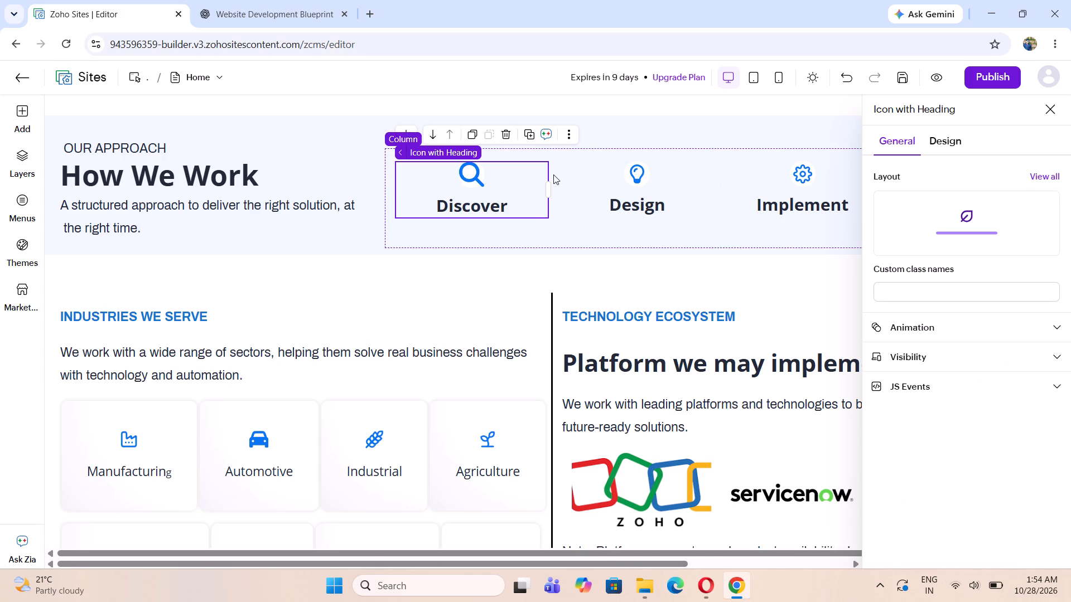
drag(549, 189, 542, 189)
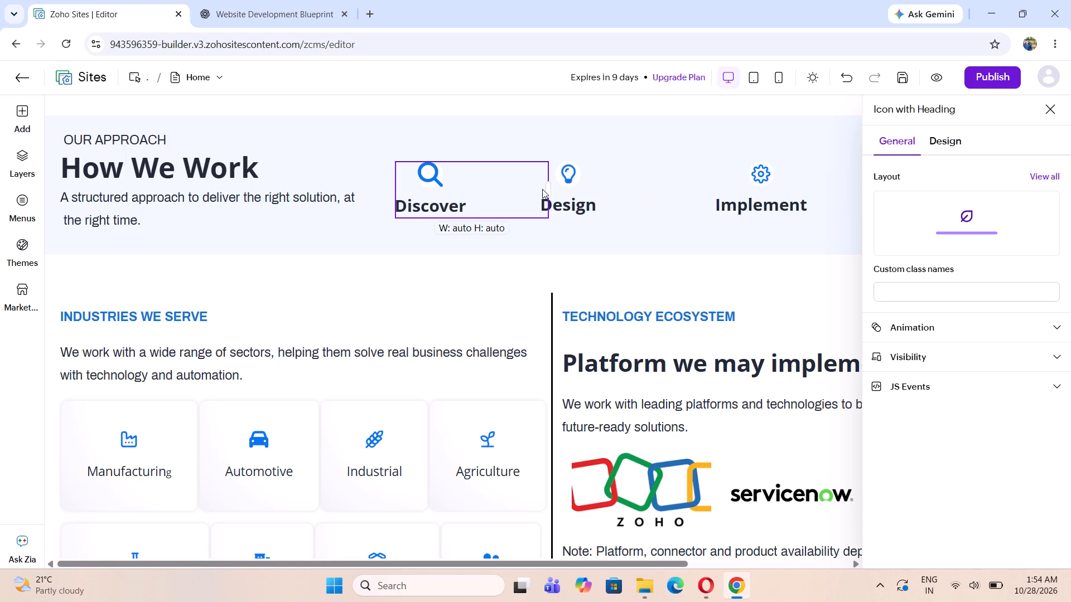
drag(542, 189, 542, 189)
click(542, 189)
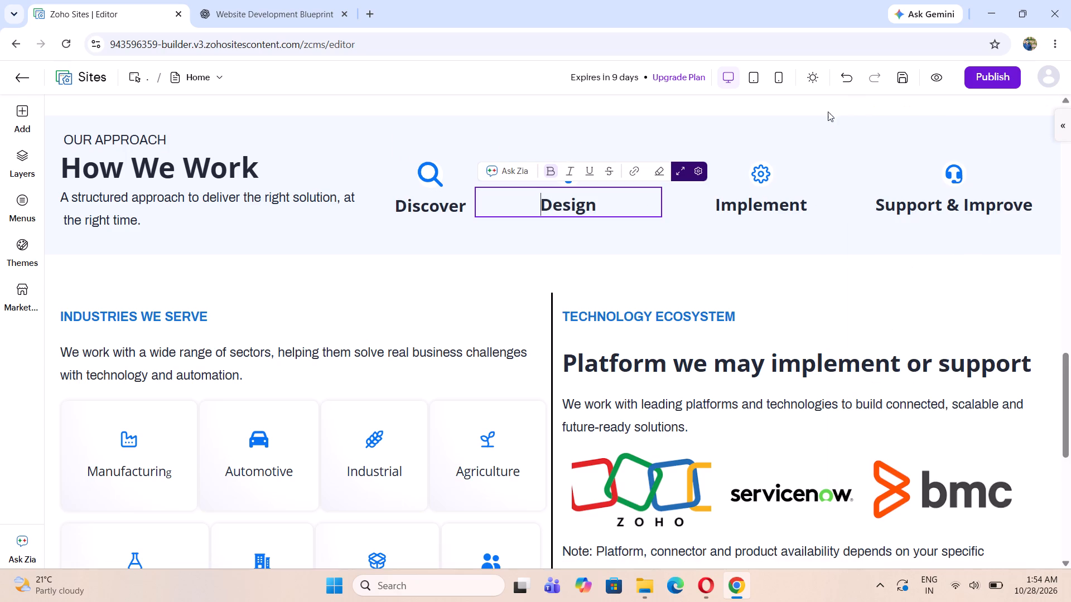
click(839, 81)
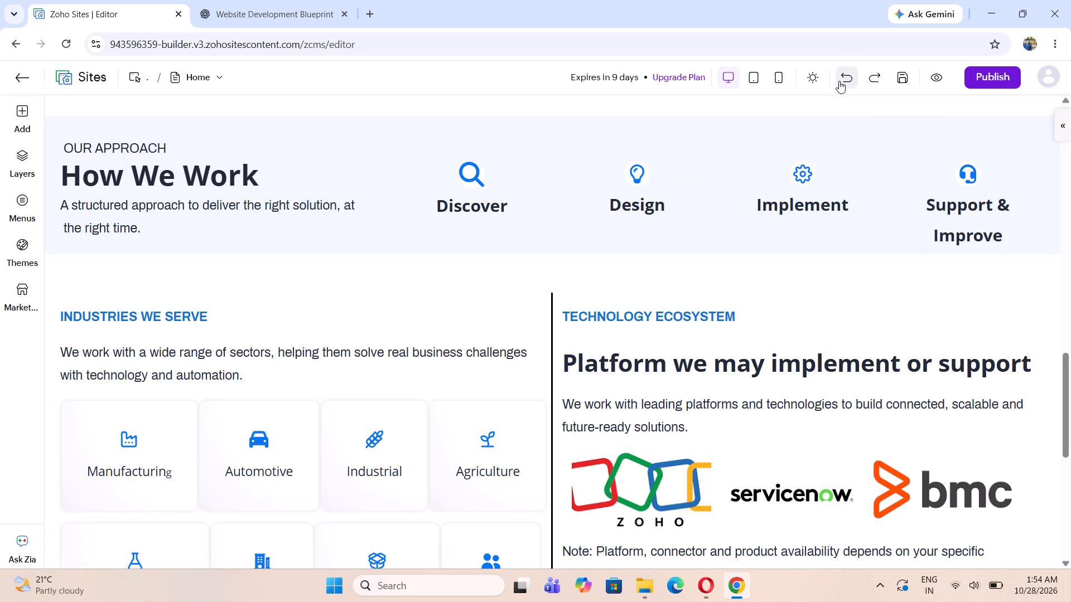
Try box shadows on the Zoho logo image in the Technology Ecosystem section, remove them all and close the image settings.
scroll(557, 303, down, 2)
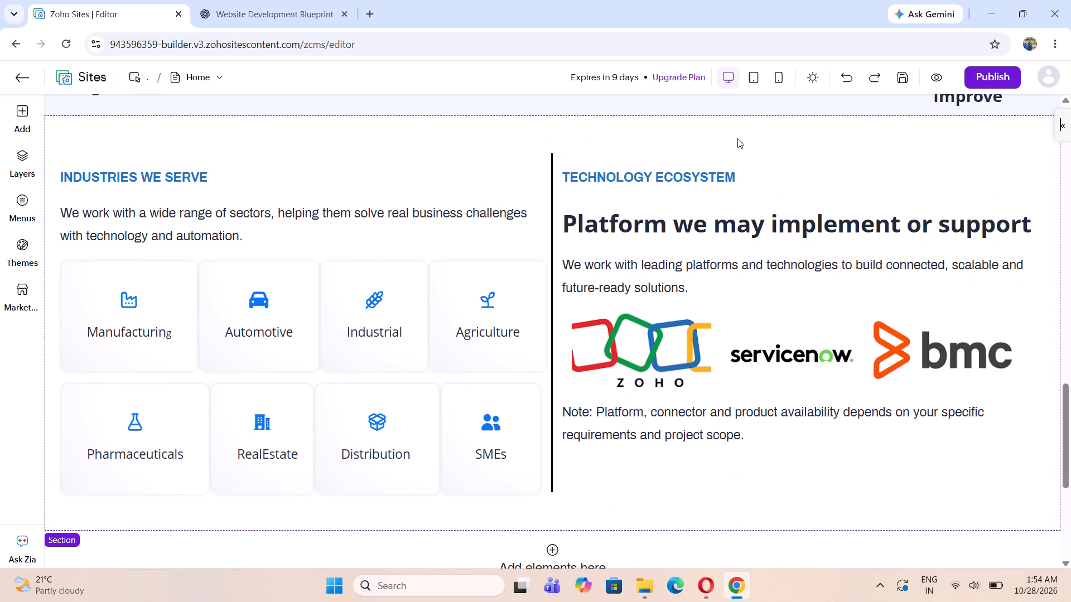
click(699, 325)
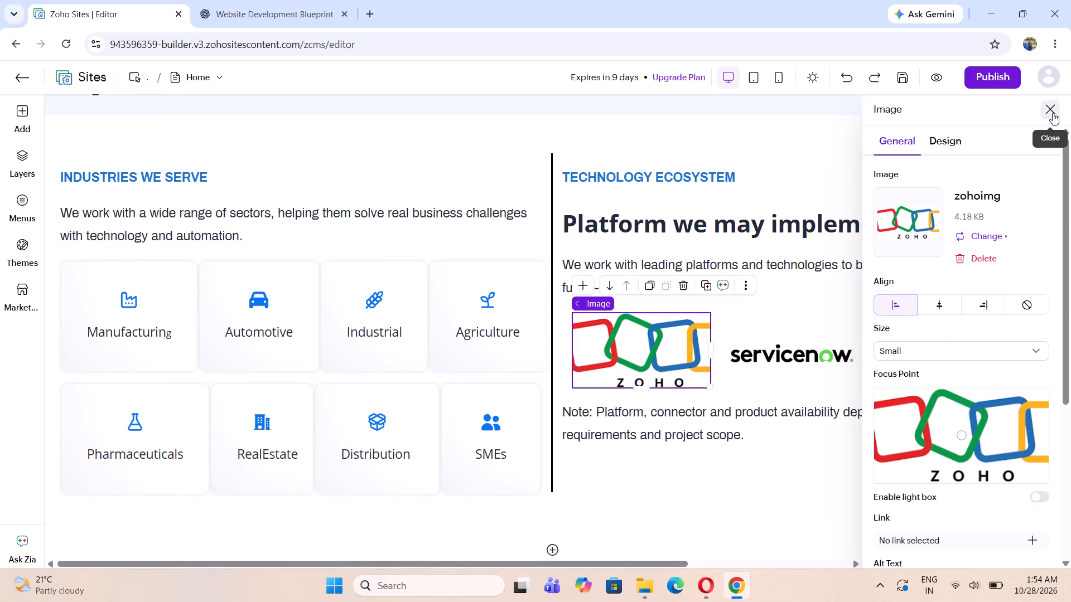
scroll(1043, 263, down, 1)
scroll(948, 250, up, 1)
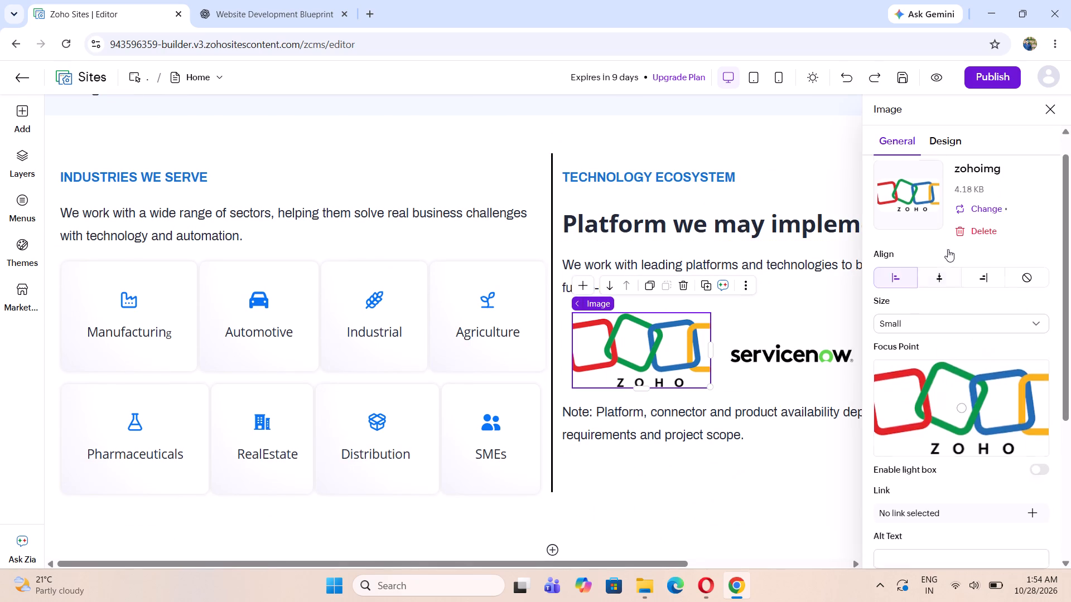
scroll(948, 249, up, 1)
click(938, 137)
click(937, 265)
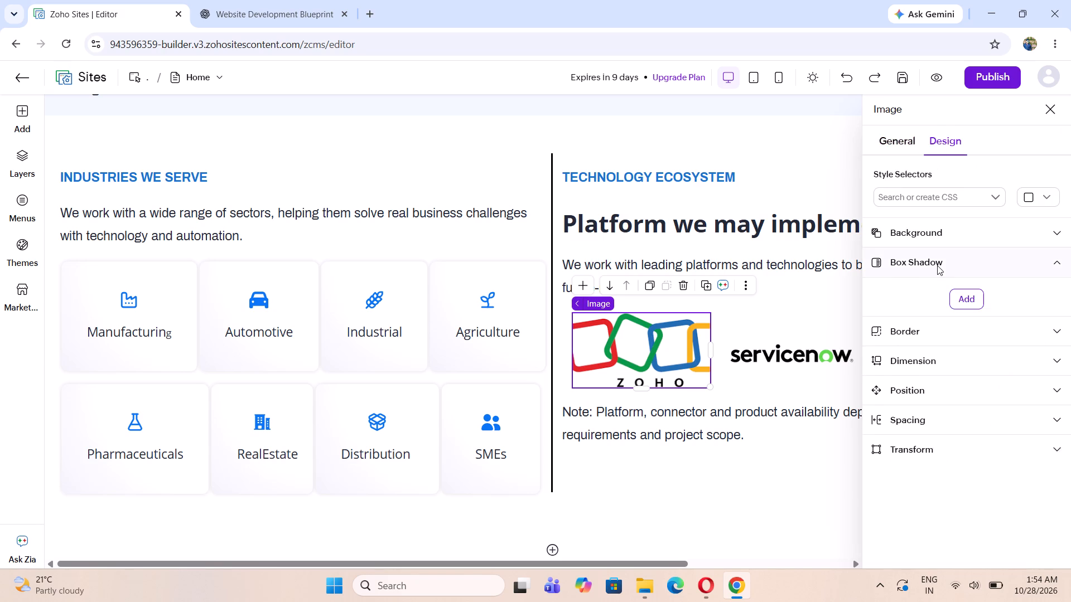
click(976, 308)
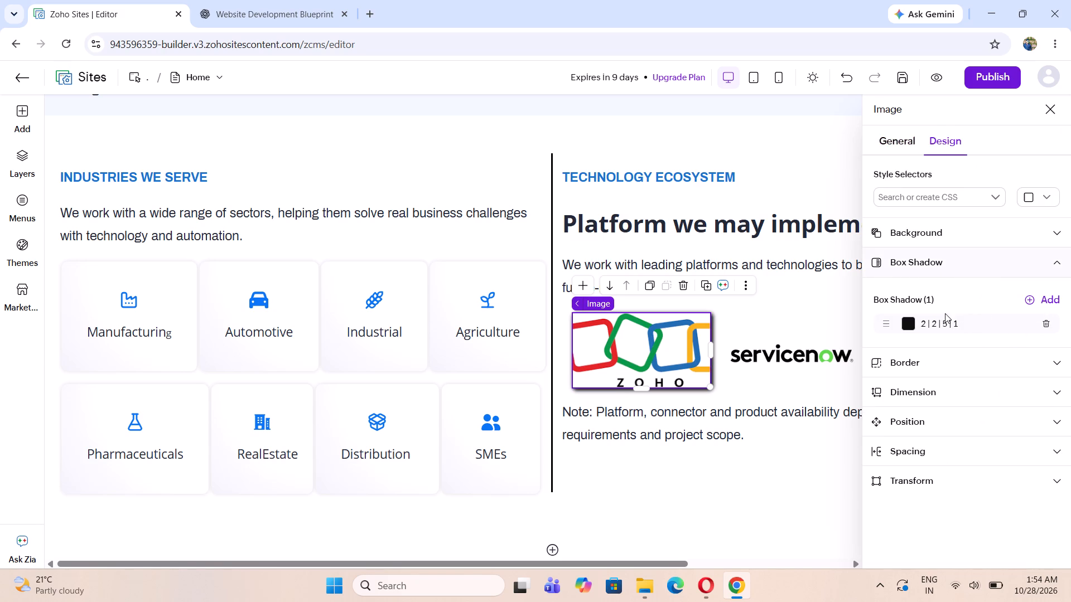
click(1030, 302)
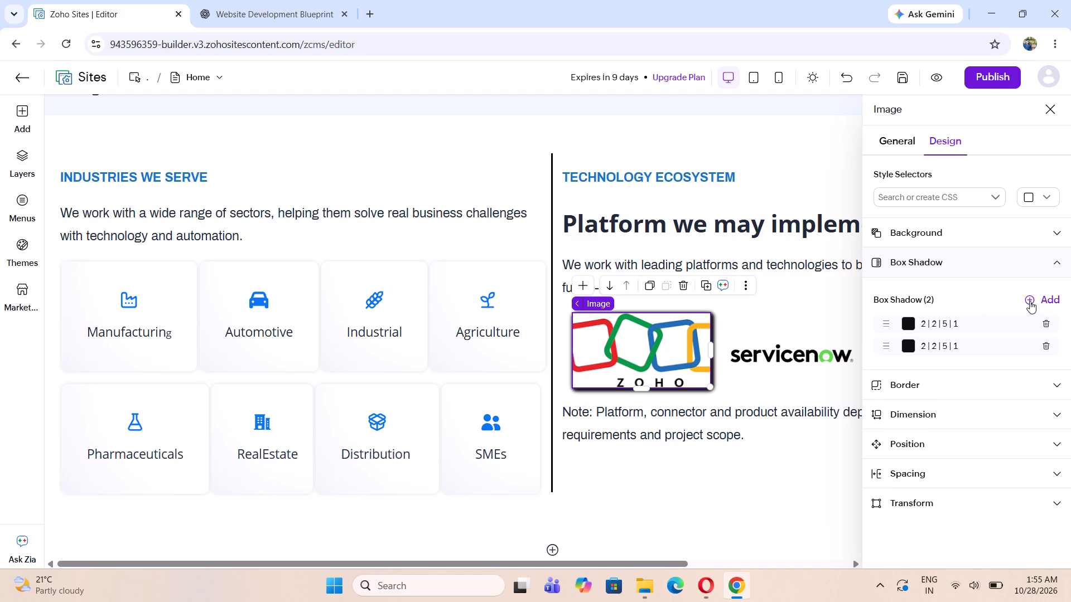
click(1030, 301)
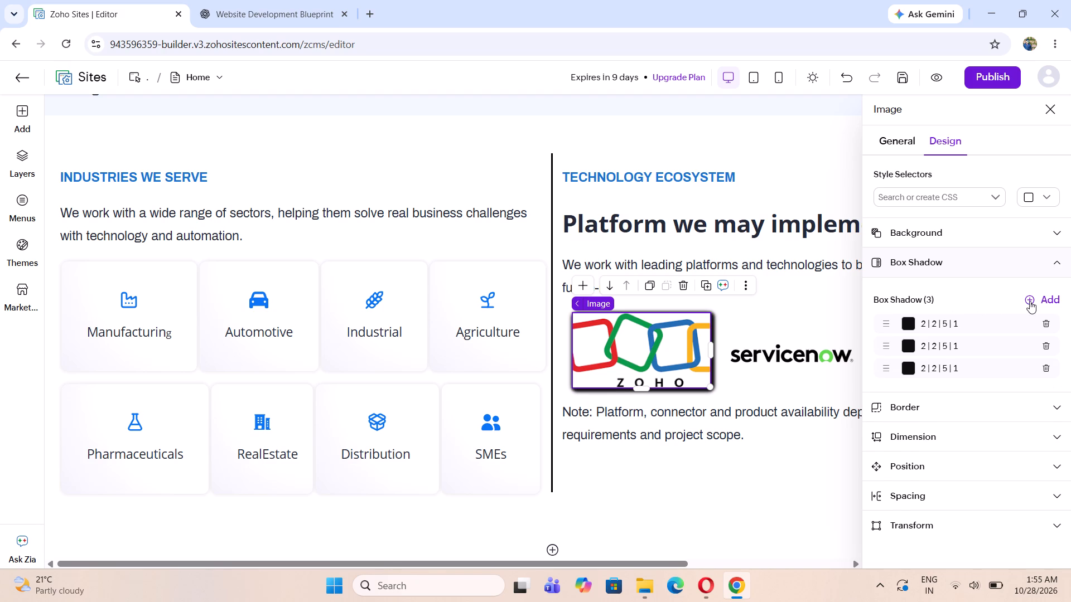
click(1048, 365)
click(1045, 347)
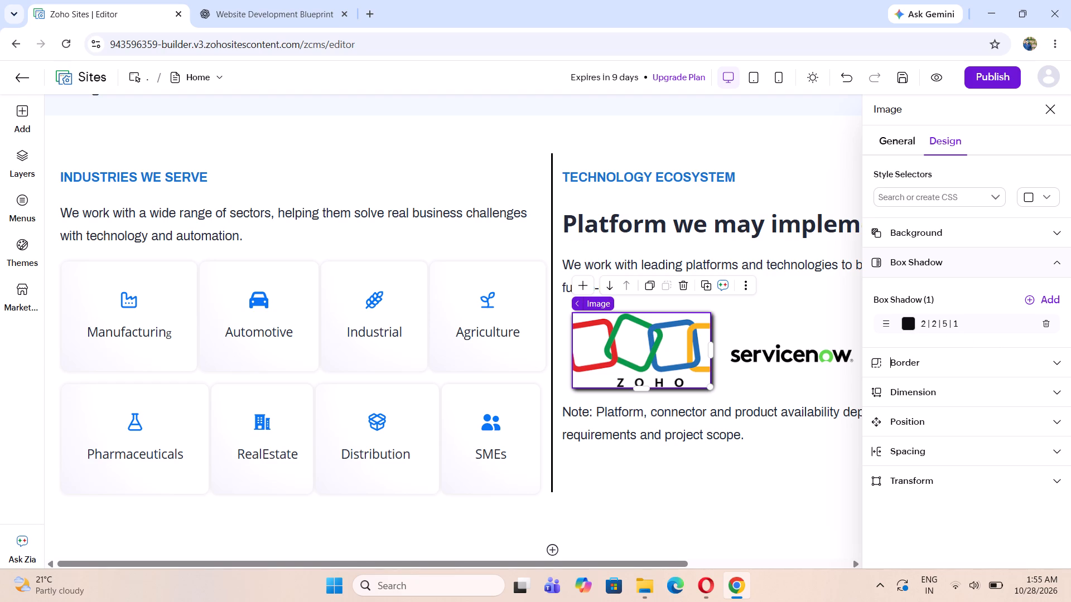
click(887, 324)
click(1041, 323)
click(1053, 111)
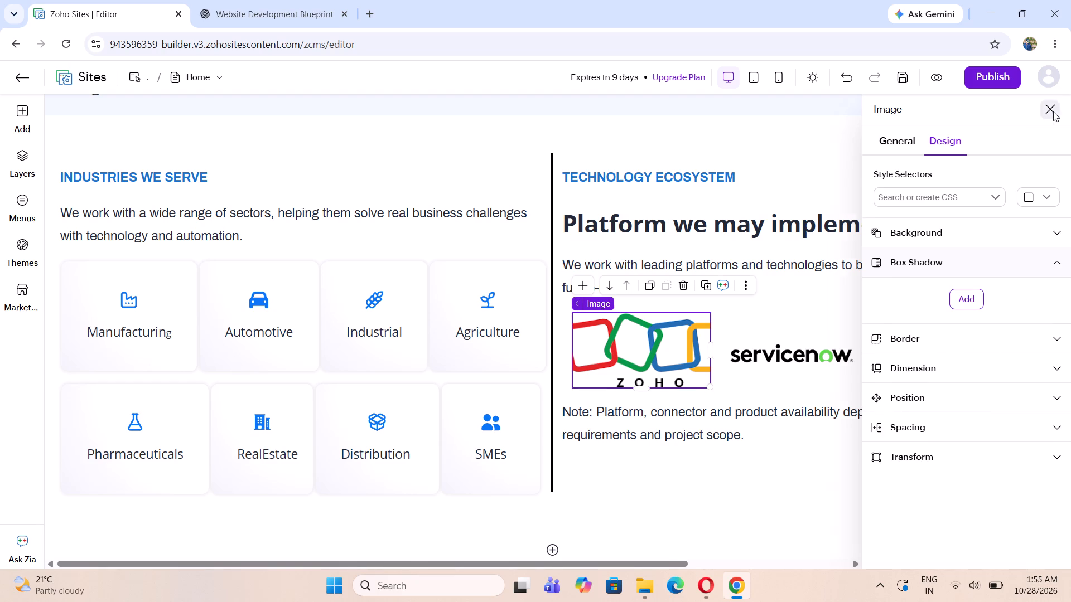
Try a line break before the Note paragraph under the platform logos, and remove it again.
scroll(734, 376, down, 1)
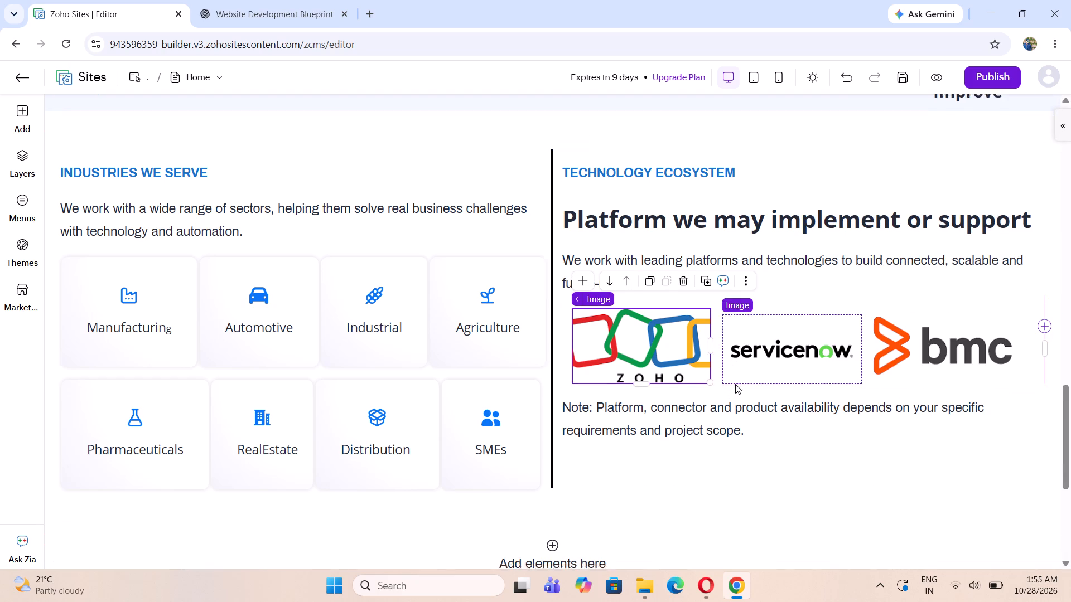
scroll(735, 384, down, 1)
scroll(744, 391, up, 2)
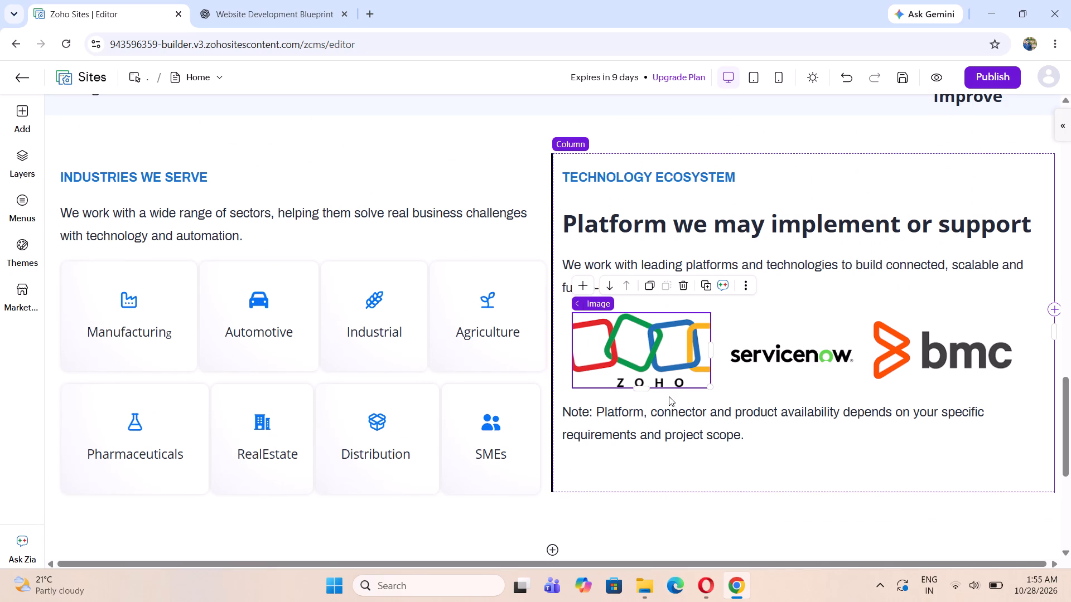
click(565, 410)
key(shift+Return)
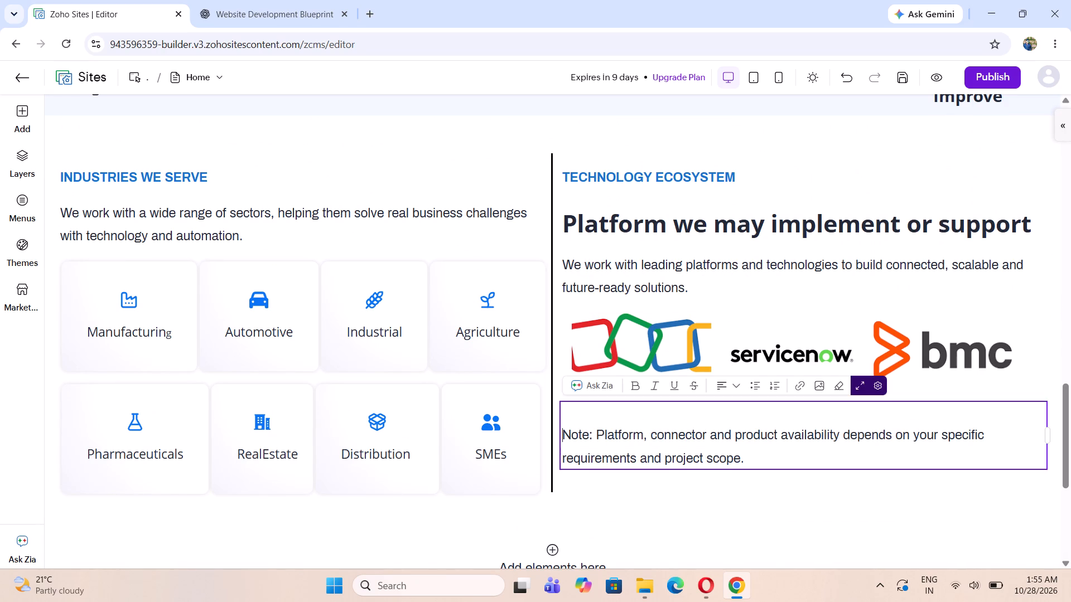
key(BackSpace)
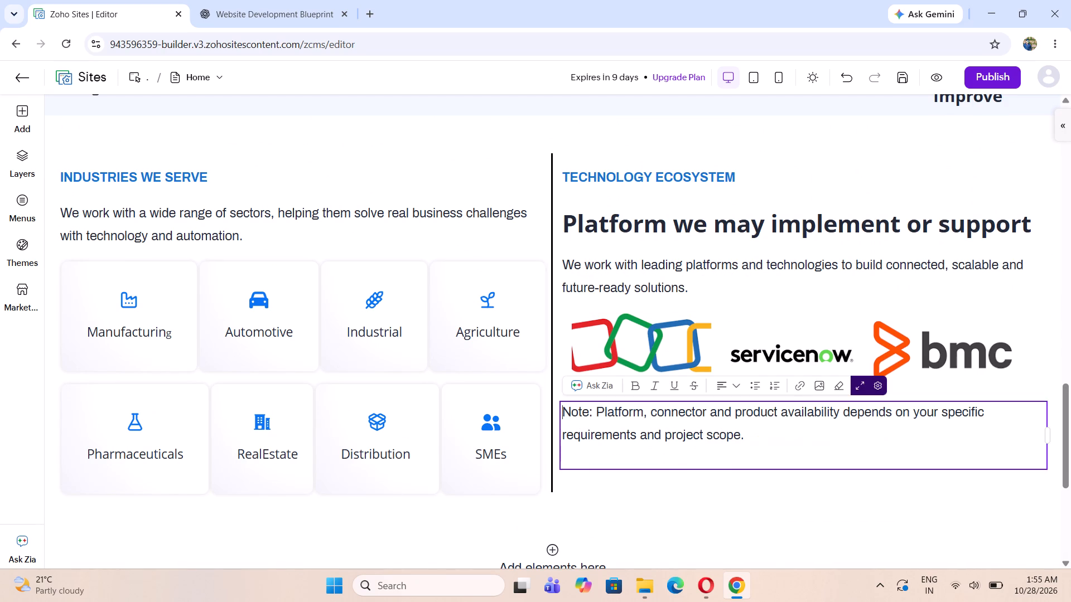
Narrow the Manufacturing and Pharmaceuticals cards in the Industries We Serve section to about the same width.
scroll(652, 420, down, 1)
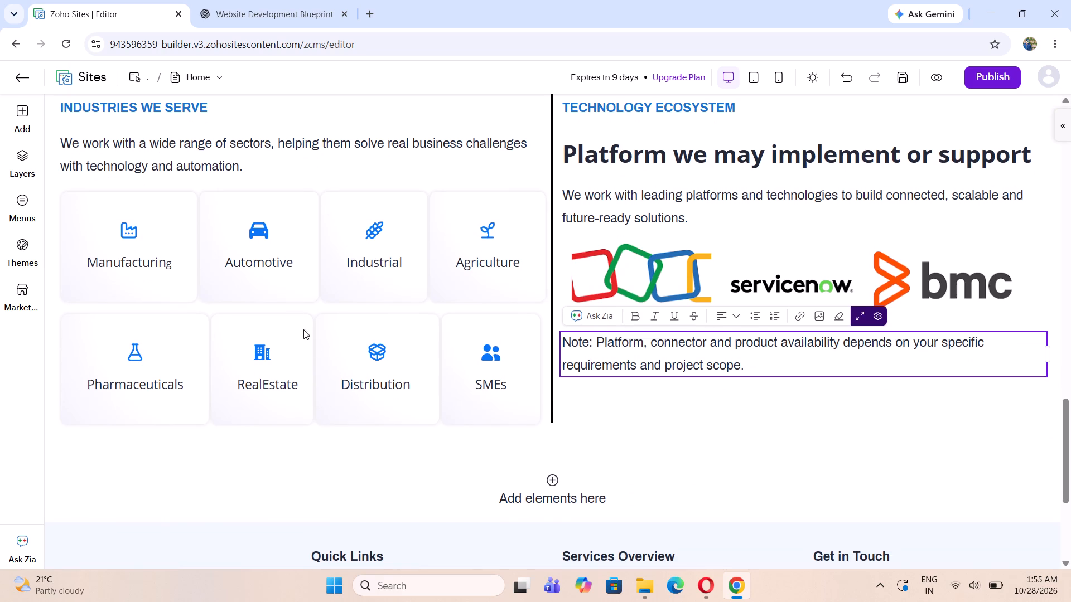
click(165, 238)
click(185, 236)
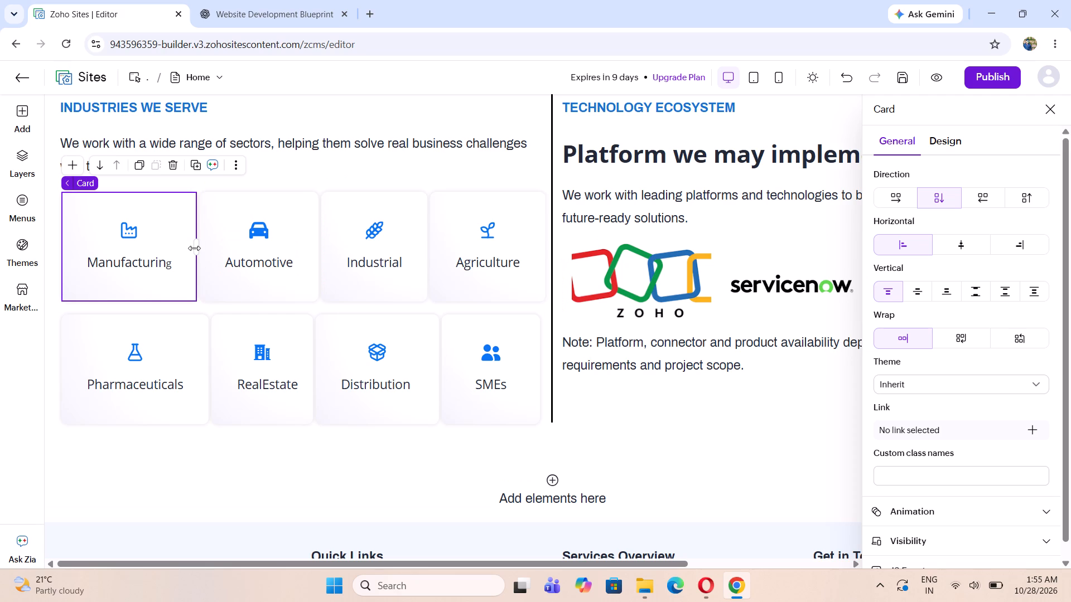
drag(195, 247, 183, 245)
click(179, 339)
drag(206, 365, 191, 361)
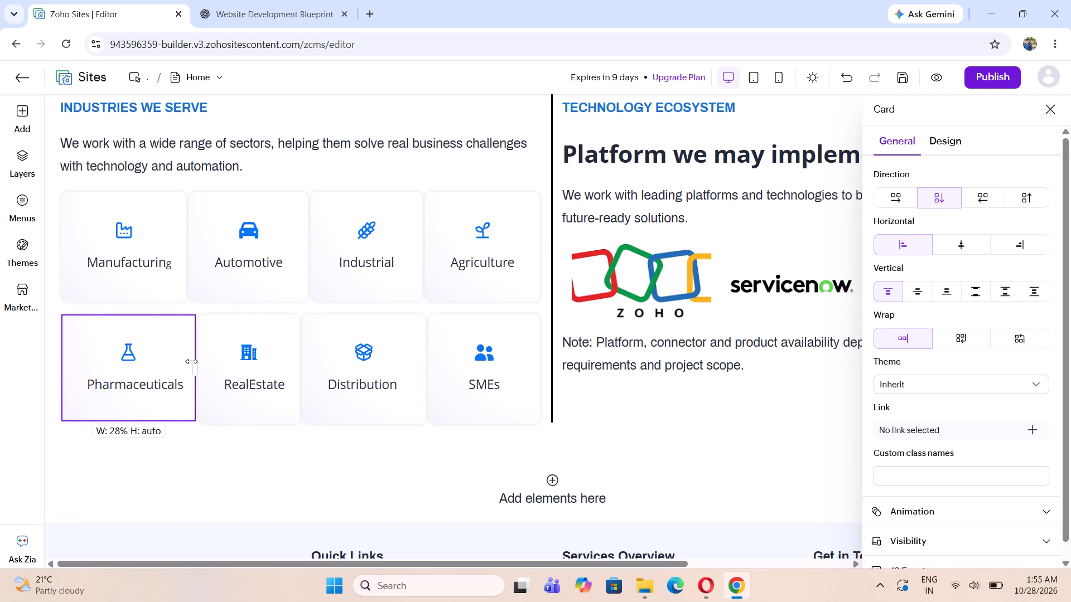
drag(191, 361, 184, 357)
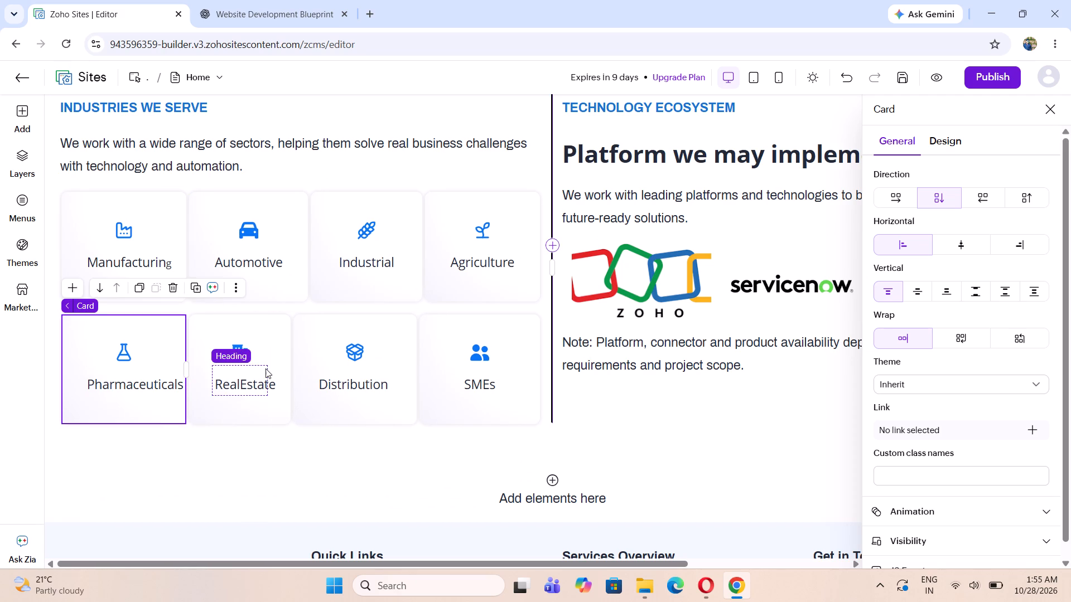
Widen the RealEstate card in the Industries We Serve section to about 23% width.
click(266, 368)
drag(288, 371, 301, 372)
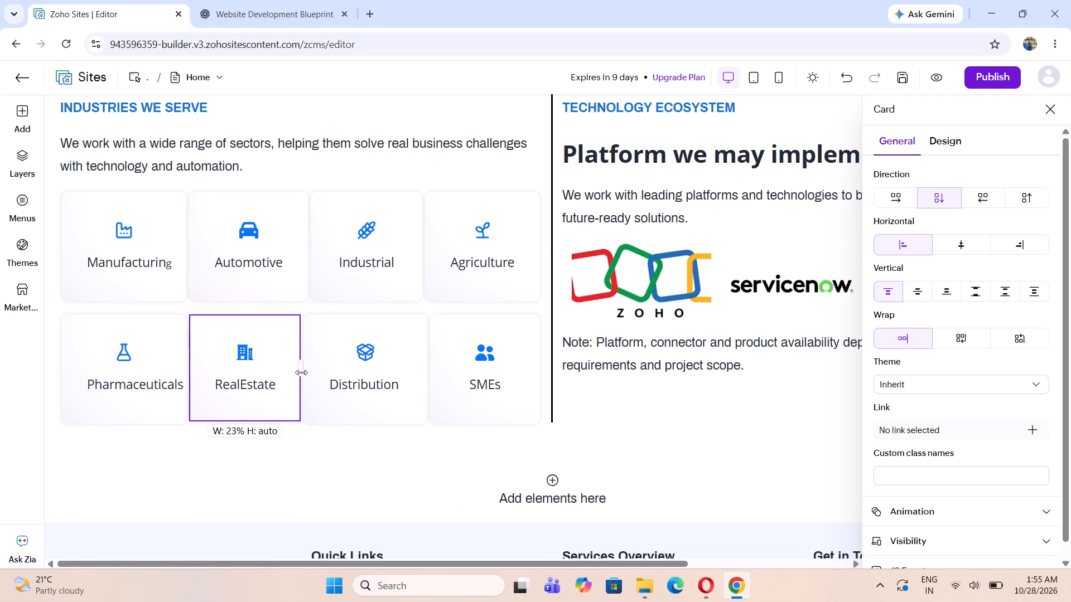
drag(301, 372, 309, 374)
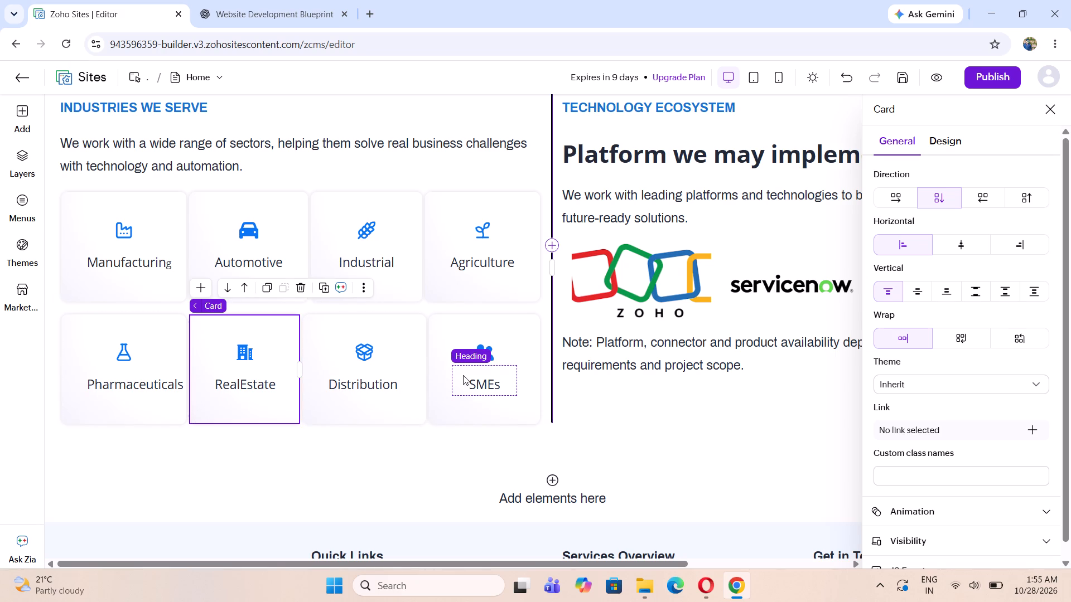
Capitalize the city name as "Pune" in the address of the footer's Get in Touch column.
scroll(463, 377, down, 3)
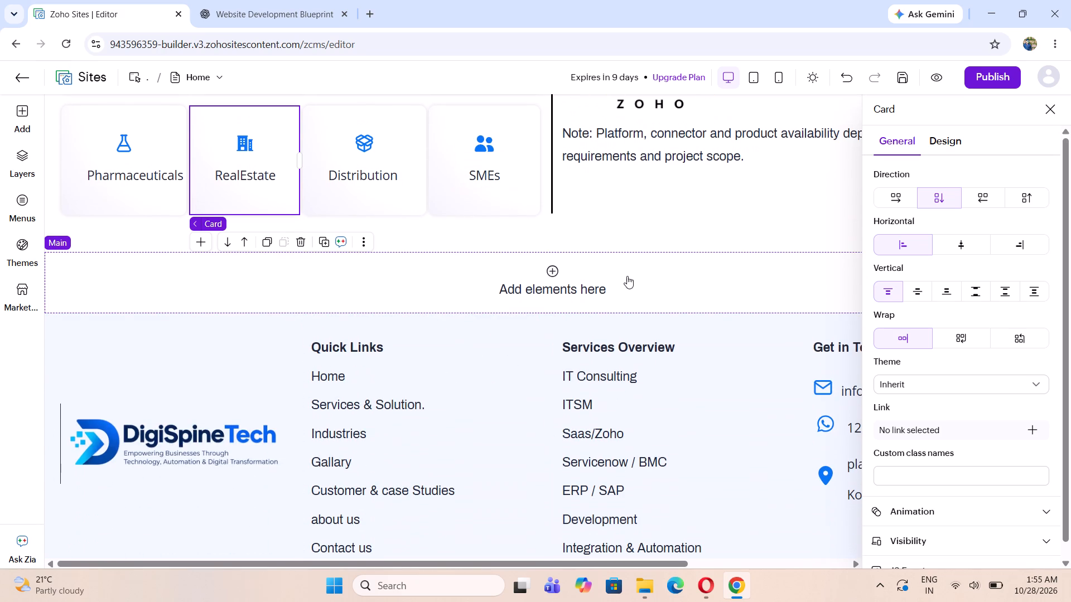
click(628, 275)
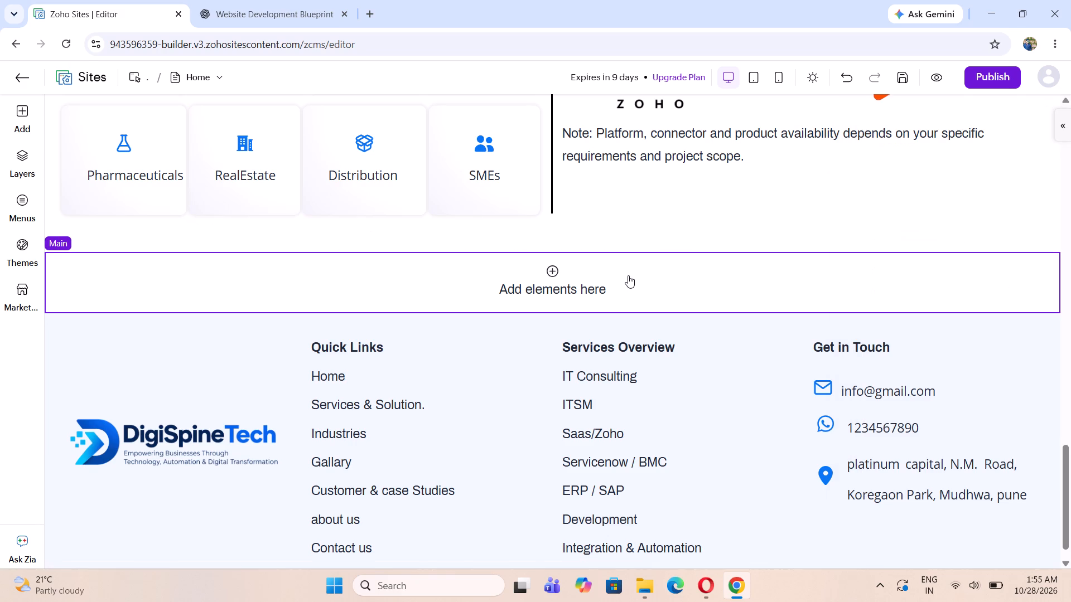
scroll(662, 332, down, 4)
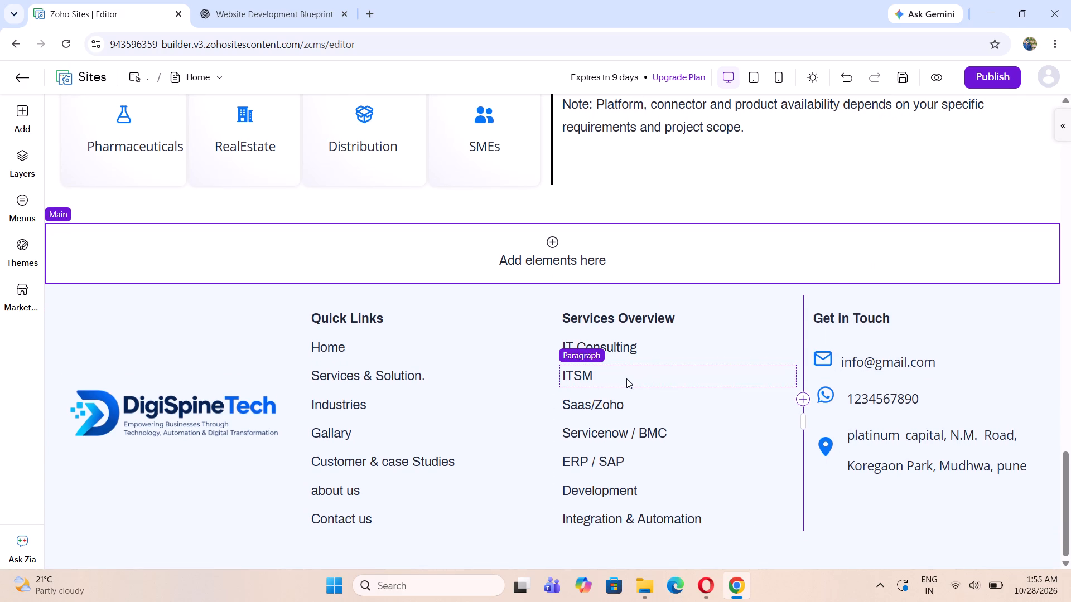
click(1004, 469)
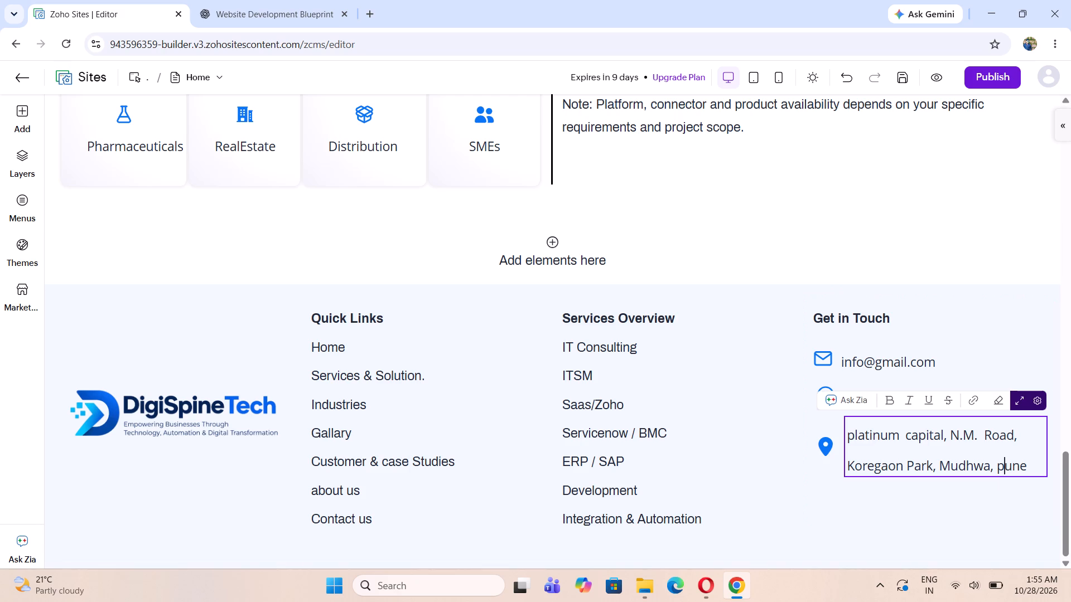
key(BackSpace)
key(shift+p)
Replace the placeholder number beside the WhatsApp icon in the Get in Touch column with the company's contact phone number.
click(943, 366)
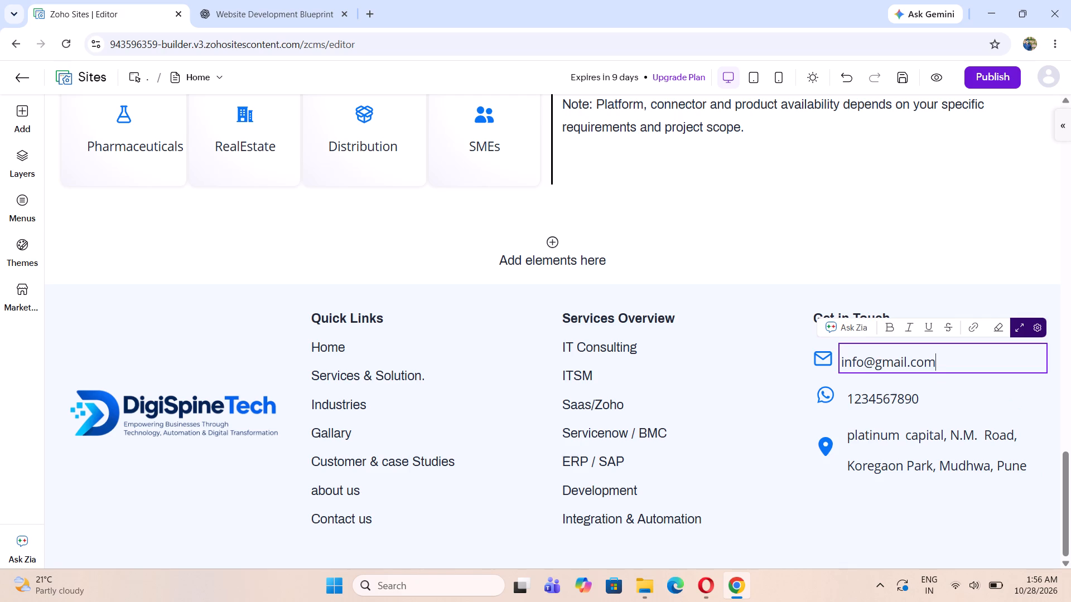
click(903, 405)
click(921, 404)
key(BackSpace)
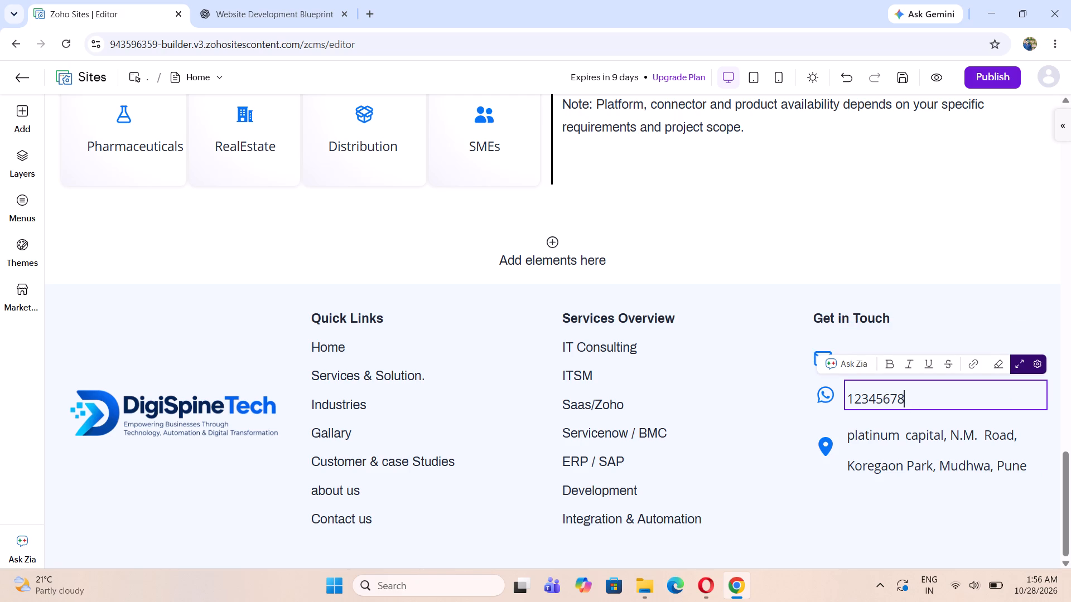
key(BackSpace)
key(BackSpace)
key(BackSpace)
key(BackSpace)
key(BackSpace)
key(BackSpace)
key(BackSpace)
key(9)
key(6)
key(Left)
key(BackSpace)
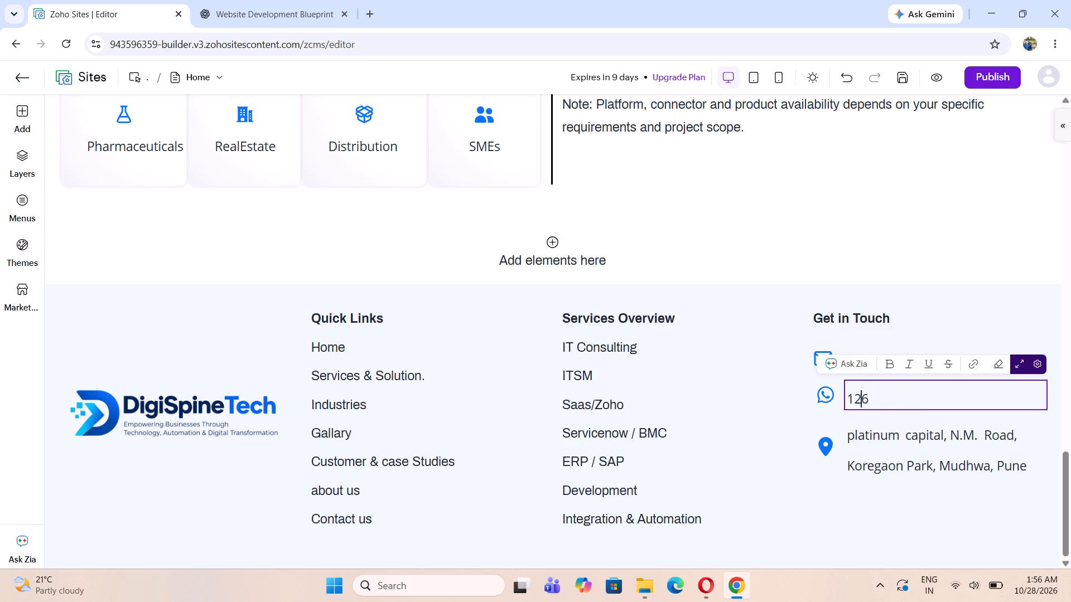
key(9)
key(Left)
key(BackSpace)
key(BackSpace)
key(Right)
key(Right)
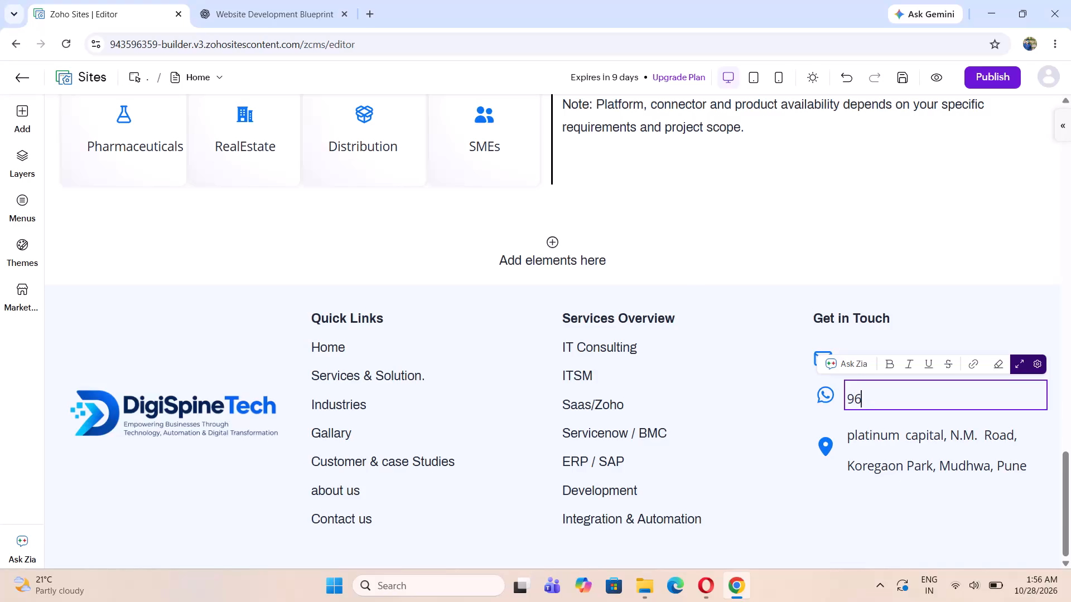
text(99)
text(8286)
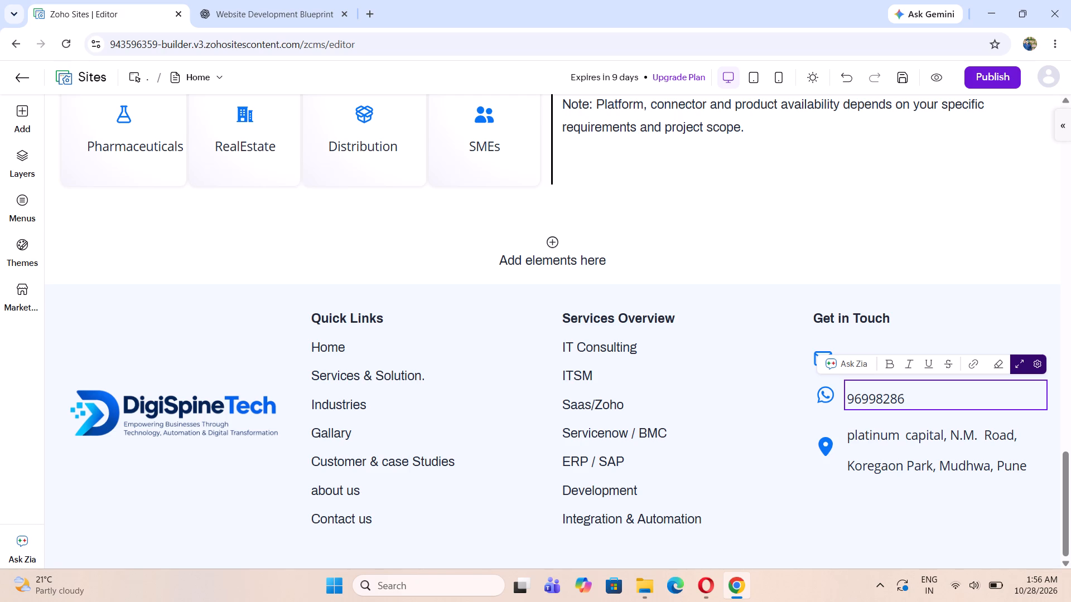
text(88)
click(926, 448)
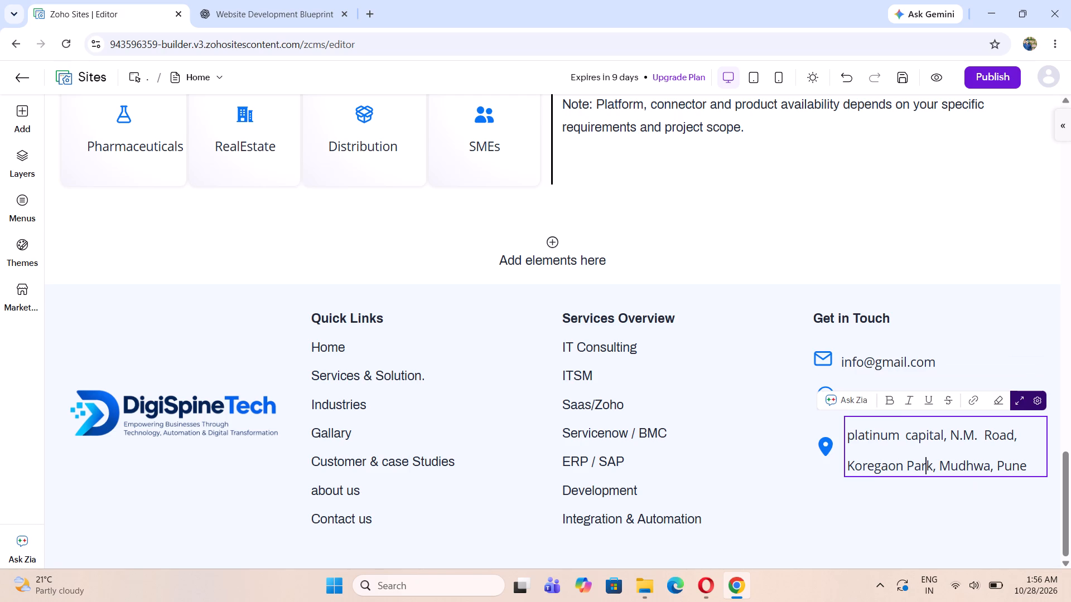
Change the domain of the contact e-mail in the Get in Touch column to digispintech.com and deselect the column.
click(887, 363)
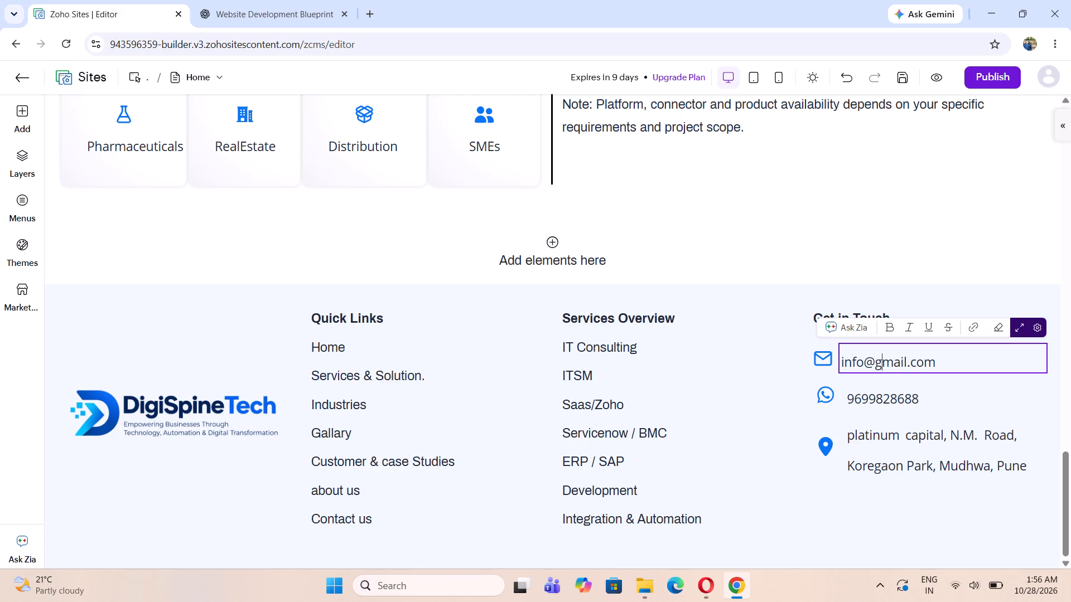
click(876, 355)
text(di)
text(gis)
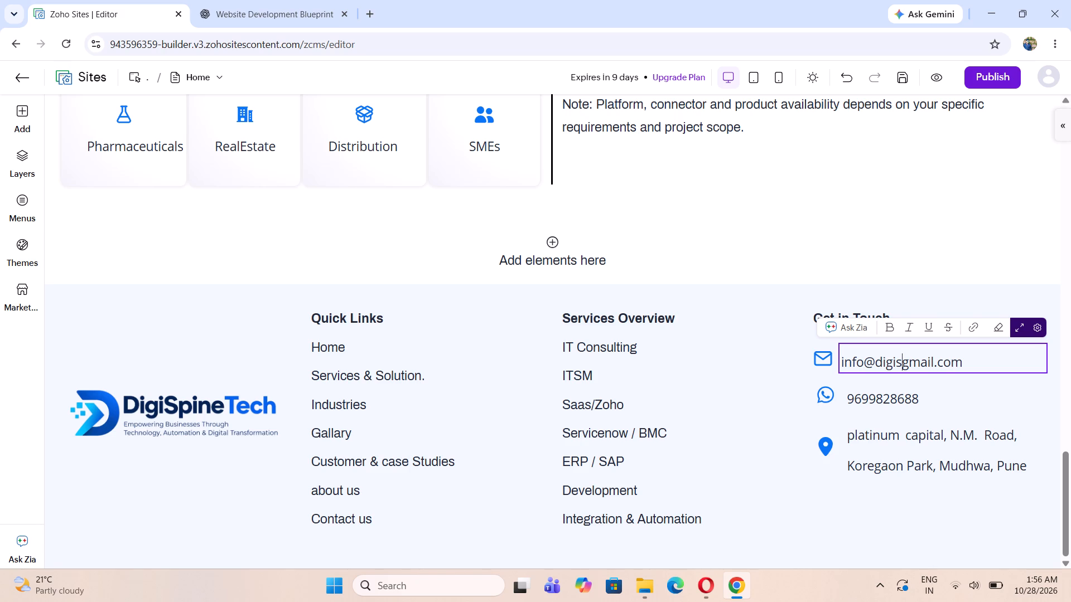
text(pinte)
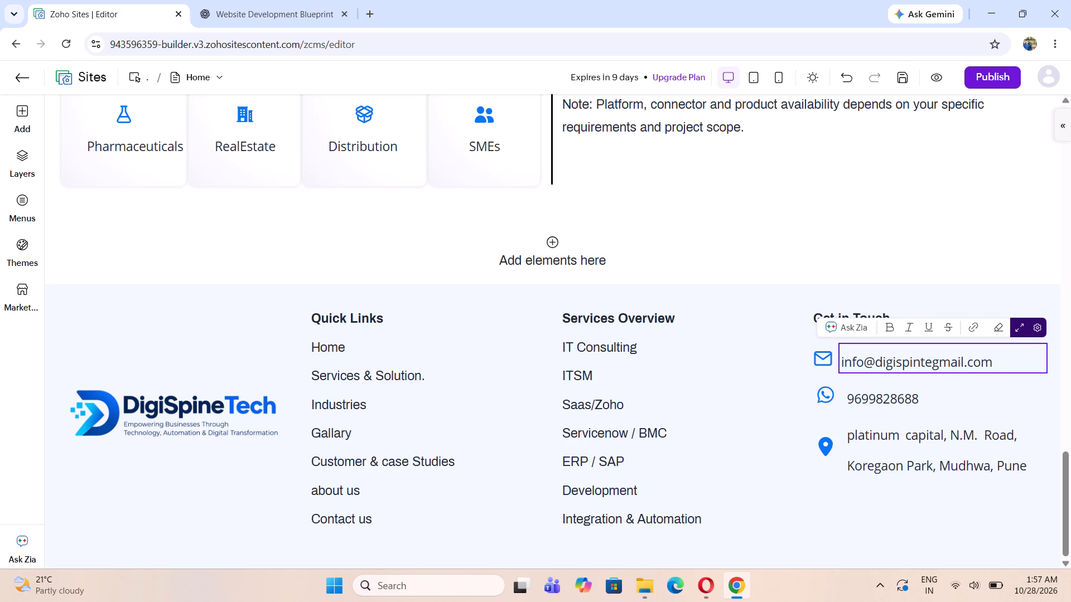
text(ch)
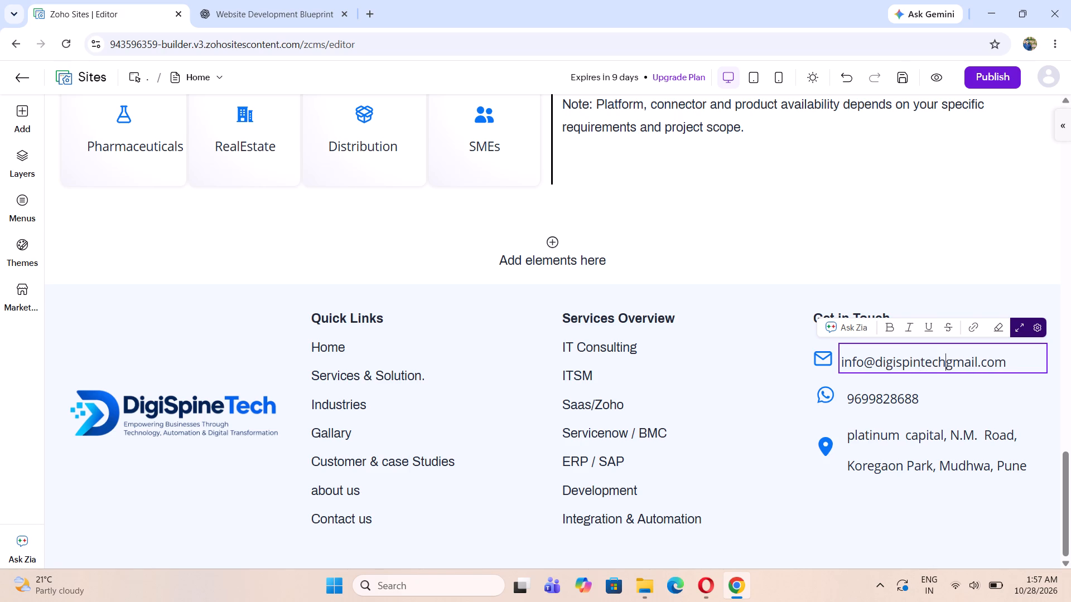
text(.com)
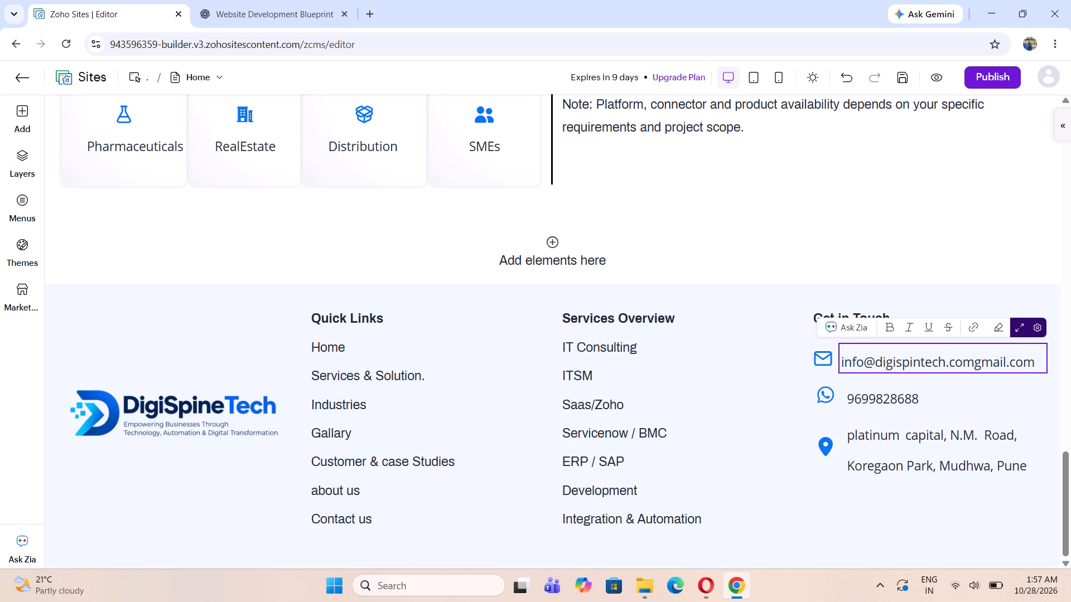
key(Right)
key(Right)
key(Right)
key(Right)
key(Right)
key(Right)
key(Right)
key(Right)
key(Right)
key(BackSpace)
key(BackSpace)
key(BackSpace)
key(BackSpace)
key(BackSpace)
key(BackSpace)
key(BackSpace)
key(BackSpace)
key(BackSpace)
click(843, 480)
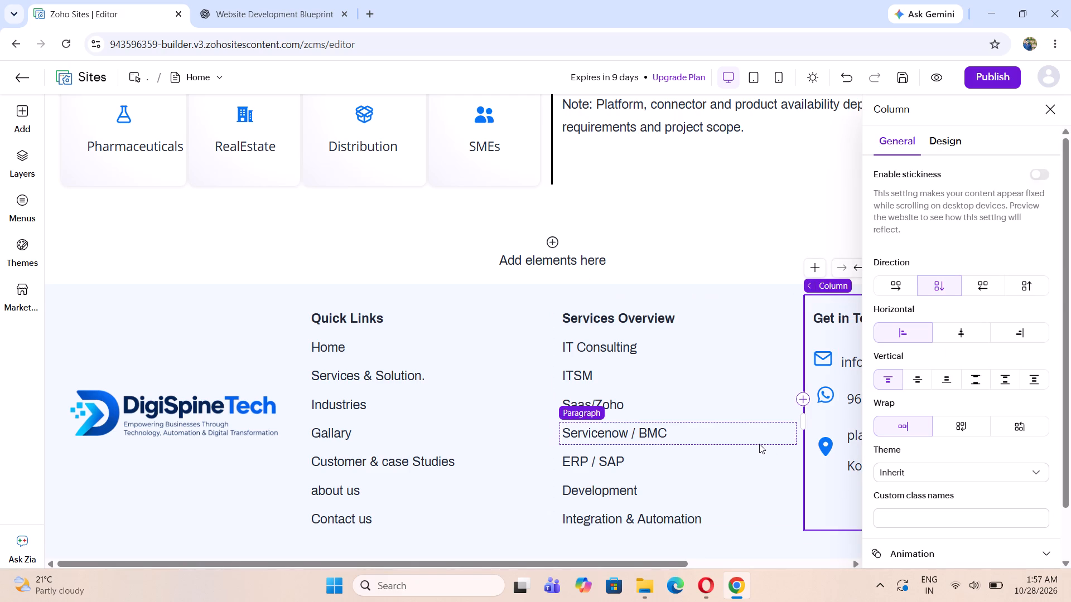
click(706, 254)
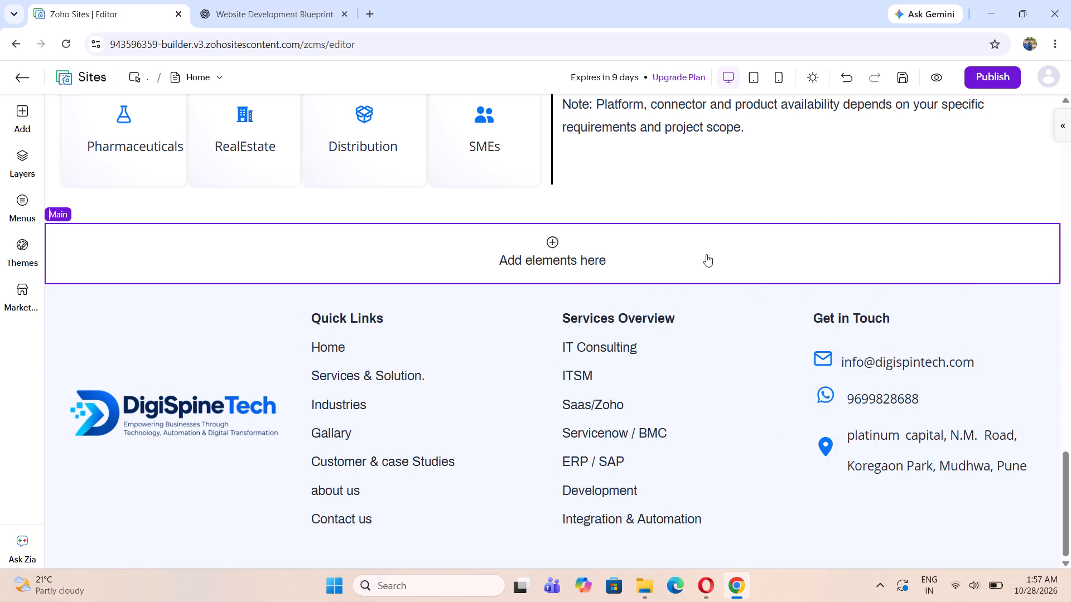
Save the homepage with the updated industry cards and footer contact details.
scroll(706, 254, up, 8)
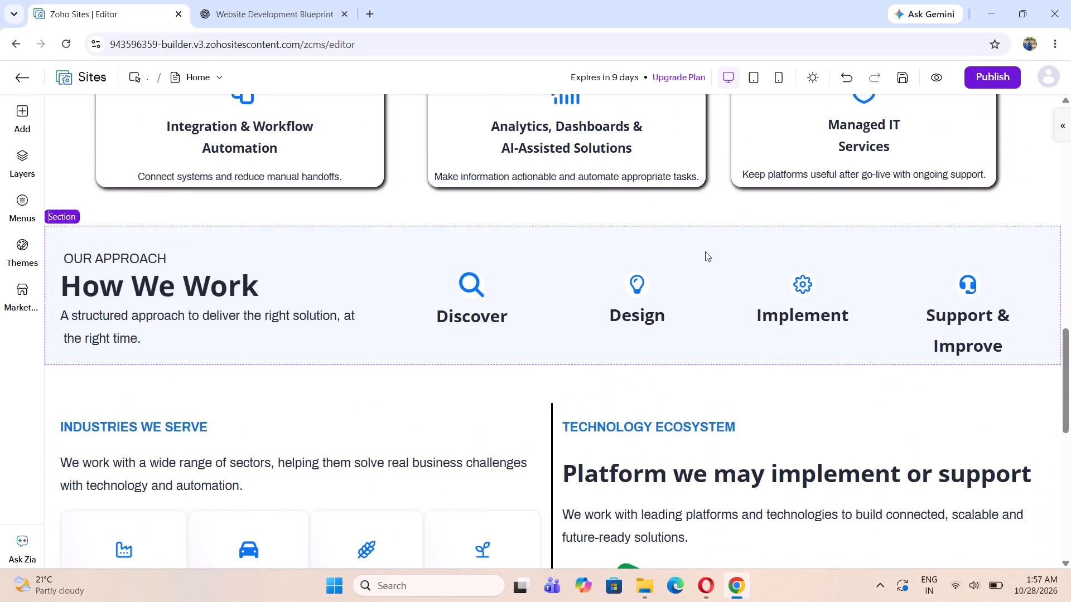
scroll(705, 251, up, 16)
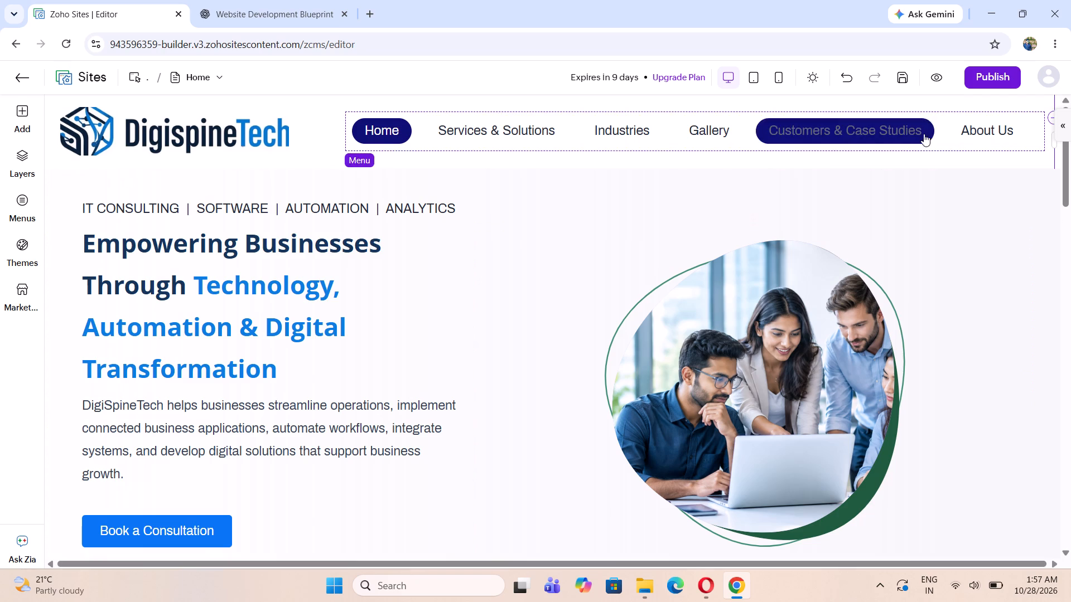
click(903, 80)
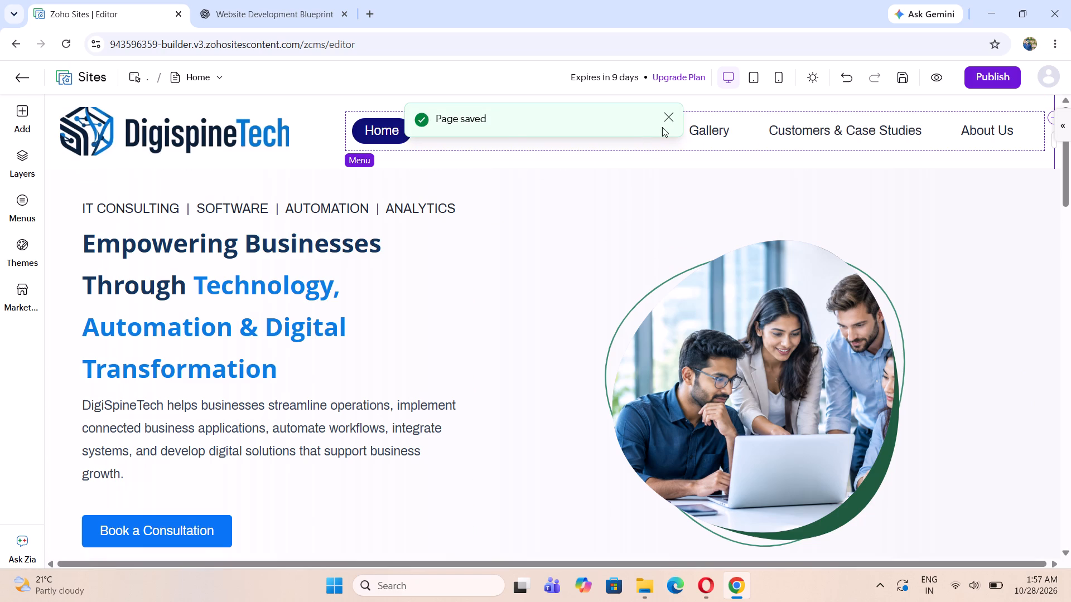
click(667, 119)
Switch to the Website Development Blueprint chat in ChatGPT and review the footer and How We Work color suggestions.
click(265, 6)
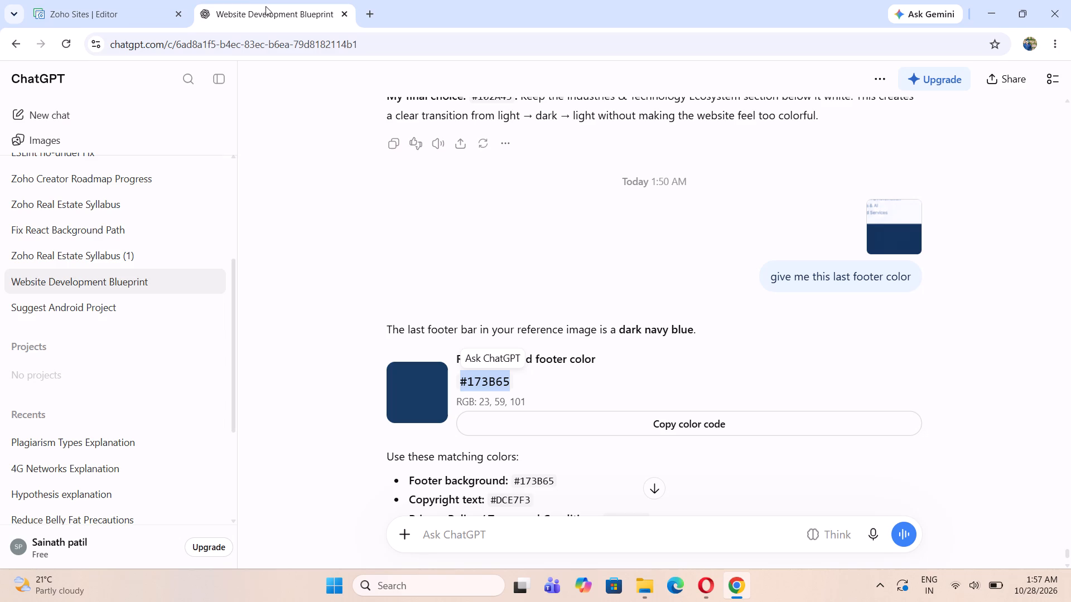
scroll(554, 248, down, 11)
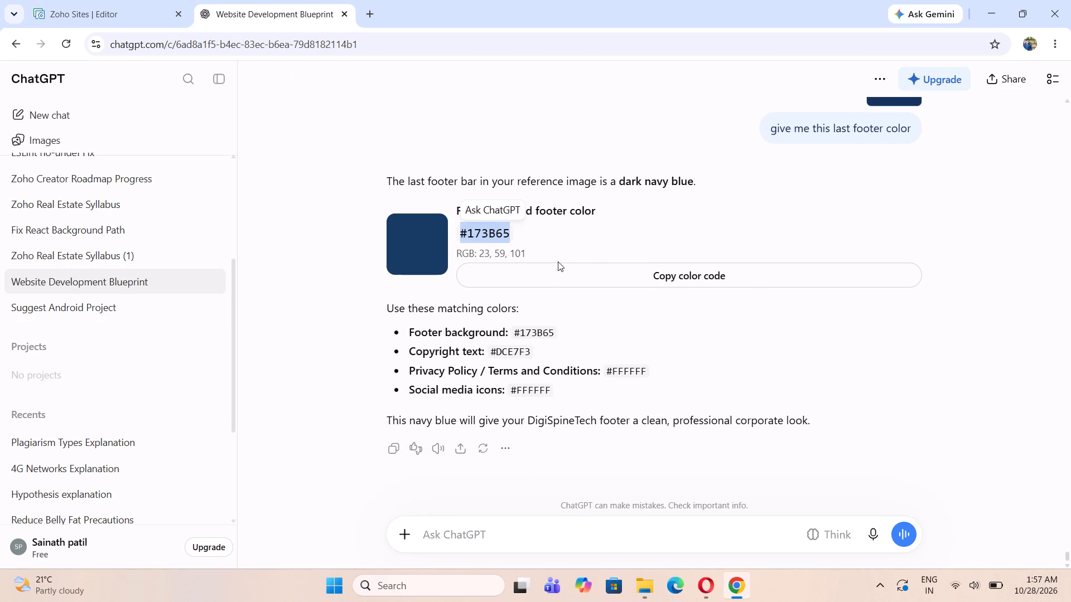
scroll(558, 265, down, 7)
scroll(578, 306, up, 5)
scroll(423, 263, up, 4)
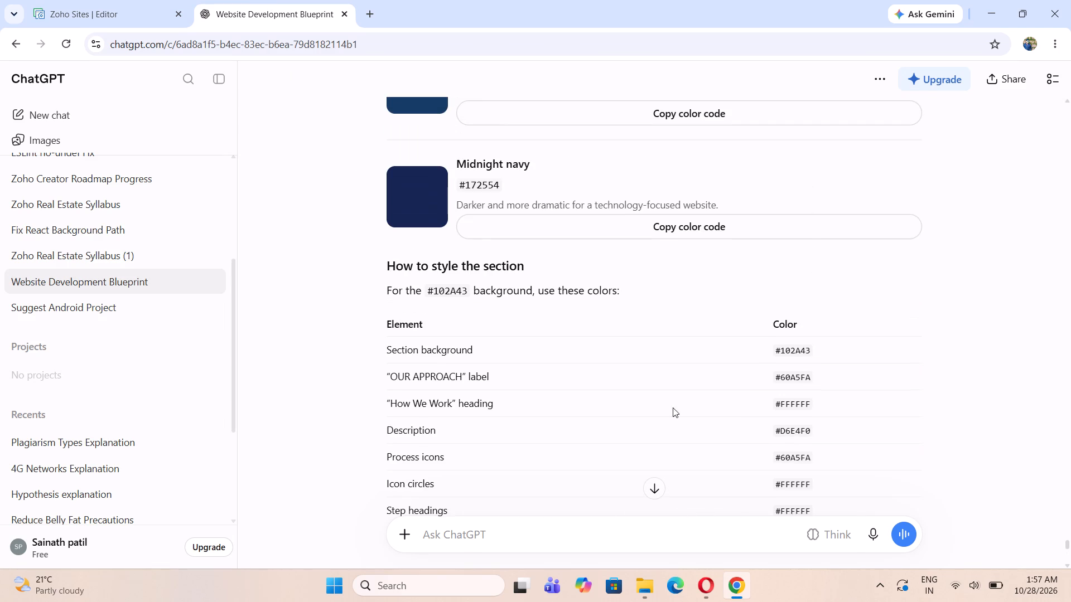
Minimize the browser window and launch Kuro from the desktop.
click(984, 15)
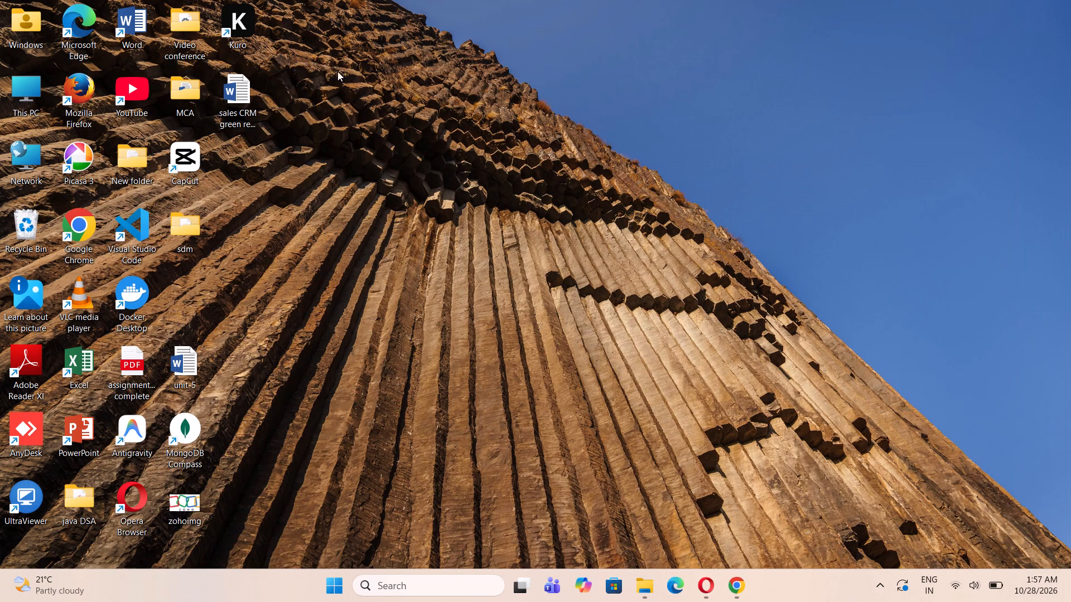
triple_click(245, 25)
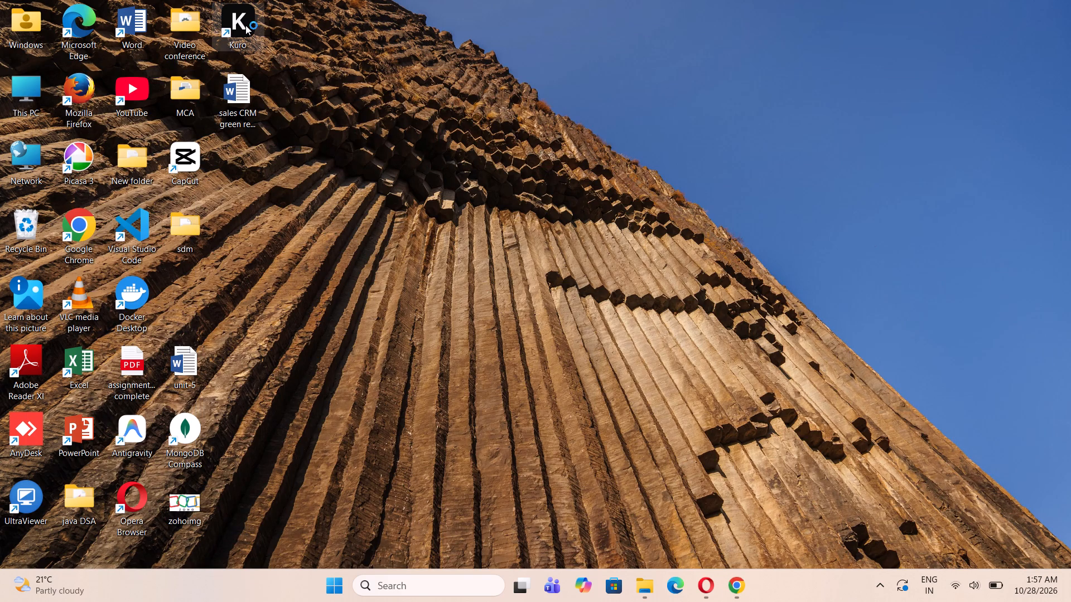